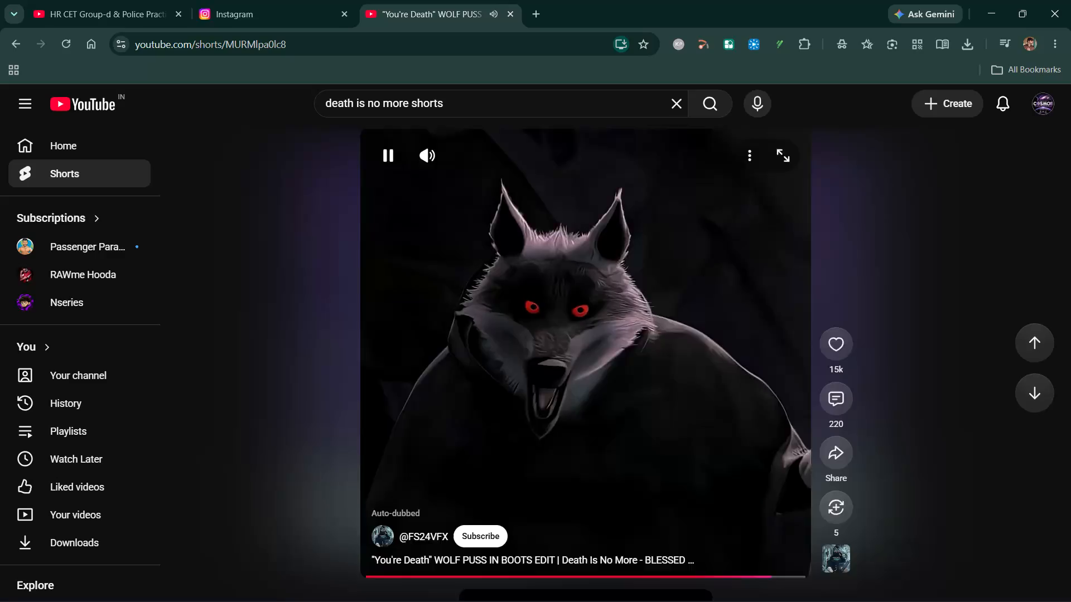
# Preview Shorts from the "death is no more shorts" results, including the Elon Musk and ILSUN x stillvaibhav edits.
pyautogui.press('Down')
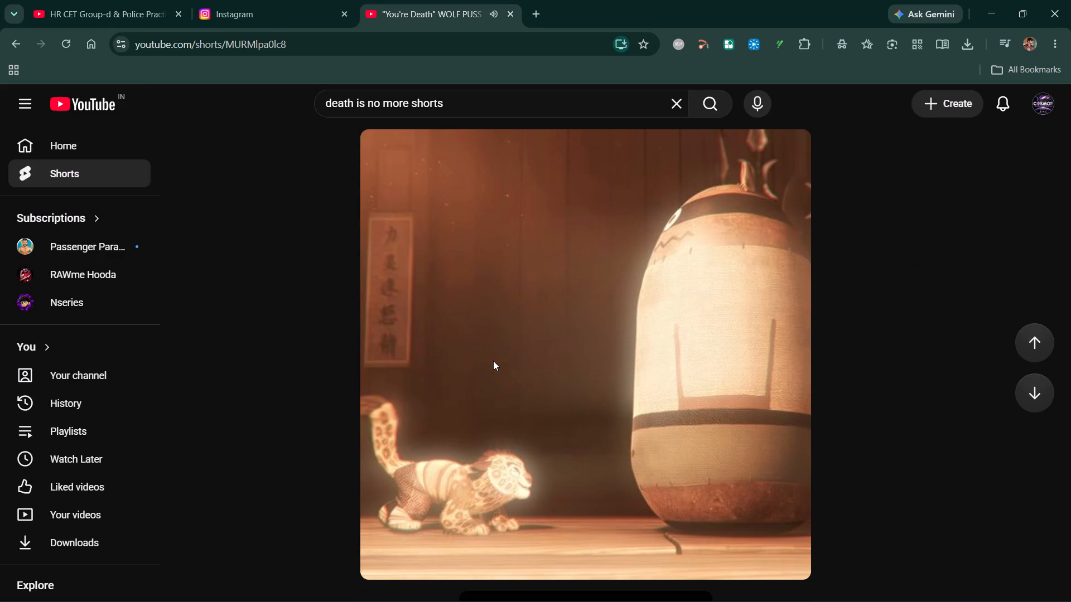
pyautogui.hscroll(8, 493, 361)
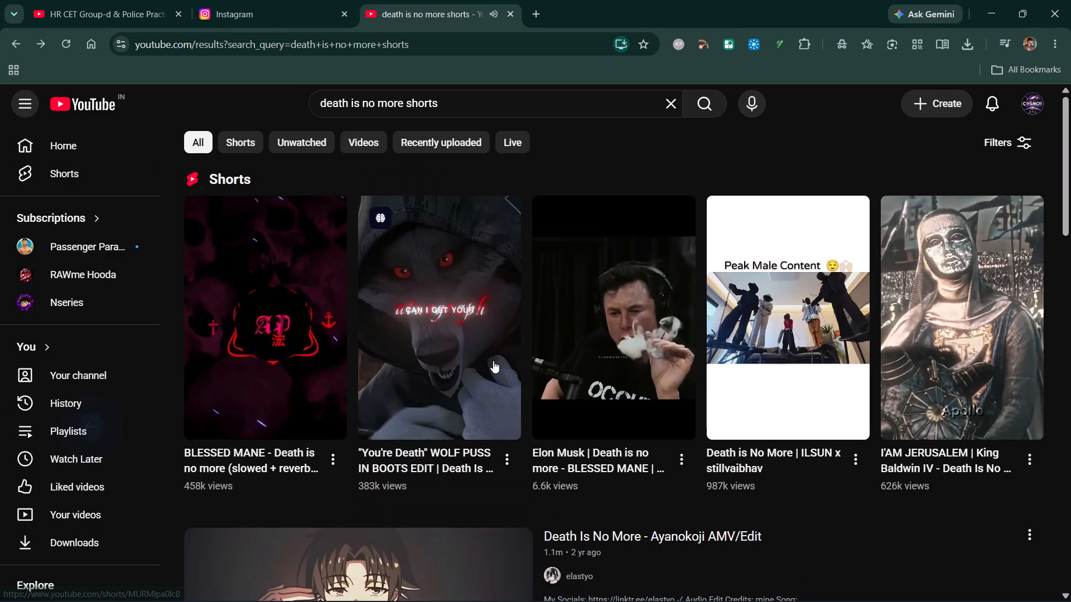
pyautogui.click(649, 353)
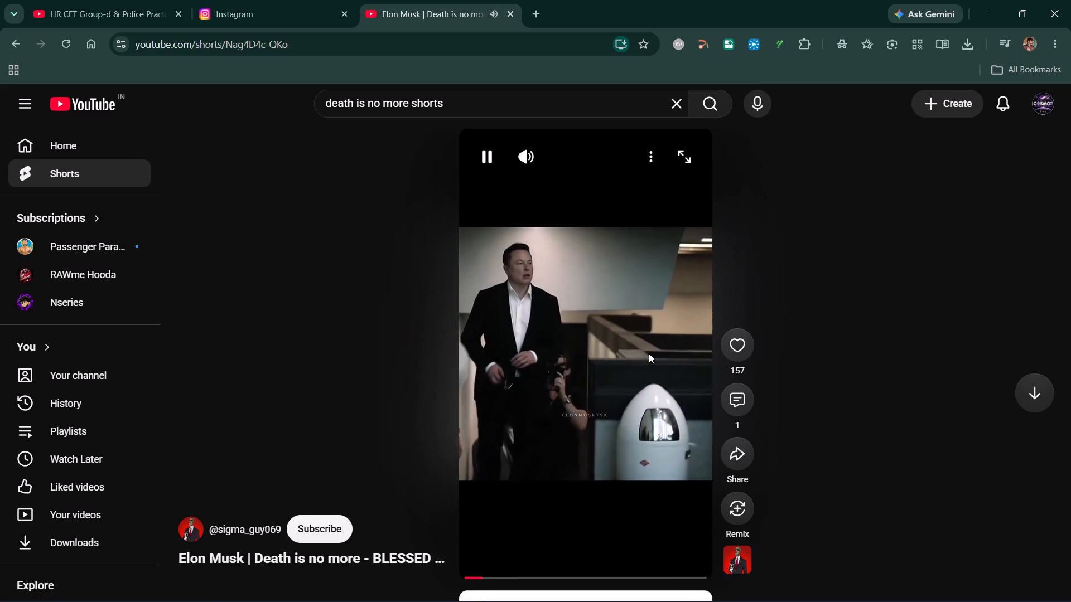
pyautogui.hscroll(5, 649, 353)
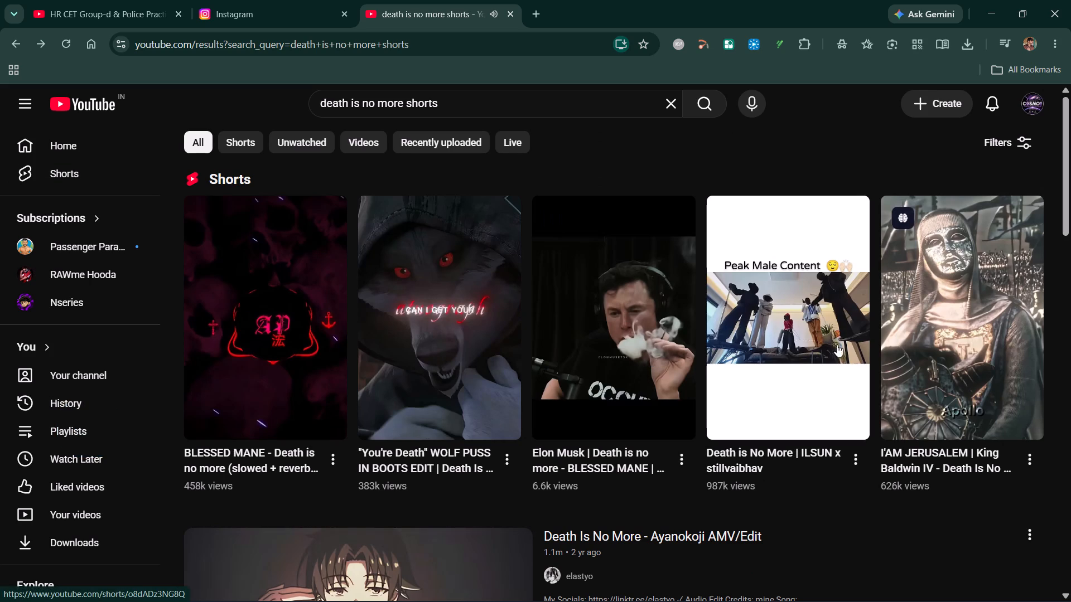
pyautogui.click(808, 346)
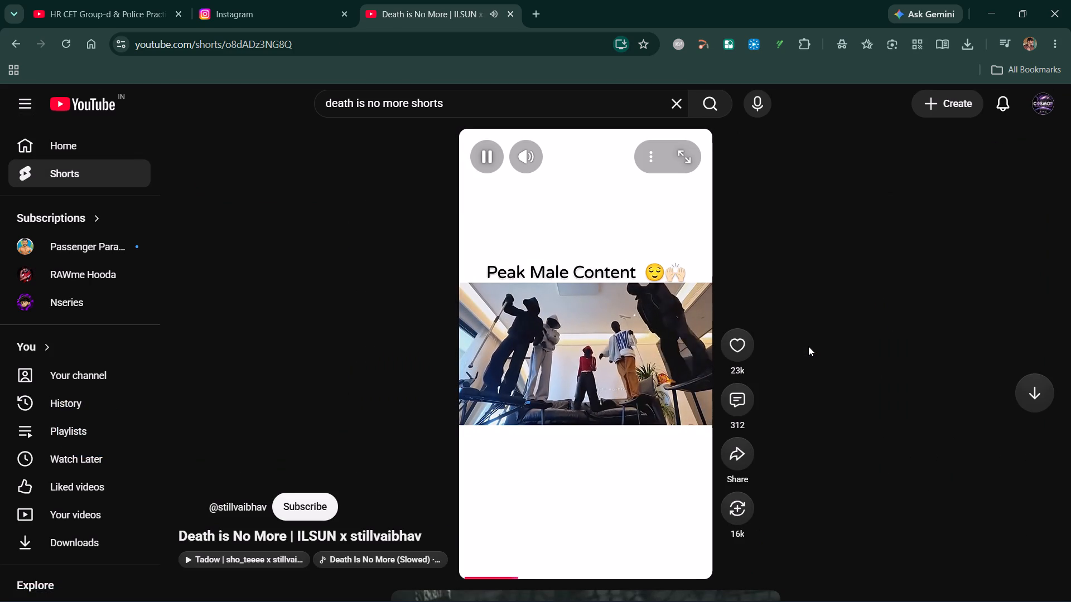
# Preview the "I'AM JERUSALEM | King Baldwin IV" Short from the search results and pause it.
pyautogui.hscroll(5, 808, 346)
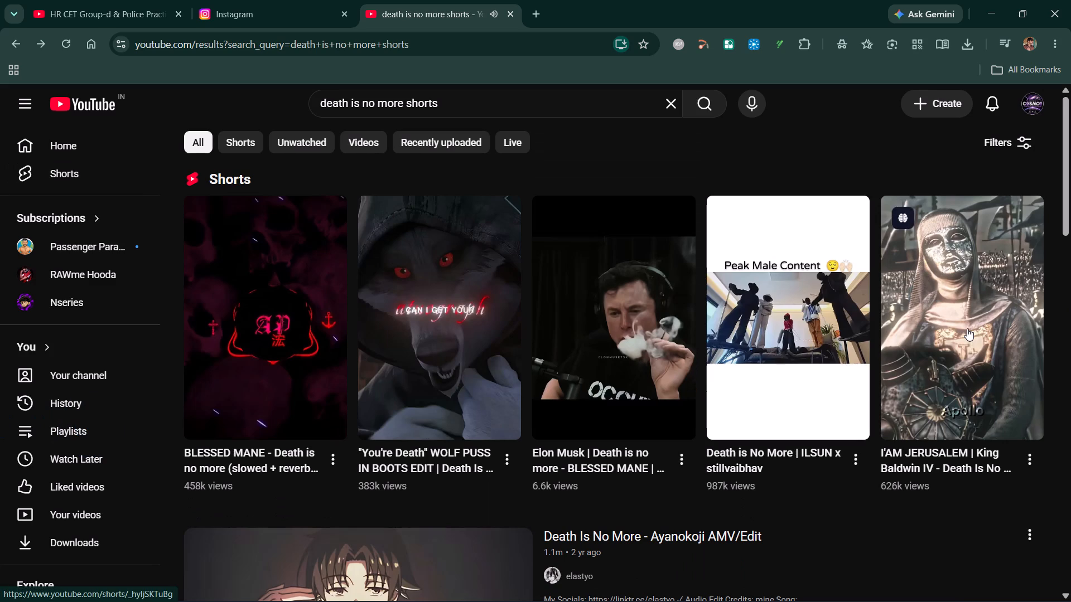
pyautogui.click(967, 328)
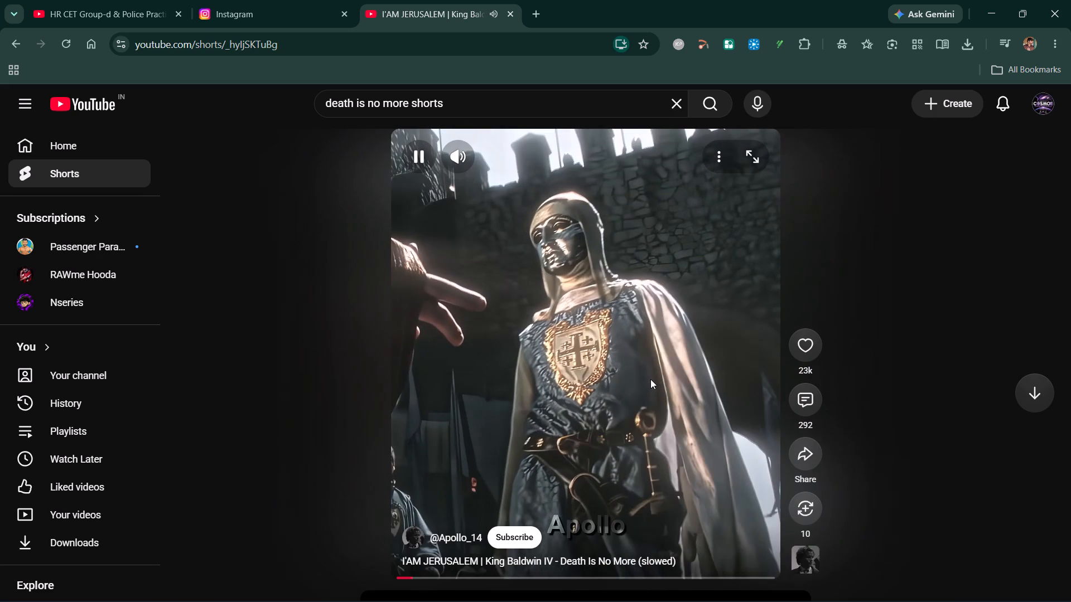
pyautogui.click(650, 379)
pyautogui.click(219, 0)
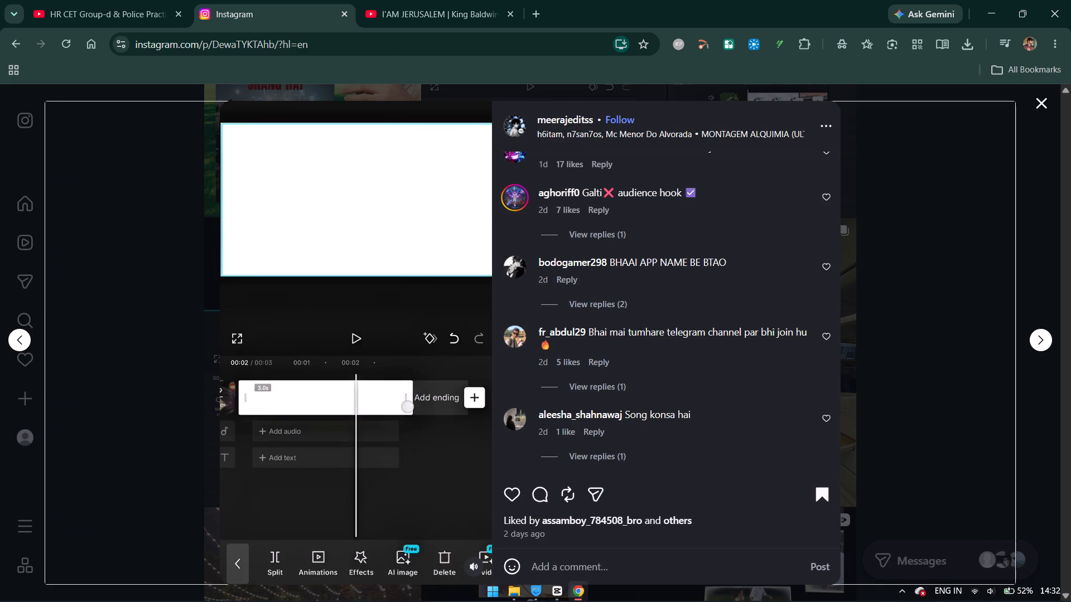
# Search Google in a new tab for a white background image.
pyautogui.click(535, 14)
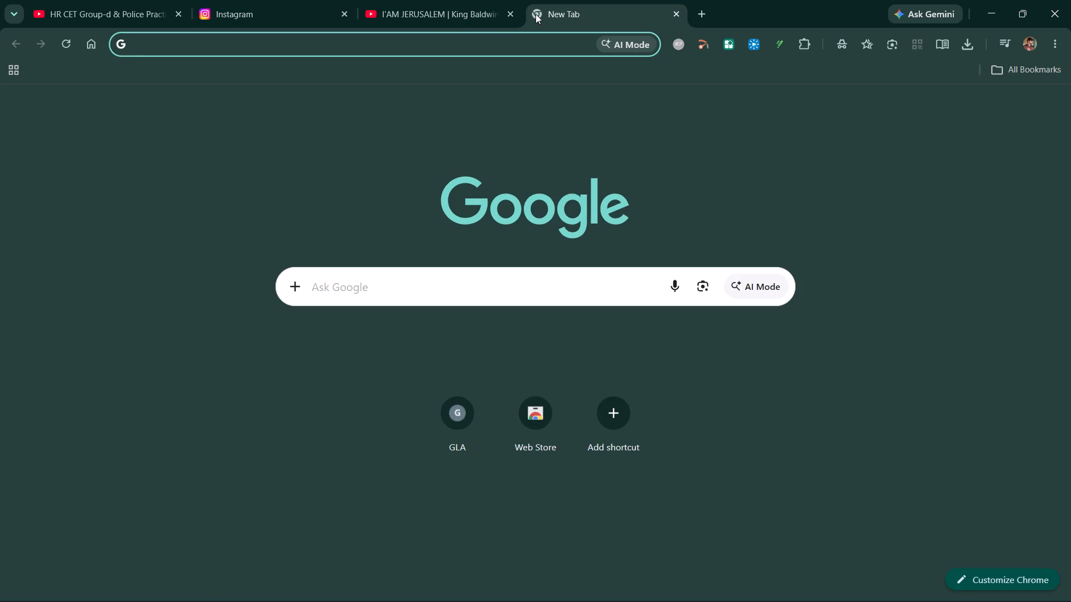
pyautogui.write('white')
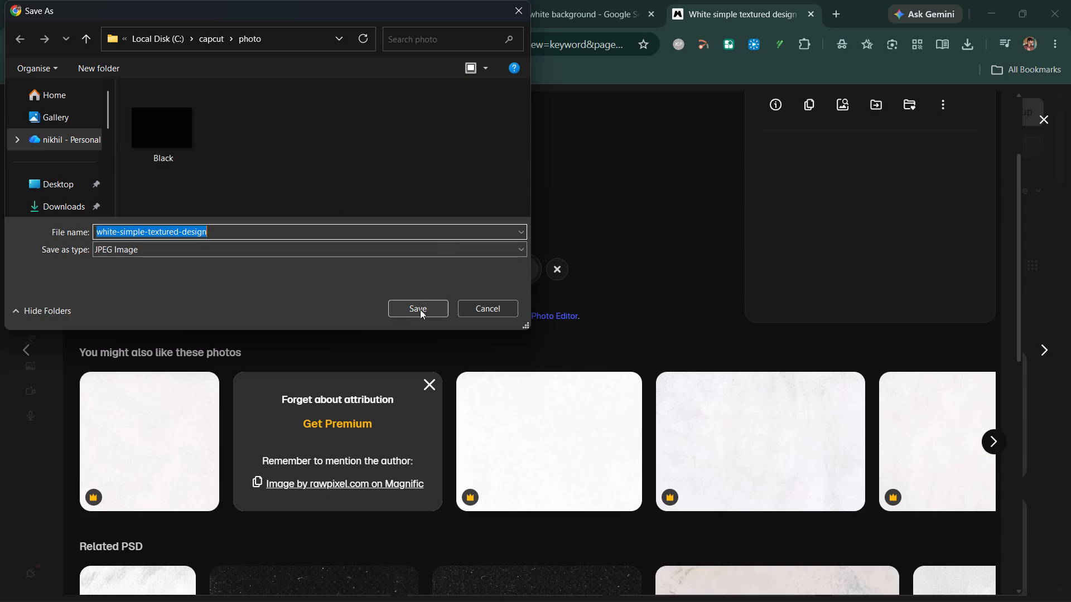
# Save the downloaded background image as White in the capcut photo folder.
pyautogui.click(398, 234)
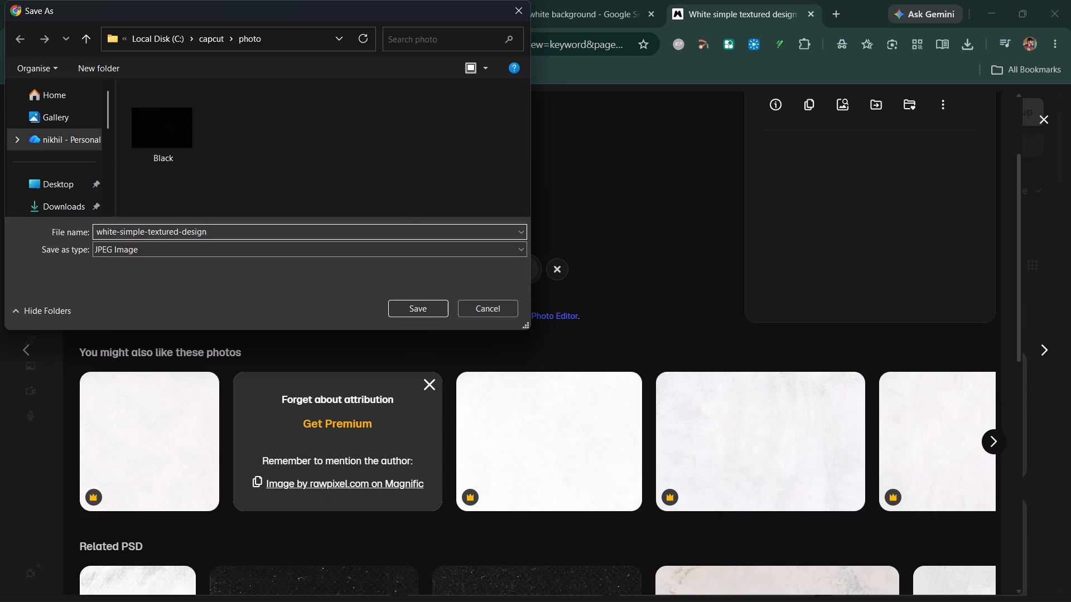
pyautogui.press('Insert')
pyautogui.press('Insert')
pyautogui.press('Insert')
pyautogui.press('Insert')
pyautogui.press('Insert')
pyautogui.press('Insert')
pyautogui.press('Insert')
pyautogui.press('Insert')
pyautogui.press('Insert')
pyautogui.press('Insert')
pyautogui.press('Insert')
pyautogui.press('Insert')
pyautogui.press('Insert')
pyautogui.press('Insert')
pyautogui.press('Insert')
pyautogui.press('Insert')
pyautogui.press('Insert')
pyautogui.press('Insert')
pyautogui.press('Insert')
pyautogui.press('Insert')
pyautogui.press('BackSpace')
pyautogui.press('BackSpace')
pyautogui.press('BackSpace')
pyautogui.press('BackSpace')
pyautogui.press('BackSpace')
pyautogui.press('BackSpace')
pyautogui.press('BackSpace')
pyautogui.press('BackSpace')
pyautogui.press('BackSpace')
pyautogui.press('BackSpace')
pyautogui.press('BackSpace')
pyautogui.press('BackSpace')
pyautogui.press('BackSpace')
pyautogui.press('BackSpace')
pyautogui.press('BackSpace')
pyautogui.press('BackSpace')
pyautogui.press('BackSpace')
pyautogui.press('BackSpace')
pyautogui.press('BackSpace')
pyautogui.press('BackSpace')
pyautogui.press('BackSpace')
pyautogui.press('BackSpace')
pyautogui.press('BackSpace')
pyautogui.press('Left')
pyautogui.press('Left')
pyautogui.press('Left')
pyautogui.press('Left')
pyautogui.press('Left')
pyautogui.press('Left')
pyautogui.press('Left')
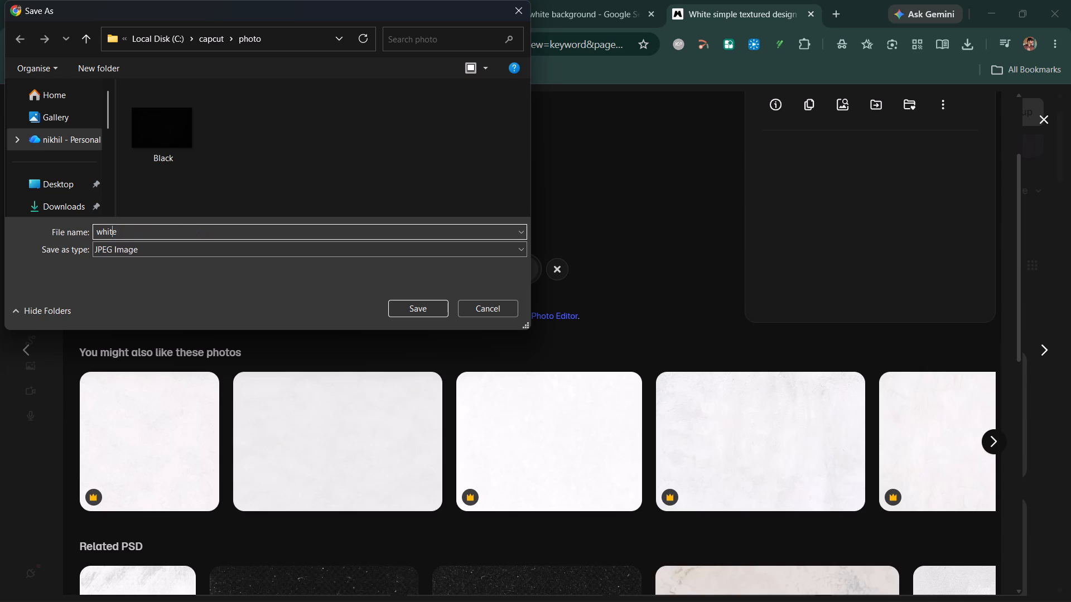
pyautogui.press('Right')
pyautogui.press('BackSpace')
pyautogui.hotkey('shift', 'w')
pyautogui.press('Return')
# Watch the next part of the Instagram editing tutorial, through the fade out animation search, and pause it there.
pyautogui.click(611, 0)
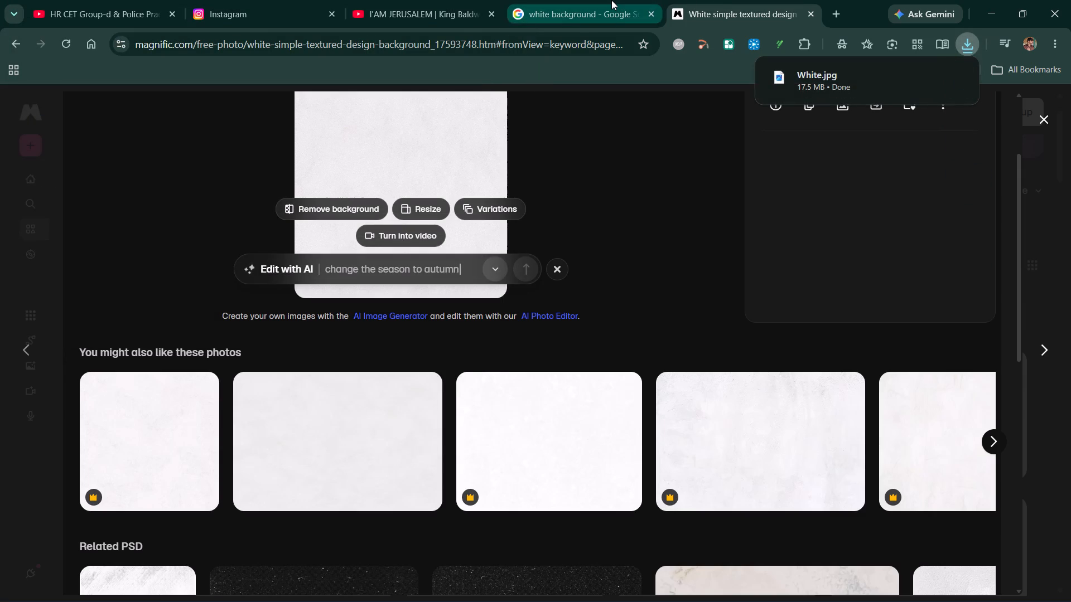
pyautogui.click(410, 0)
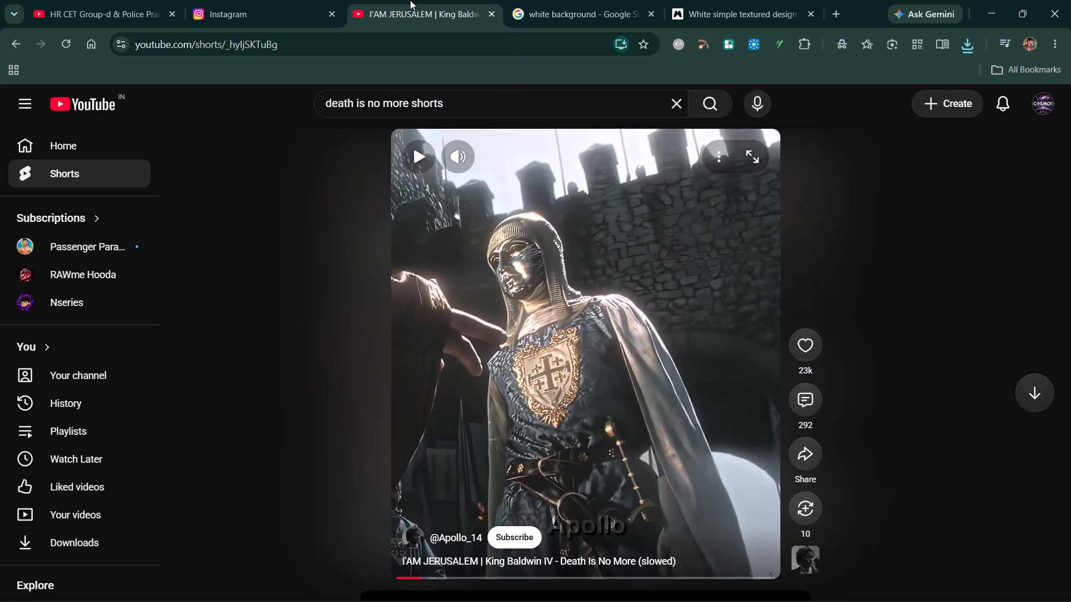
pyautogui.click(203, 0)
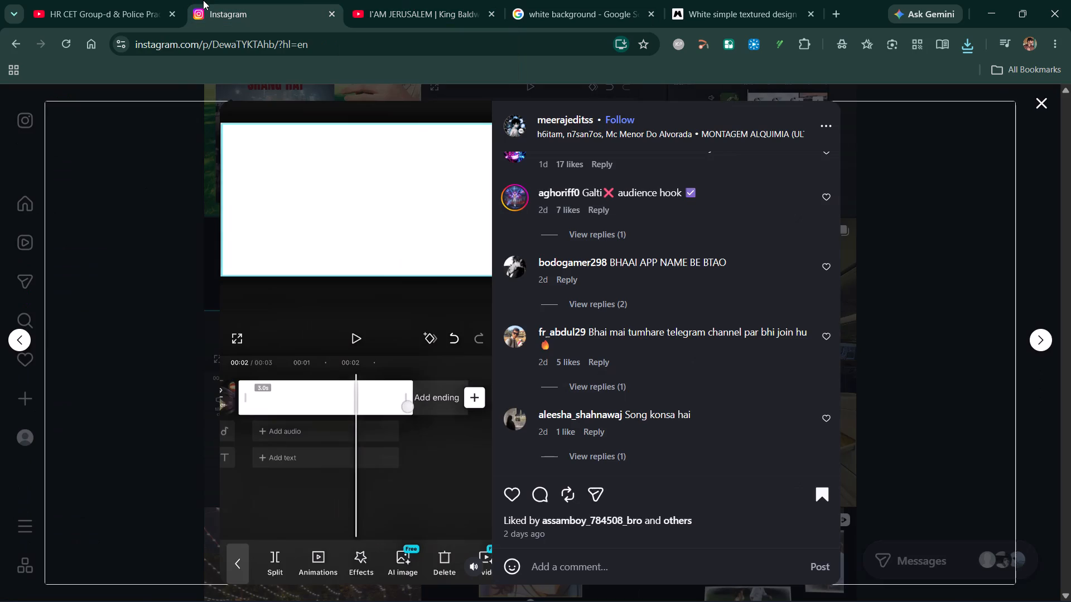
pyautogui.click(319, 323)
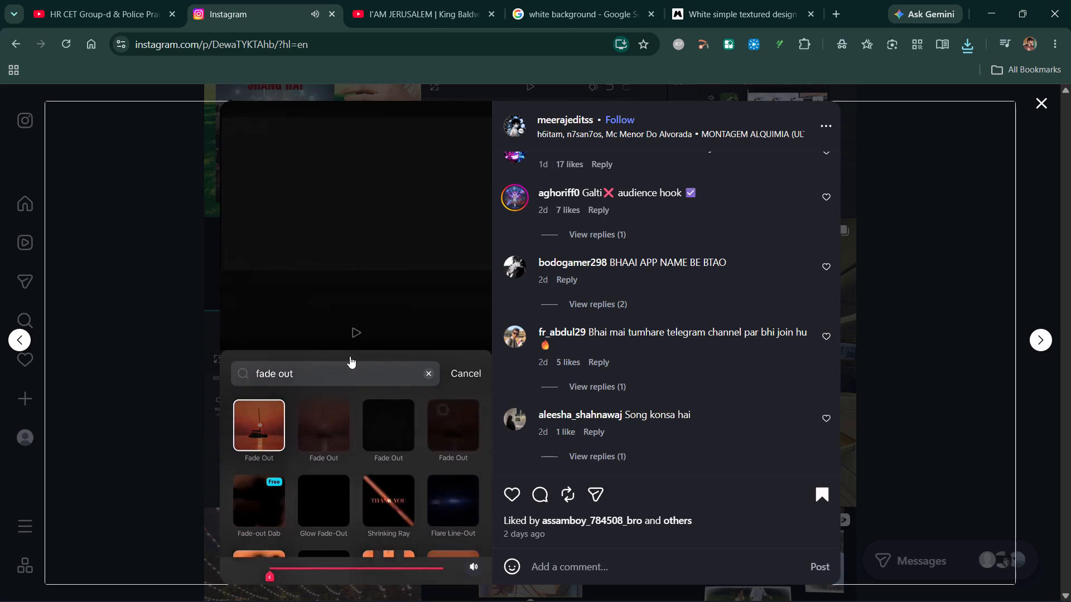
pyautogui.click(350, 356)
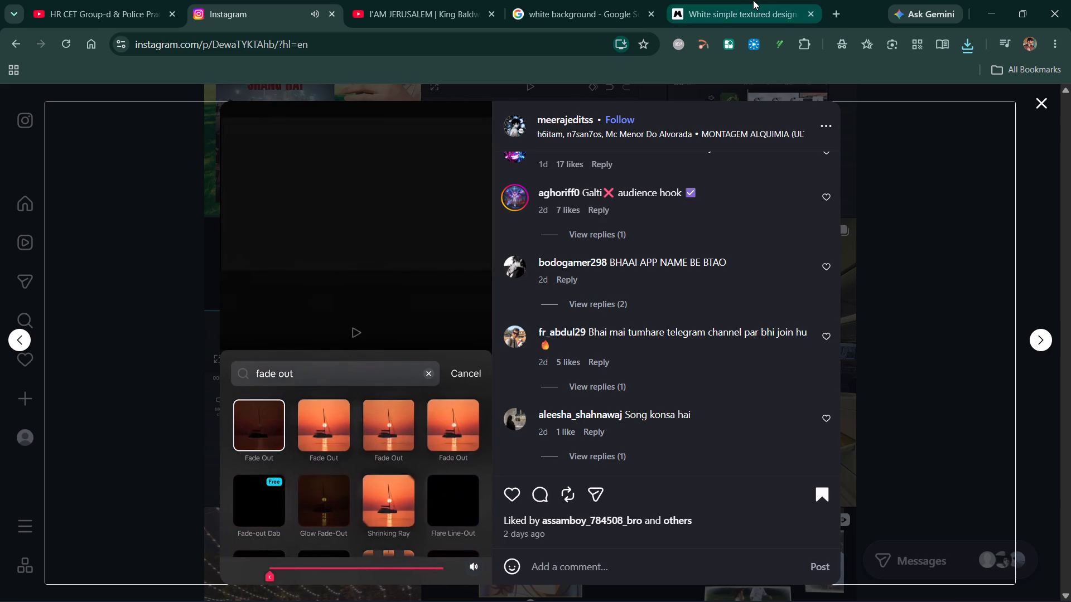
pyautogui.click(753, 0)
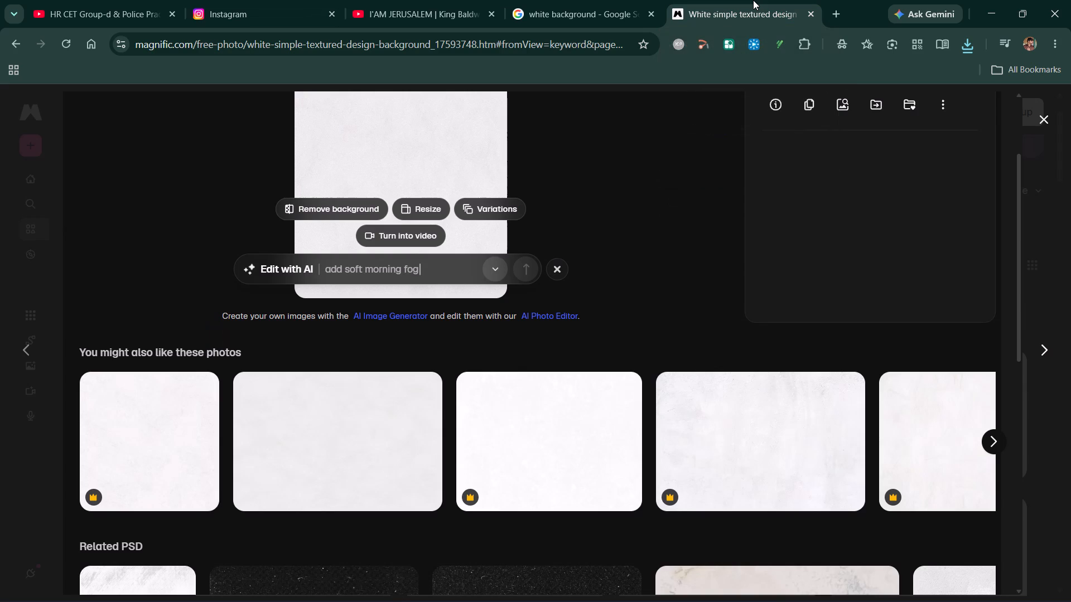
# Switch to CapCut and bring up the file commands for projects and timelines.
pyautogui.click(556, 594)
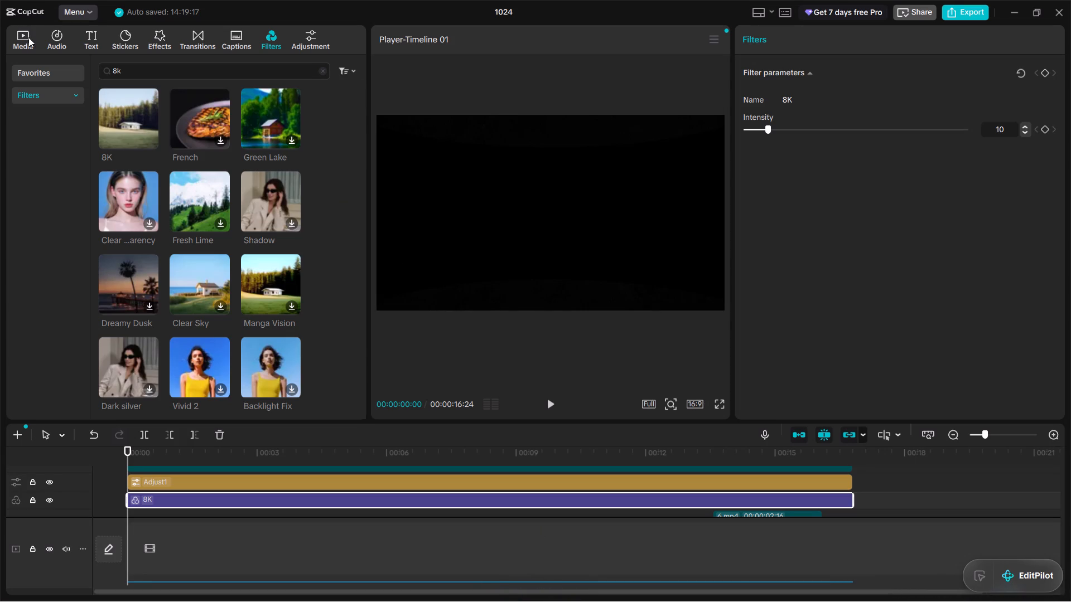
pyautogui.click(78, 16)
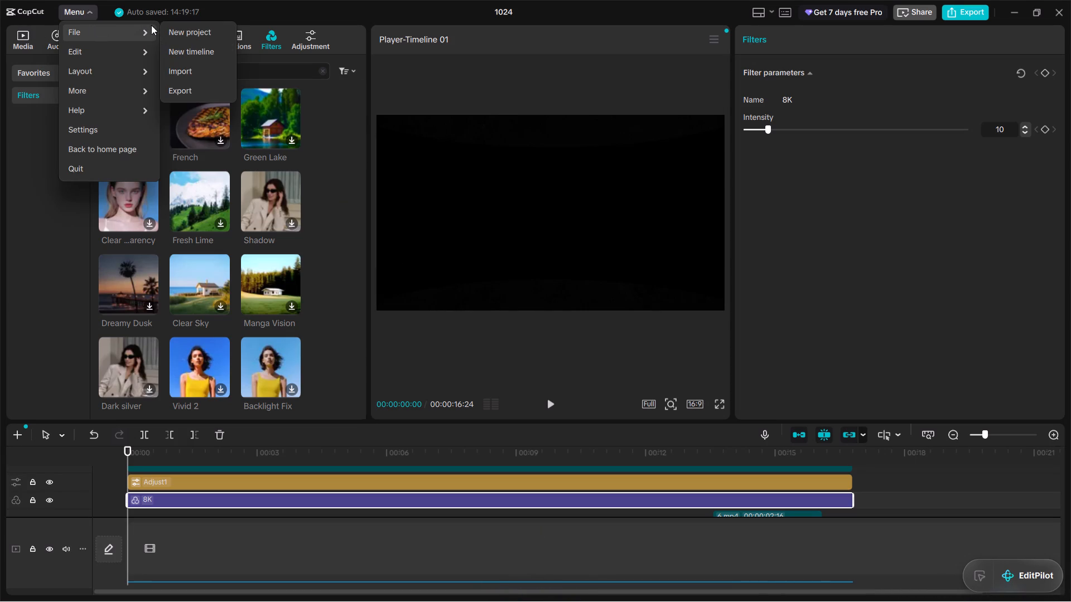
# Create a new CapCut project.
pyautogui.click(184, 26)
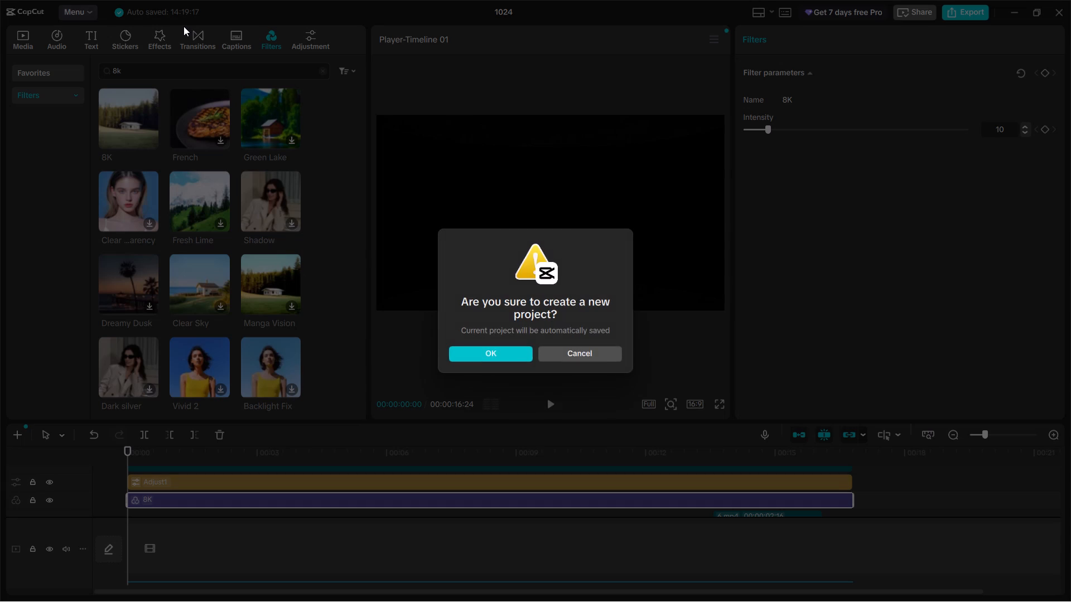
pyautogui.click(488, 353)
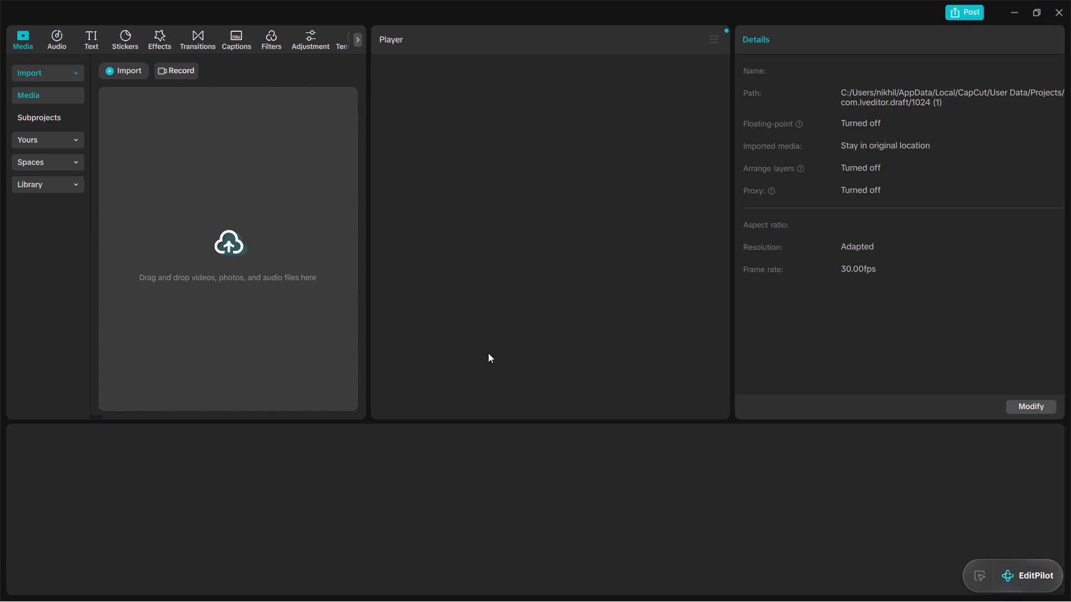
# Import the White image from the capcut\photo folder on Local Disk (C:) into the project media.
pyautogui.click(221, 206)
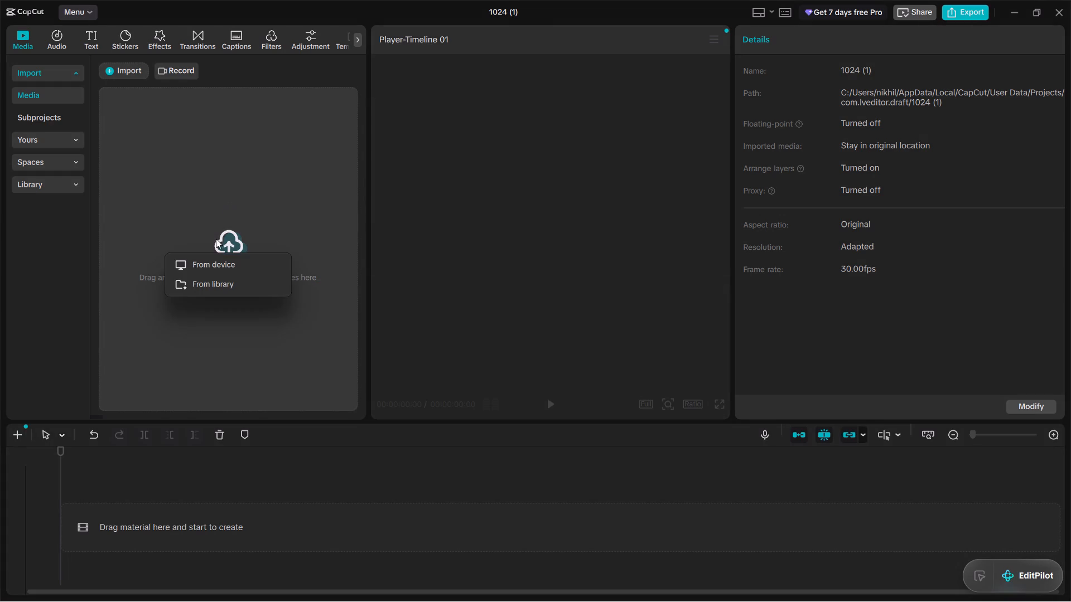
pyautogui.click(212, 264)
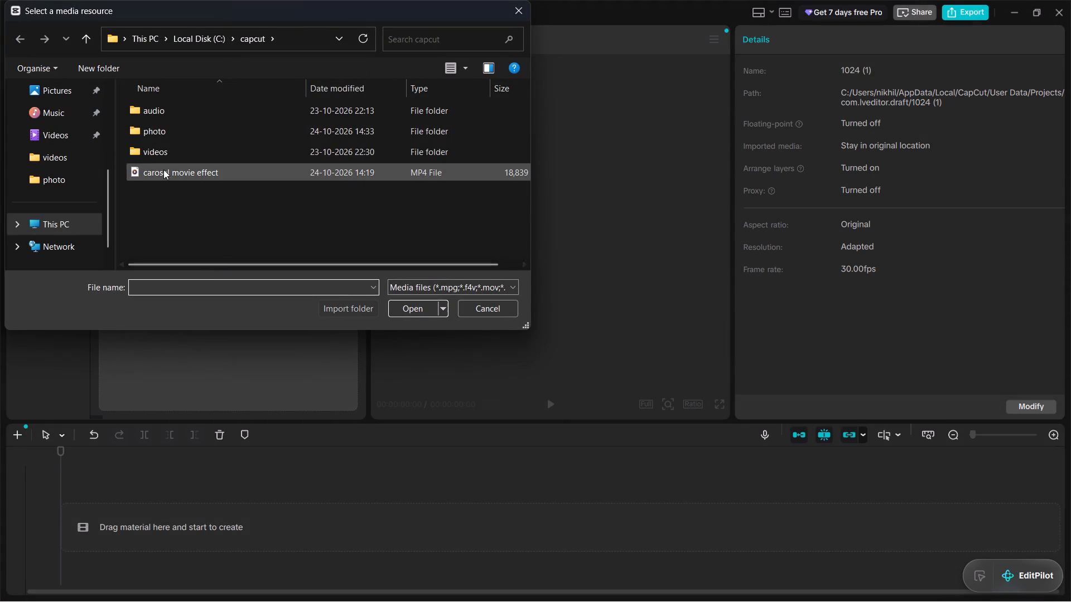
pyautogui.click(207, 38)
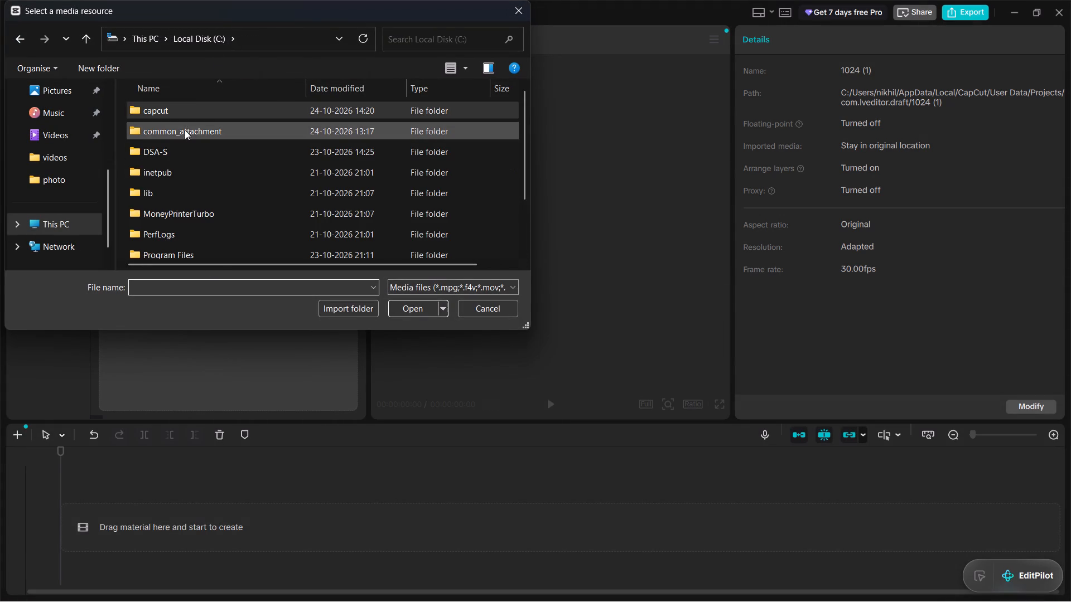
pyautogui.doubleClick(217, 104)
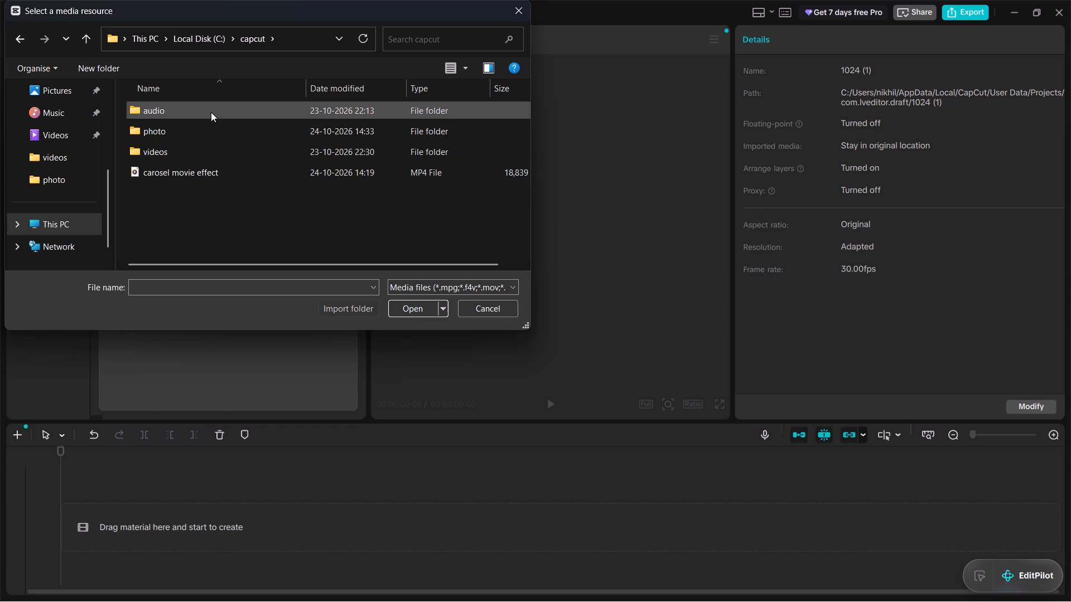
pyautogui.doubleClick(206, 124)
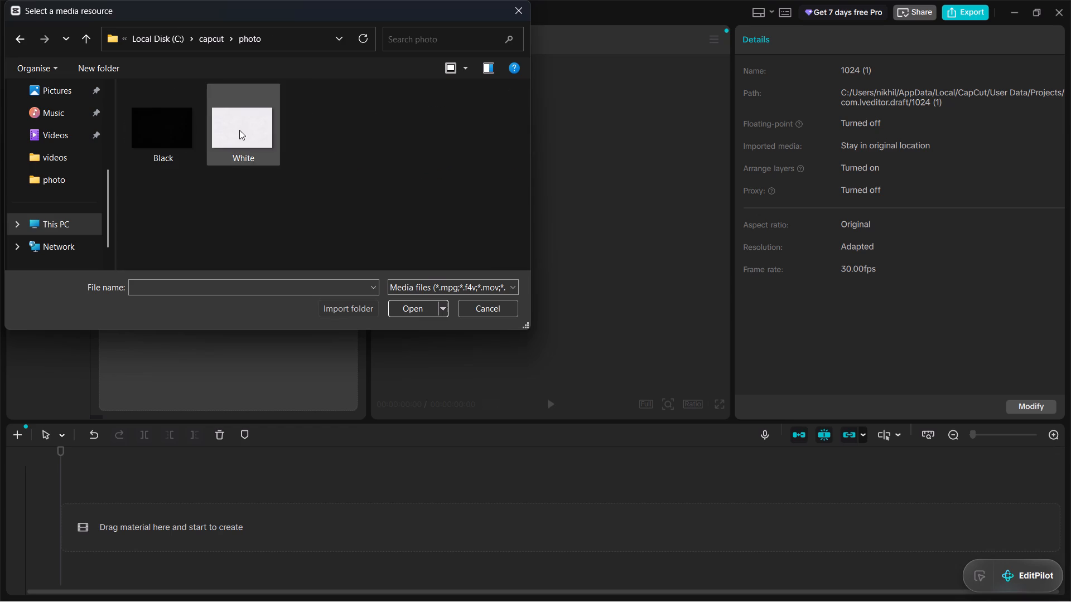
pyautogui.doubleClick(239, 130)
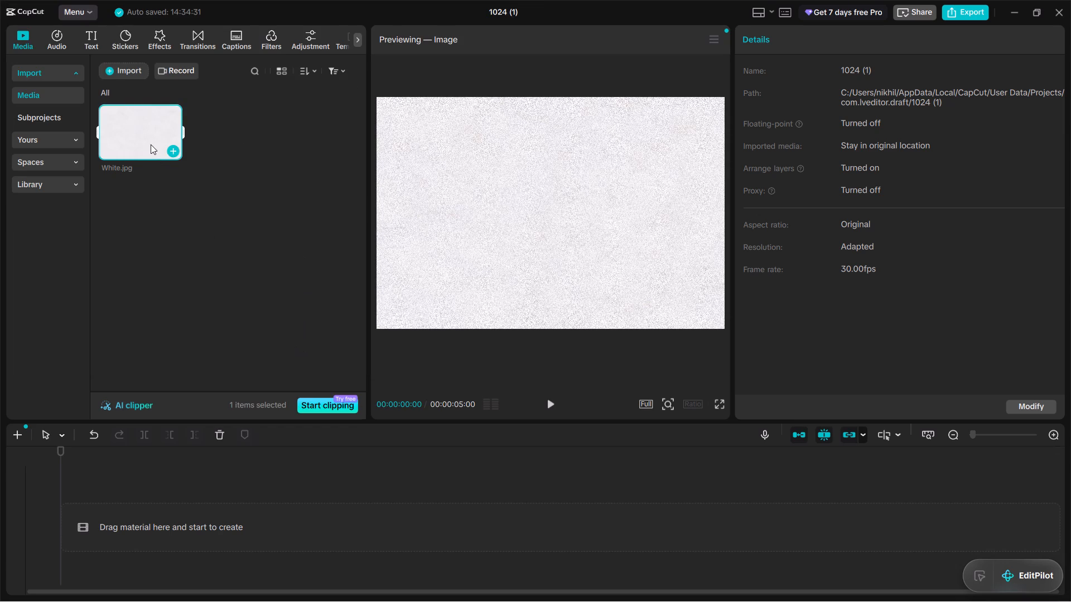
# Place White.jpg at the start of the empty timeline and trim the clip to 00:00:02:00.
pyautogui.moveTo(151, 144); pyautogui.dragTo(117, 528)
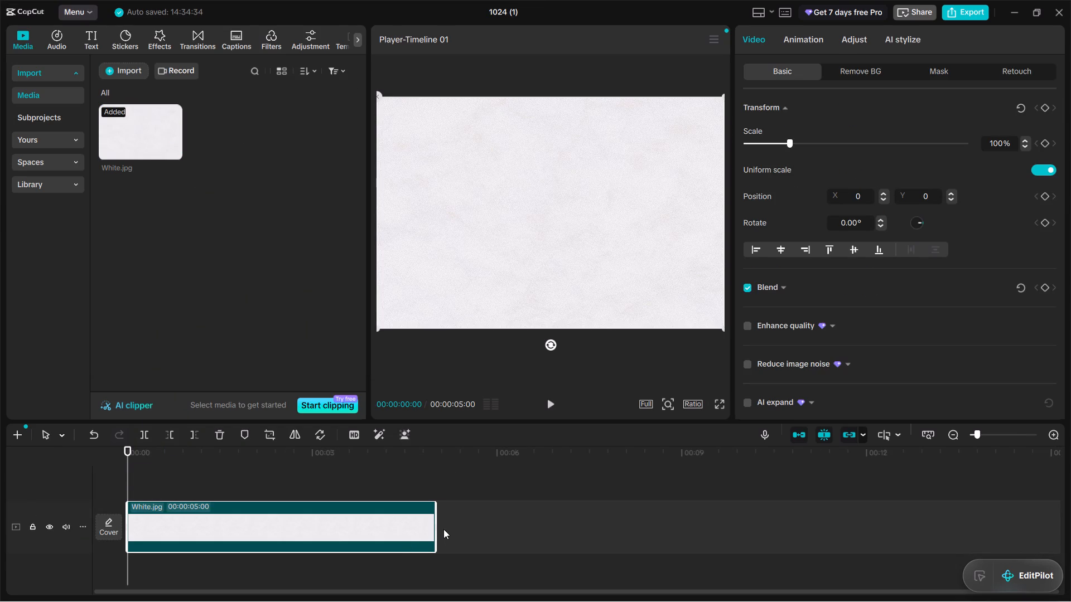
pyautogui.moveTo(437, 529); pyautogui.dragTo(191, 543)
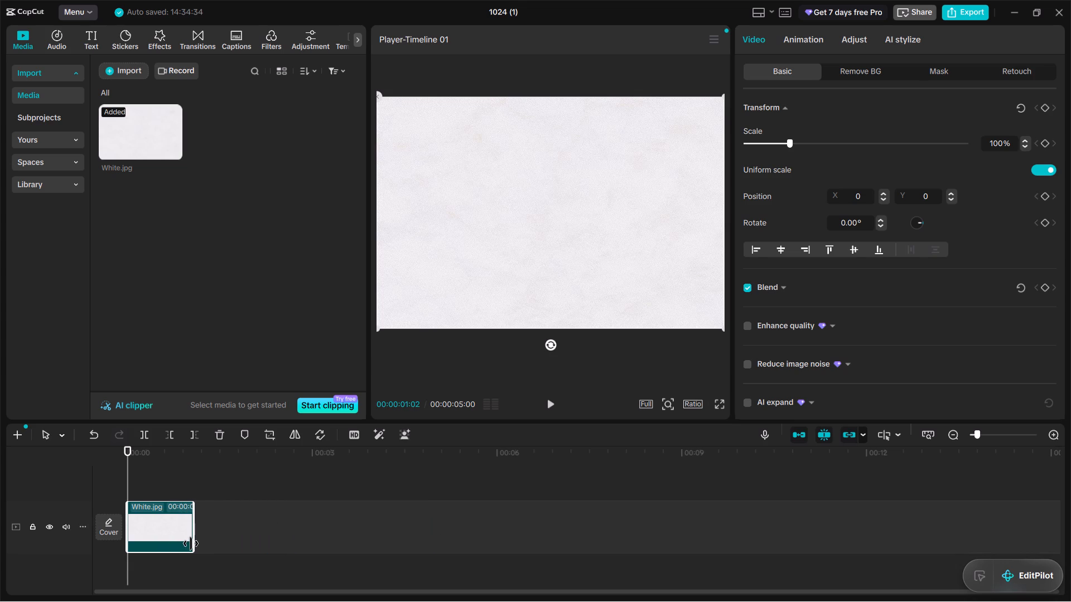
pyautogui.moveTo(191, 543); pyautogui.dragTo(226, 554)
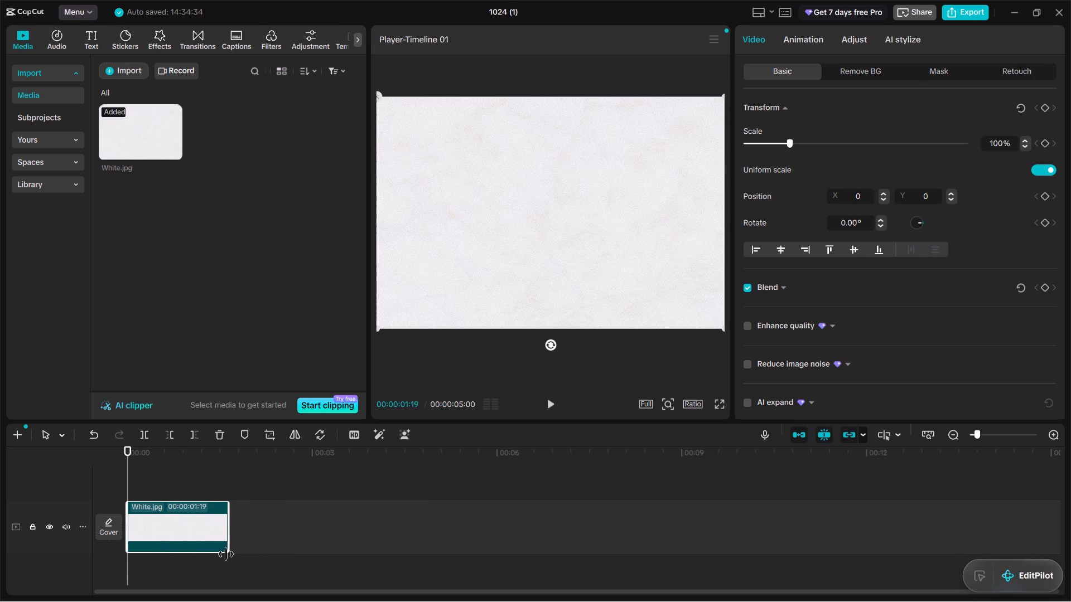
pyautogui.moveTo(226, 554); pyautogui.dragTo(263, 556)
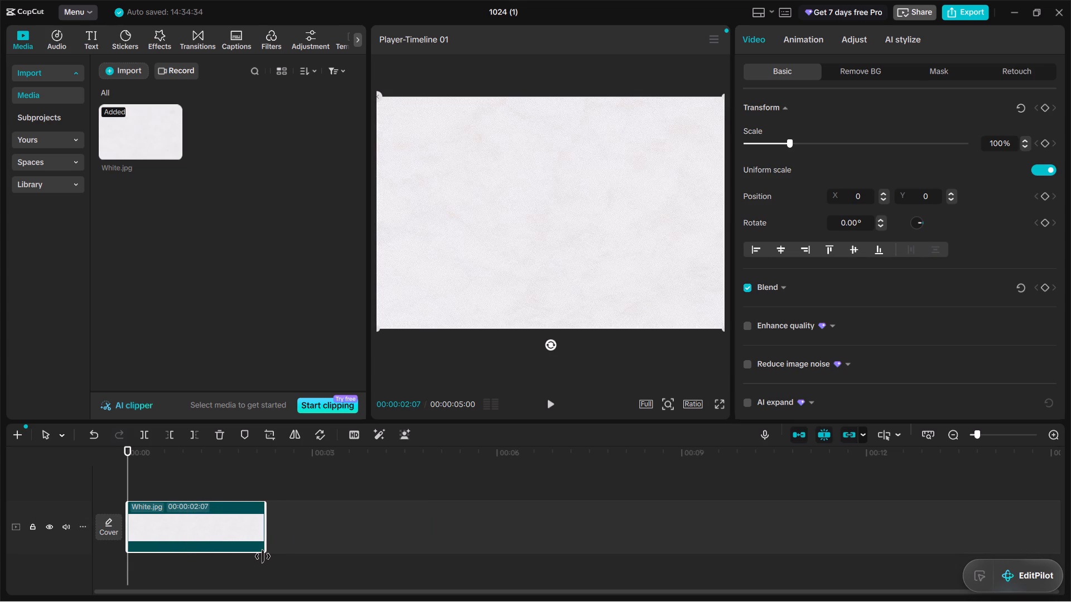
pyautogui.moveTo(263, 556); pyautogui.dragTo(258, 557)
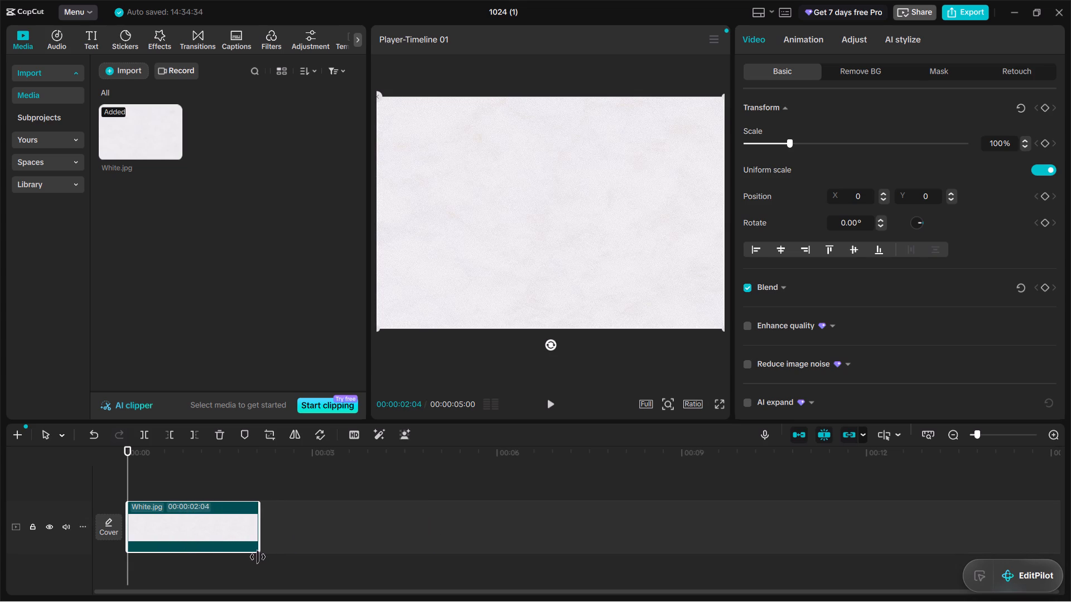
pyautogui.moveTo(258, 557); pyautogui.dragTo(253, 559)
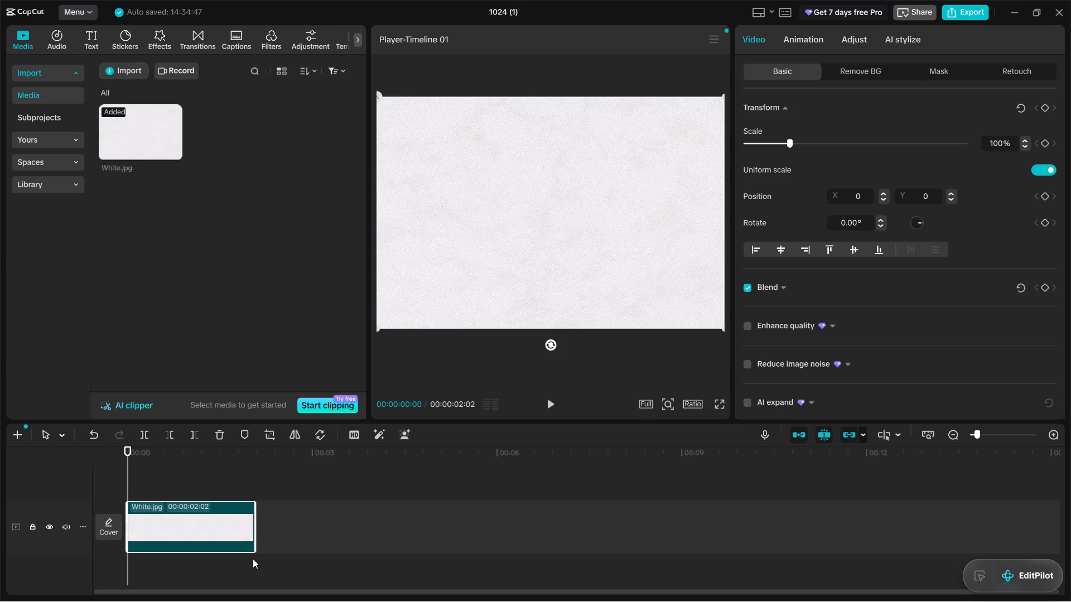
pyautogui.click(232, 527)
pyautogui.moveTo(255, 527); pyautogui.dragTo(250, 527)
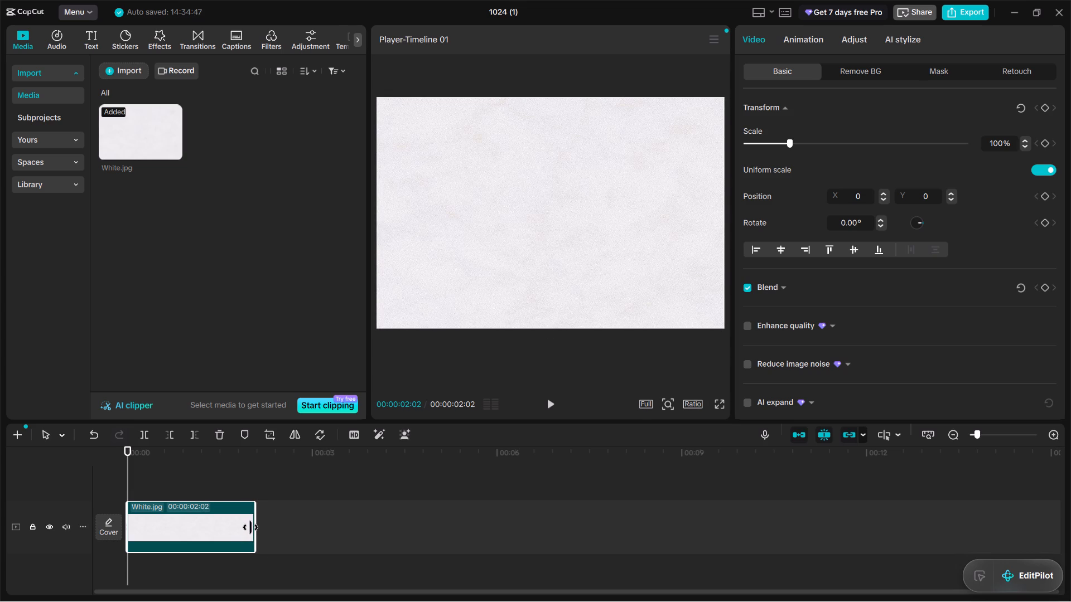
pyautogui.moveTo(250, 527); pyautogui.dragTo(248, 528)
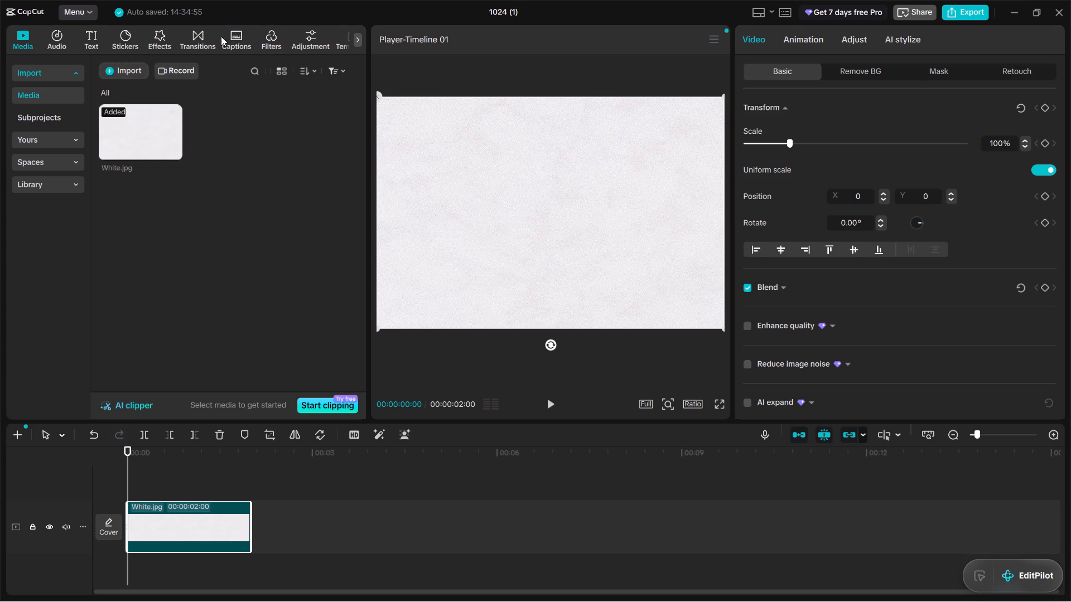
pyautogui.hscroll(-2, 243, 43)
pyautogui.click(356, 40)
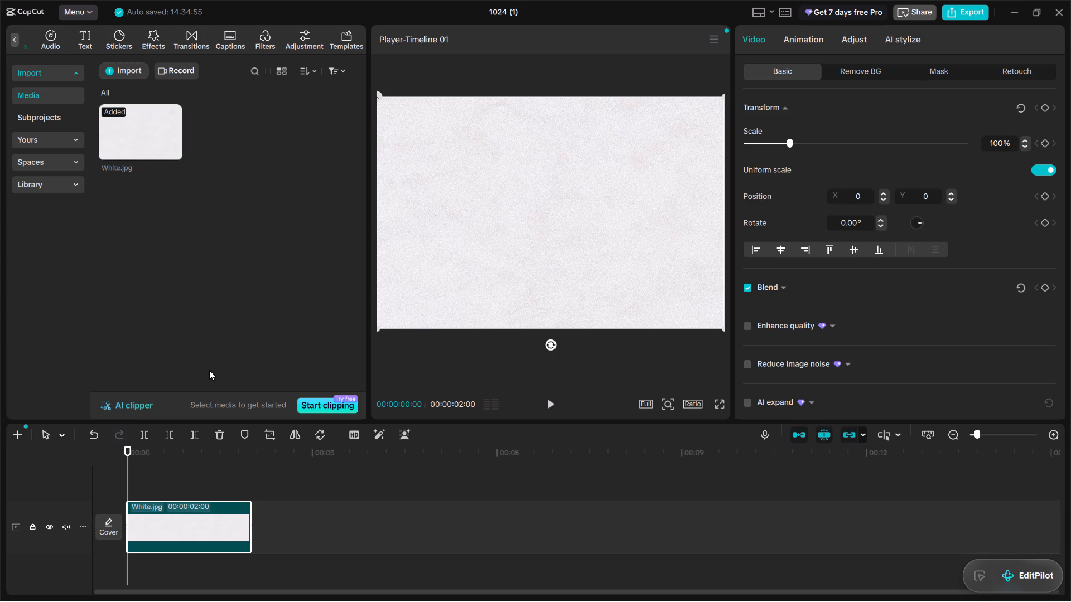
# Add a second White.jpg clip to the timeline directly after the first one.
pyautogui.moveTo(153, 118); pyautogui.dragTo(232, 188)
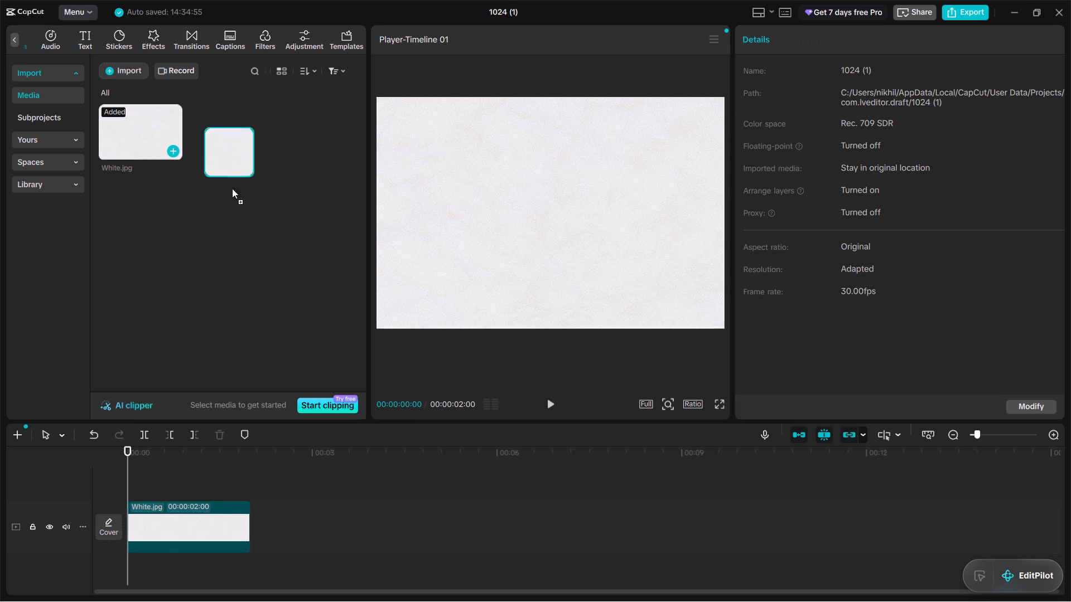
pyautogui.moveTo(232, 188); pyautogui.dragTo(300, 517)
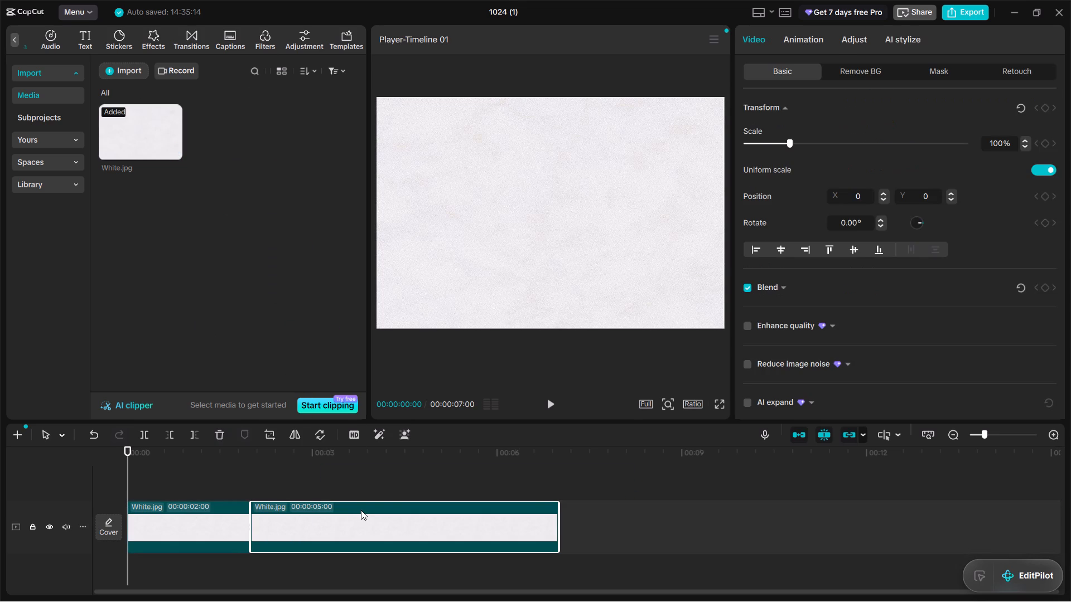
# Delete the second White.jpg clip from the timeline.
pyautogui.click(321, 538)
pyautogui.press('Delete')
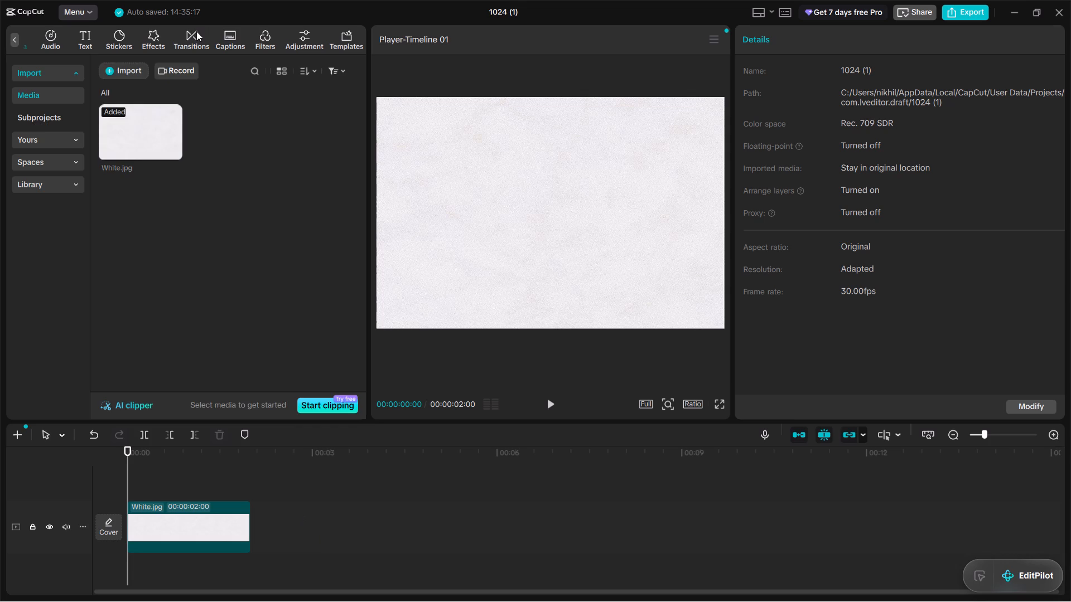
# Search the transitions library and the video effects library for "fade out".
pyautogui.click(196, 31)
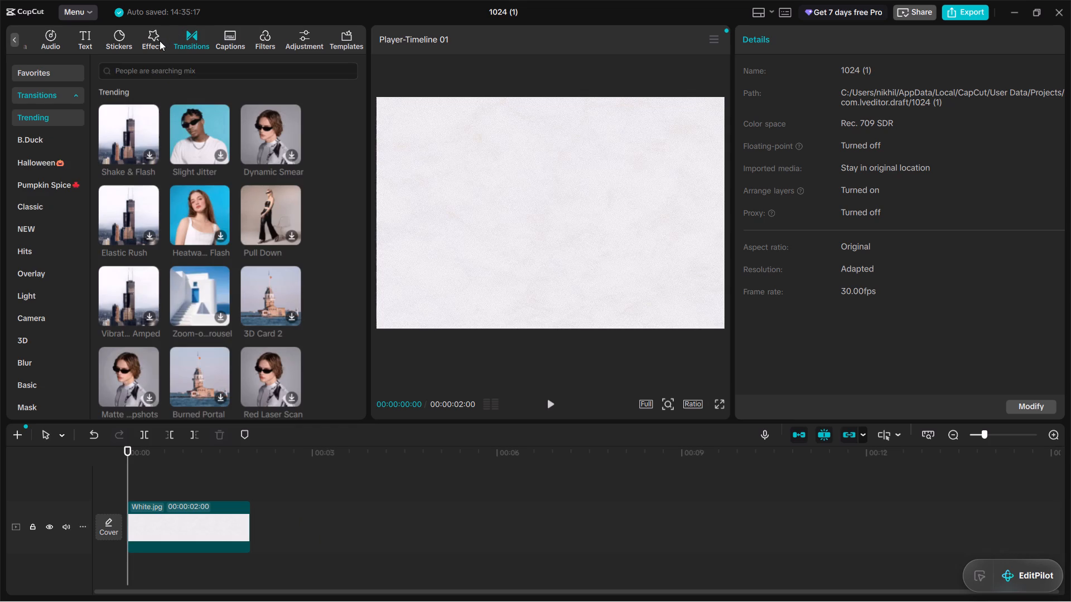
pyautogui.click(161, 75)
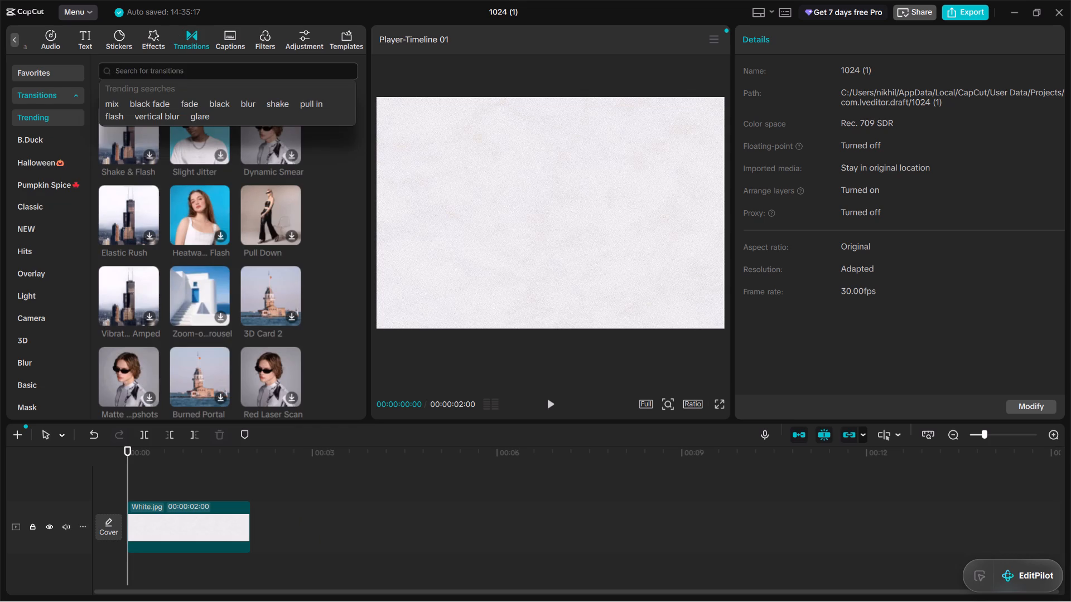
pyautogui.write('fade out')
pyautogui.press('Return')
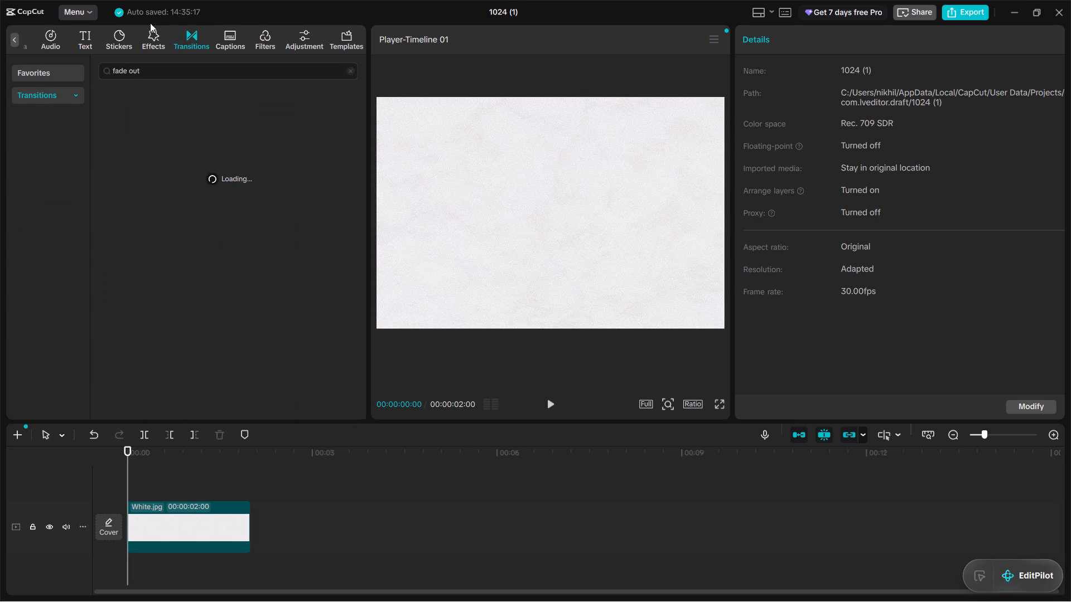
pyautogui.click(150, 36)
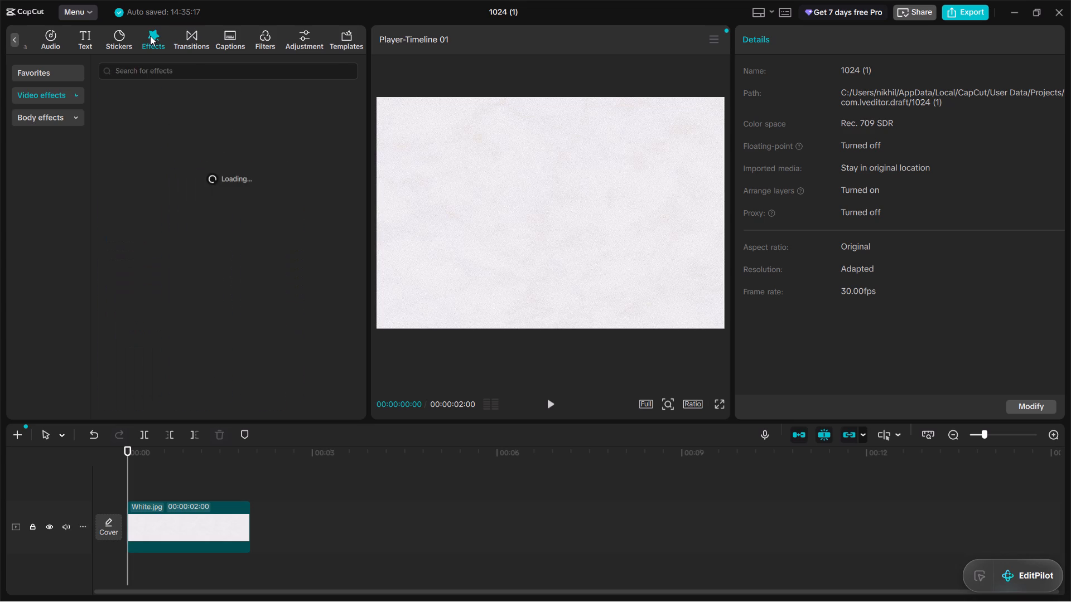
pyautogui.click(155, 75)
pyautogui.write('fade out')
pyautogui.press('Return')
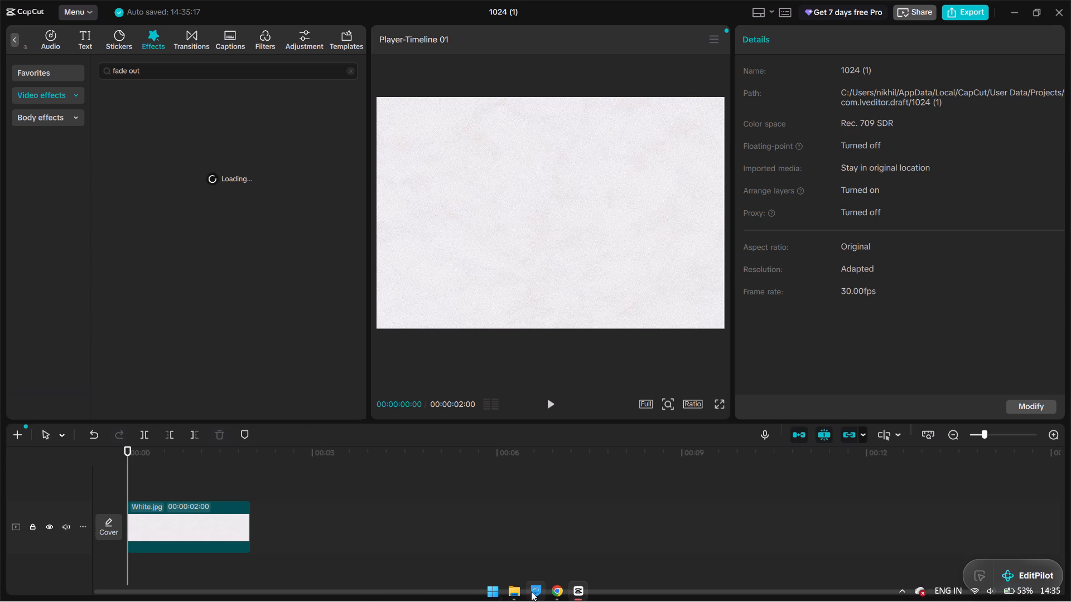
# Switch to Chrome, replay the Instagram beat synced camera movement tutorial up to its "fade out" effect search, and return to CapCut.
pyautogui.click(563, 590)
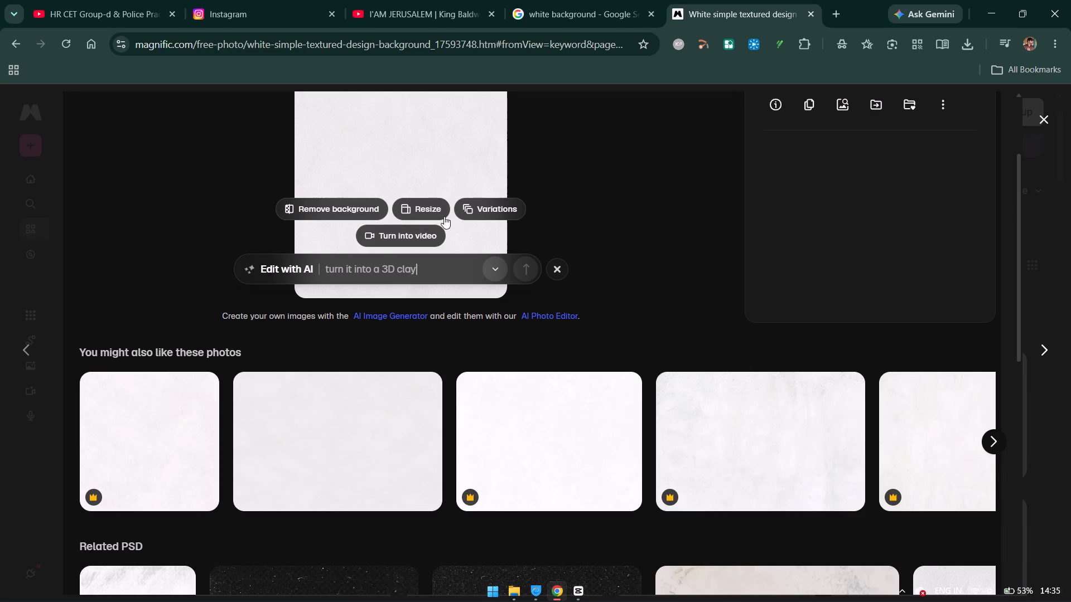
pyautogui.click(242, 0)
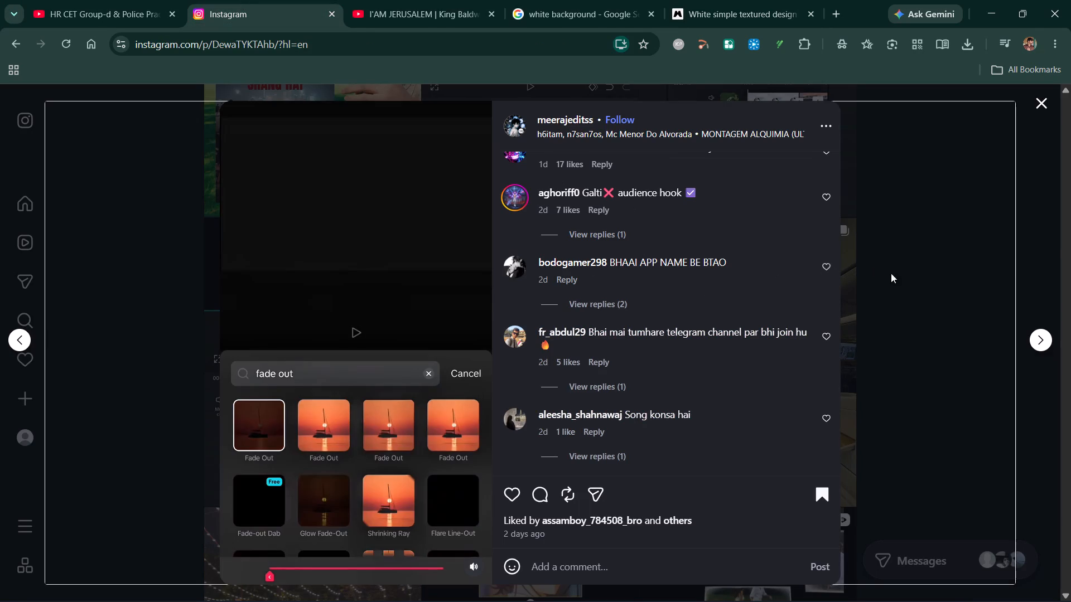
pyautogui.click(1049, 243)
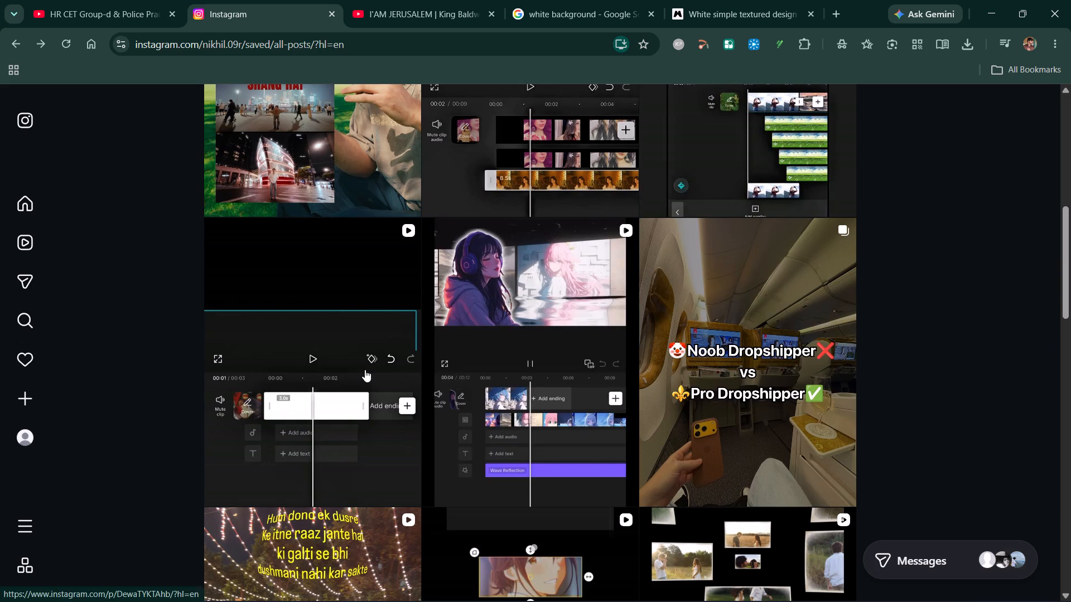
pyautogui.click(365, 370)
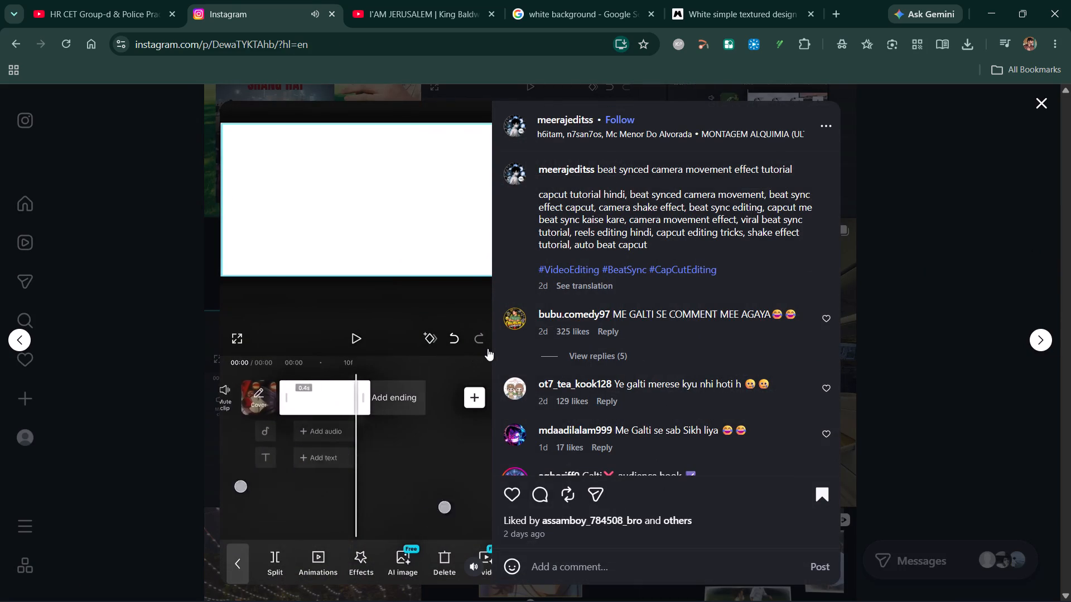
pyautogui.click(415, 460)
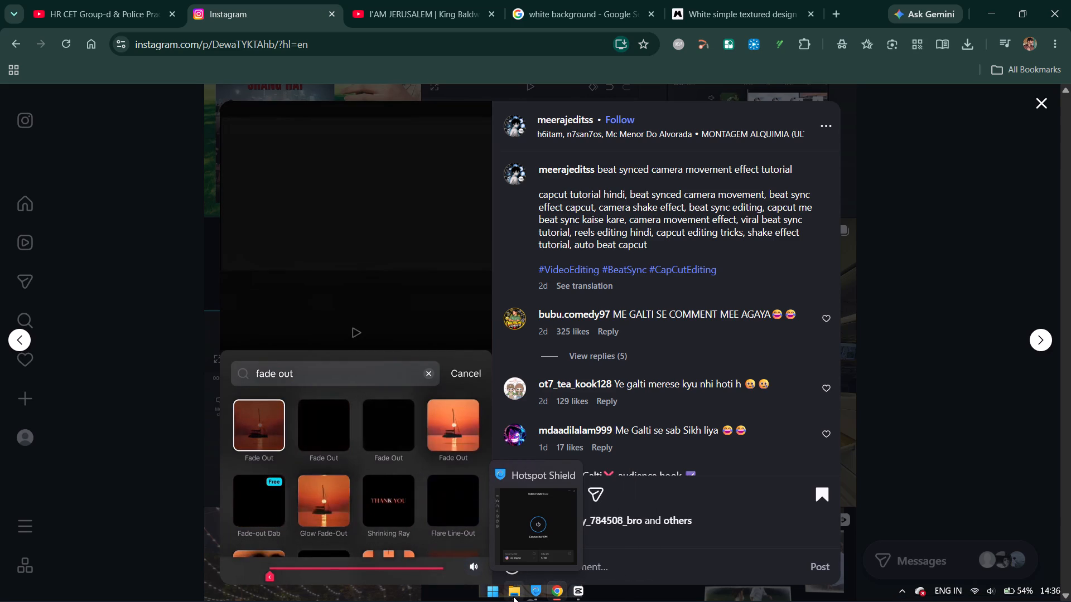
pyautogui.click(577, 592)
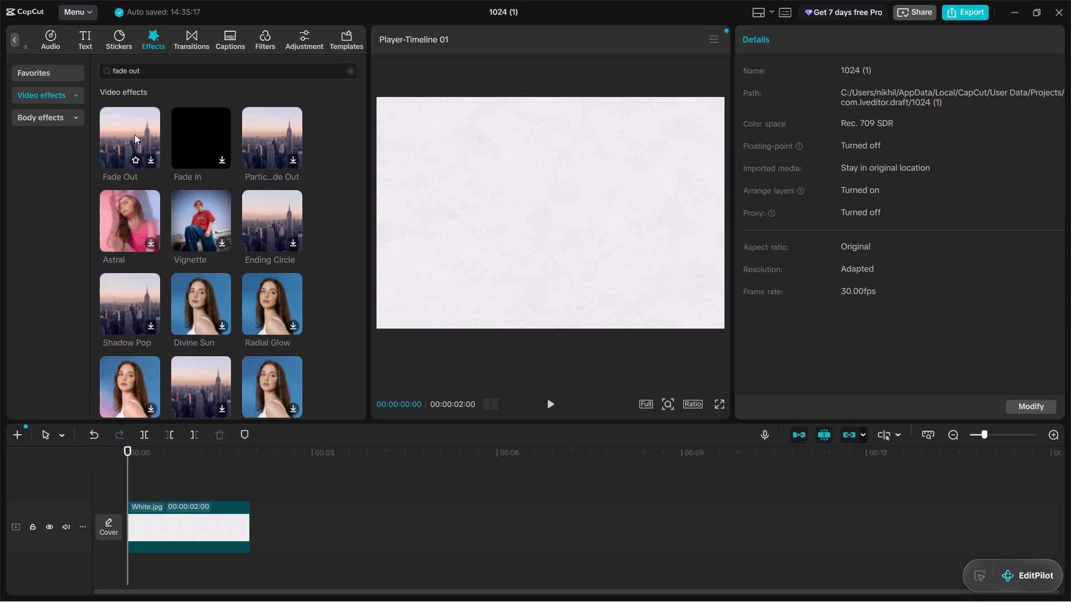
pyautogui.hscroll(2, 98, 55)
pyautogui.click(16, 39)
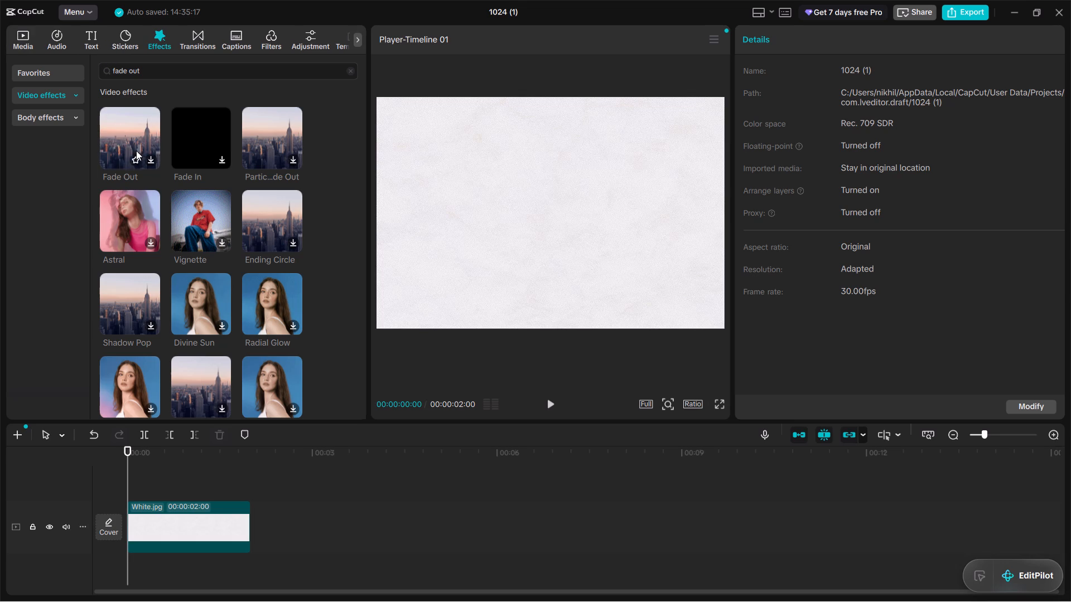
# Apply the Fade Out exit animation to the White.jpg clip on the timeline.
pyautogui.click(191, 516)
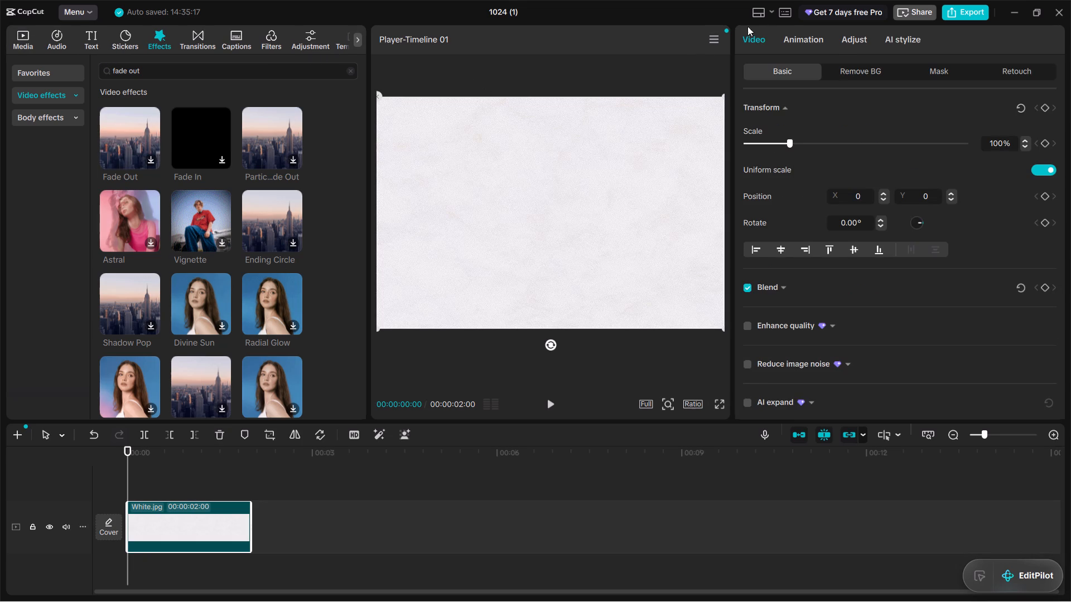
pyautogui.click(810, 38)
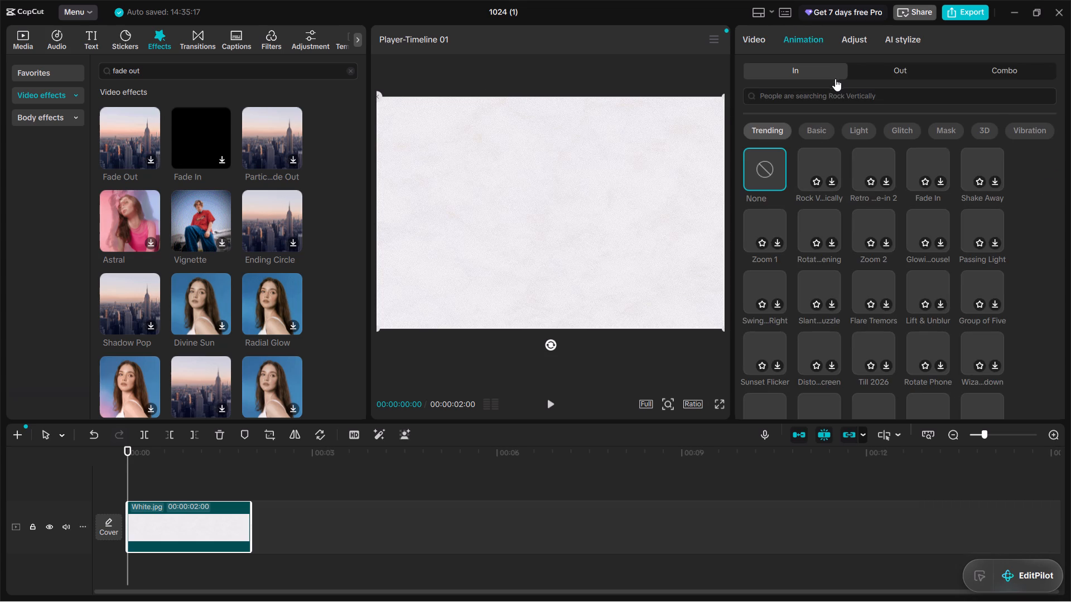
pyautogui.click(823, 90)
pyautogui.write('fade out')
pyautogui.press('Return')
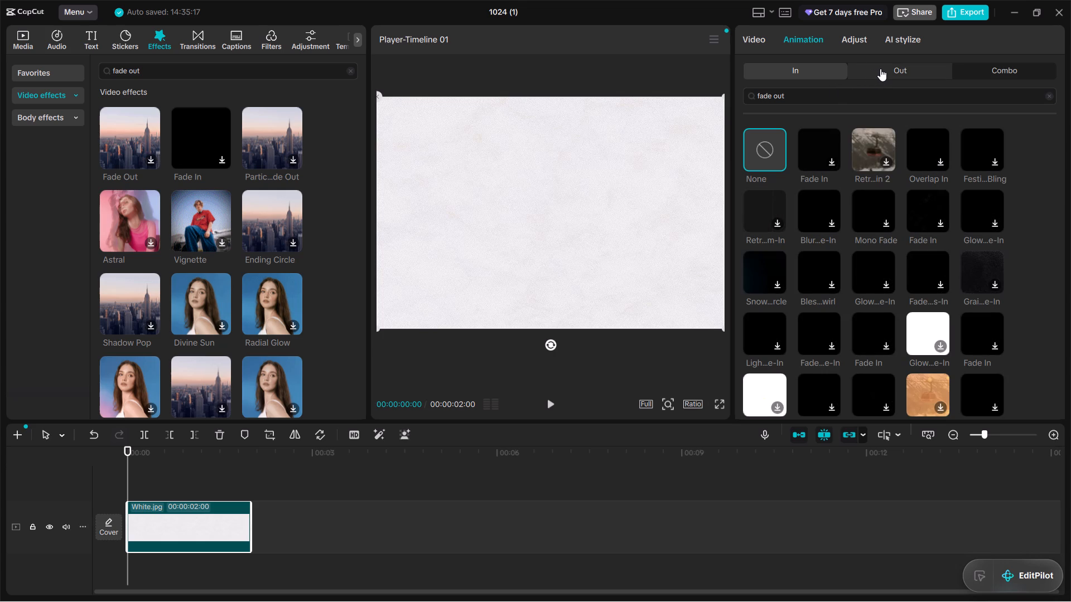
pyautogui.click(898, 73)
pyautogui.click(898, 73)
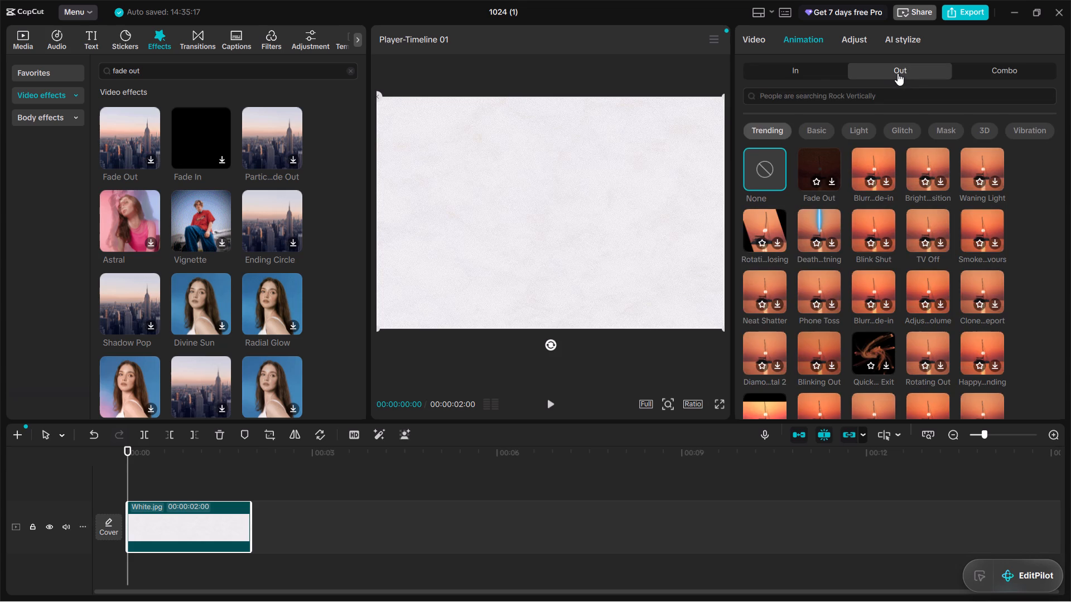
pyautogui.click(817, 177)
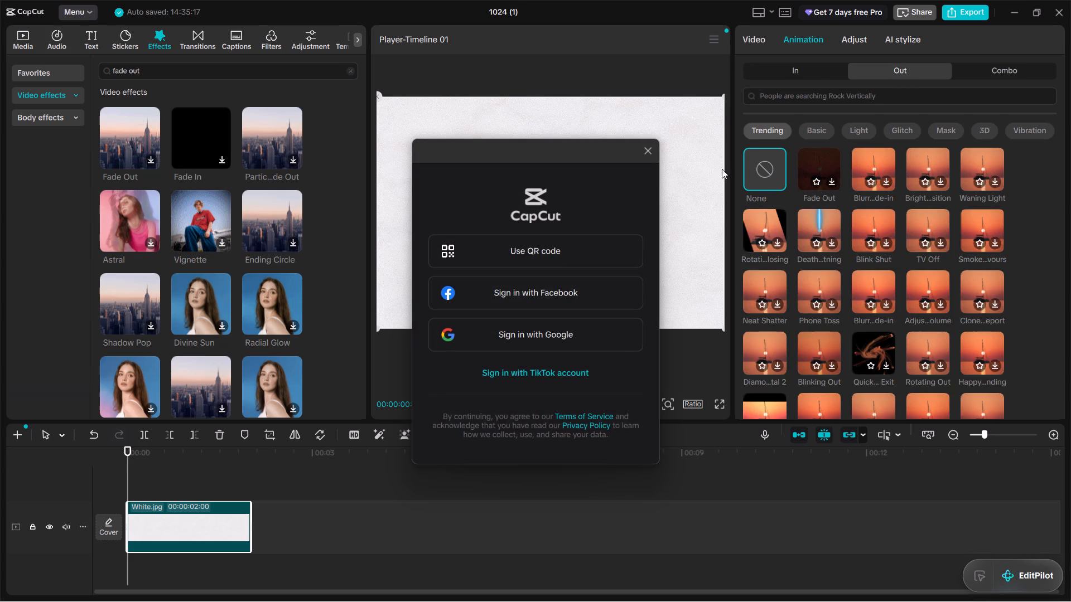
pyautogui.click(645, 155)
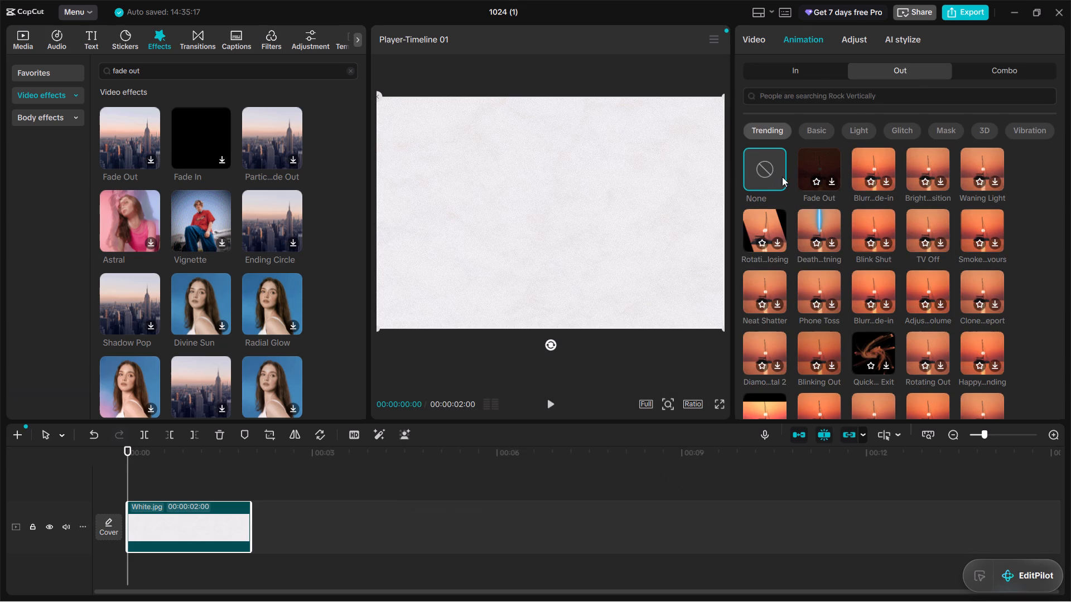
pyautogui.click(816, 164)
pyautogui.doubleClick(816, 164)
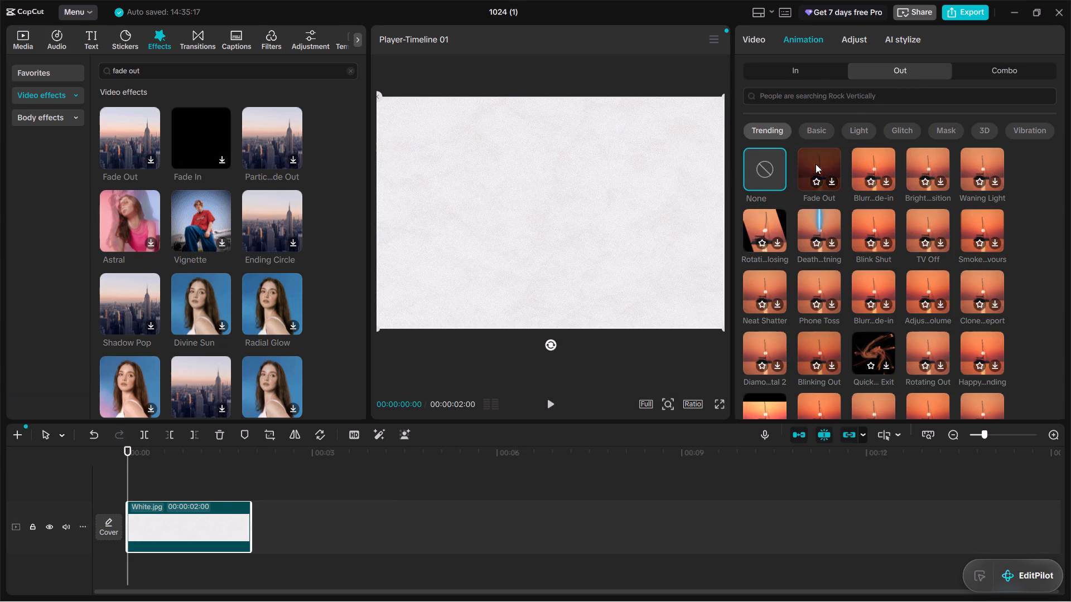
pyautogui.moveTo(816, 164); pyautogui.dragTo(214, 491)
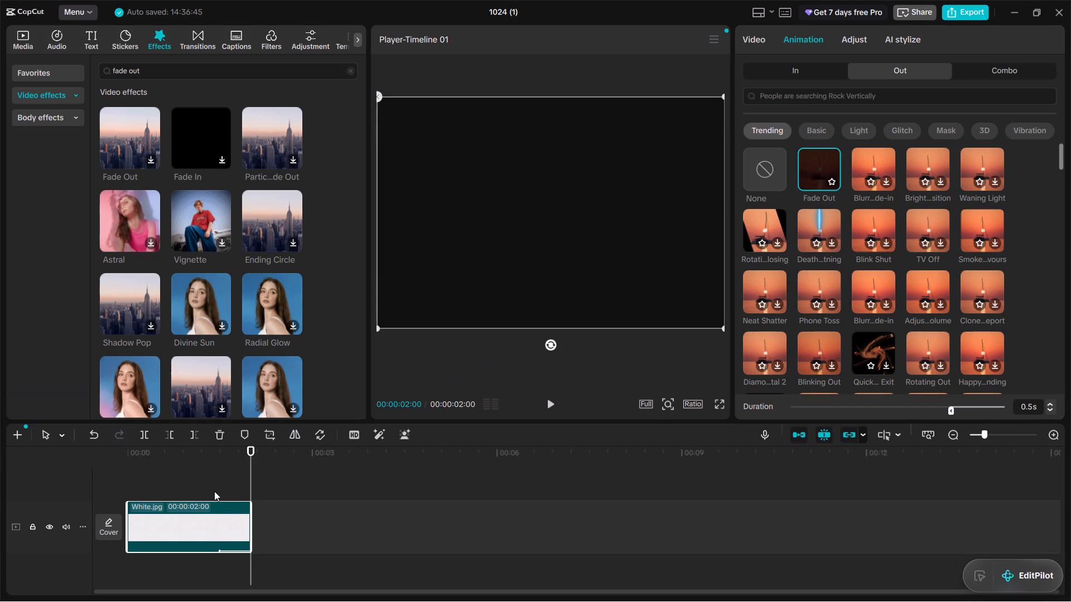
# Play back the faded White.jpg clip and lengthen its Fade Out animation to 2.0 s.
pyautogui.click(146, 493)
pyautogui.press('space')
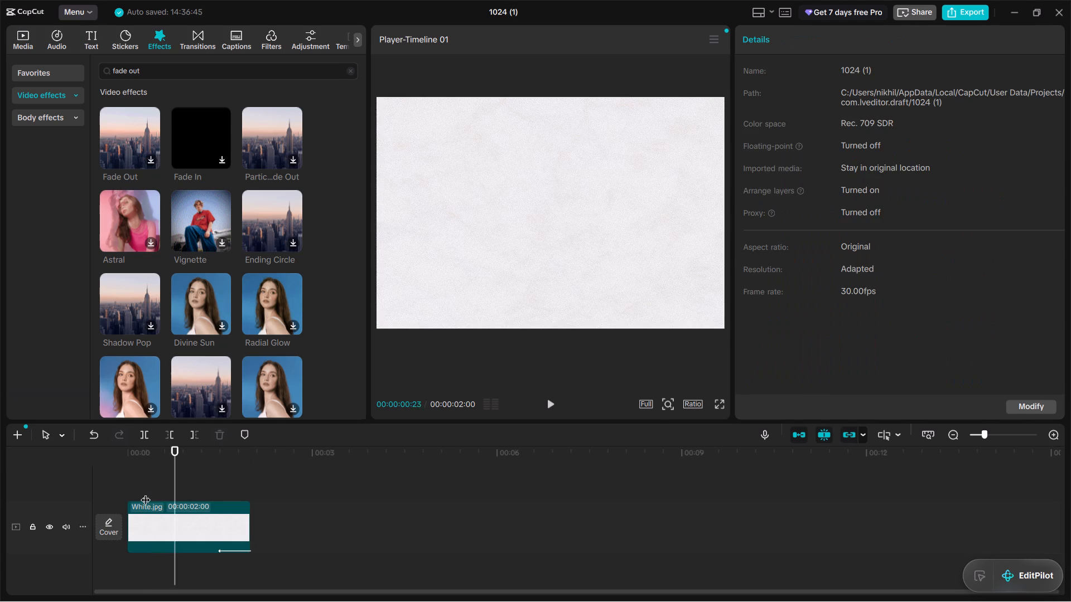
pyautogui.press('space')
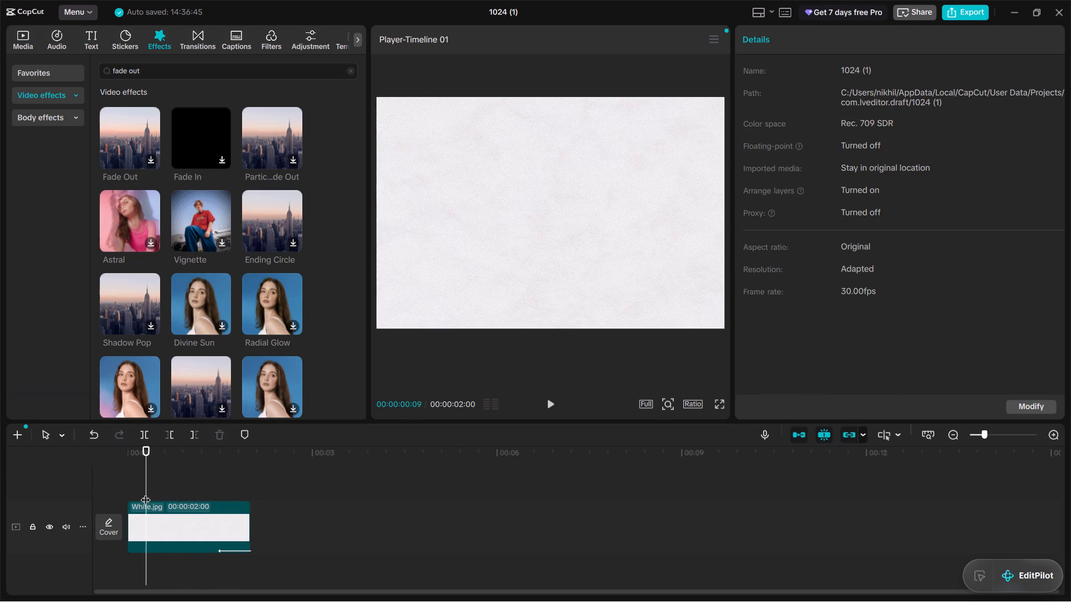
pyautogui.press('space')
pyautogui.click(233, 532)
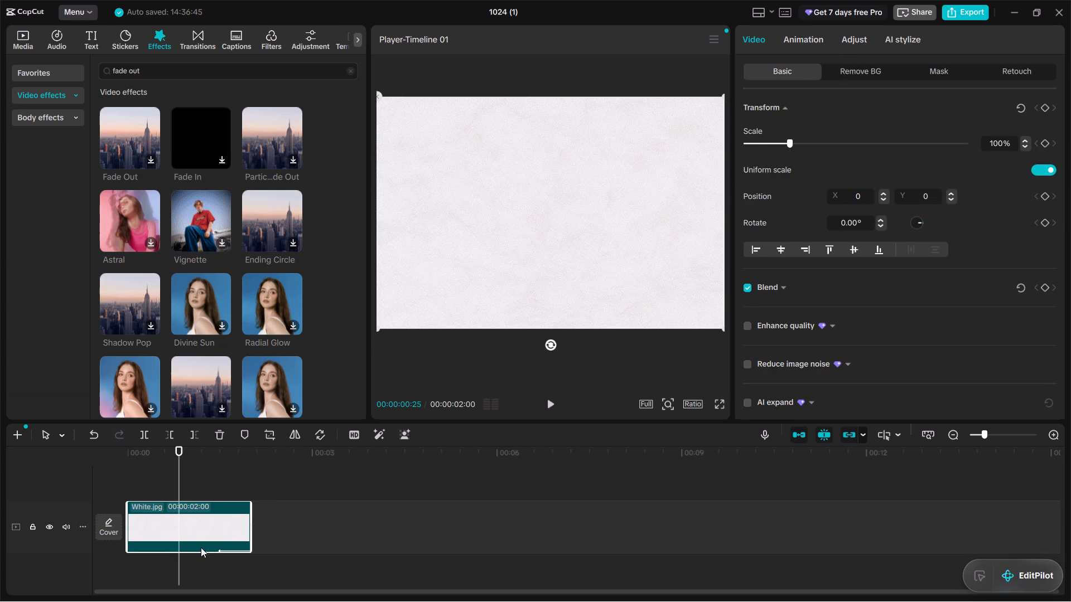
pyautogui.click(810, 40)
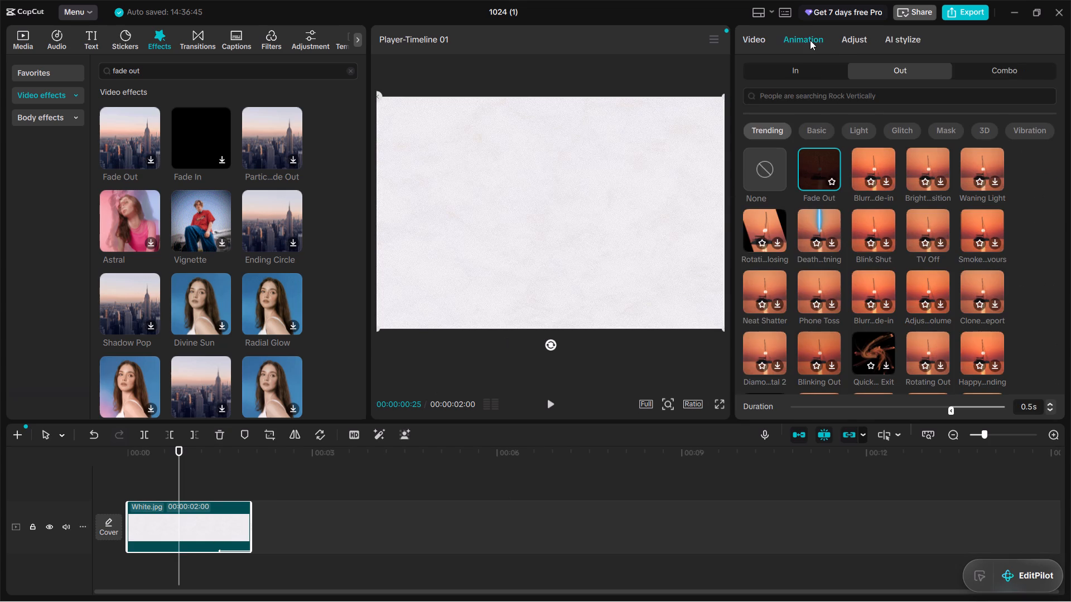
pyautogui.moveTo(952, 413); pyautogui.dragTo(627, 436)
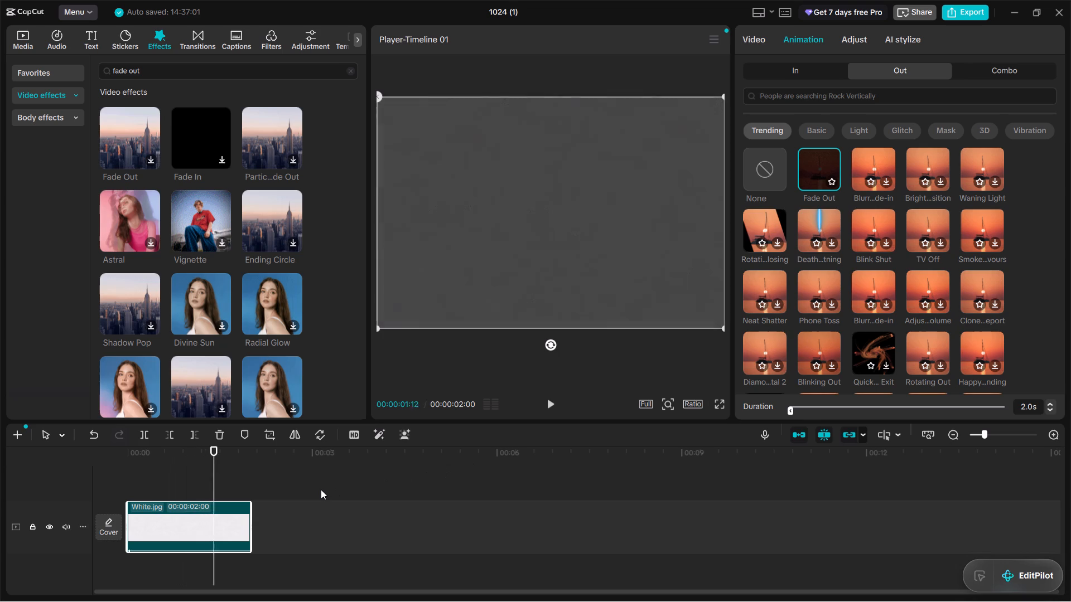
# Duplicate the faded White.jpg clip twice, line up the copies after it on the main track, and play the sequence from the start.
pyautogui.click(224, 533)
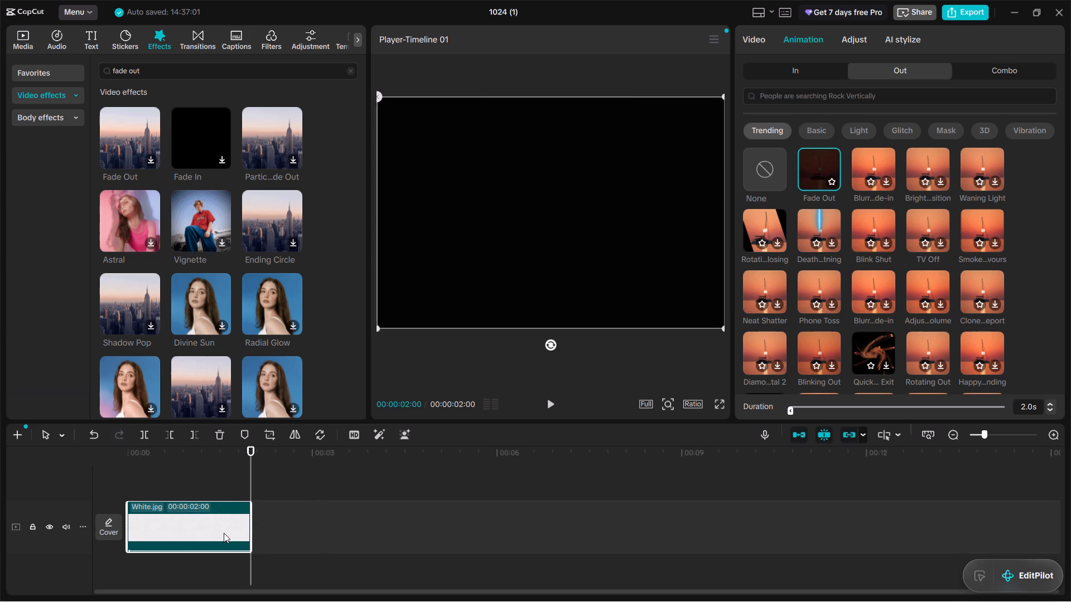
pyautogui.hotkey('ctrl', 'c')
pyautogui.hotkey('ctrl', 'v')
pyautogui.hotkey('ctrl', 'v')
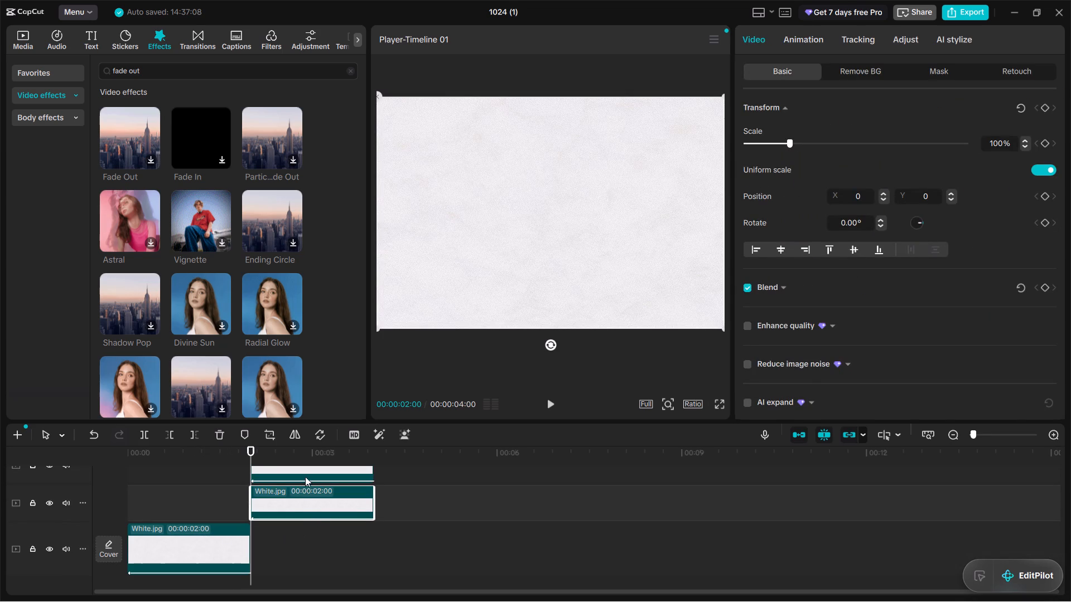
pyautogui.moveTo(315, 508); pyautogui.dragTo(317, 559)
pyautogui.moveTo(311, 482); pyautogui.dragTo(439, 540)
pyautogui.moveTo(250, 468); pyautogui.dragTo(69, 469)
pyautogui.press('space')
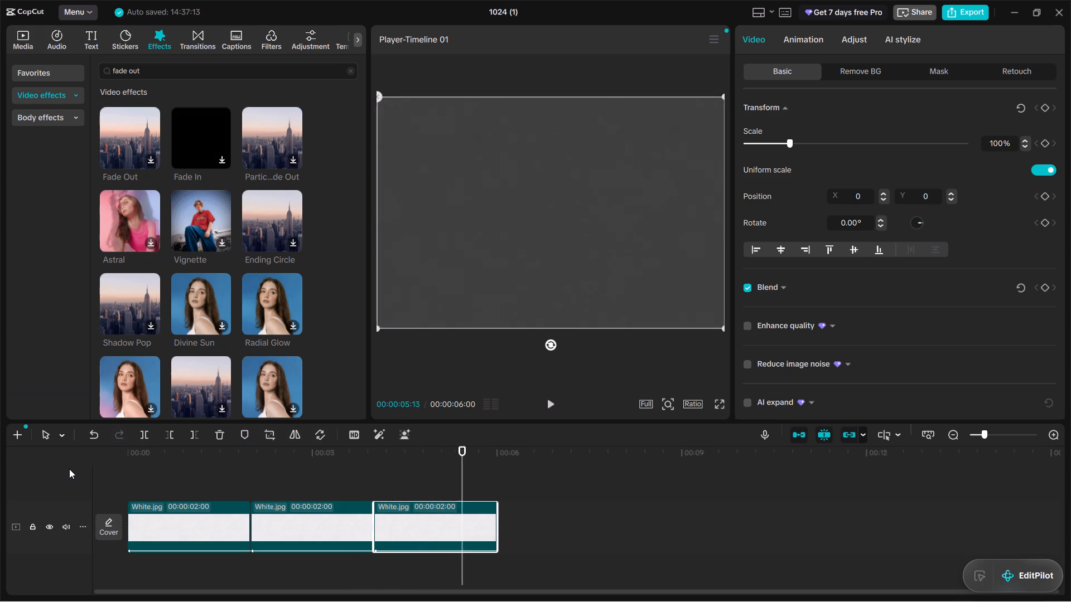
# Stop the timeline playback, switch to Chrome and watch the next part of the Instagram beat sync tutorial.
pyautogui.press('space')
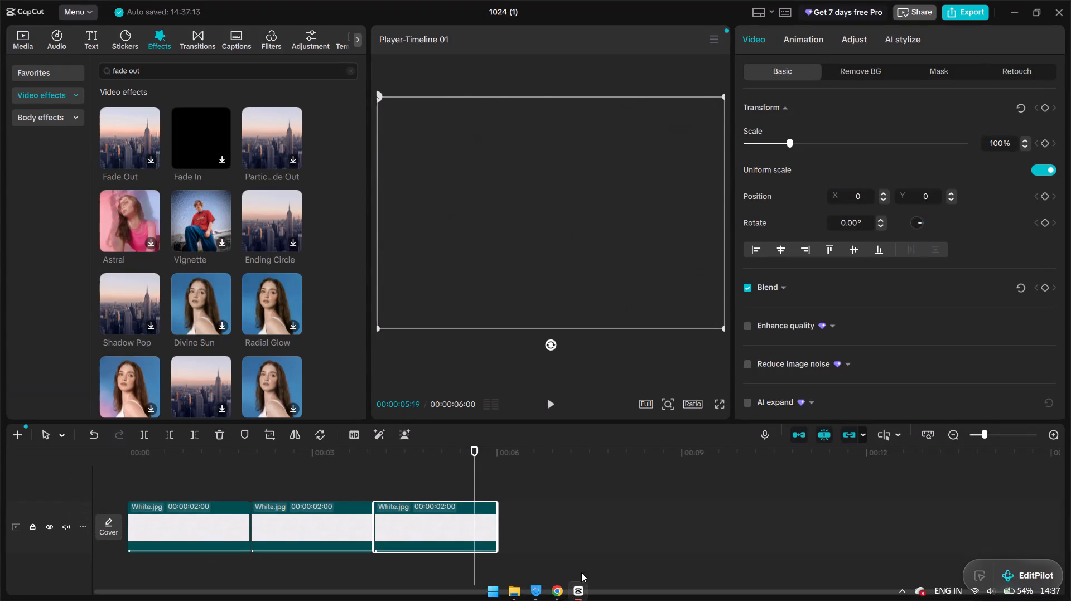
pyautogui.click(562, 597)
pyautogui.click(433, 417)
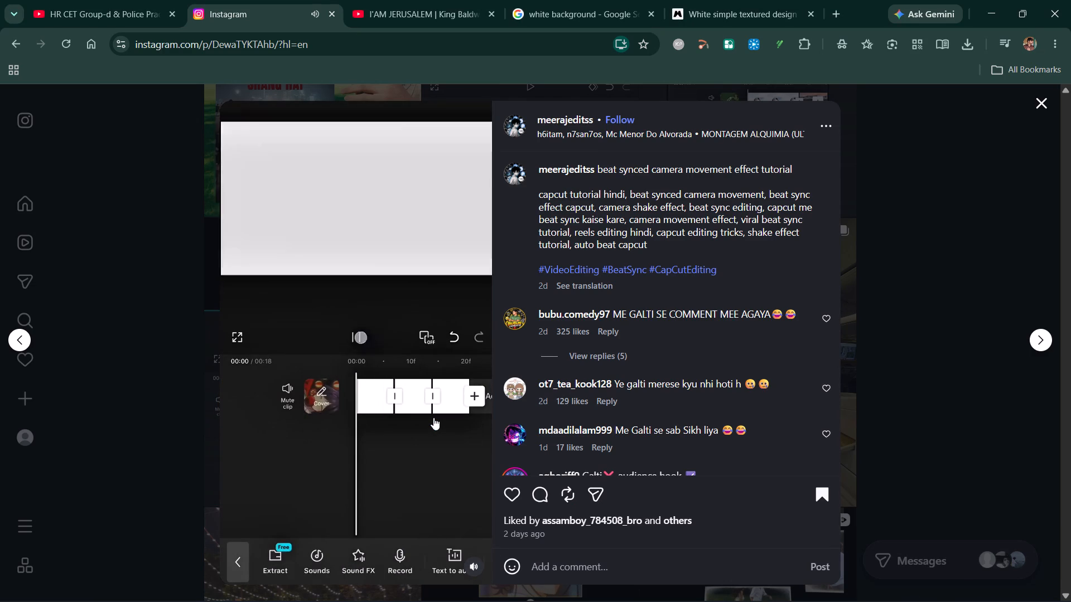
pyautogui.click(433, 417)
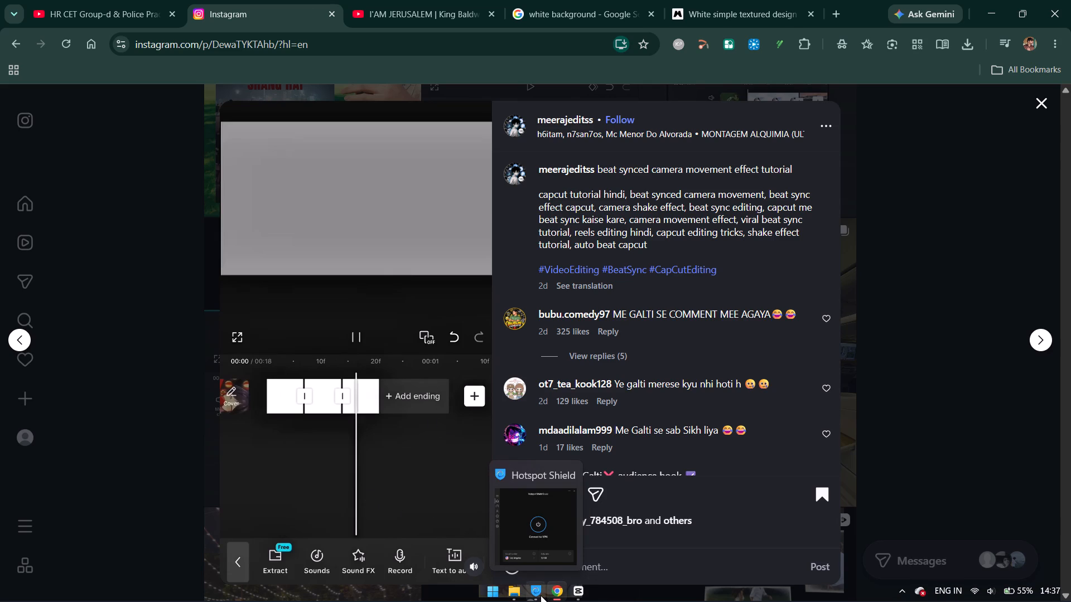
# Return to CapCut and scrub through the three White.jpg clips to review their fade outs.
pyautogui.click(571, 596)
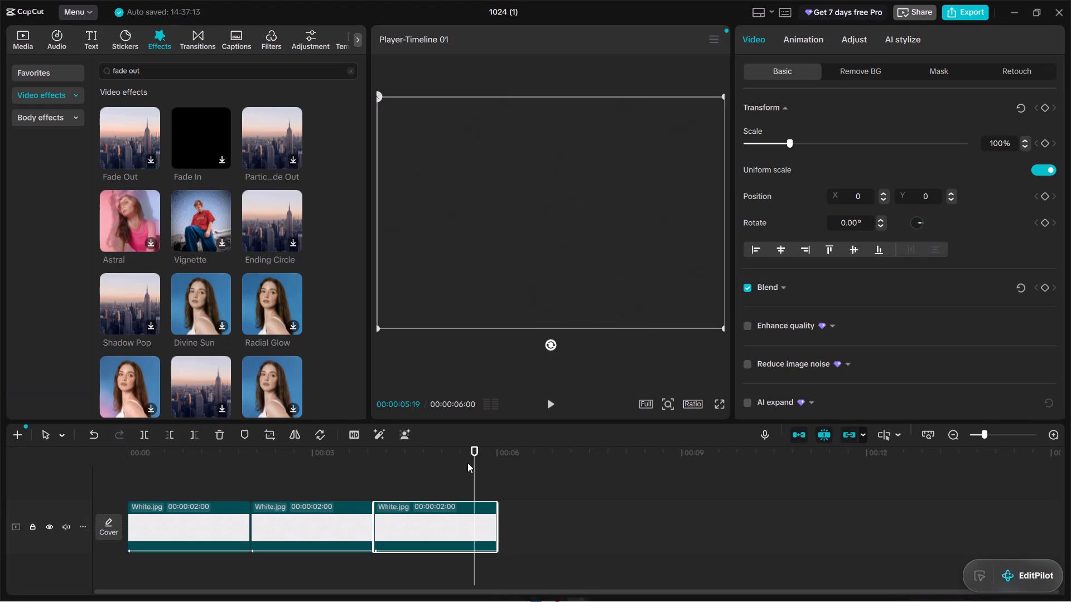
pyautogui.moveTo(475, 472); pyautogui.dragTo(166, 438)
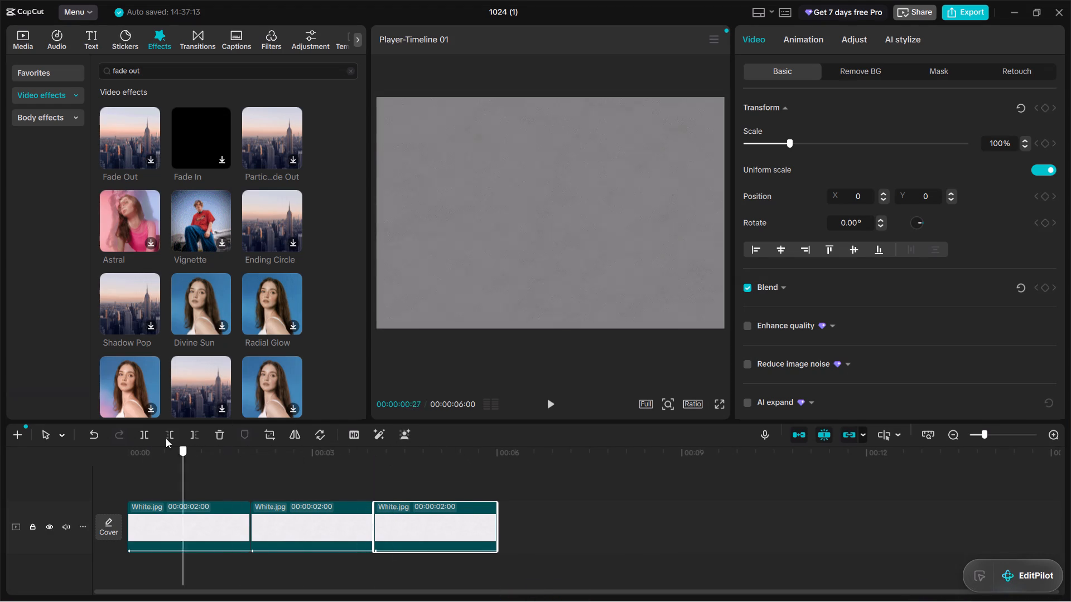
pyautogui.moveTo(166, 438); pyautogui.dragTo(411, 434)
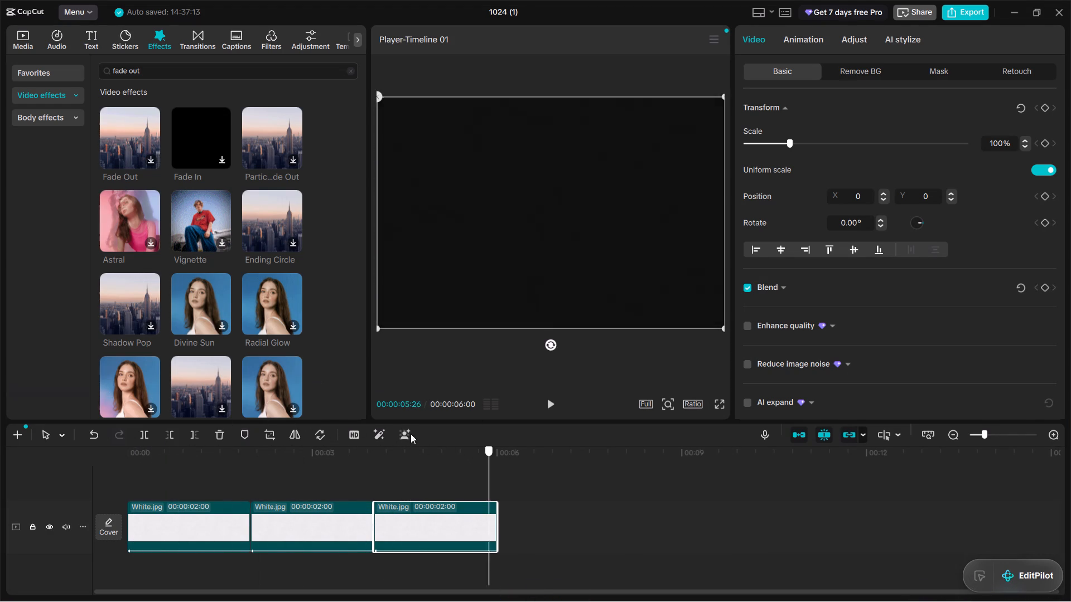
pyautogui.moveTo(411, 434); pyautogui.dragTo(509, 467)
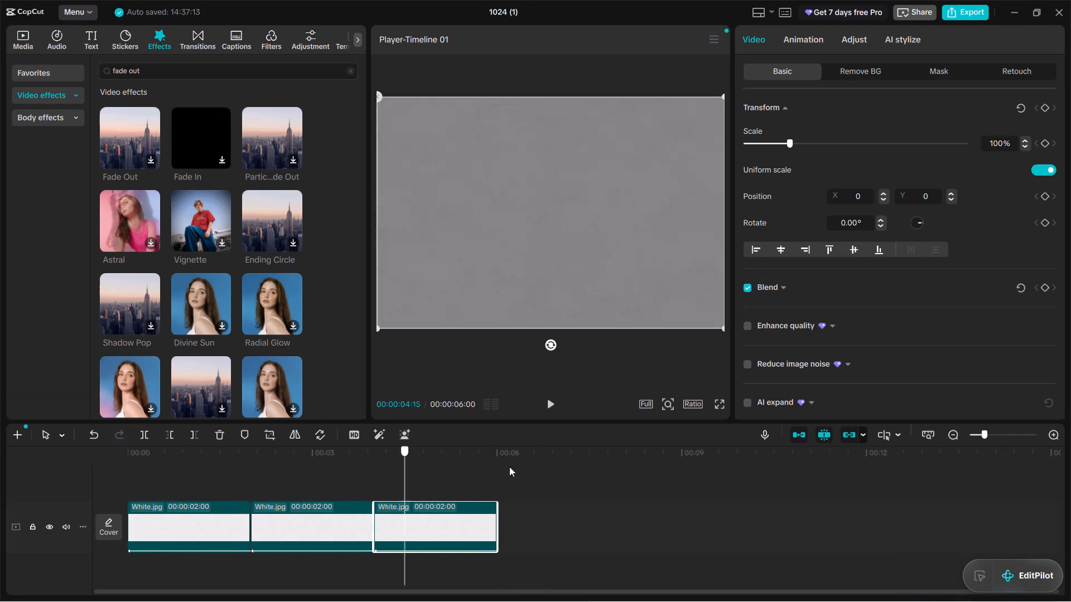
pyautogui.moveTo(509, 467); pyautogui.dragTo(542, 492)
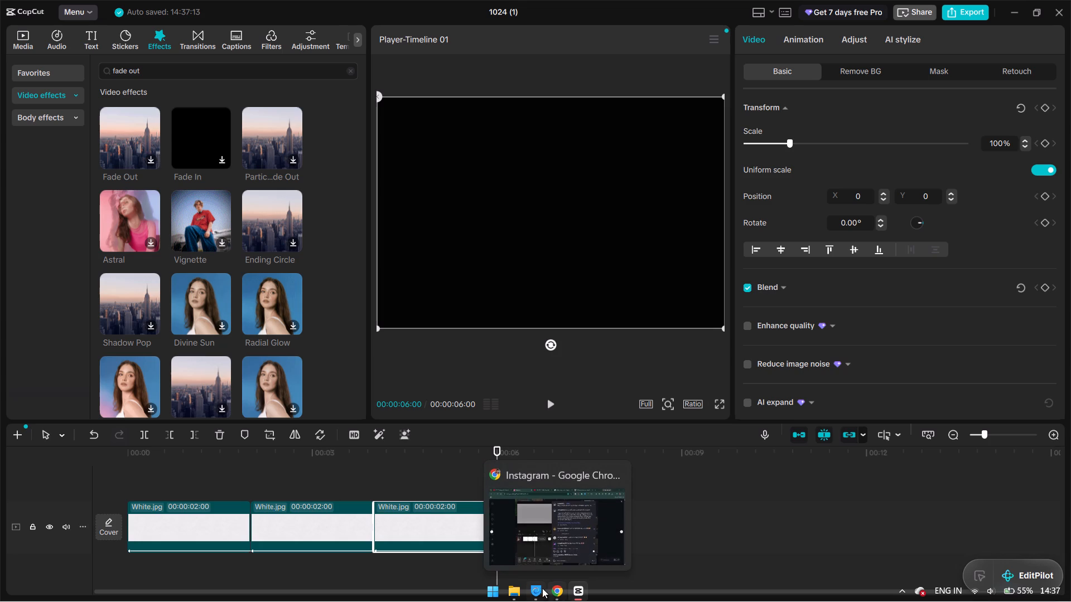
# Switch to Hotspot Shield and connect to the VPN.
pyautogui.click(547, 546)
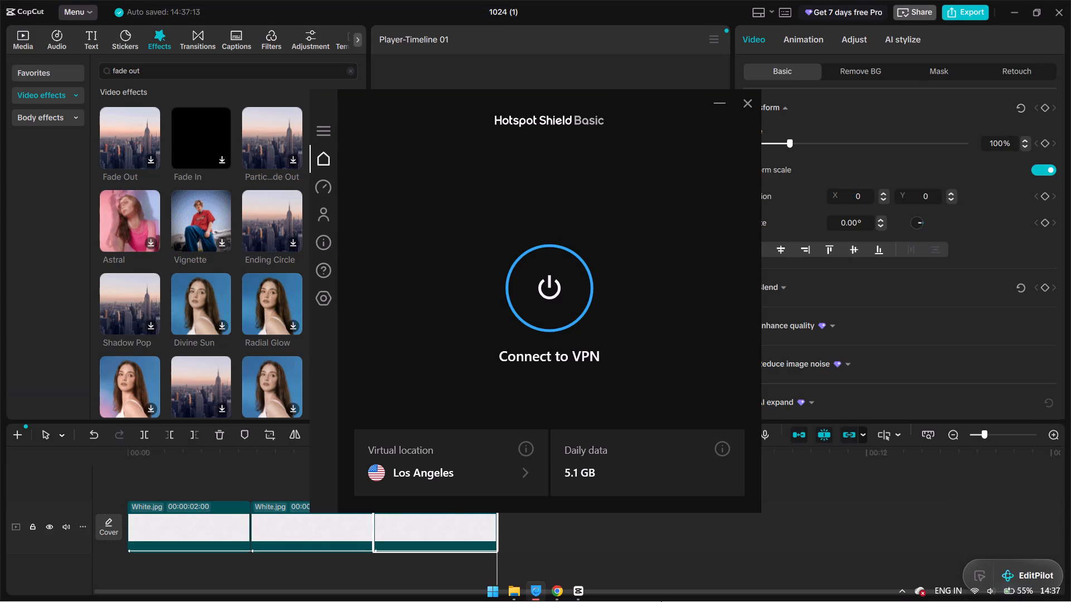
pyautogui.click(548, 300)
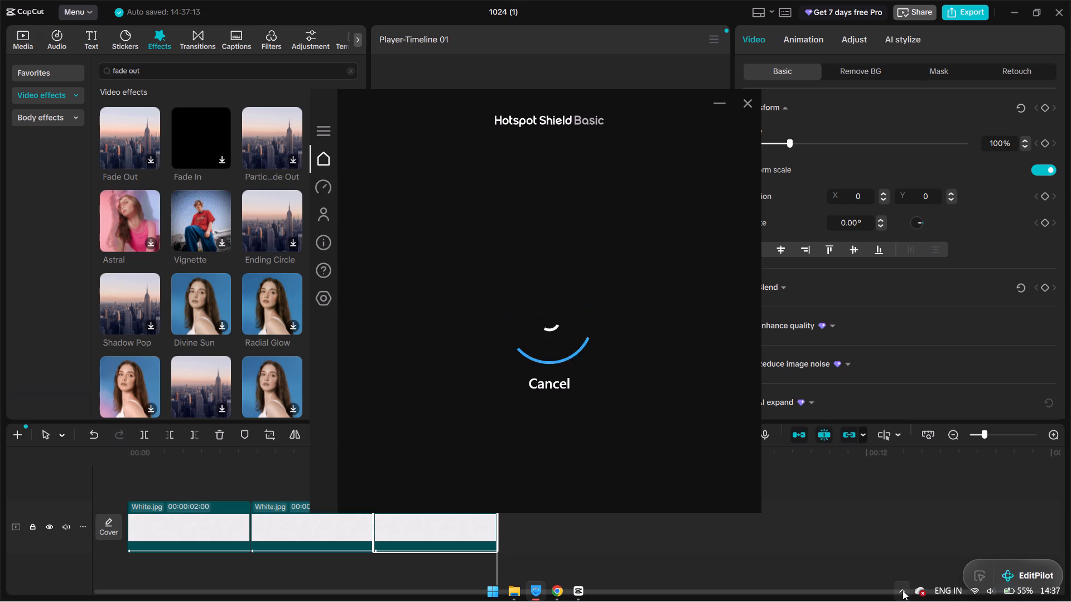
# Open the Cloudflare One Client, disconnect it, and clear both VPN windows to get back to CapCut.
pyautogui.click(903, 590)
pyautogui.click(898, 552)
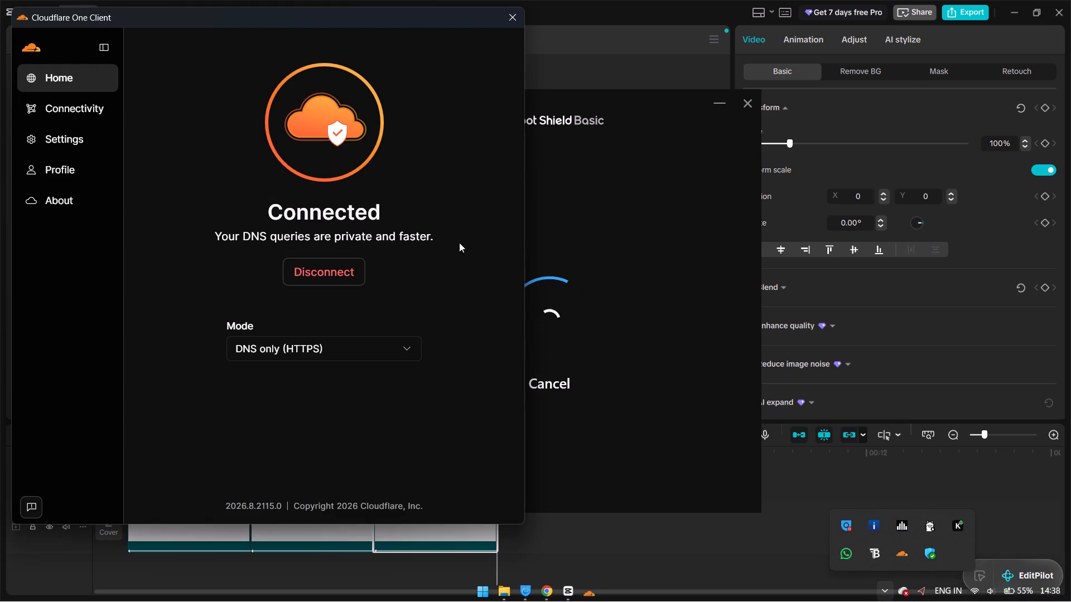
pyautogui.click(344, 268)
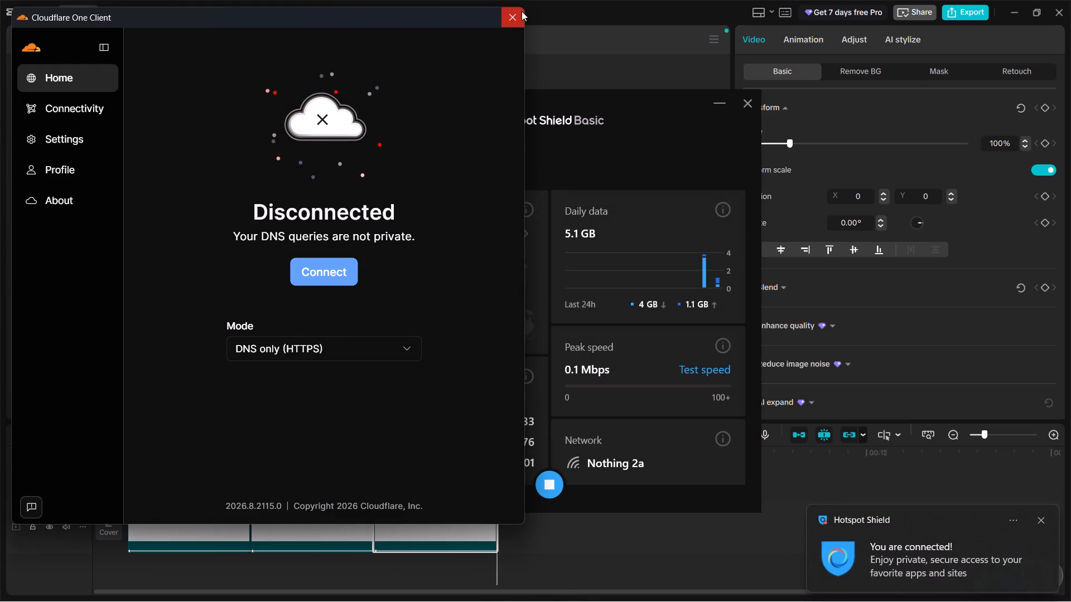
pyautogui.click(522, 11)
pyautogui.click(610, 26)
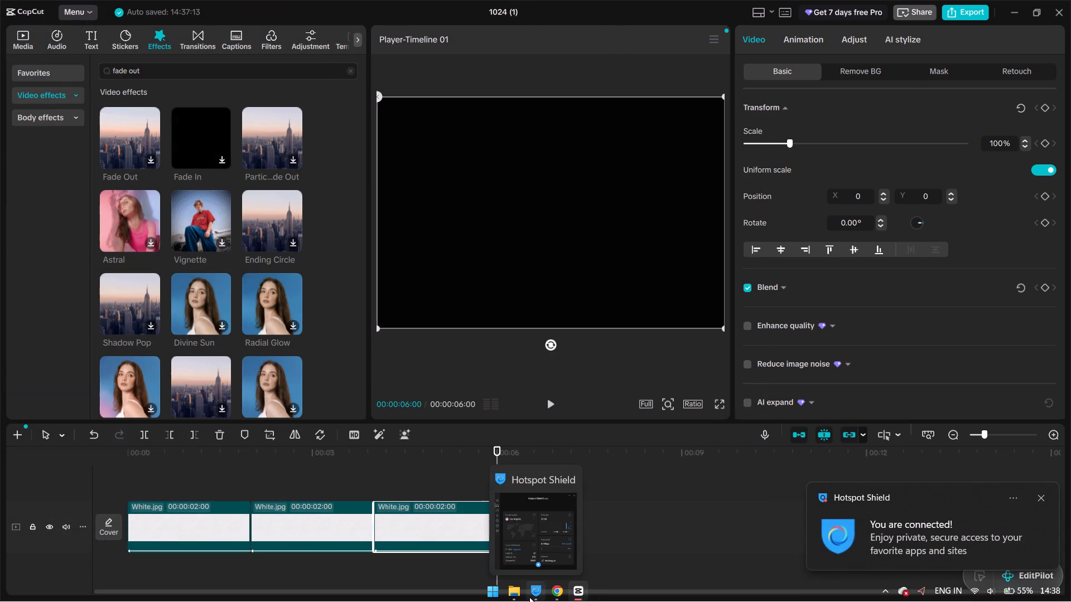
# Switch to Chrome and watch the part of the Instagram tutorial that adds the song under the white clips.
pyautogui.click(567, 586)
pyautogui.click(416, 339)
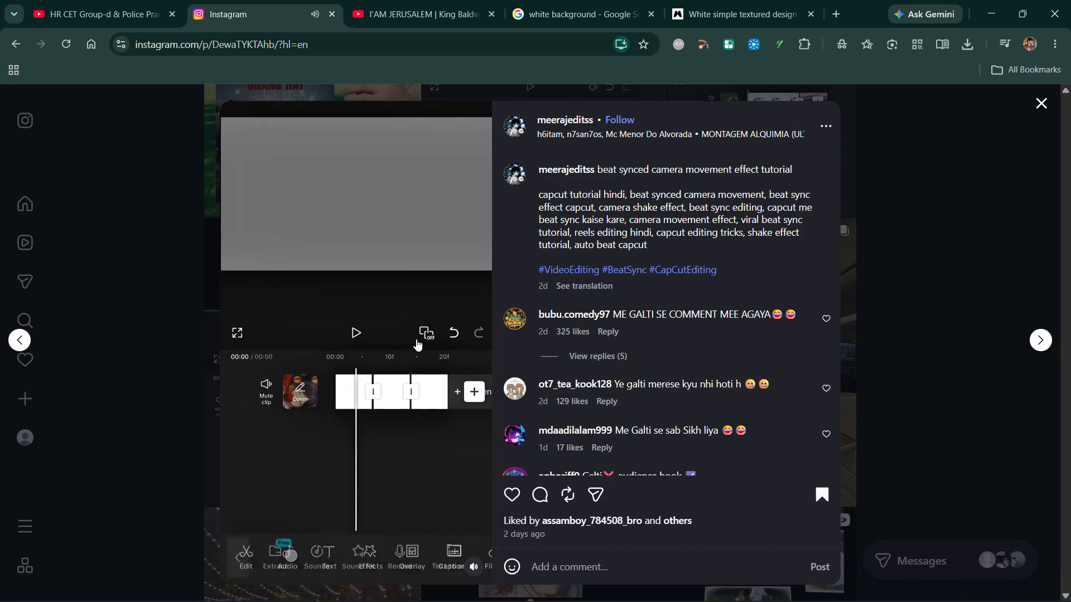
pyautogui.click(416, 339)
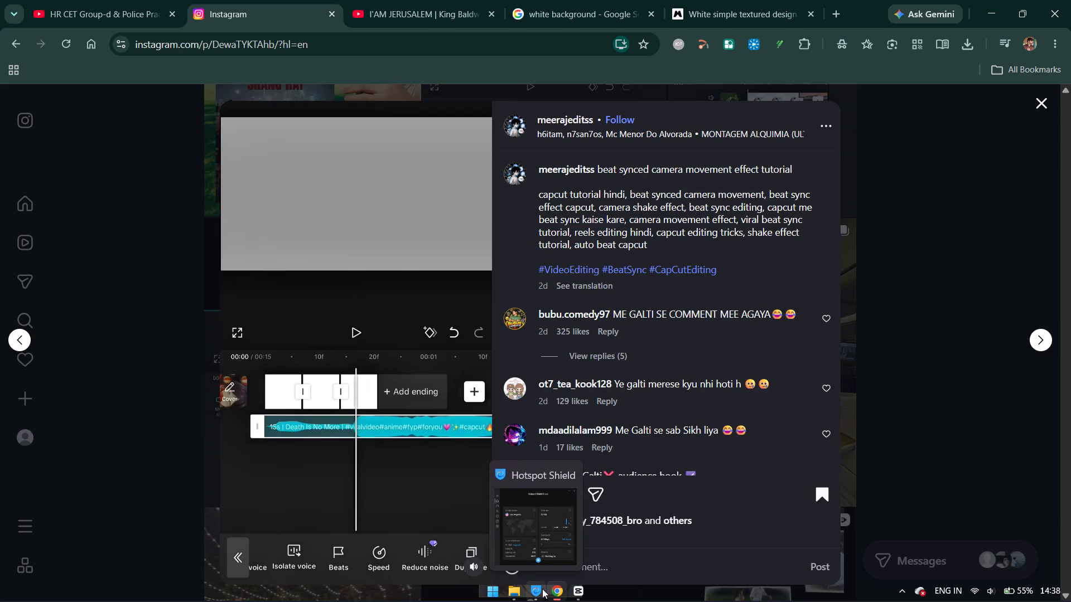
# Return to CapCut and search the music library for "death is no more".
pyautogui.click(585, 591)
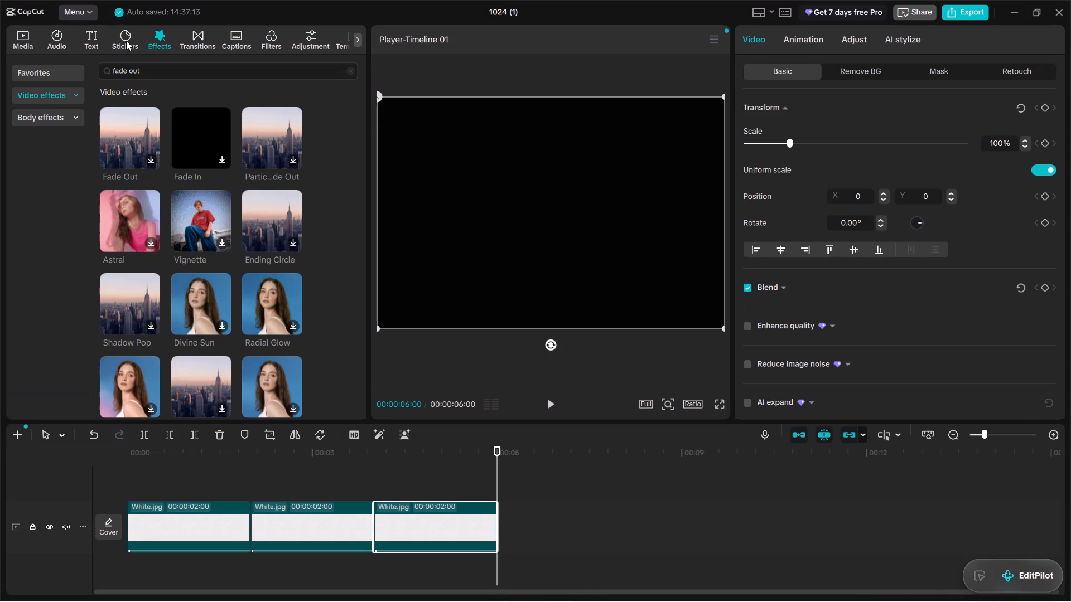
pyautogui.click(61, 38)
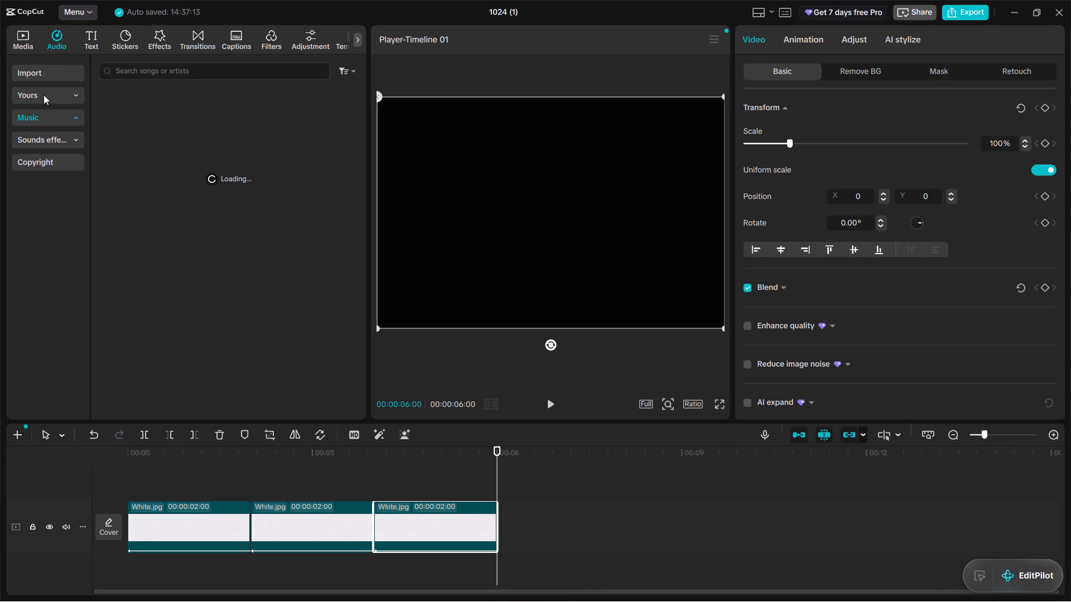
pyautogui.click(166, 72)
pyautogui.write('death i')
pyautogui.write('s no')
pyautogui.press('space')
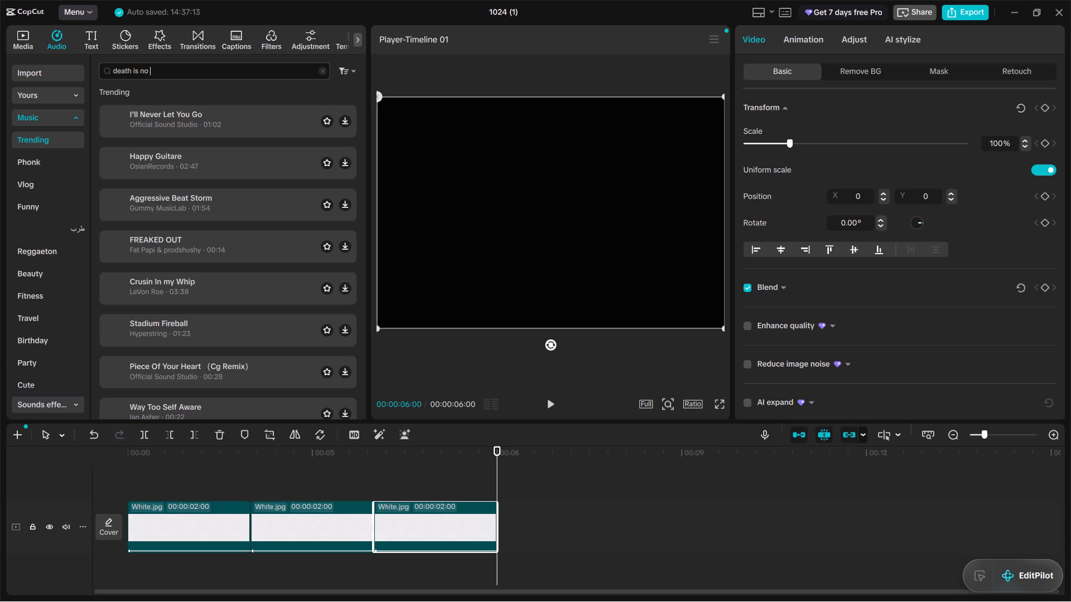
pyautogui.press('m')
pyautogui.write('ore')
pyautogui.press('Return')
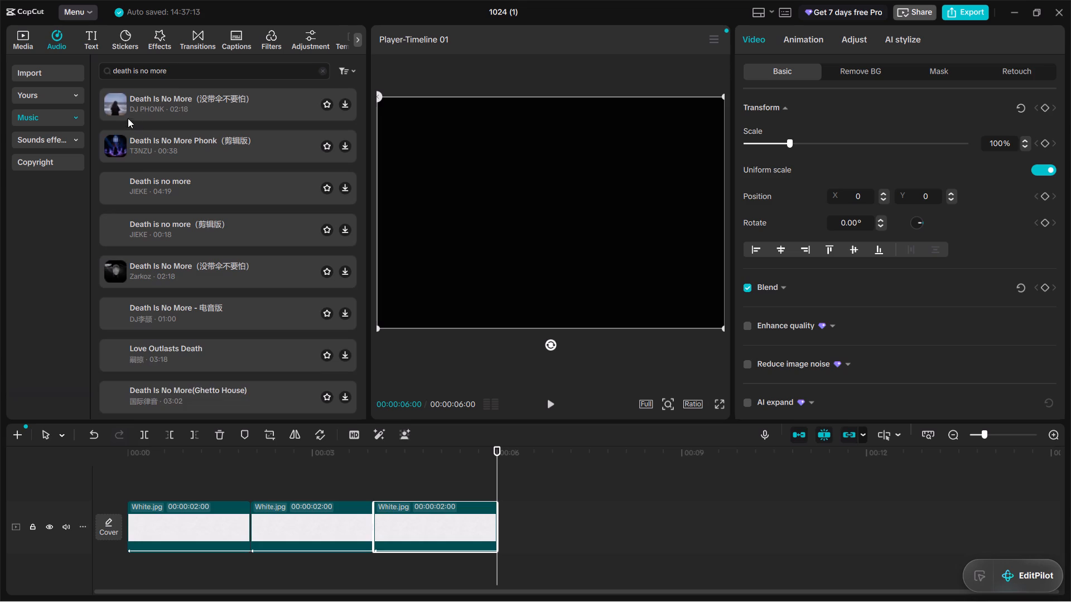
# Download the DJ PHONK, T3NZU and 18-second JIEKE versions of "Death Is No More" from the music results.
pyautogui.click(118, 105)
pyautogui.doubleClick(118, 105)
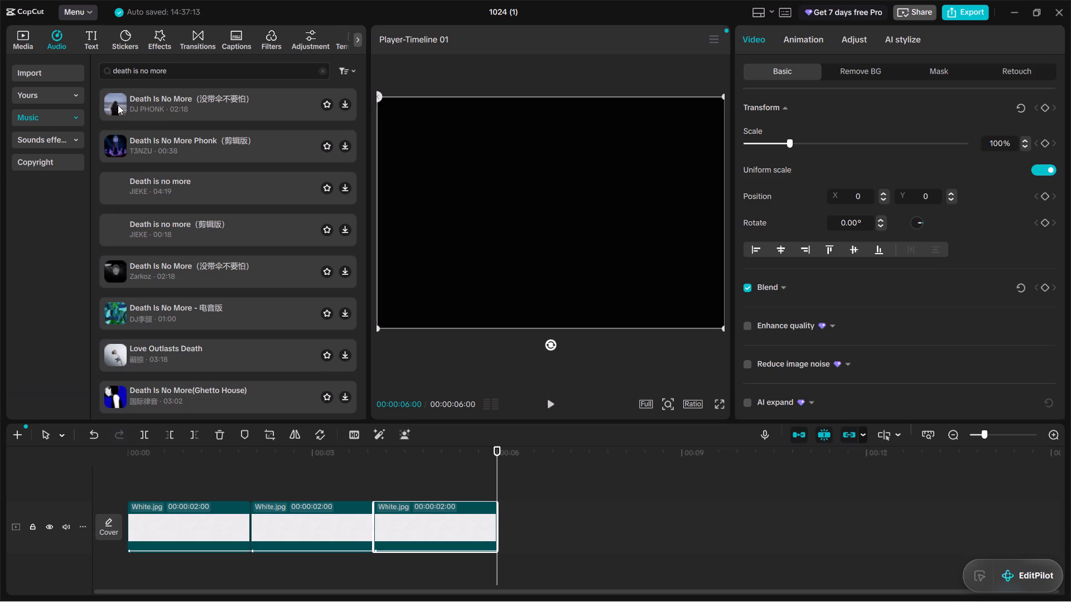
pyautogui.doubleClick(176, 143)
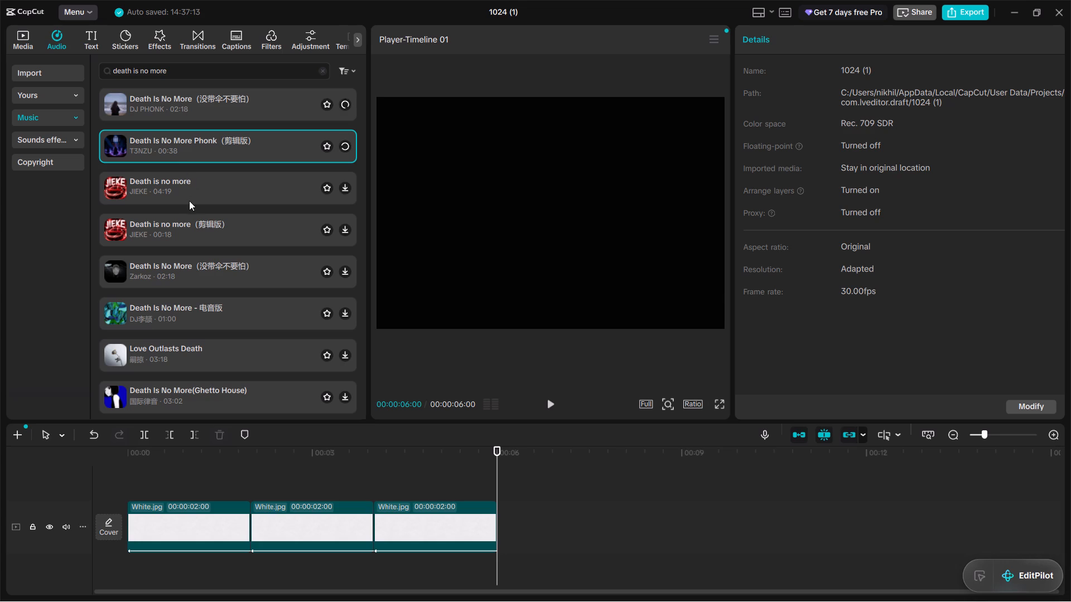
pyautogui.doubleClick(176, 226)
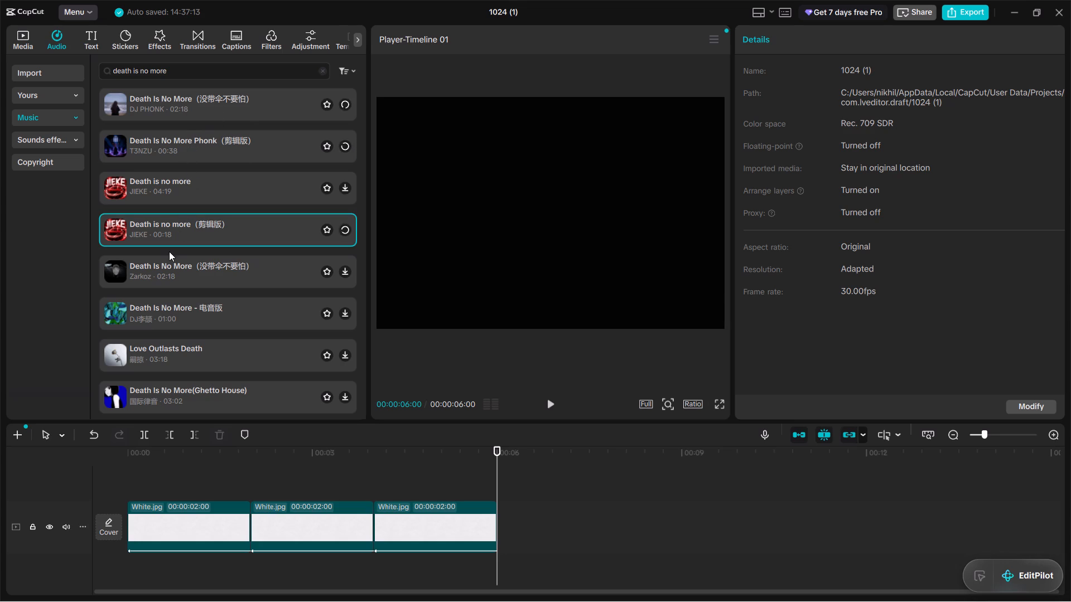
pyautogui.scroll(2, 169, 310)
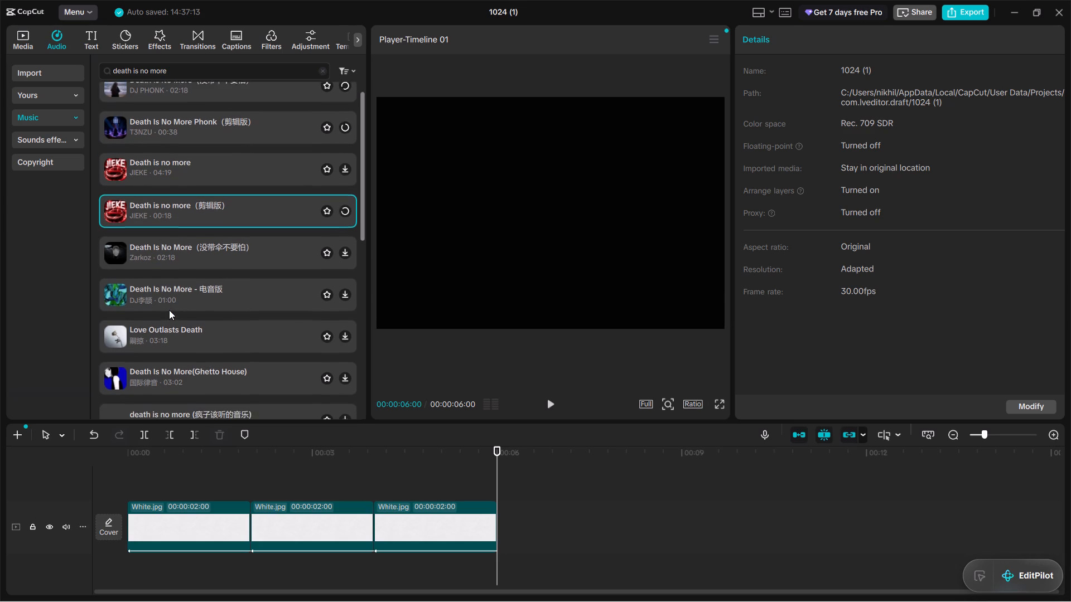
pyautogui.scroll(1, 169, 310)
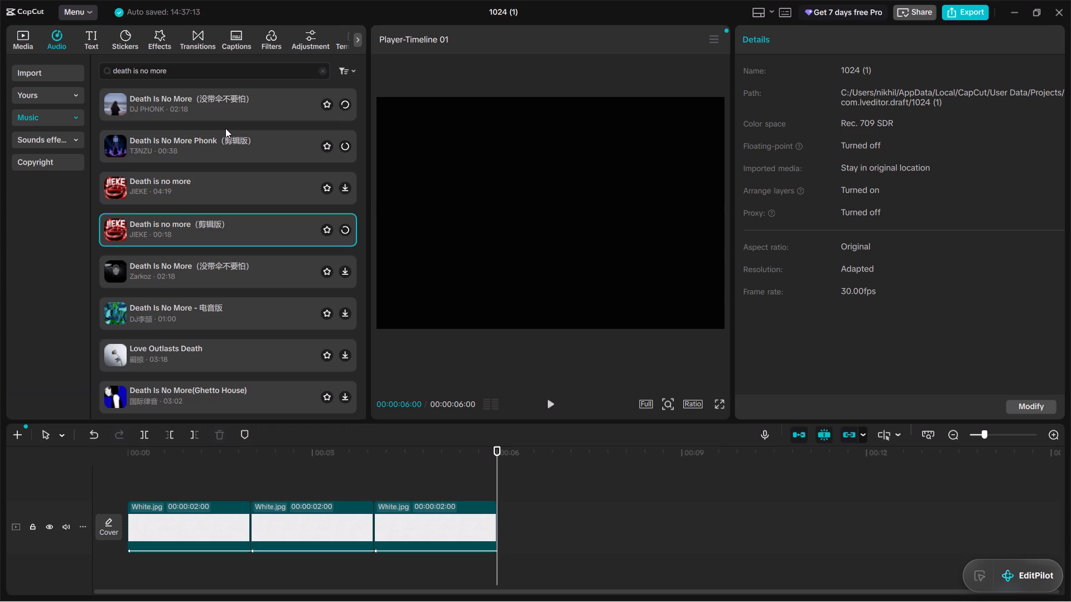
# Preview the DJ PHONK, T3NZU and both JIEKE versions of "Death Is No More", skipping ahead in the longer tracks.
pyautogui.click(258, 117)
pyautogui.click(258, 117)
pyautogui.doubleClick(258, 117)
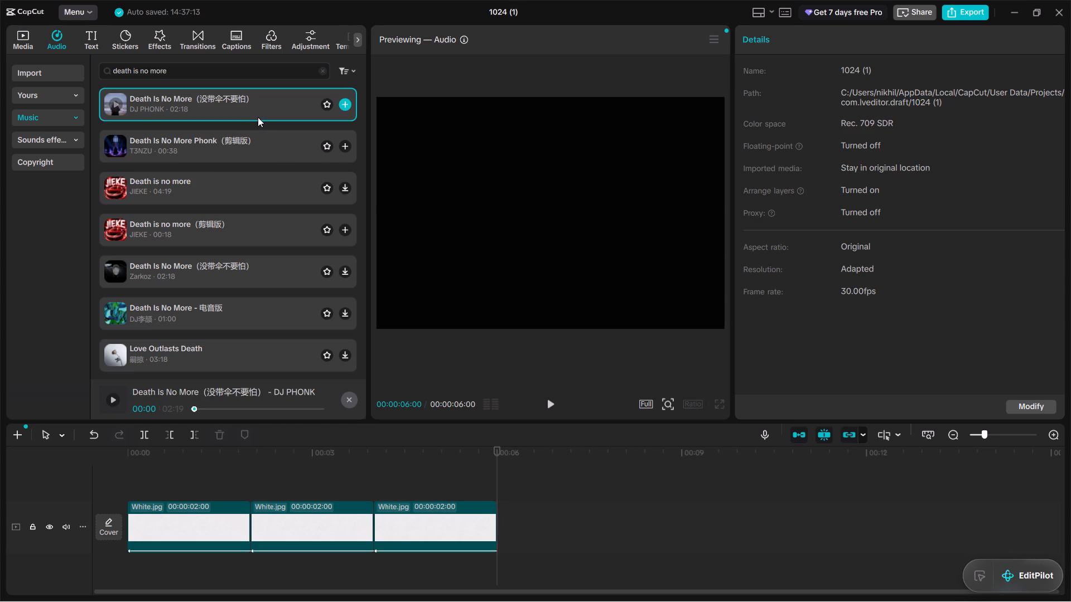
pyautogui.click(258, 117)
pyautogui.click(112, 404)
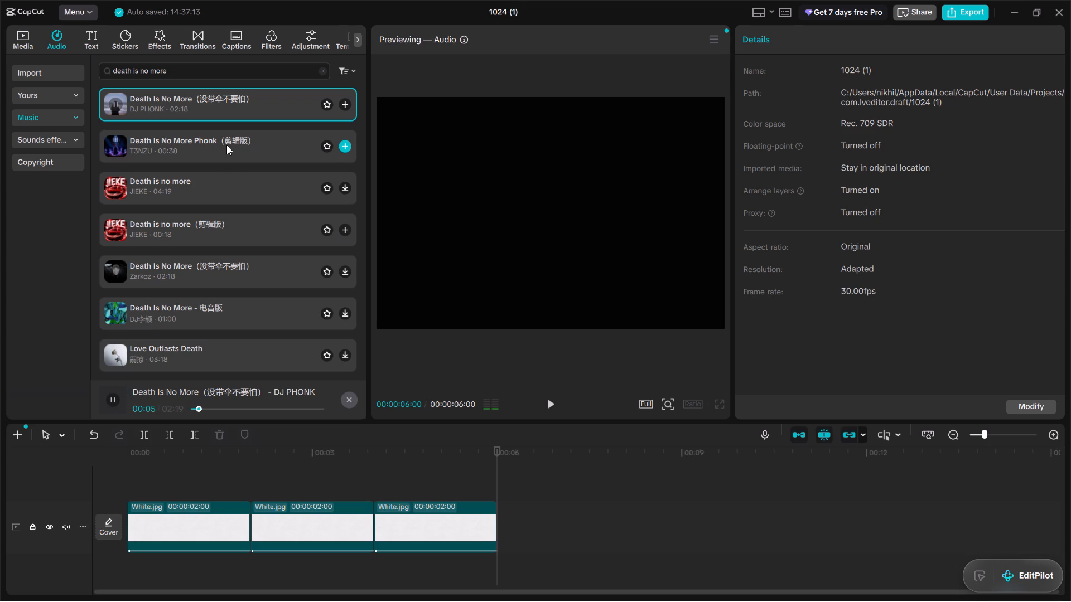
pyautogui.click(211, 411)
pyautogui.doubleClick(252, 144)
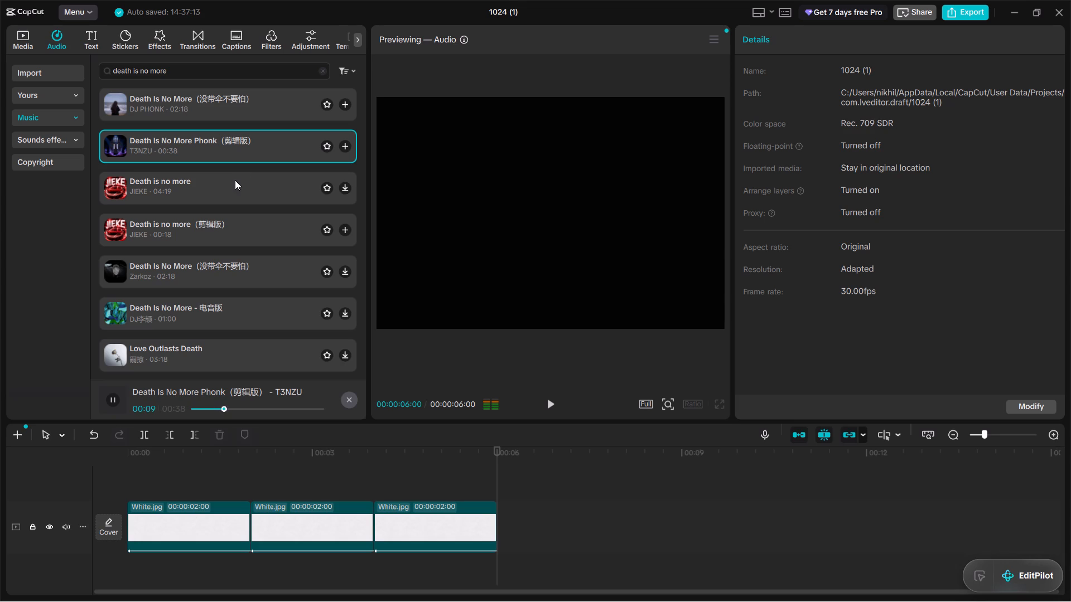
pyautogui.doubleClick(235, 180)
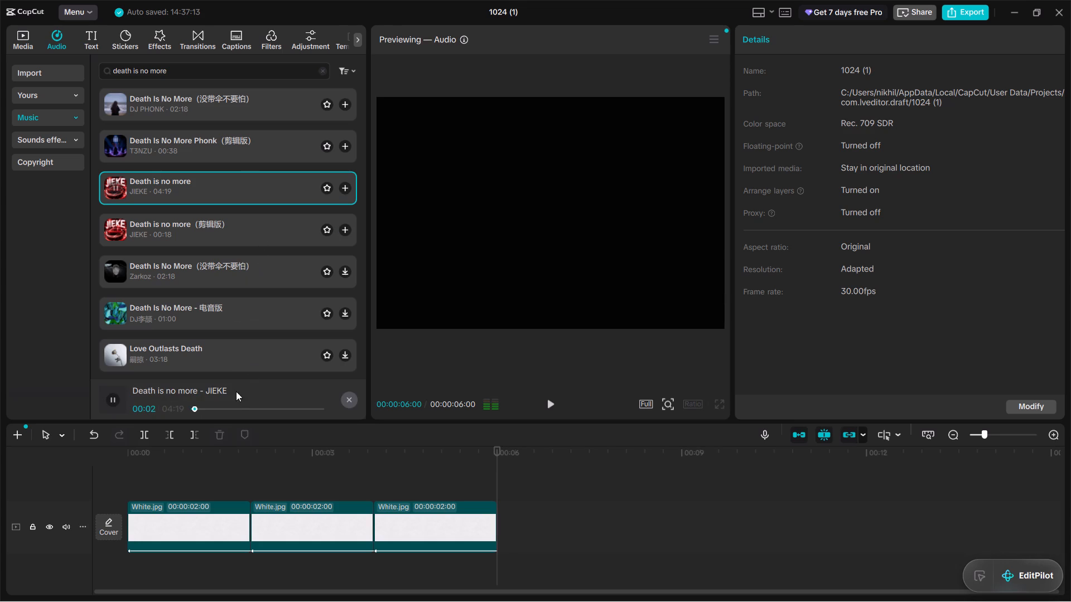
pyautogui.click(215, 408)
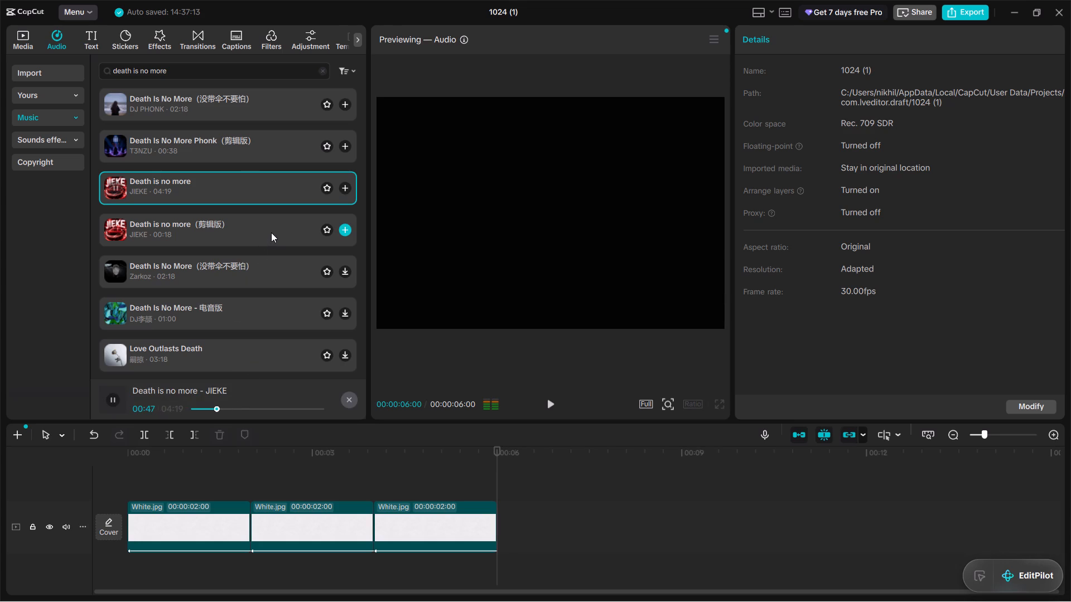
pyautogui.doubleClick(271, 232)
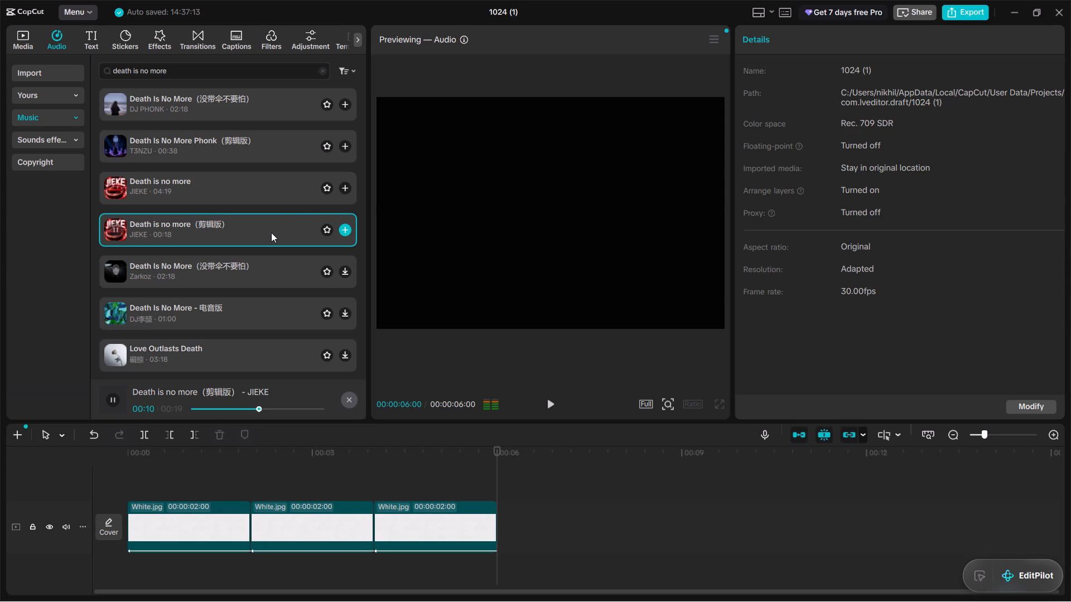
# Listen again to the T3NZU and DJ PHONK versions of "Death Is No More" to compare them.
pyautogui.doubleClick(265, 152)
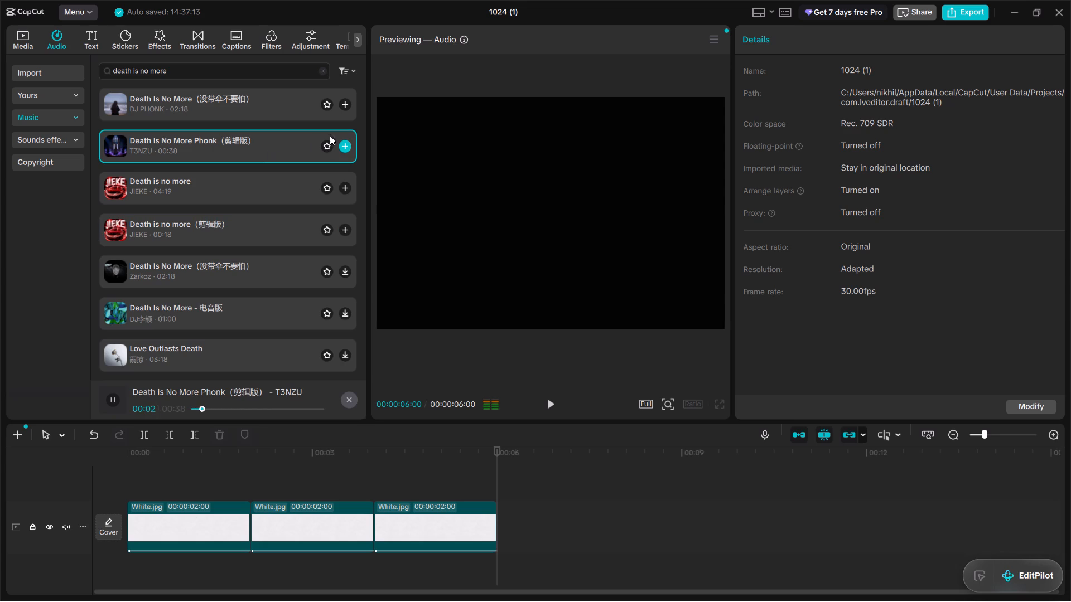
pyautogui.doubleClick(274, 108)
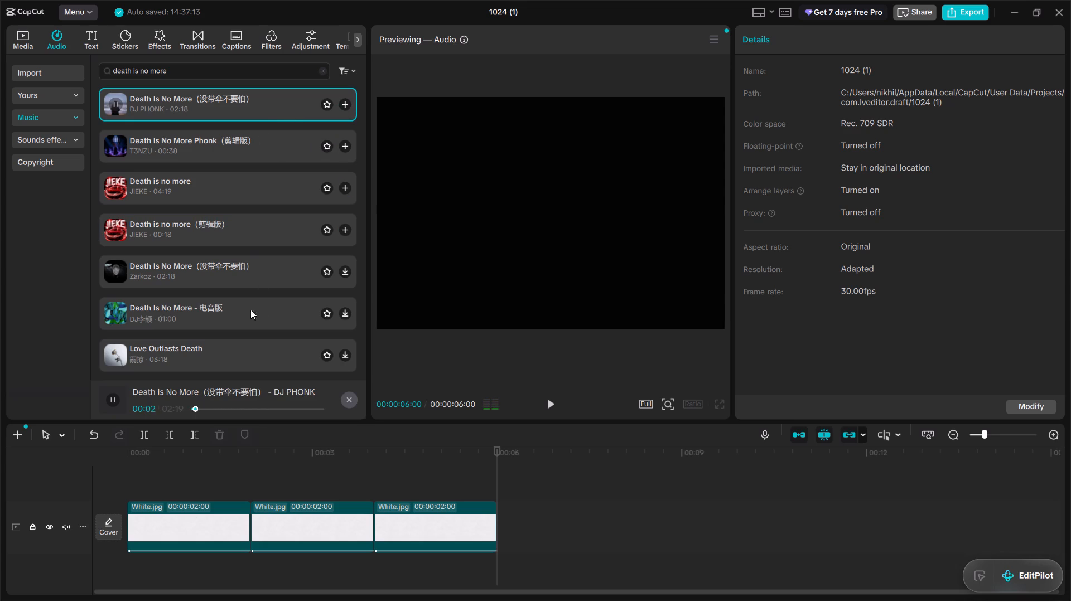
pyautogui.click(210, 410)
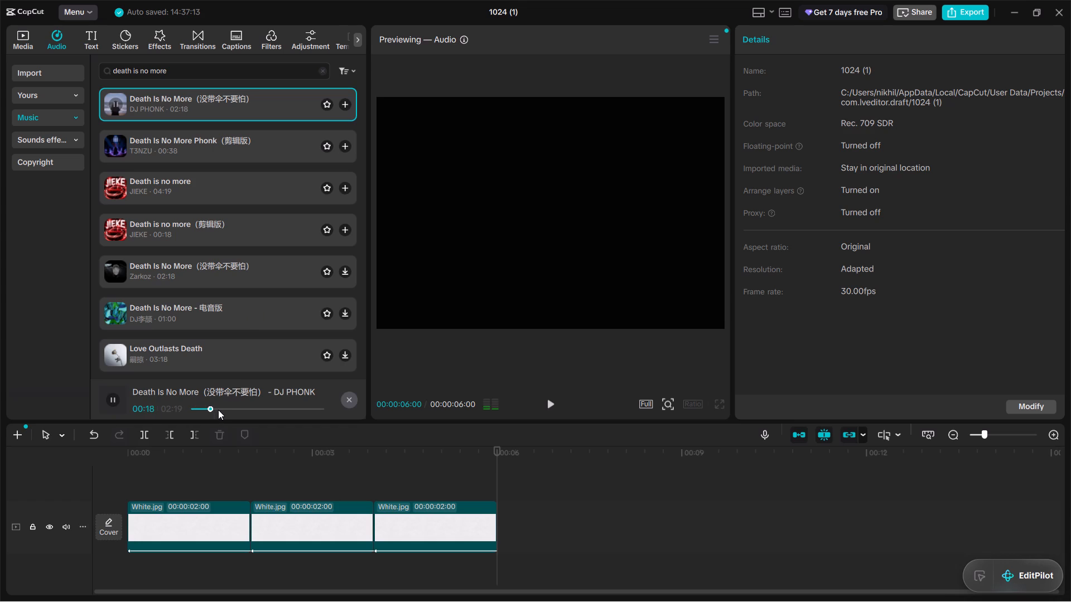
pyautogui.click(218, 410)
pyautogui.click(275, 135)
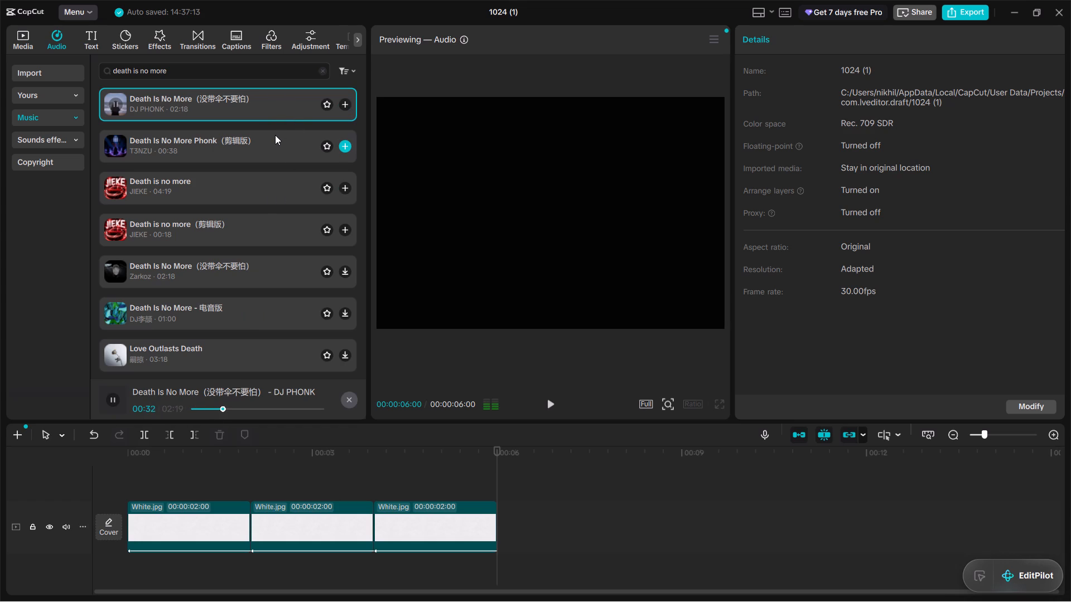
pyautogui.doubleClick(275, 135)
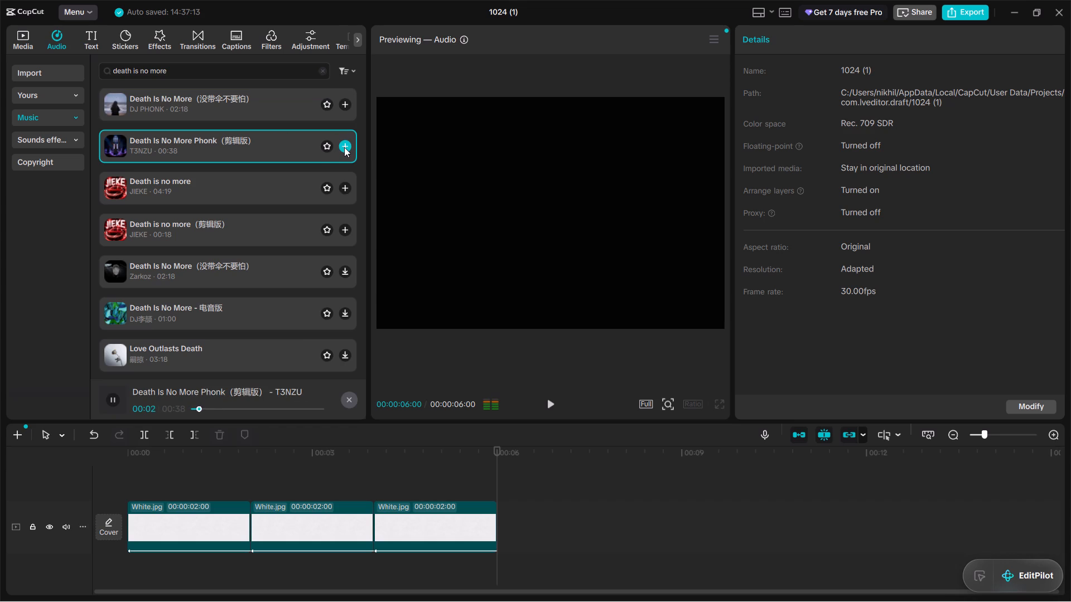
# Place the DJ PHONK version of "Death Is No More" on an audio track below the White.jpg clips, starting at 00:00.
pyautogui.moveTo(267, 106); pyautogui.dragTo(267, 109)
pyautogui.moveTo(267, 109); pyautogui.dragTo(221, 454)
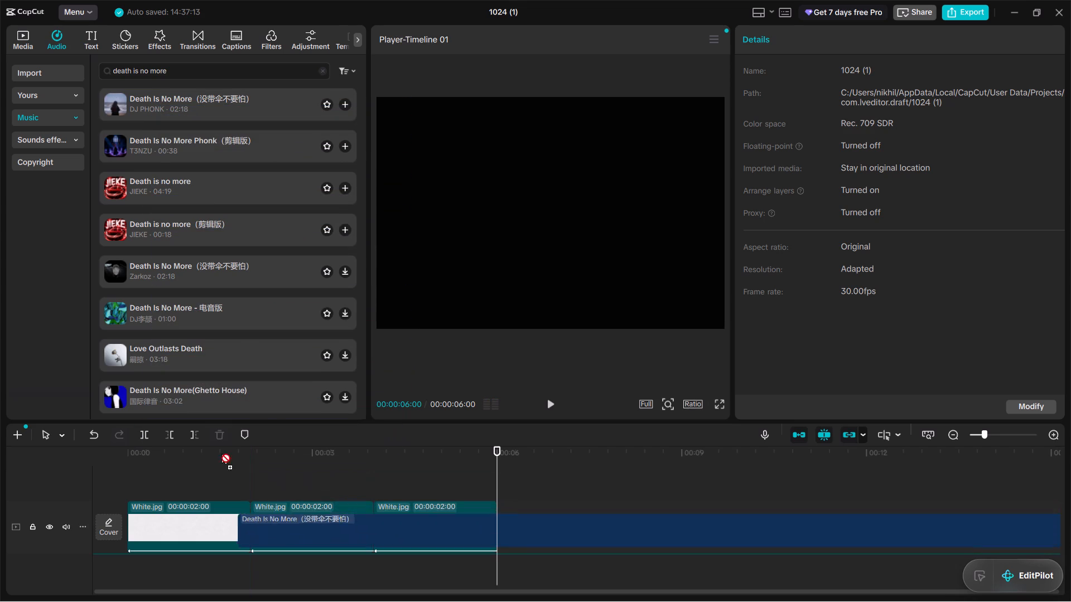
pyautogui.moveTo(221, 454); pyautogui.dragTo(153, 596)
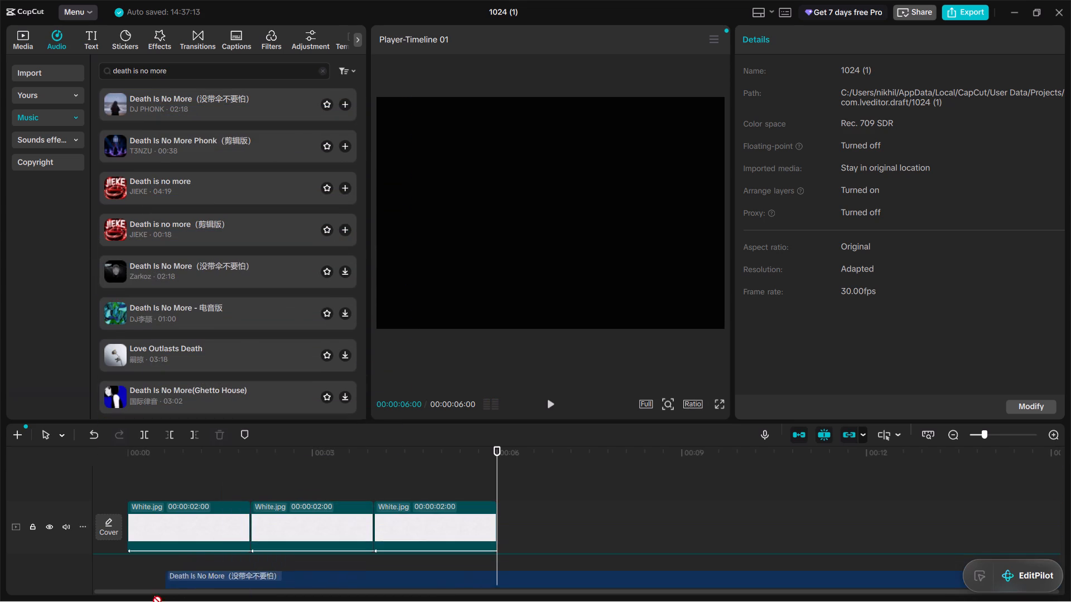
pyautogui.moveTo(153, 596); pyautogui.dragTo(116, 564)
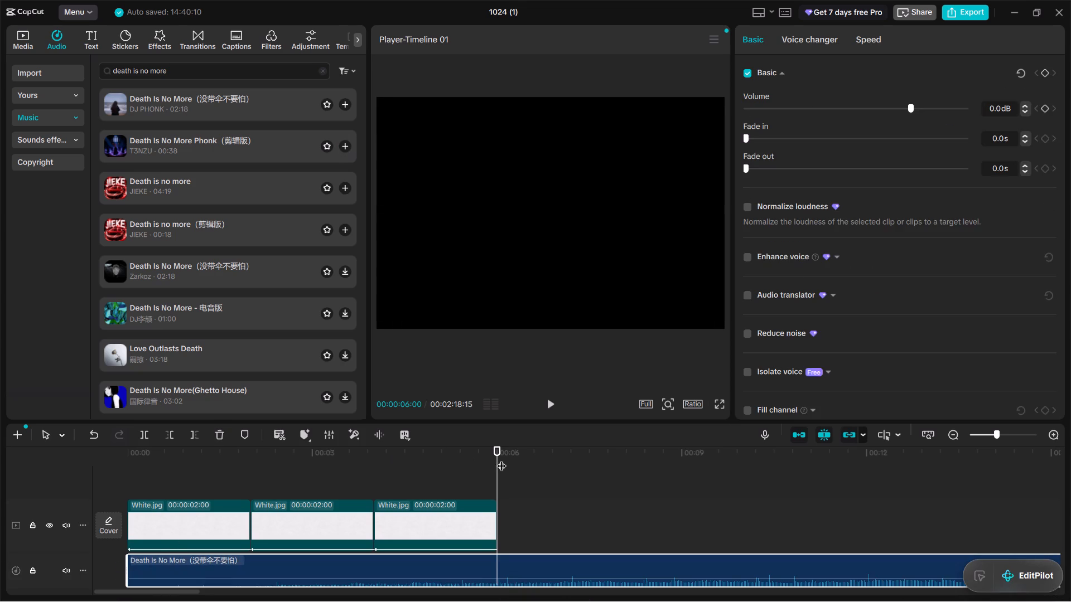
# Play the music to find the beat drop and cut away everything in the audio clip before 00:00:18:20.
pyautogui.press('space')
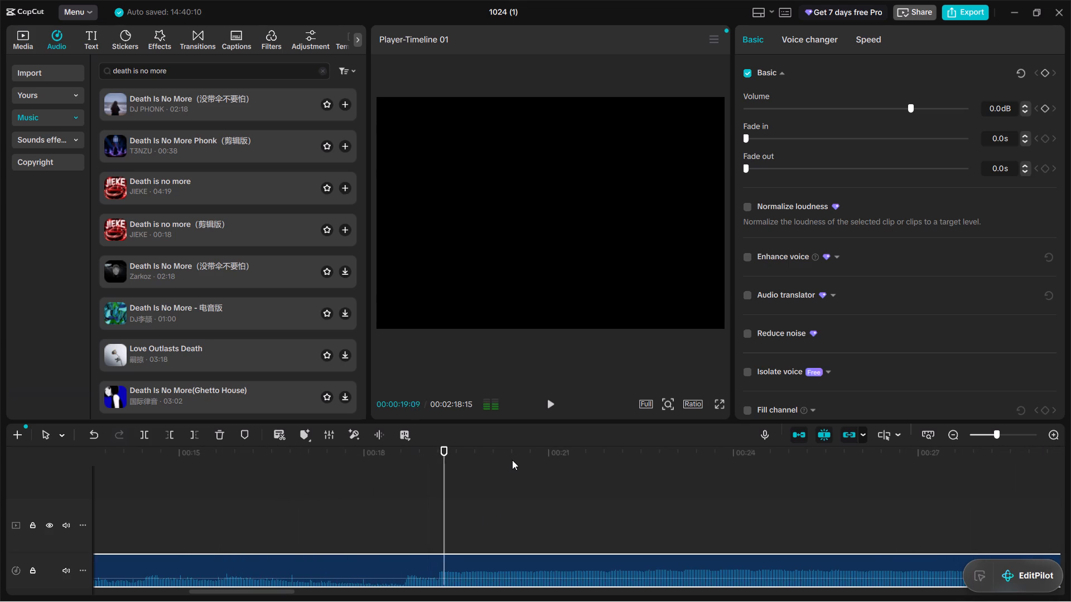
pyautogui.press('space')
pyautogui.moveTo(455, 483); pyautogui.dragTo(406, 491)
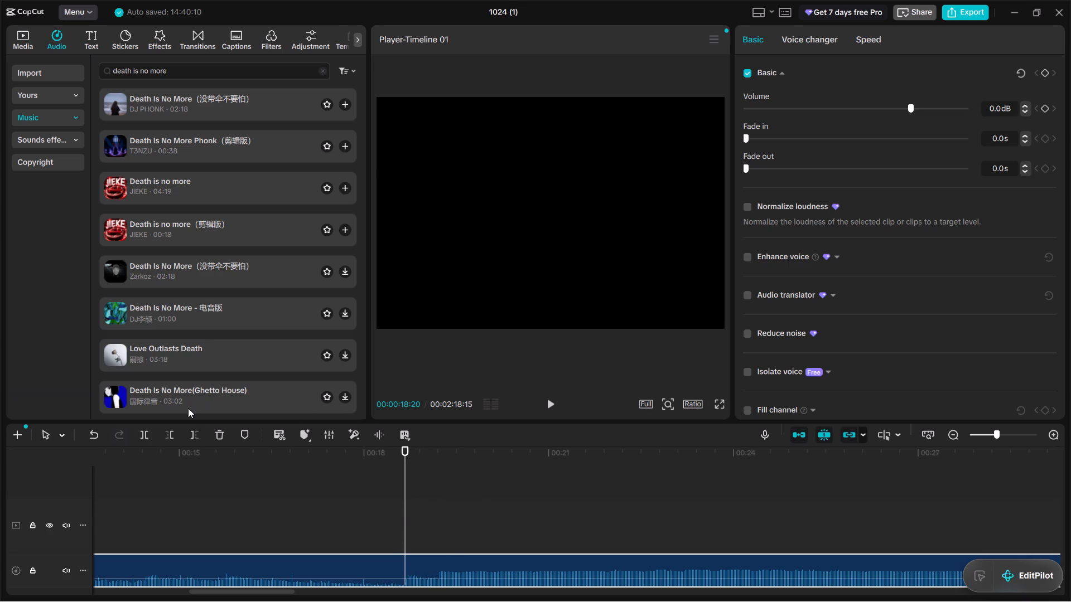
pyautogui.click(164, 426)
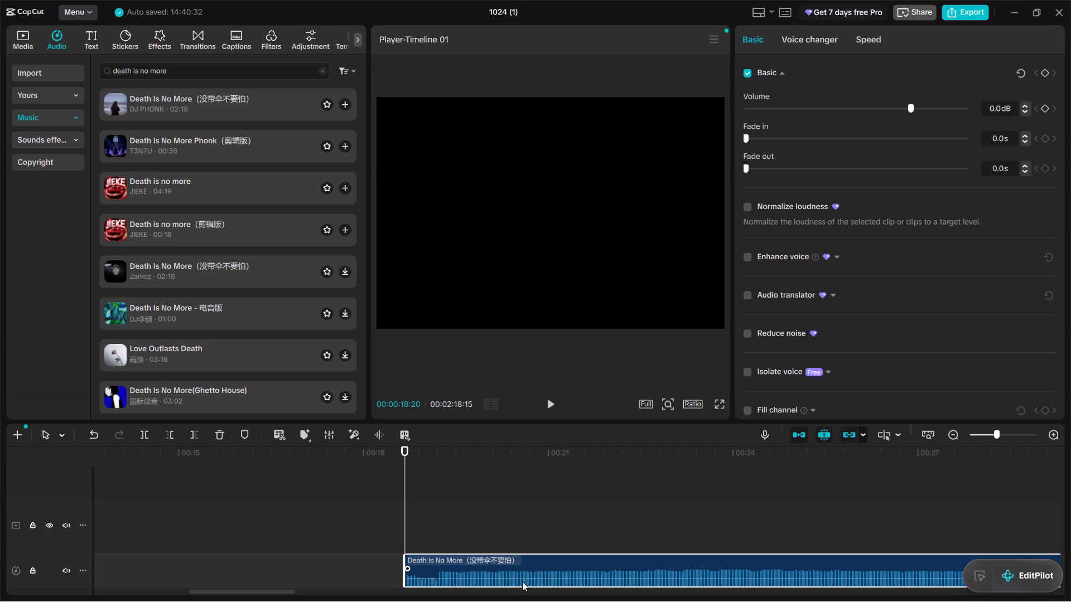
# Move the trimmed "Death Is No More" audio clip to the start of the timeline, aligned with the first White.jpg clip.
pyautogui.moveTo(574, 561); pyautogui.dragTo(23, 535)
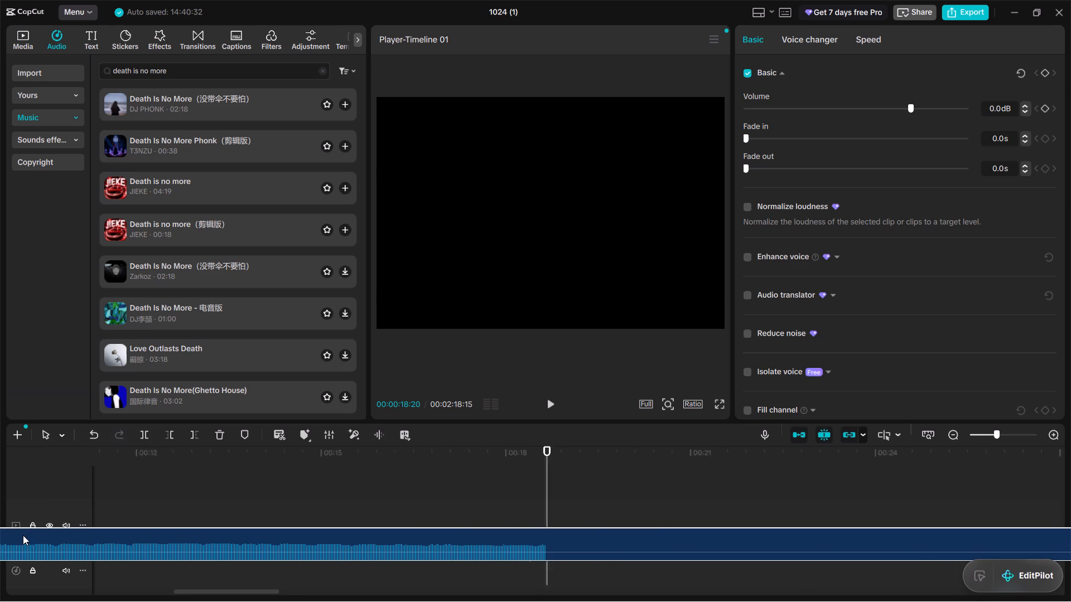
pyautogui.moveTo(23, 535); pyautogui.dragTo(167, 586)
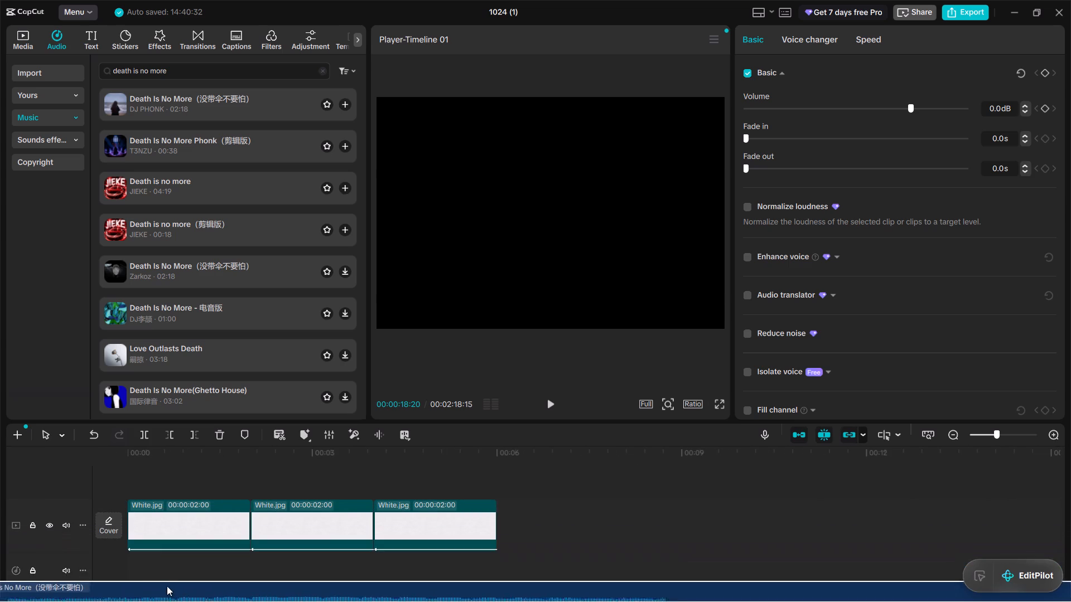
pyautogui.moveTo(167, 586); pyautogui.dragTo(297, 567)
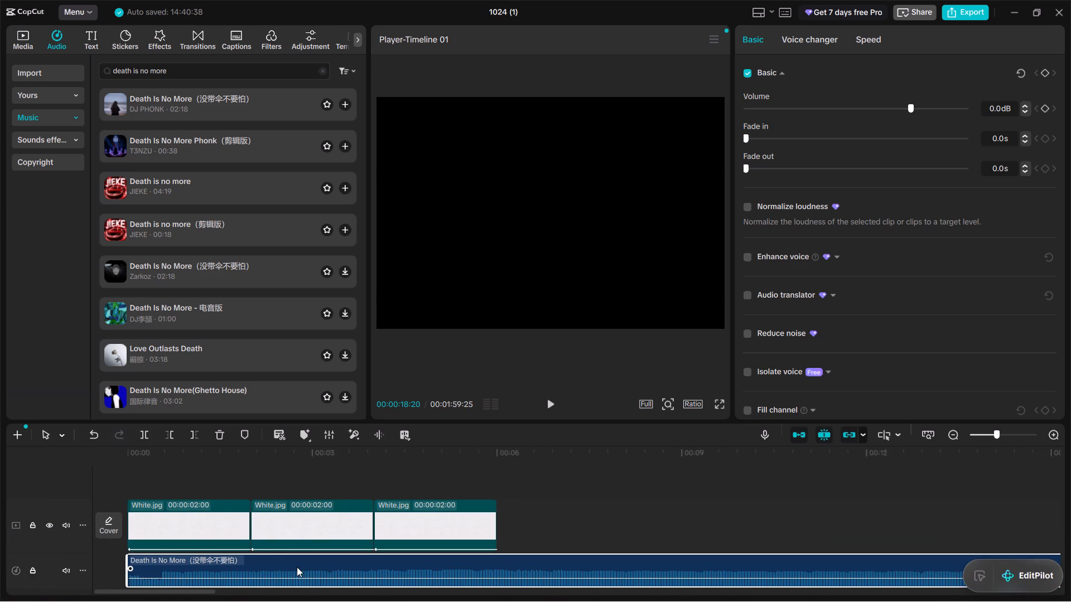
# Play the edit from 00:00 to check how the trimmed "Death Is No More" music runs with and beyond the White.jpg clips.
pyautogui.click(155, 477)
pyautogui.moveTo(155, 477); pyautogui.dragTo(52, 445)
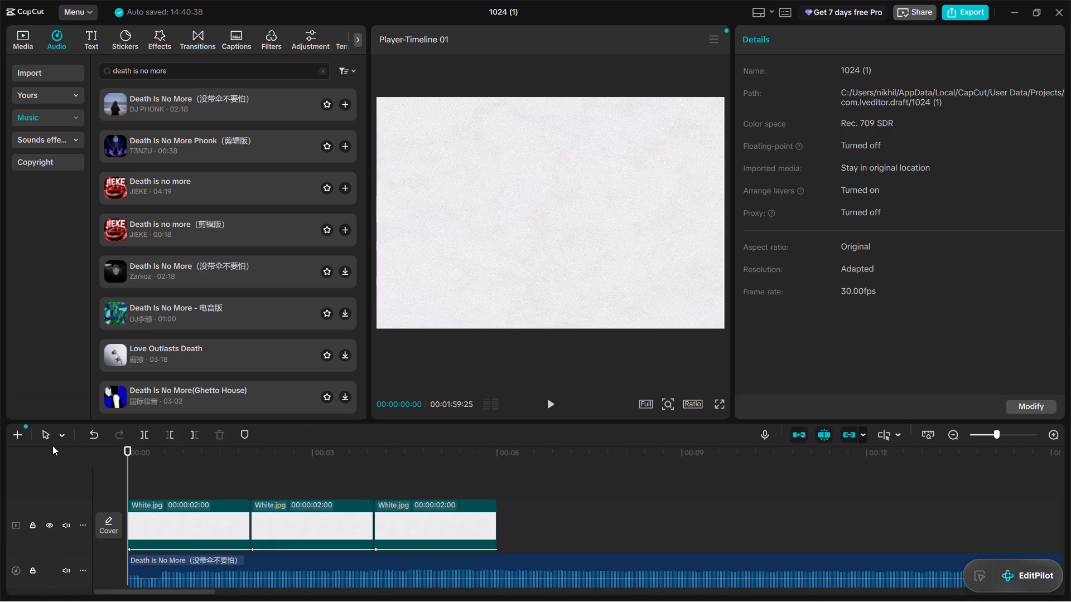
pyautogui.press('space')
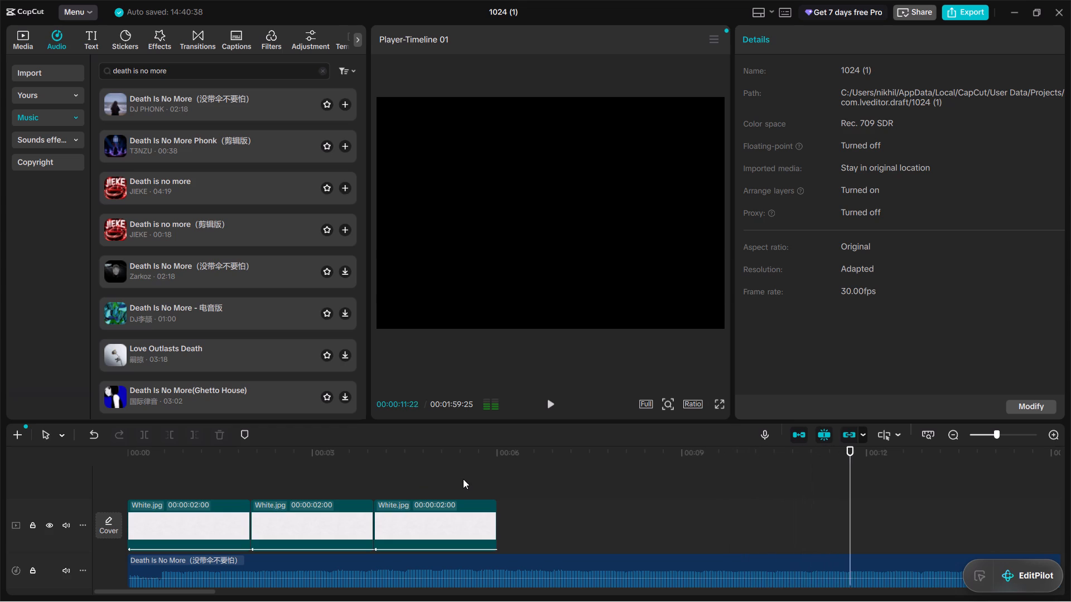
pyautogui.hscroll(-3, 563, 482)
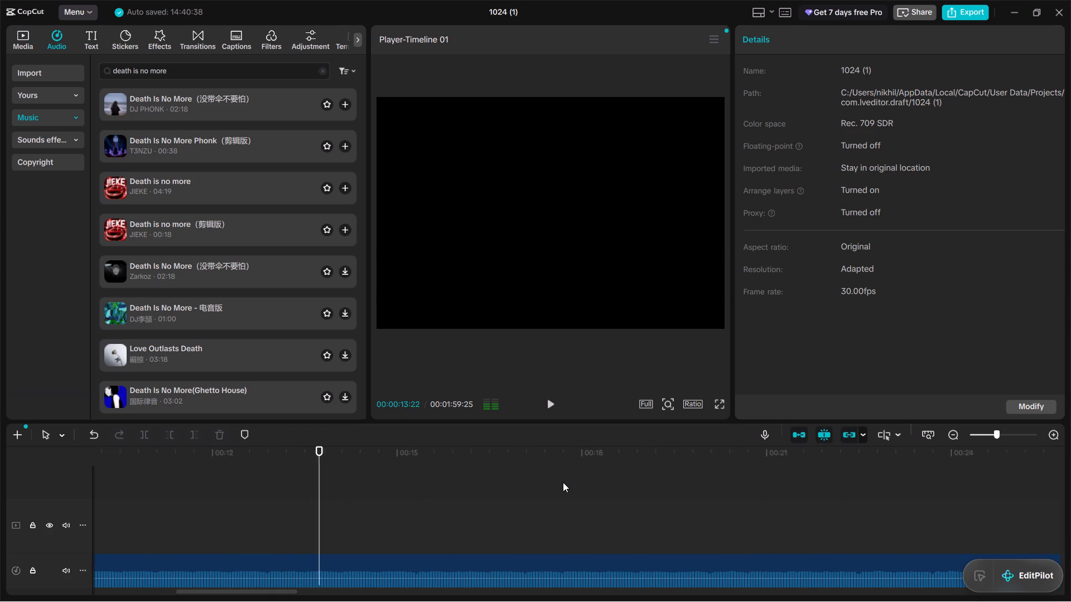
pyautogui.hscroll(-6, 563, 482)
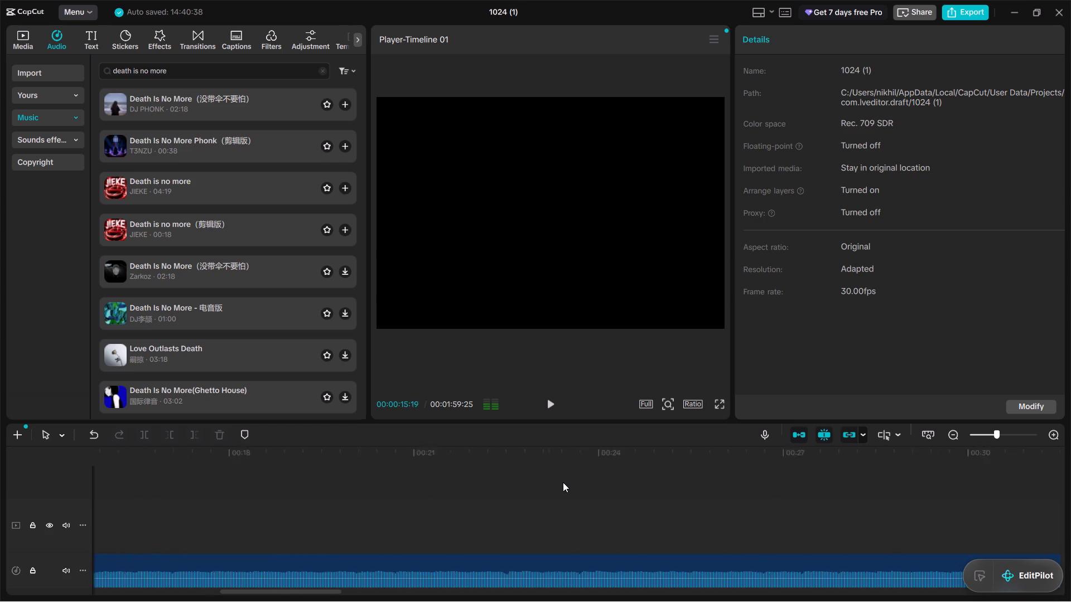
pyautogui.hscroll(-12, 563, 482)
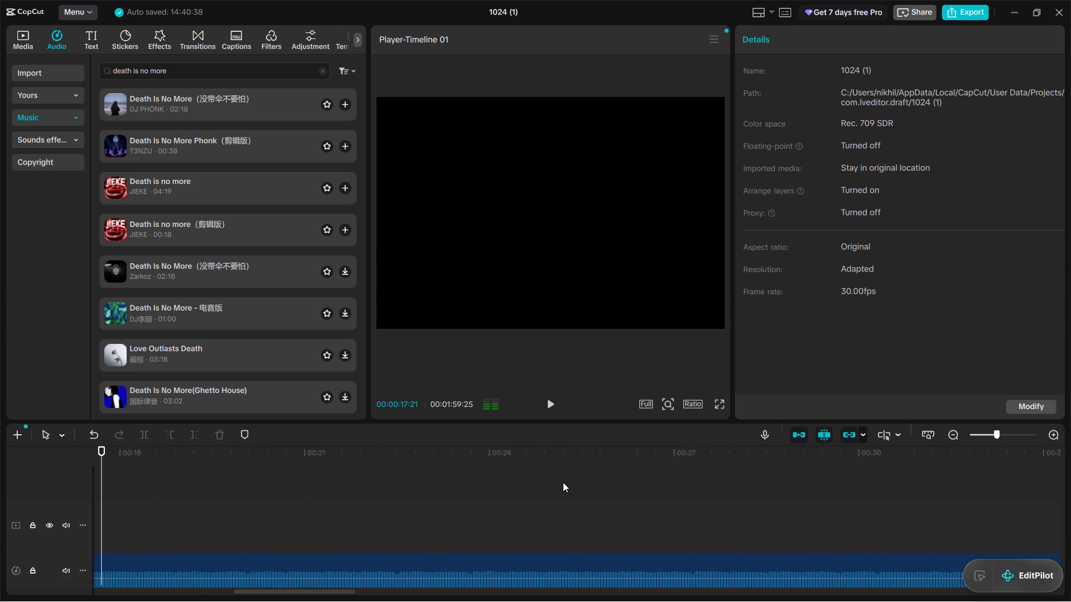
pyautogui.hscroll(-20, 563, 482)
pyautogui.hscroll(-10, 563, 482)
pyautogui.hscroll(-20, 563, 482)
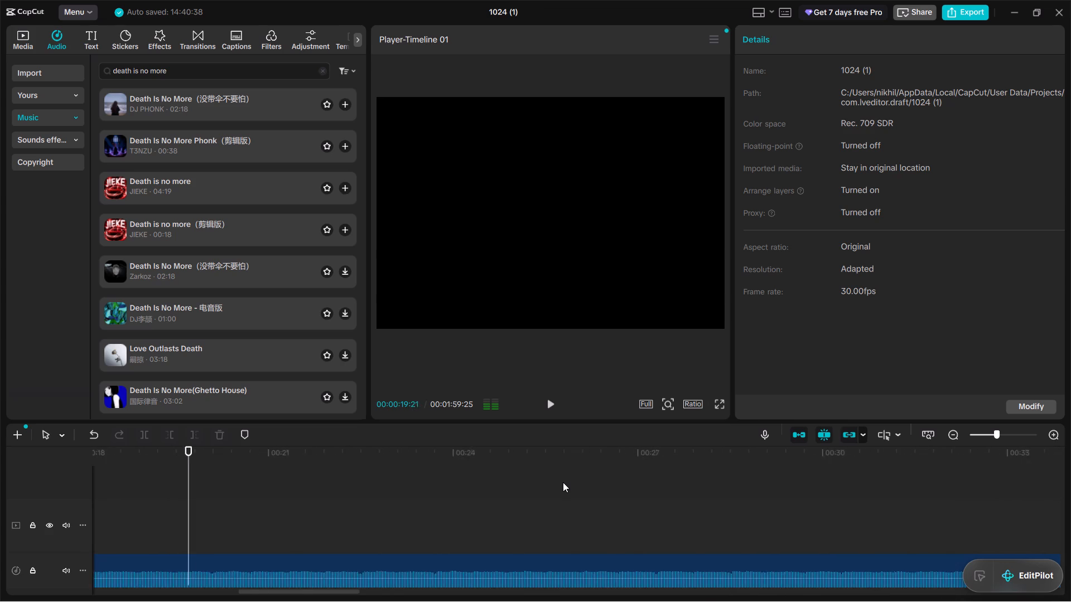
pyautogui.hscroll(20, 563, 482)
pyautogui.hscroll(14, 563, 482)
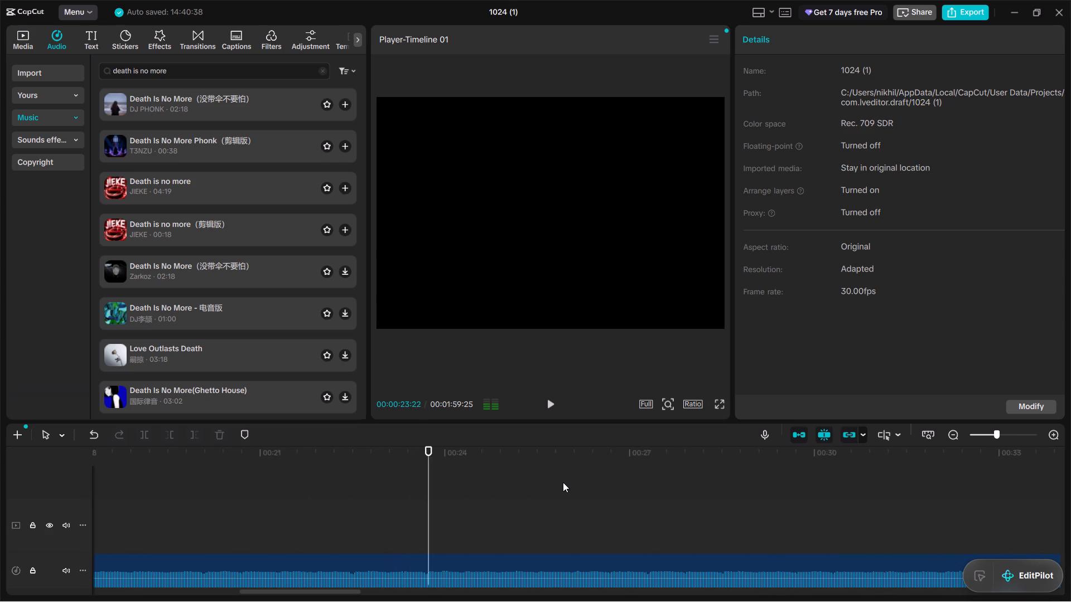
pyautogui.press('space')
# Listen to the closing section of the "Death Is No More" audio clip, from around 01:40 towards its end.
pyautogui.hscroll(-4, 563, 482)
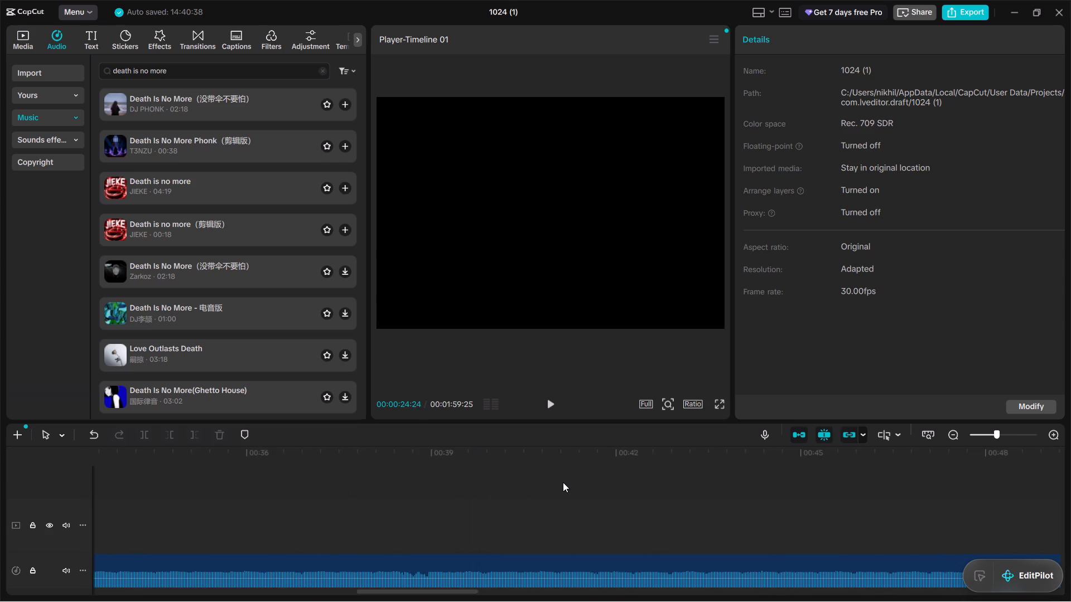
pyautogui.hscroll(-6, 563, 482)
pyautogui.hscroll(2, 563, 482)
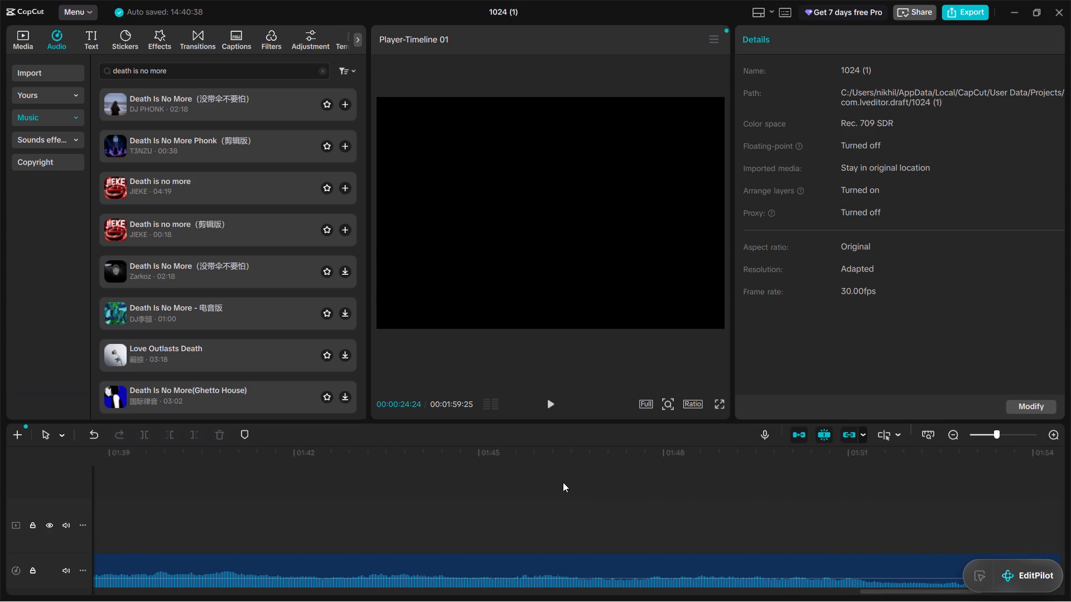
pyautogui.click(563, 482)
pyautogui.click(563, 482)
pyautogui.press('space')
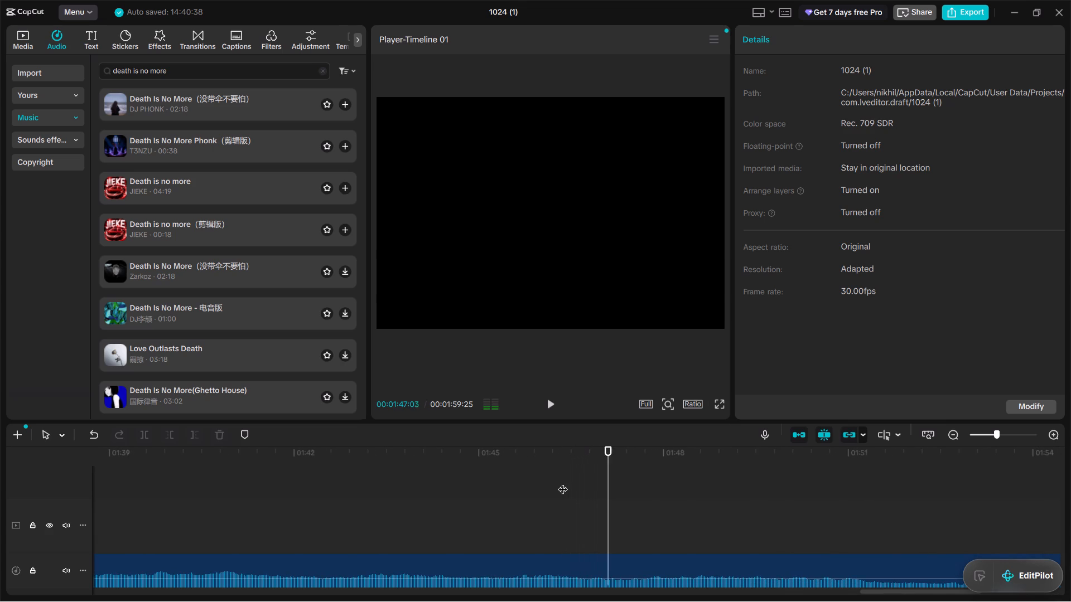
pyautogui.click(190, 520)
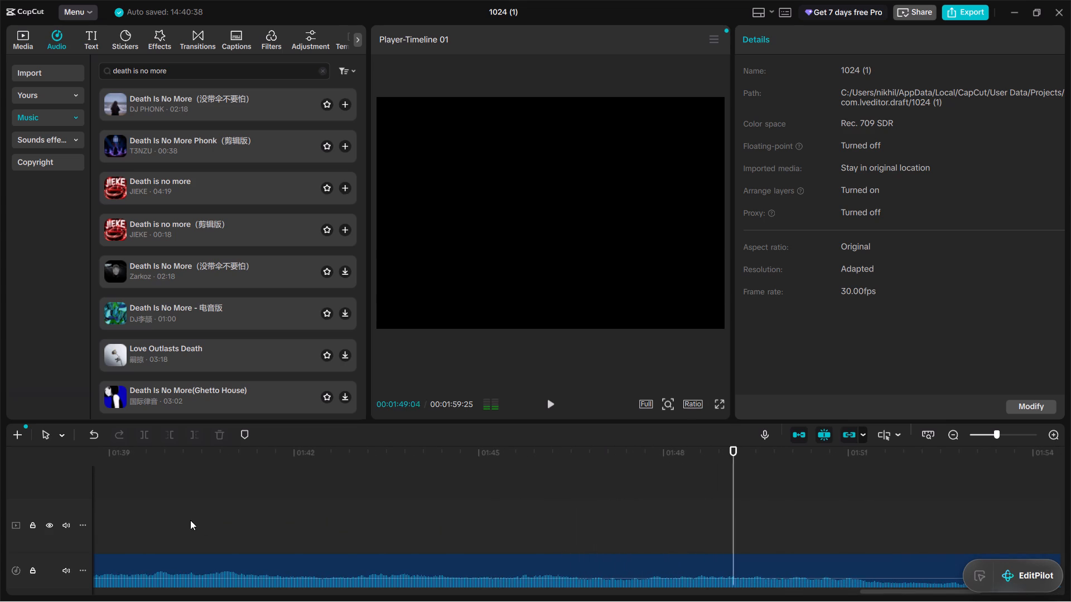
pyautogui.press('space')
pyautogui.press('space')
pyautogui.hscroll(1, 190, 520)
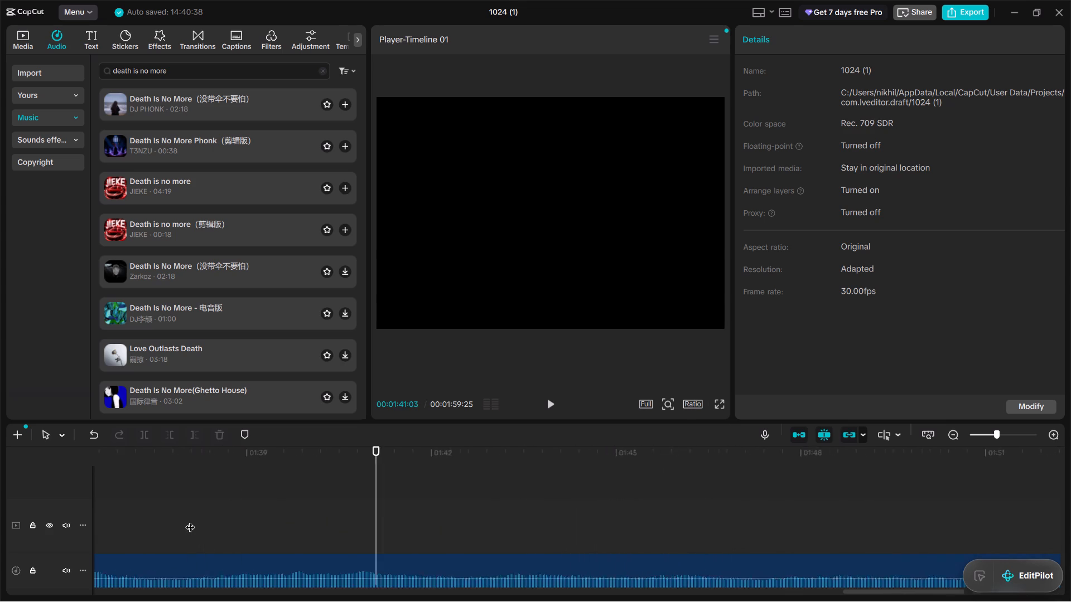
pyautogui.hscroll(3, 190, 520)
pyautogui.click(190, 520)
pyautogui.press('space')
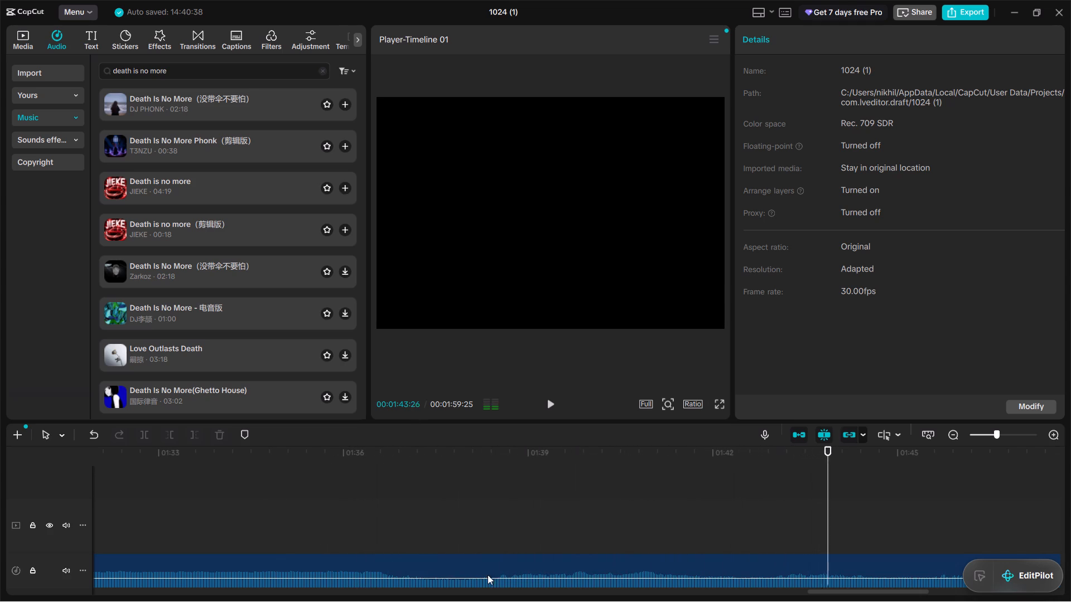
pyautogui.hscroll(-3, 528, 526)
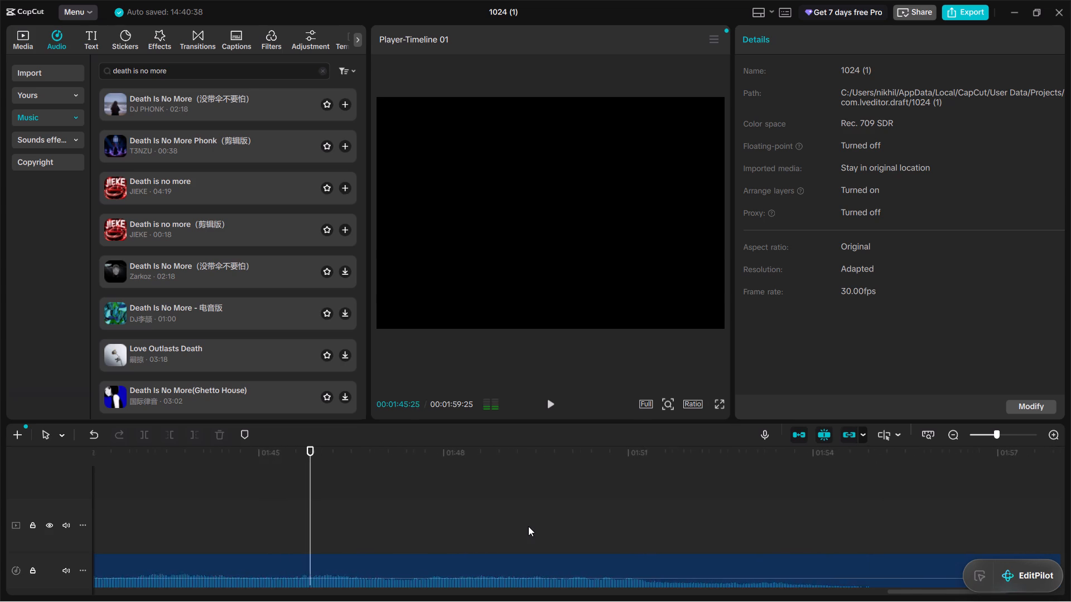
pyautogui.hscroll(-2, 528, 526)
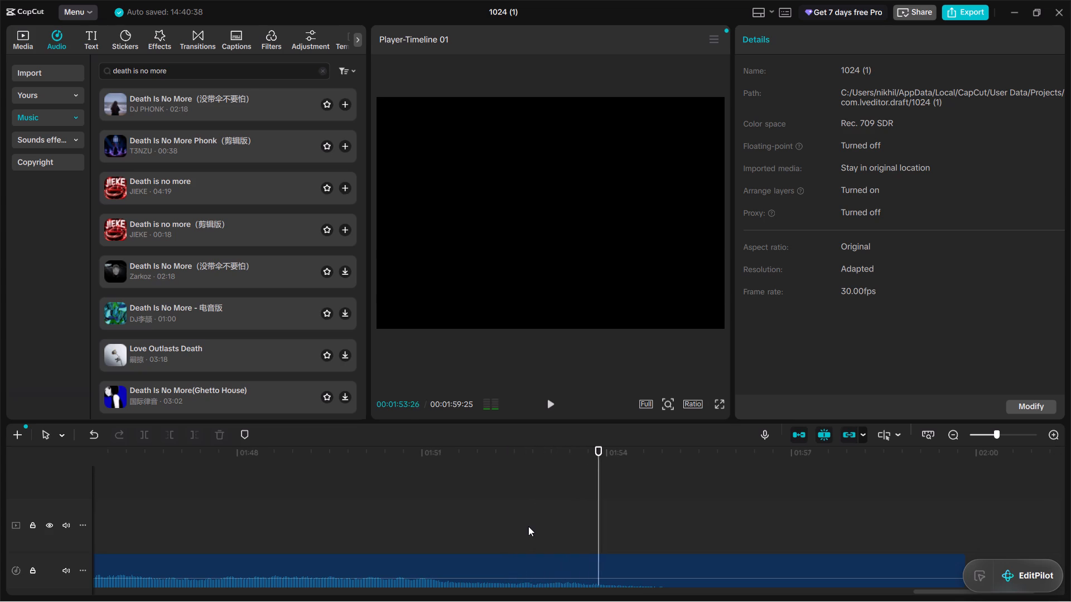
pyautogui.press('space')
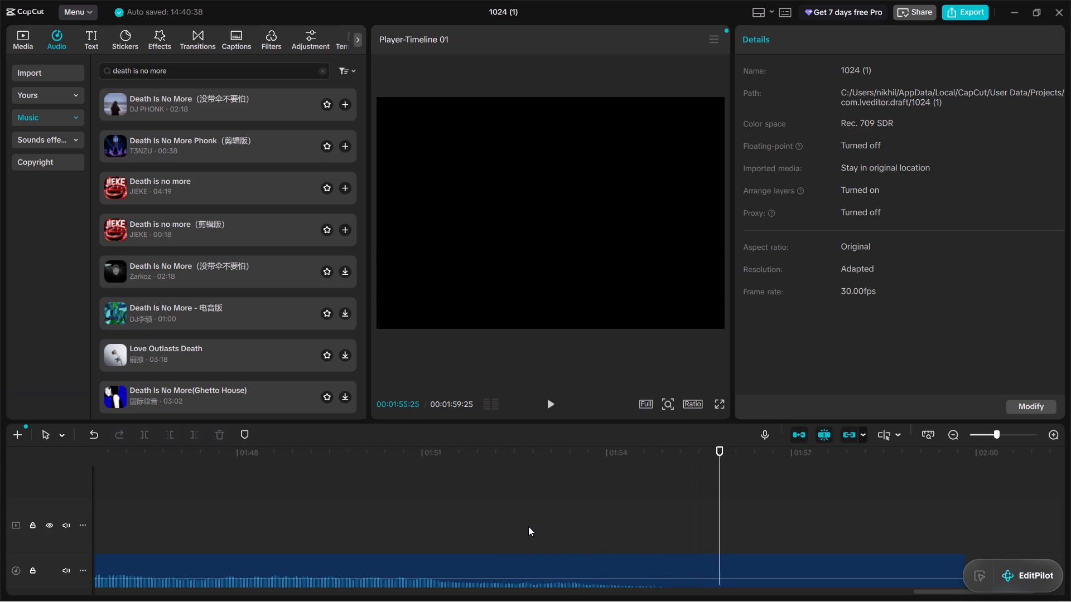
# Cut the "Death Is No More" audio clip at 00:00:18:00 and remove everything after that point.
pyautogui.hscroll(12, 528, 526)
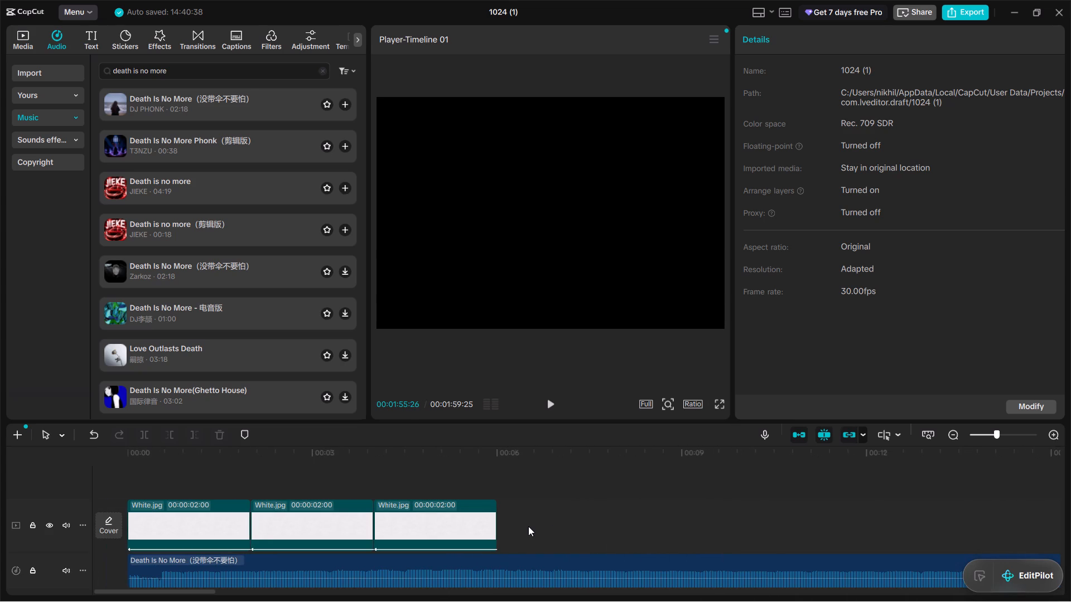
pyautogui.hscroll(-2, 736, 473)
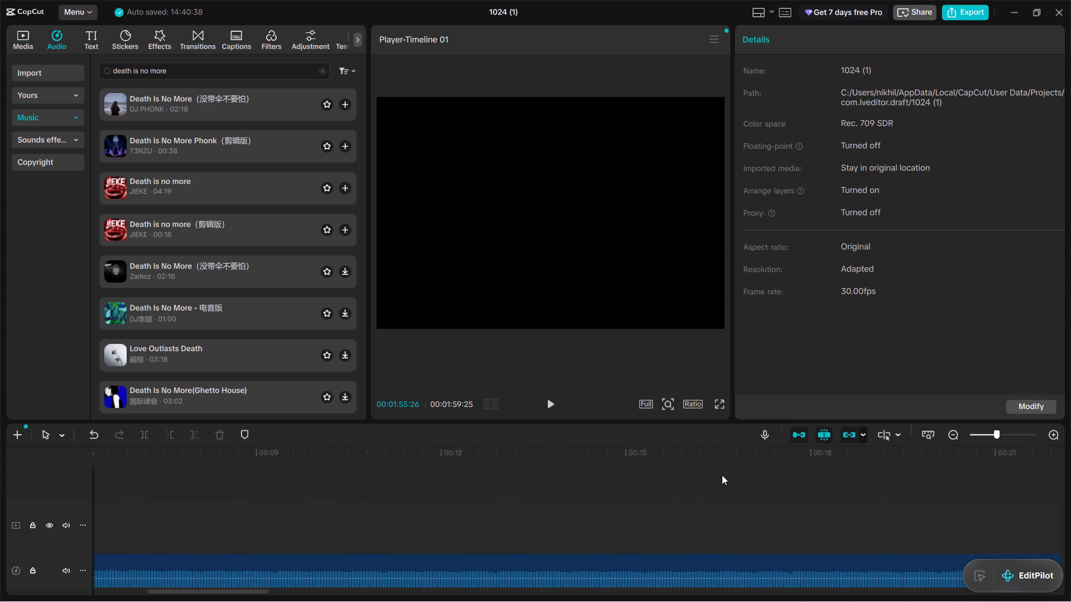
pyautogui.hscroll(-3, 745, 464)
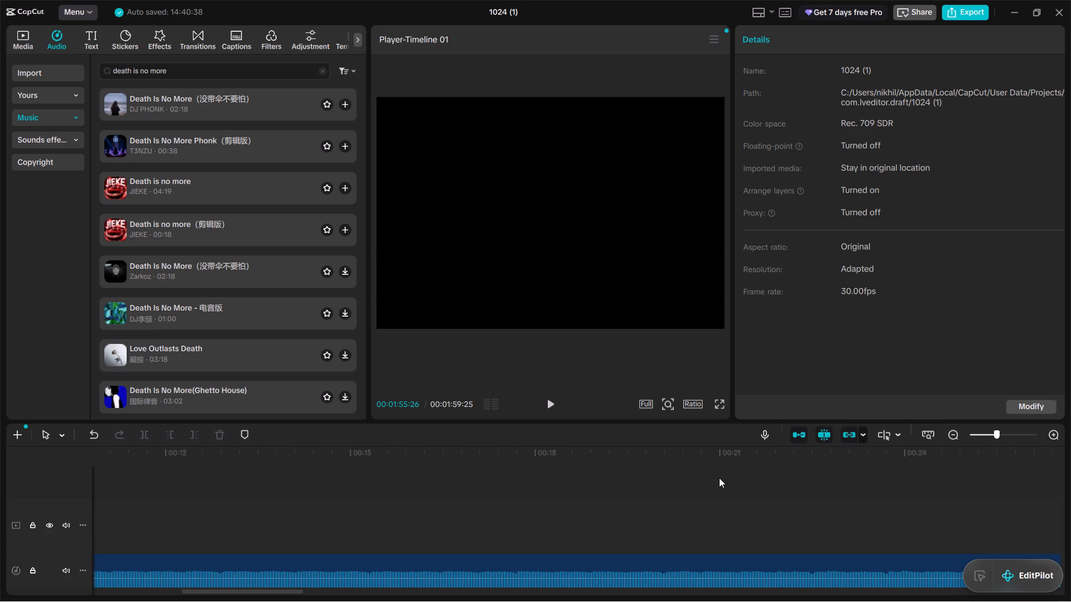
pyautogui.click(598, 452)
pyautogui.moveTo(598, 452); pyautogui.dragTo(535, 453)
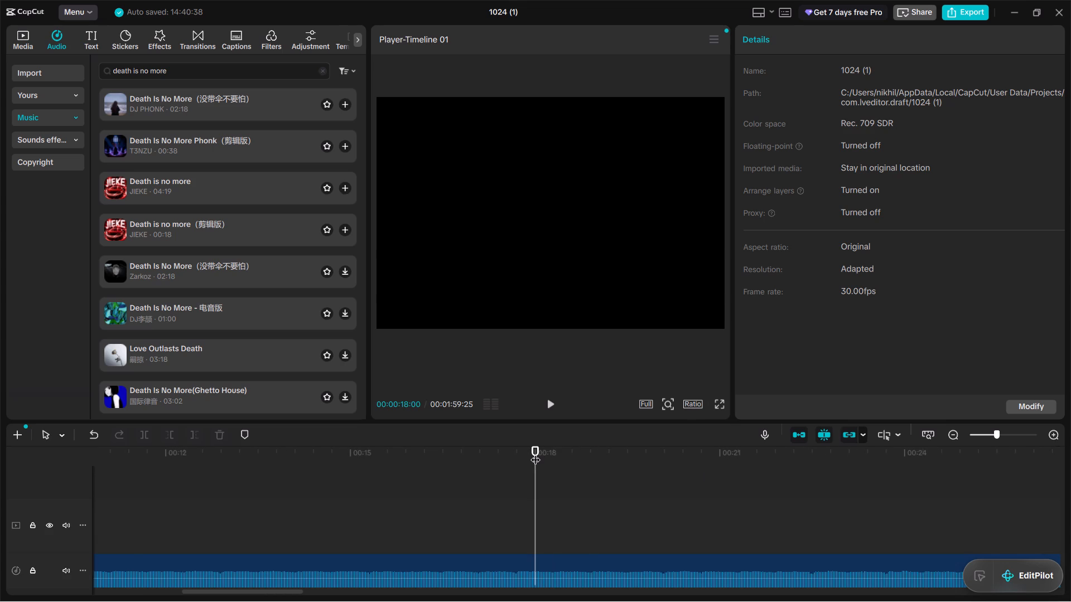
pyautogui.click(535, 559)
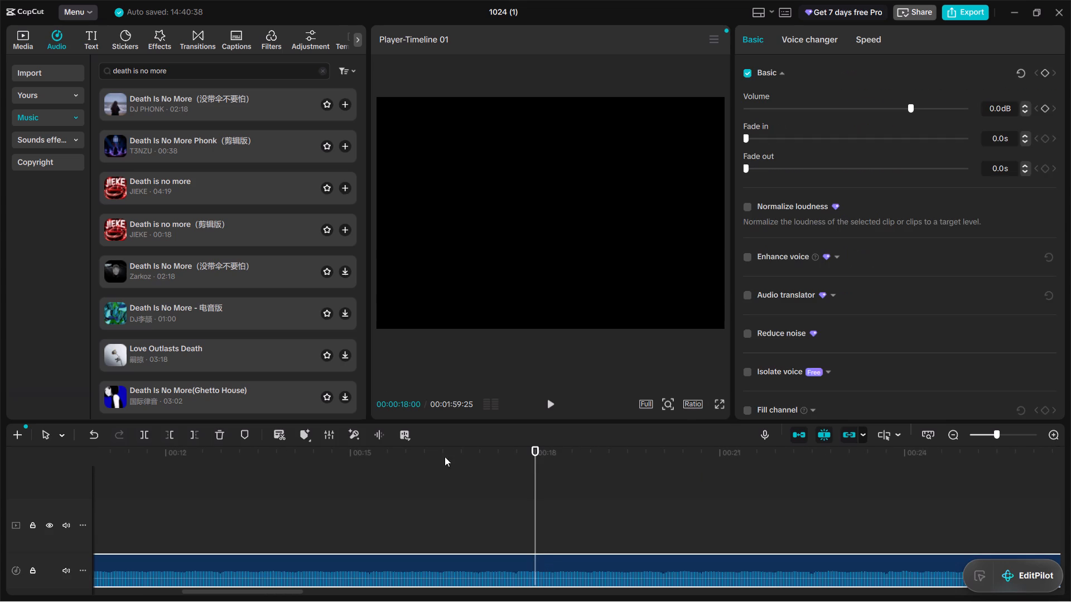
# Remove everything after 00:00:18:00 from the "Death Is No More" audio clip.
pyautogui.click(192, 434)
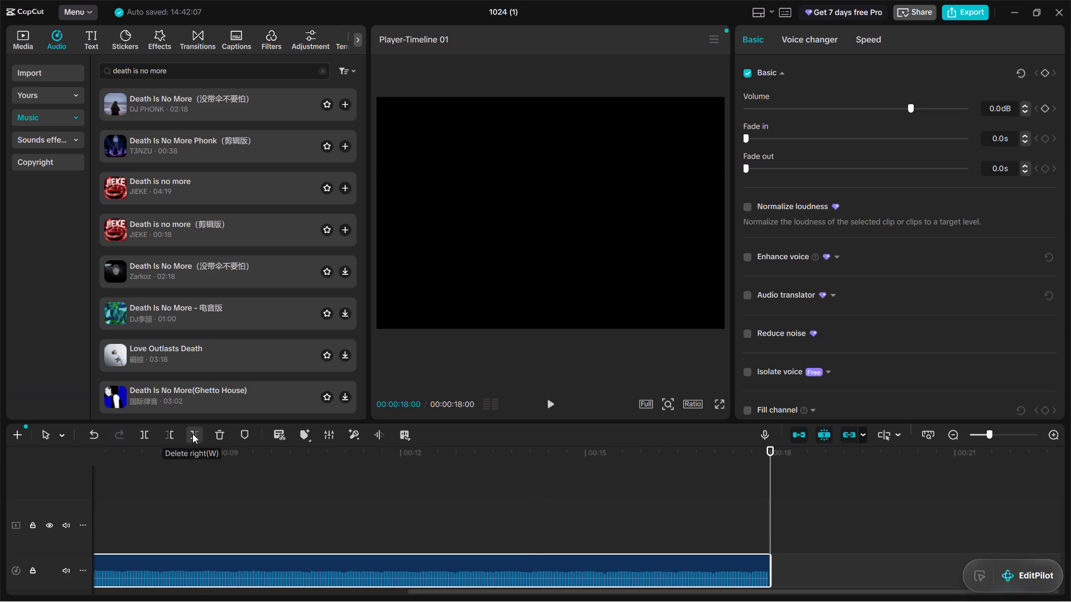
# Check the Instagram tutorial in Chrome for how its white clips line up with the "Death Is No More" audio, and return to CapCut.
pyautogui.hscroll(6, 264, 506)
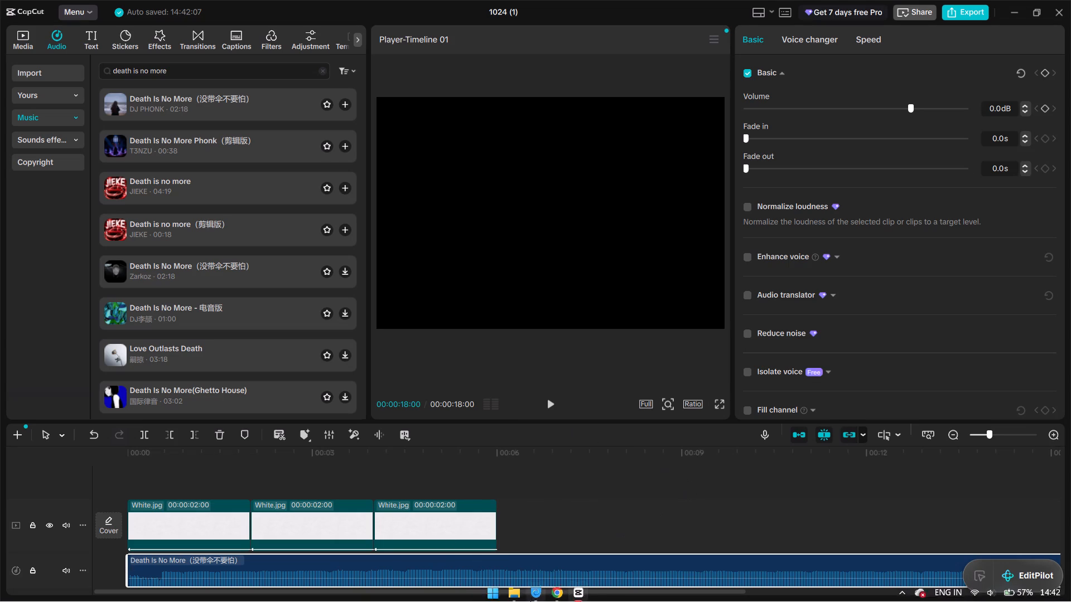
pyautogui.click(553, 587)
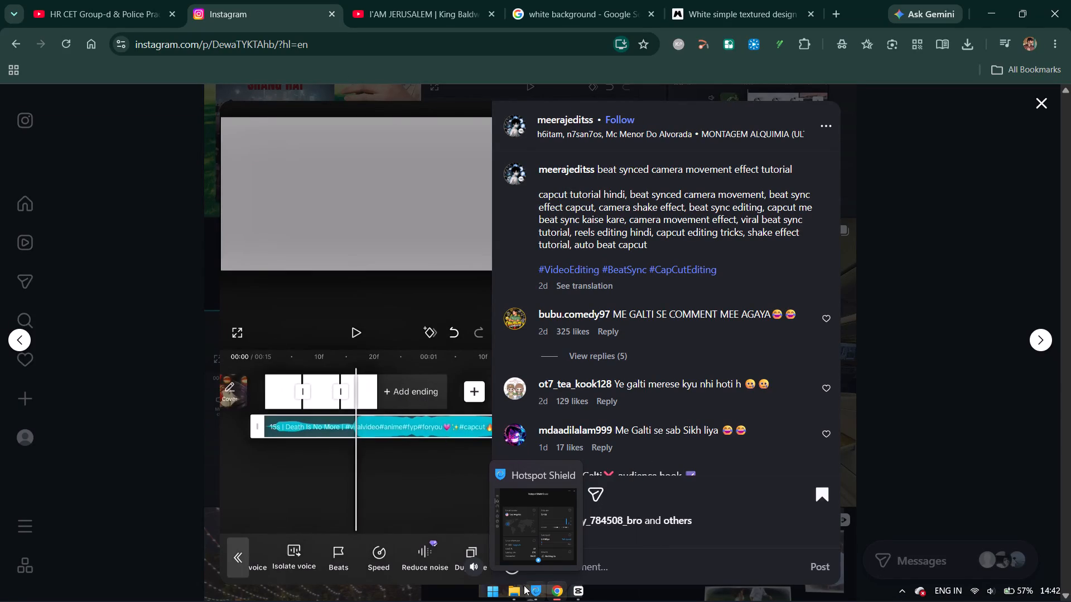
pyautogui.click(561, 590)
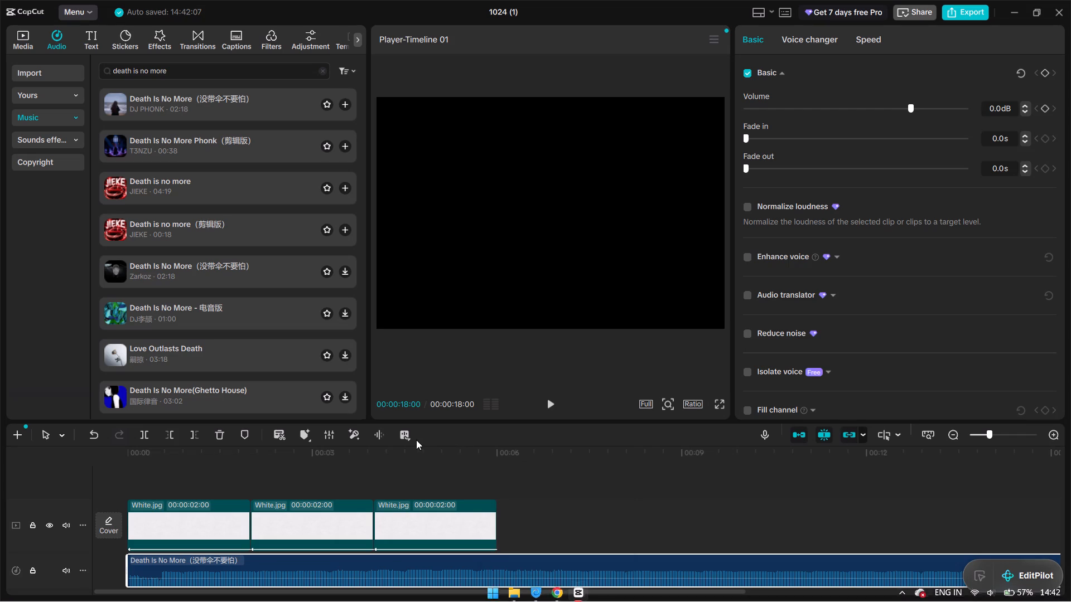
# Examine the "Death Is No More" waveform frame by frame beneath the White.jpg clips, especially around the first second.
pyautogui.keyDown('ctrl'); pyautogui.scroll(9, 416, 440); pyautogui.keyUp('ctrl')
pyautogui.keyDown('ctrl'); pyautogui.scroll(19, 521, 498); pyautogui.keyUp('ctrl')
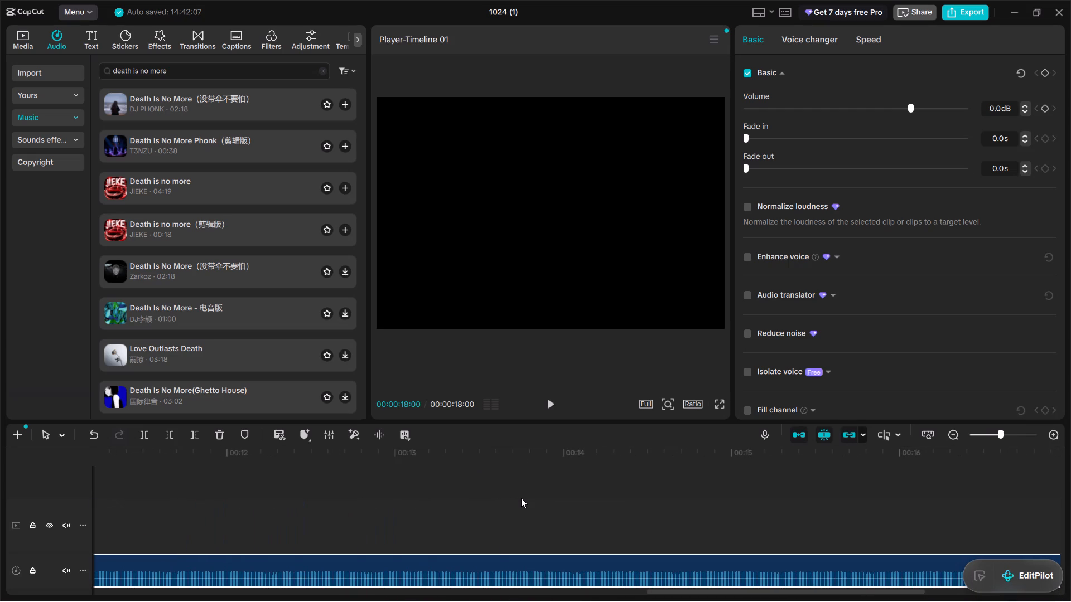
pyautogui.hscroll(9, 521, 498)
pyautogui.keyDown('ctrl'); pyautogui.scroll(15, 521, 498); pyautogui.keyUp('ctrl')
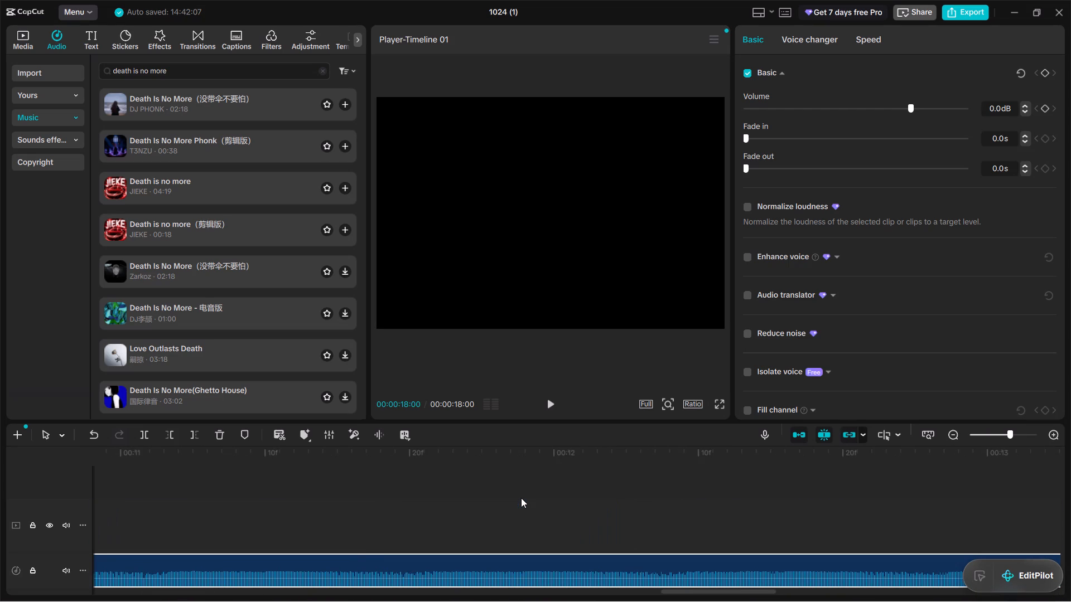
pyautogui.hscroll(16, 521, 498)
pyautogui.keyDown('ctrl'); pyautogui.scroll(13, 521, 498); pyautogui.keyUp('ctrl')
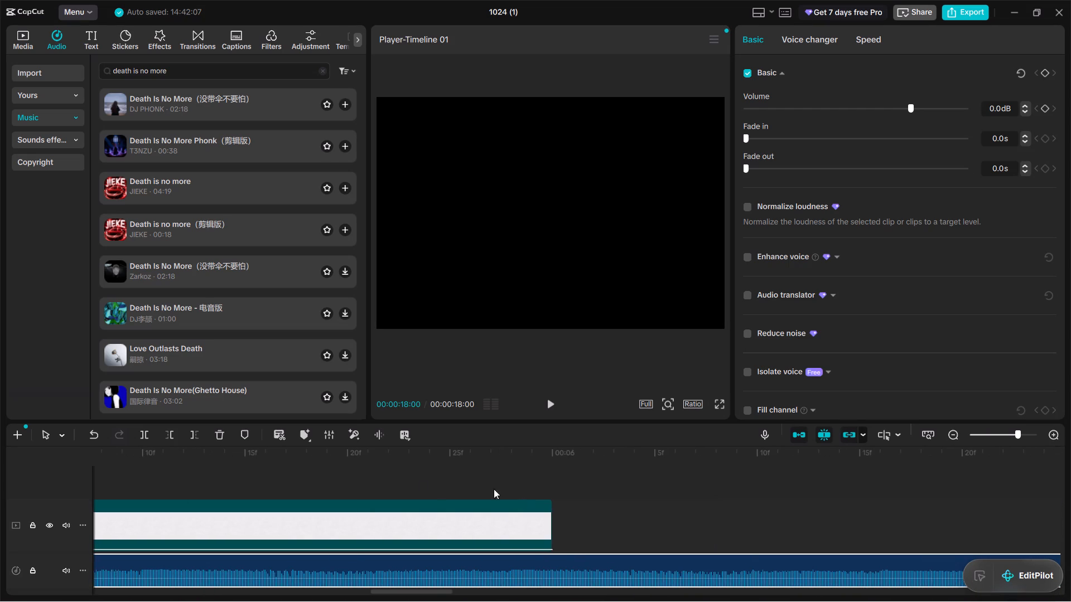
pyautogui.hscroll(14, 418, 482)
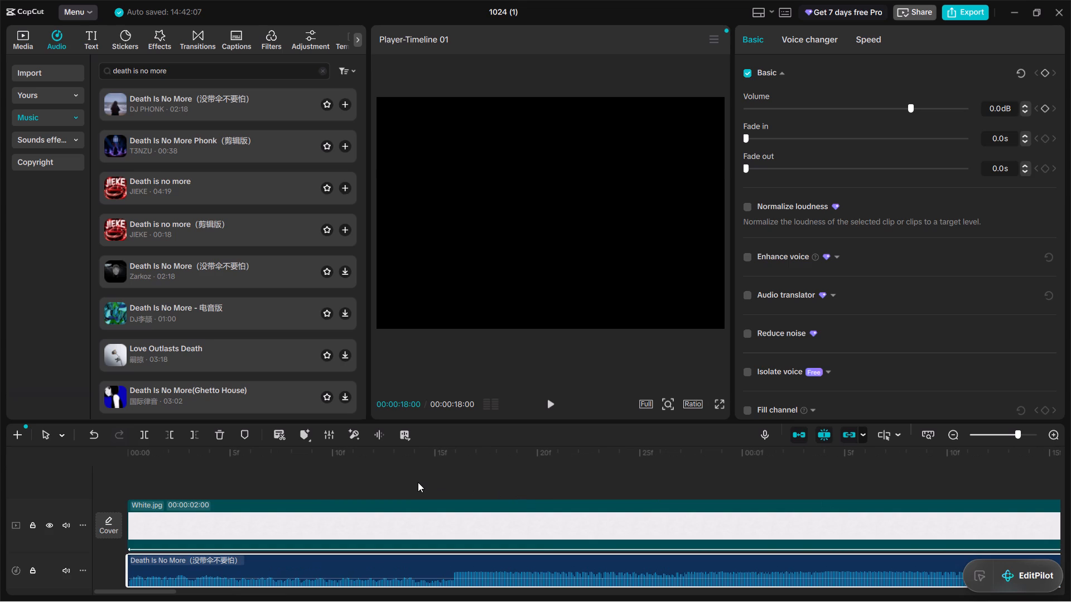
pyautogui.keyDown('ctrl'); pyautogui.scroll(2, 418, 482); pyautogui.keyUp('ctrl')
pyautogui.keyDown('ctrl'); pyautogui.scroll(-1, 418, 482); pyautogui.keyUp('ctrl')
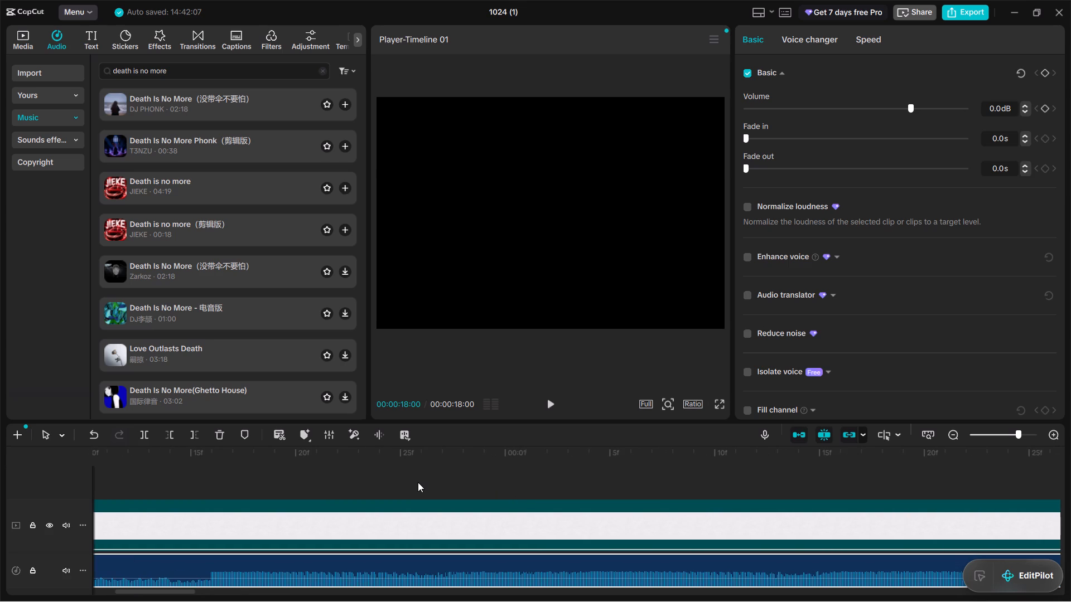
# Move the cut between the second and third White.jpg clips earlier, leaving the second clip 00:00:00:15 long.
pyautogui.hscroll(5, 418, 482)
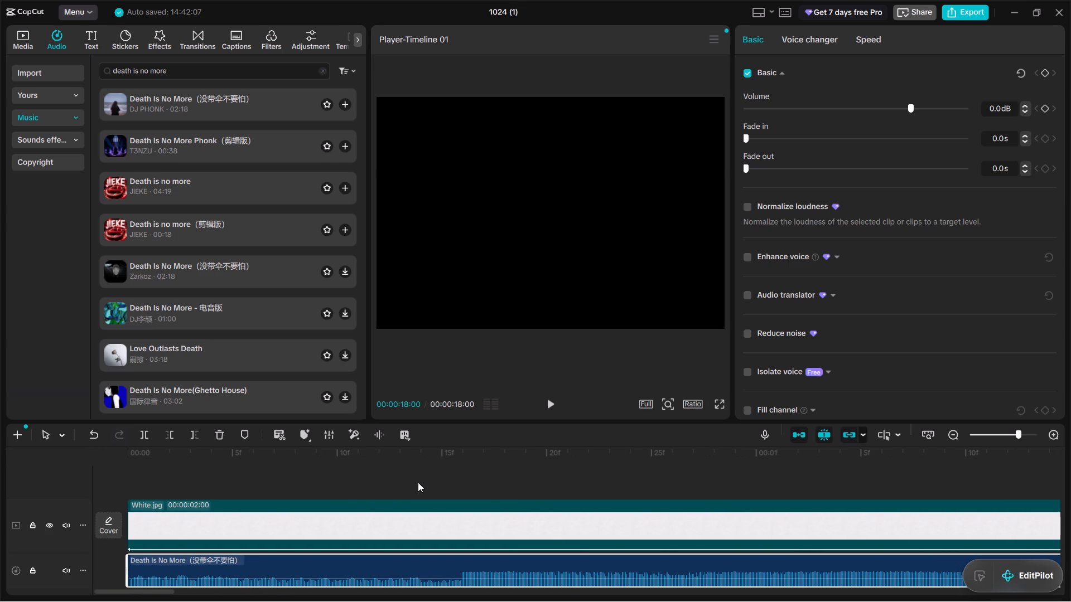
pyautogui.hscroll(-3, 664, 451)
pyautogui.hscroll(-3, 814, 468)
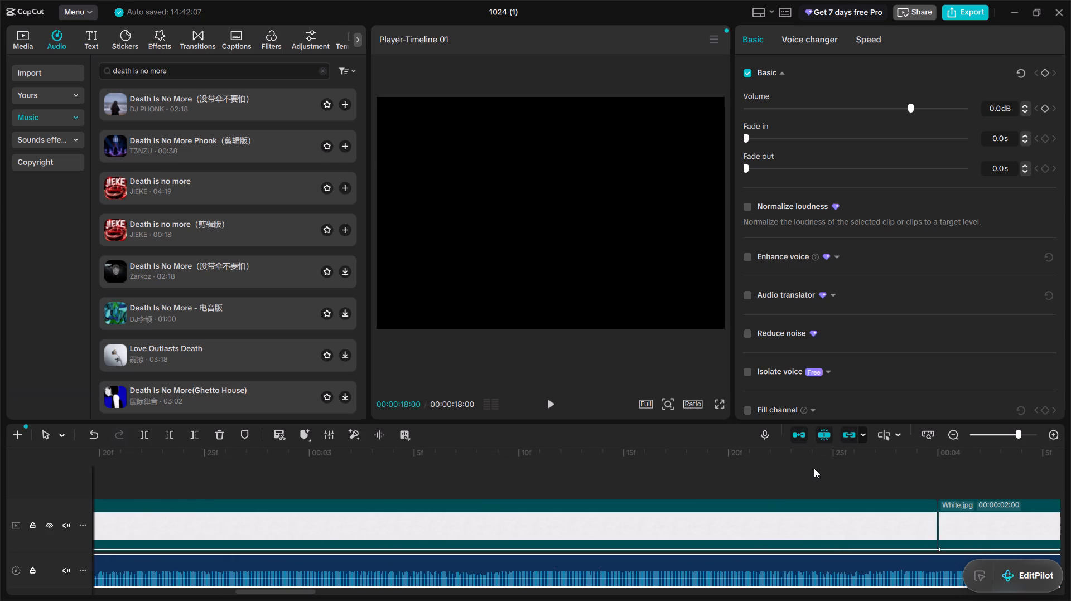
pyautogui.click(936, 534)
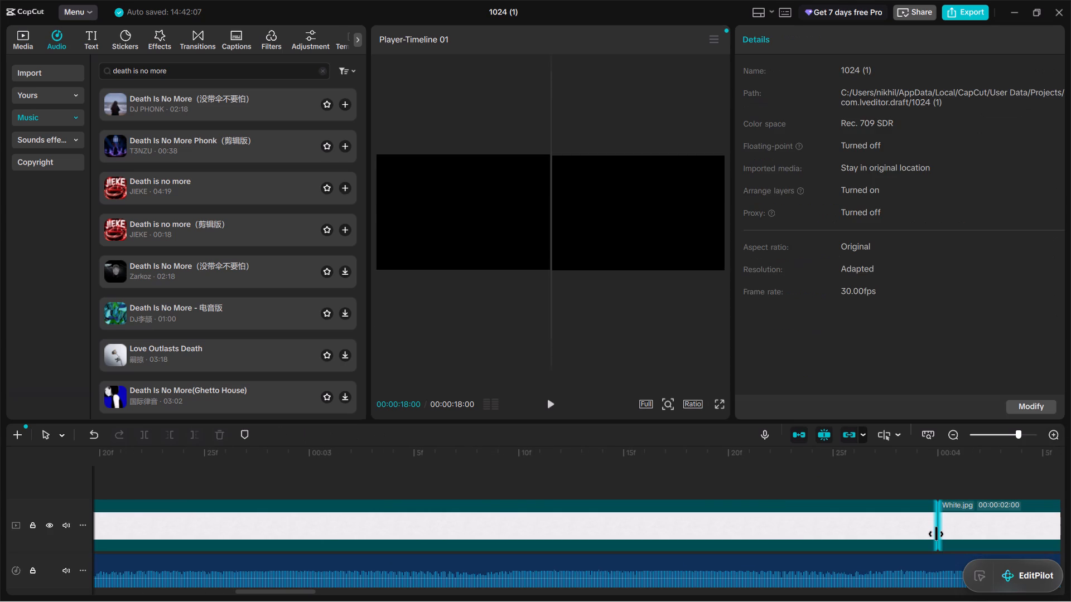
pyautogui.moveTo(936, 532); pyautogui.dragTo(253, 535)
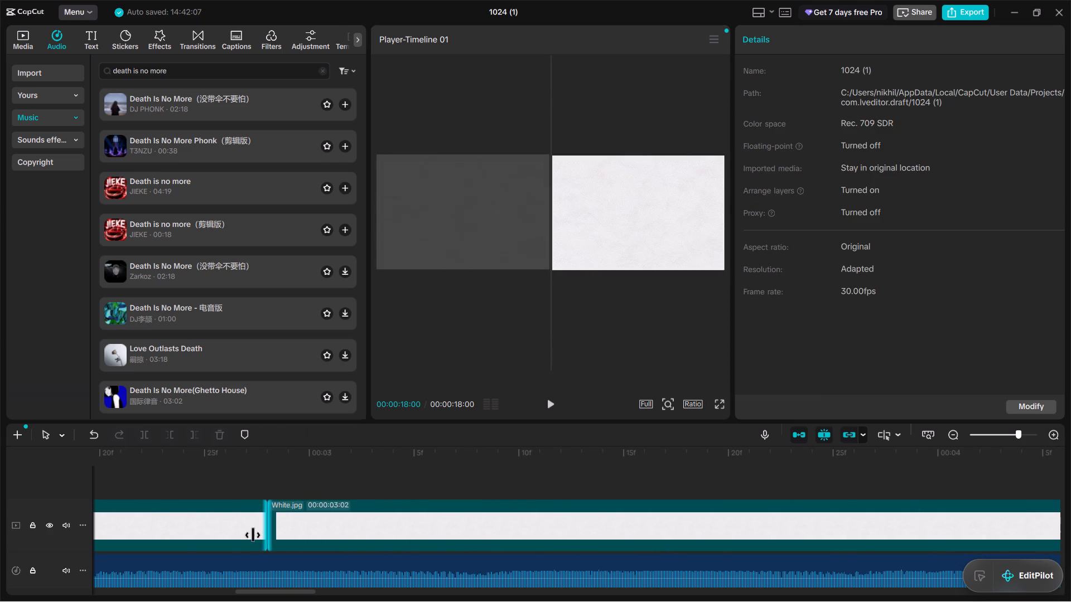
pyautogui.moveTo(253, 535); pyautogui.dragTo(86, 503)
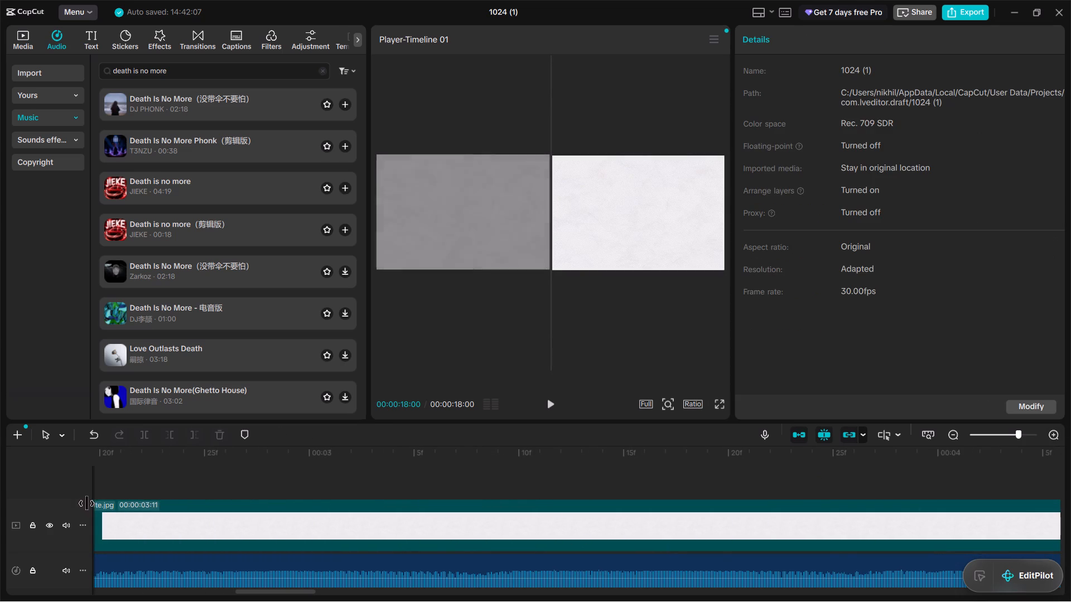
pyautogui.moveTo(86, 503); pyautogui.dragTo(0, 503)
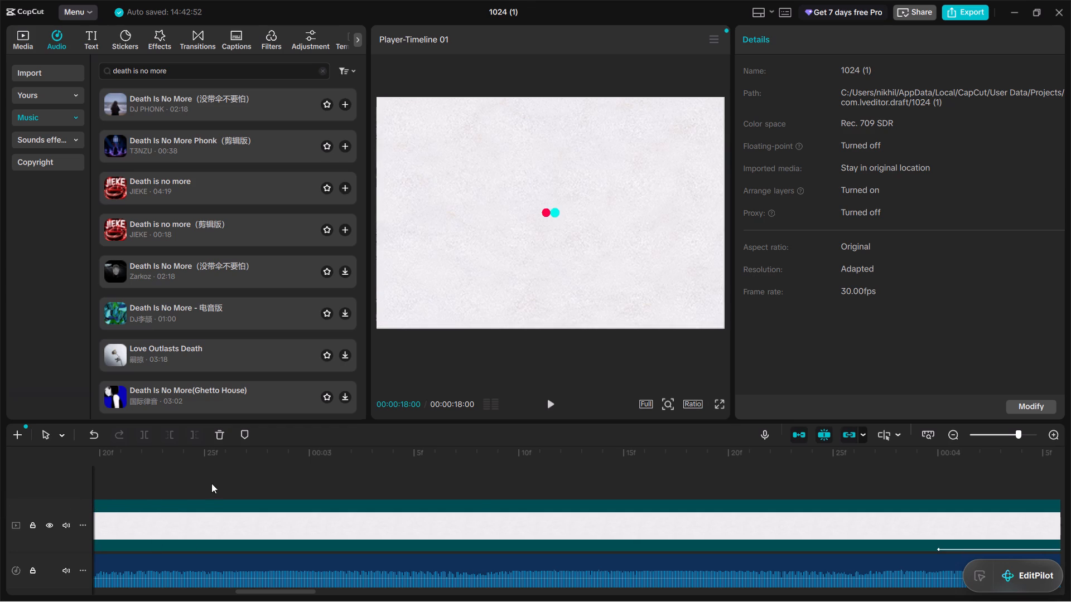
# Move the cut between the first and second White.jpg clips earlier, making the first 00:00:00:22 and the second 00:00:01:23 long.
pyautogui.hscroll(2, 213, 471)
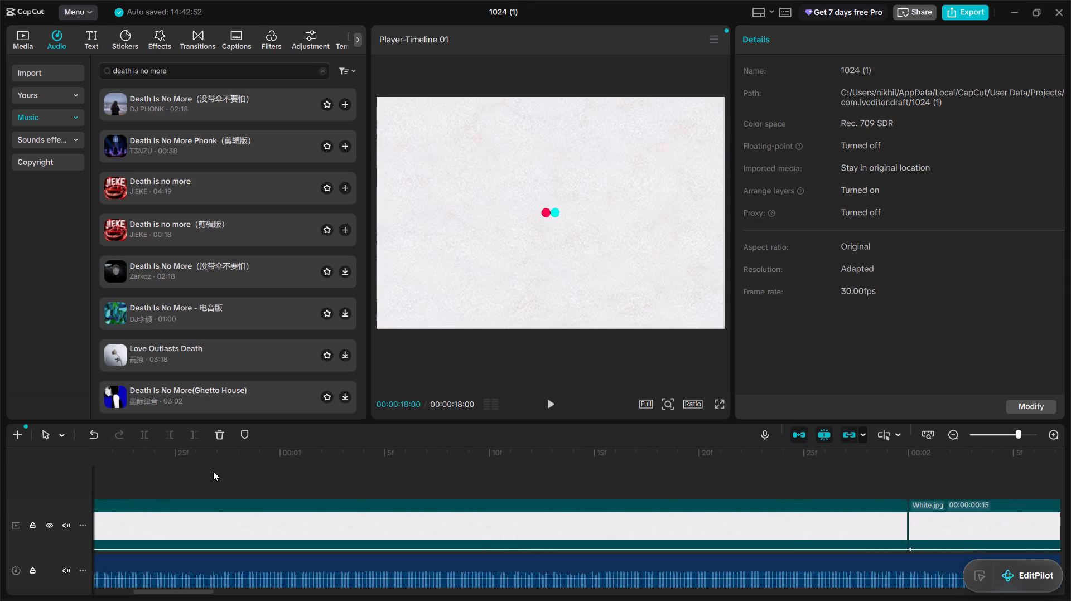
pyautogui.hscroll(1, 213, 471)
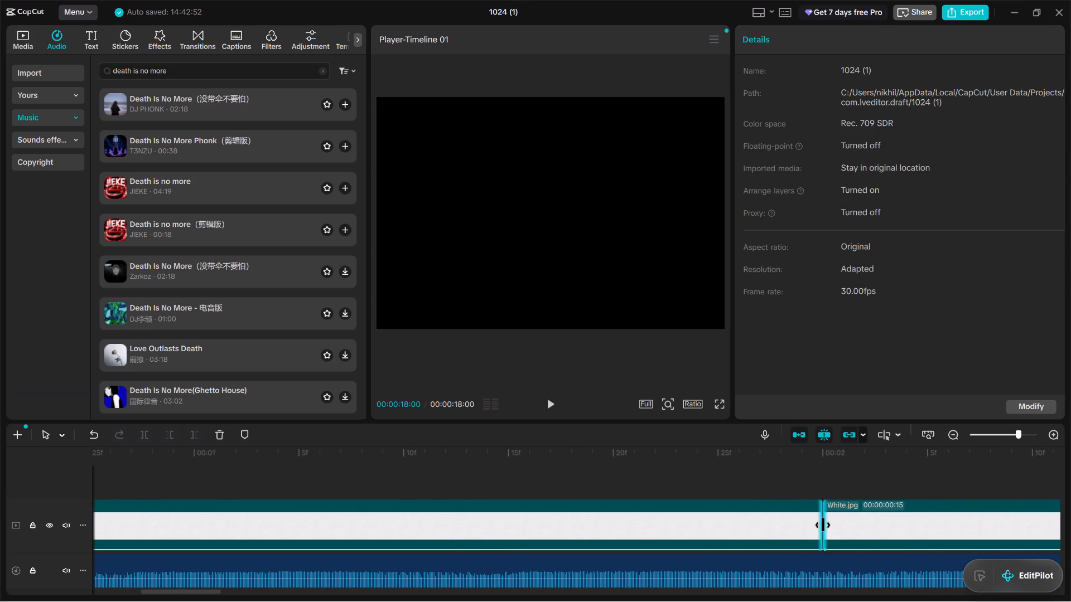
pyautogui.moveTo(823, 525); pyautogui.dragTo(23, 521)
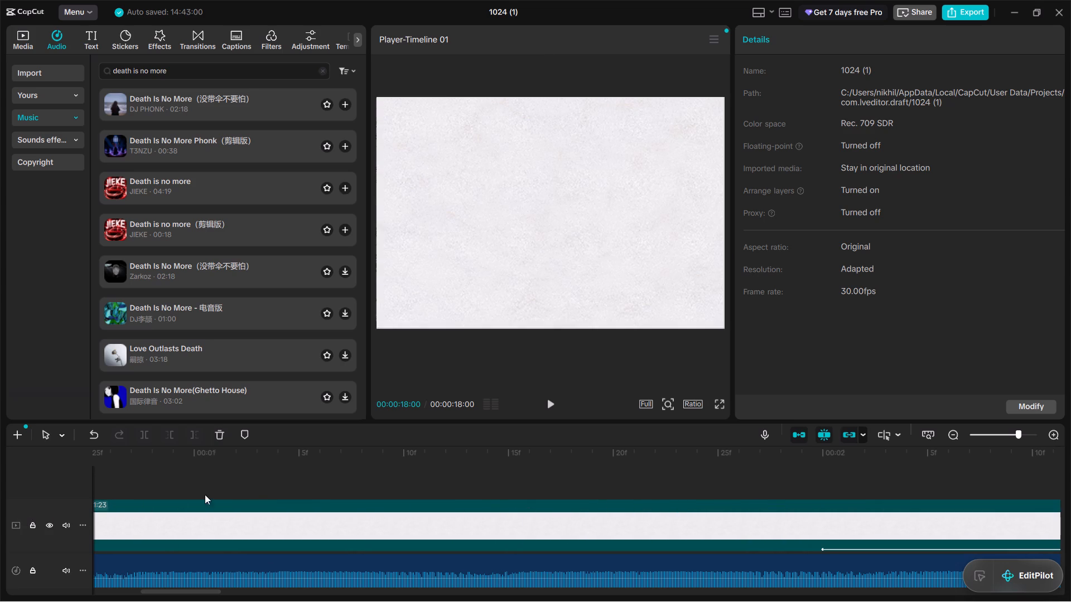
# Trim the end of the first White.jpg clip to a duration of 00:00:00:08.
pyautogui.hscroll(8, 271, 488)
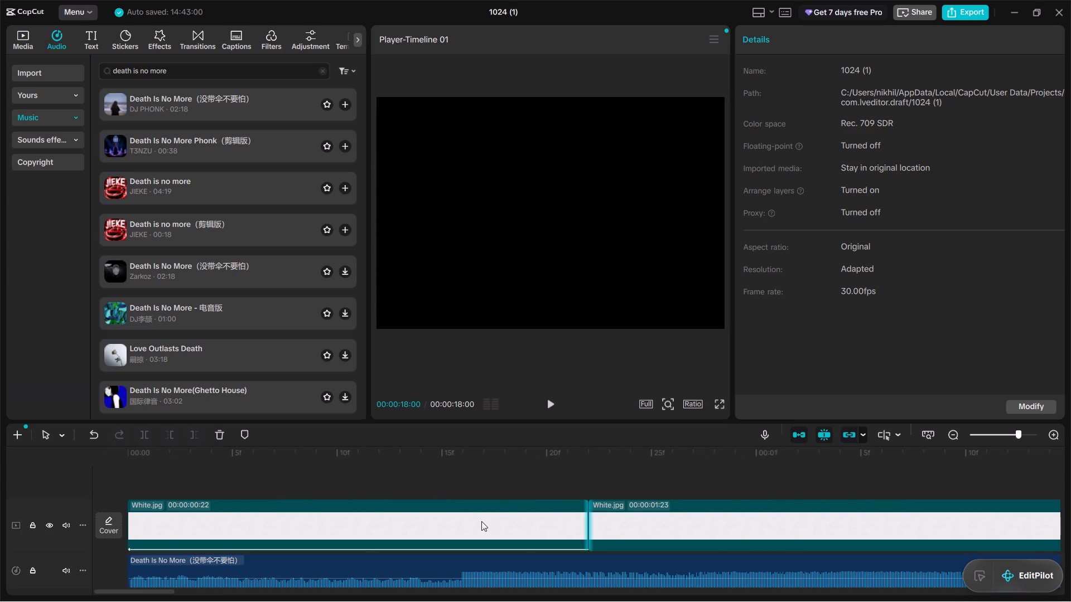
pyautogui.click(481, 521)
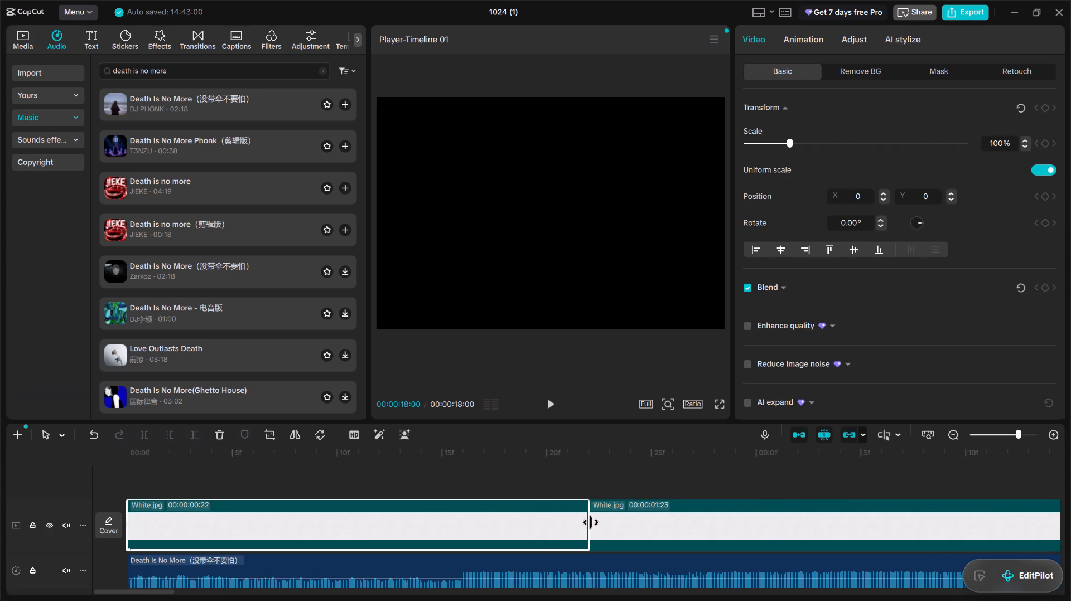
pyautogui.moveTo(591, 522); pyautogui.dragTo(296, 538)
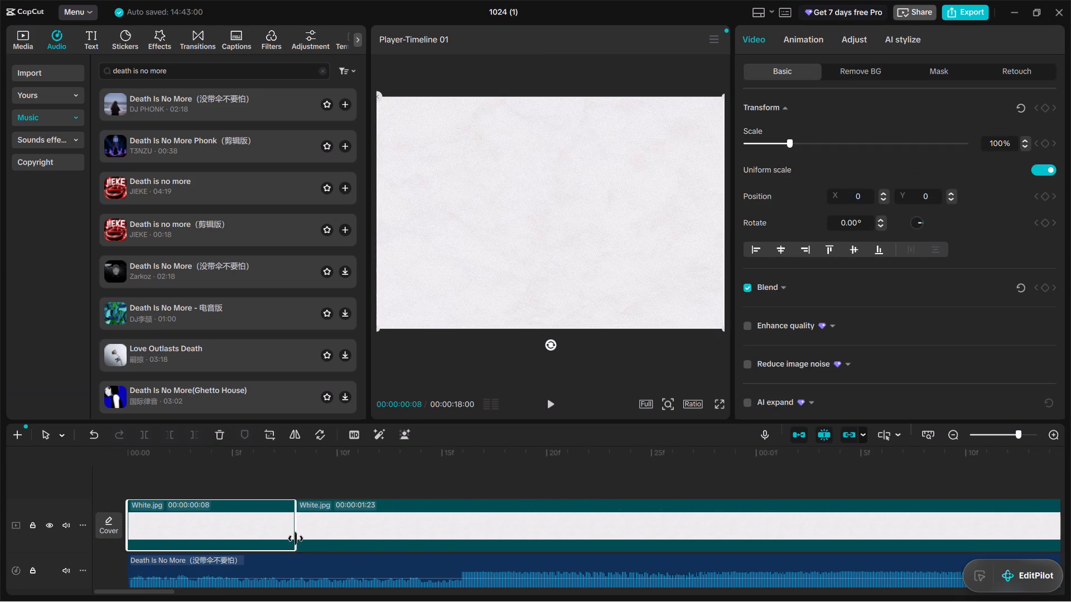
# Trim the end of the first White.jpg clip to a duration of 00:00:00:02.
pyautogui.moveTo(296, 538); pyautogui.dragTo(213, 542)
pyautogui.moveTo(210, 531); pyautogui.dragTo(200, 525)
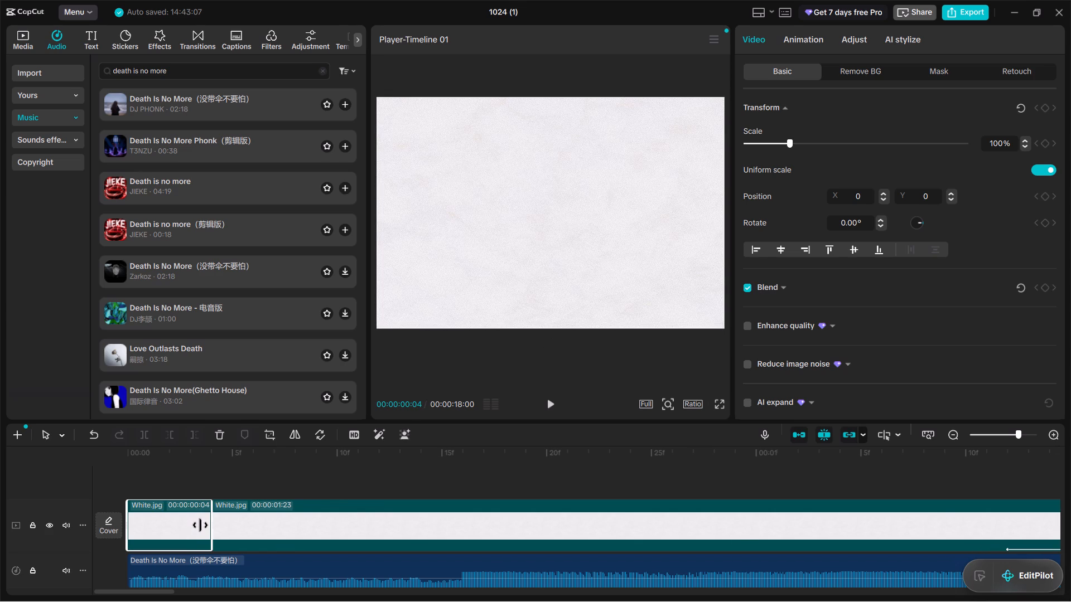
pyautogui.moveTo(200, 525); pyautogui.dragTo(189, 527)
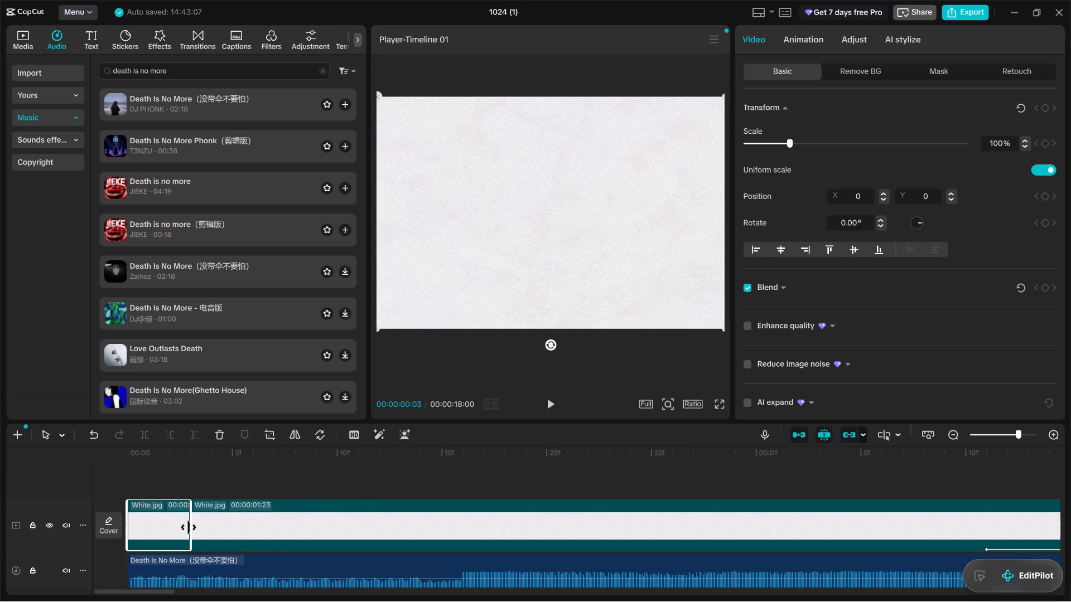
pyautogui.moveTo(189, 527); pyautogui.dragTo(175, 531)
# Copy the trimmed first White.jpg clip and paste it at 00:00:18:00.
pyautogui.click(152, 524)
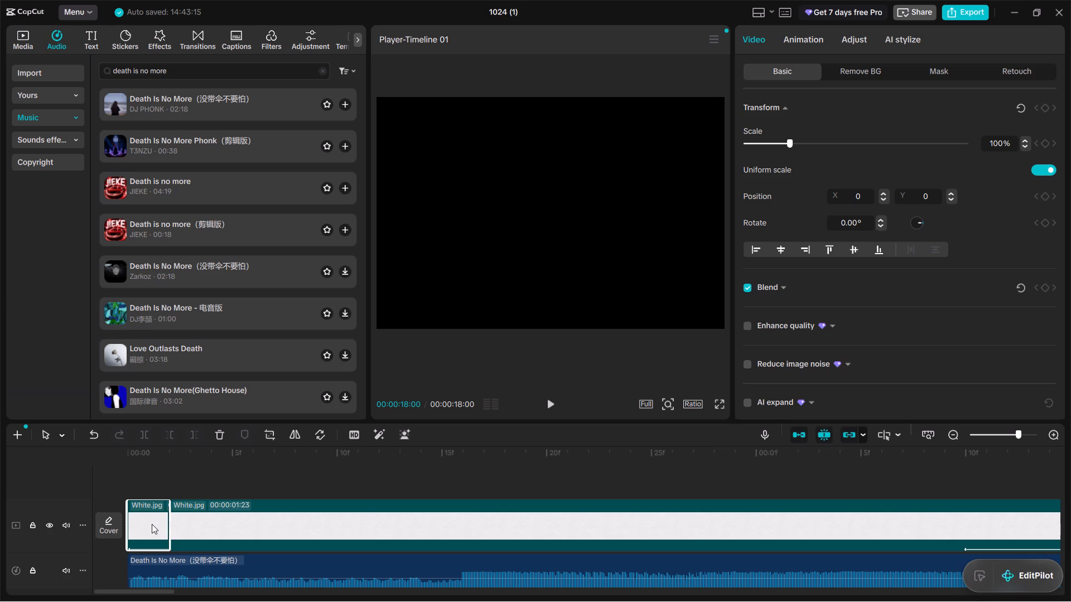
pyautogui.hotkey('ctrl', 'c')
pyautogui.hotkey('ctrl', 'v')
# Delete the two longer White.jpg clips that follow the short first clip on the main track.
pyautogui.keyDown('ctrl'); pyautogui.scroll(-17, 152, 524); pyautogui.keyUp('ctrl')
pyautogui.keyDown('ctrl'); pyautogui.scroll(-7, 152, 524); pyautogui.keyUp('ctrl')
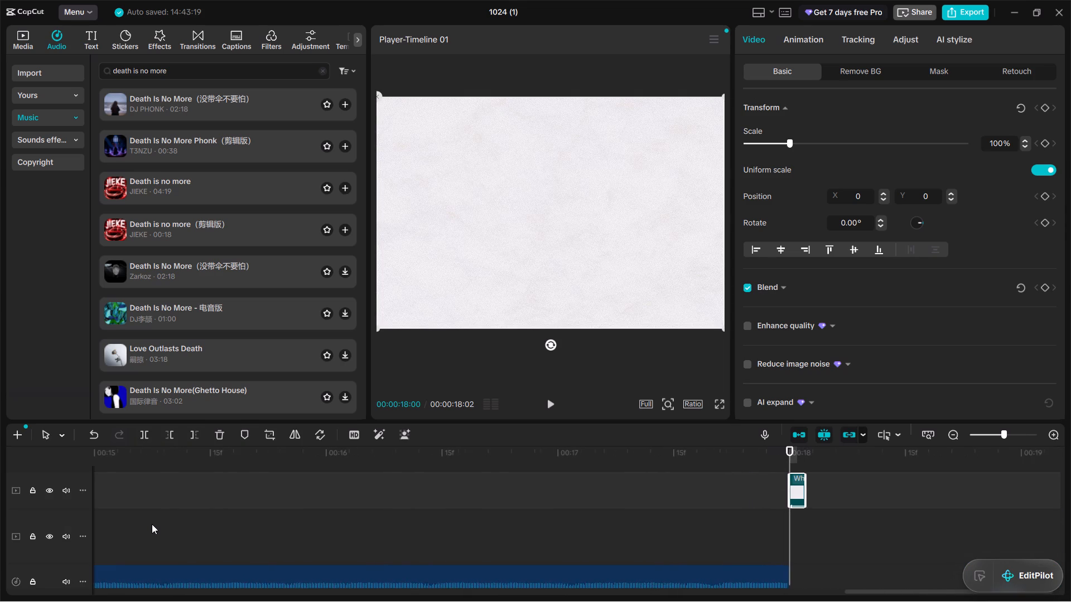
pyautogui.keyDown('ctrl'); pyautogui.scroll(-19, 152, 524); pyautogui.keyUp('ctrl')
pyautogui.keyDown('ctrl'); pyautogui.scroll(-19, 152, 524); pyautogui.keyUp('ctrl')
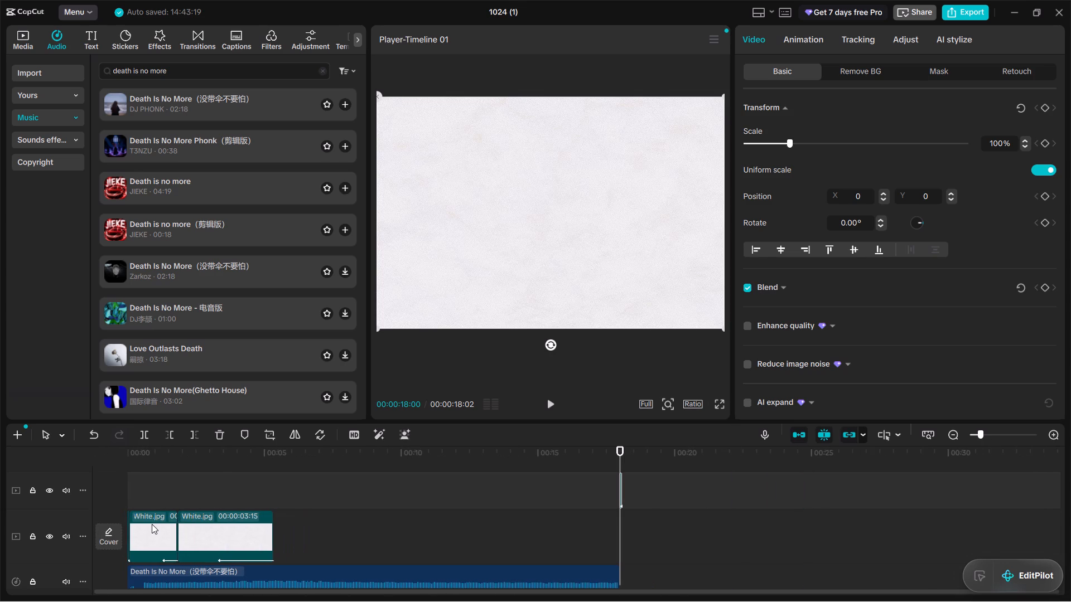
pyautogui.click(160, 540)
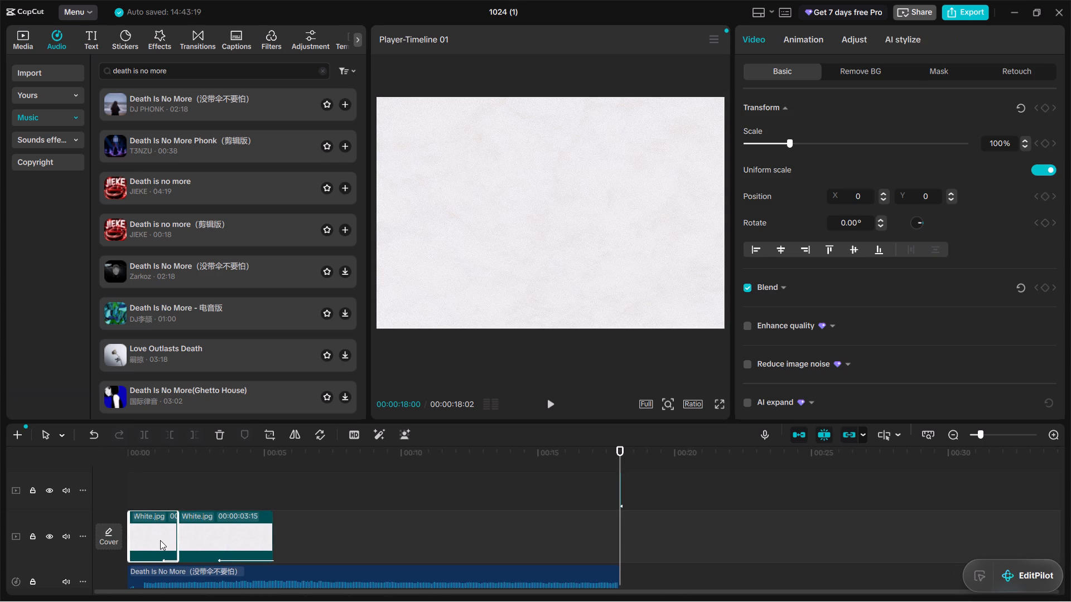
pyautogui.press('Delete')
pyautogui.click(160, 540)
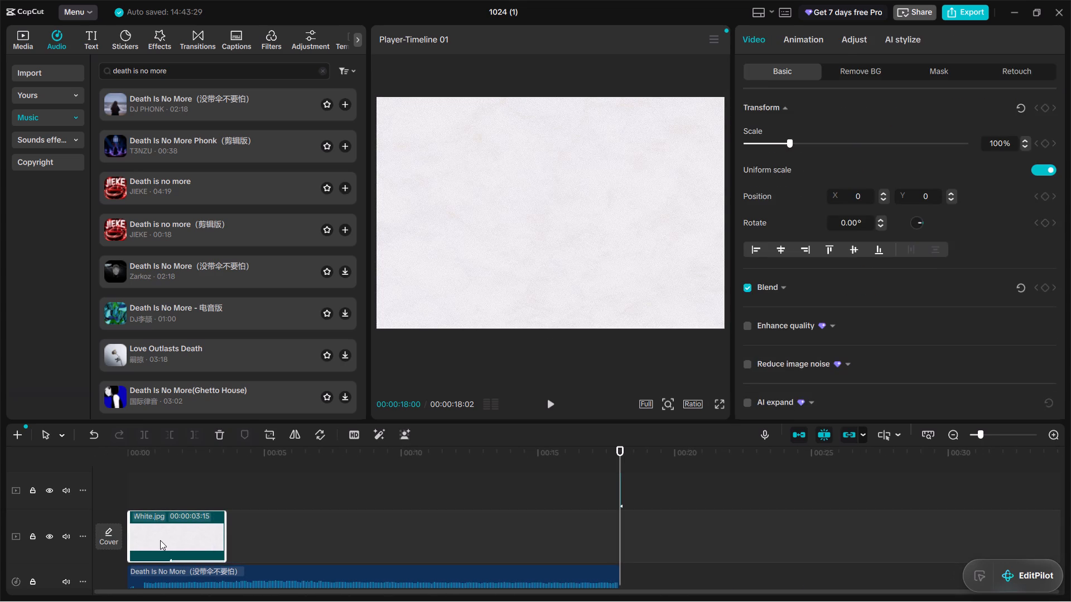
pyautogui.press('Delete')
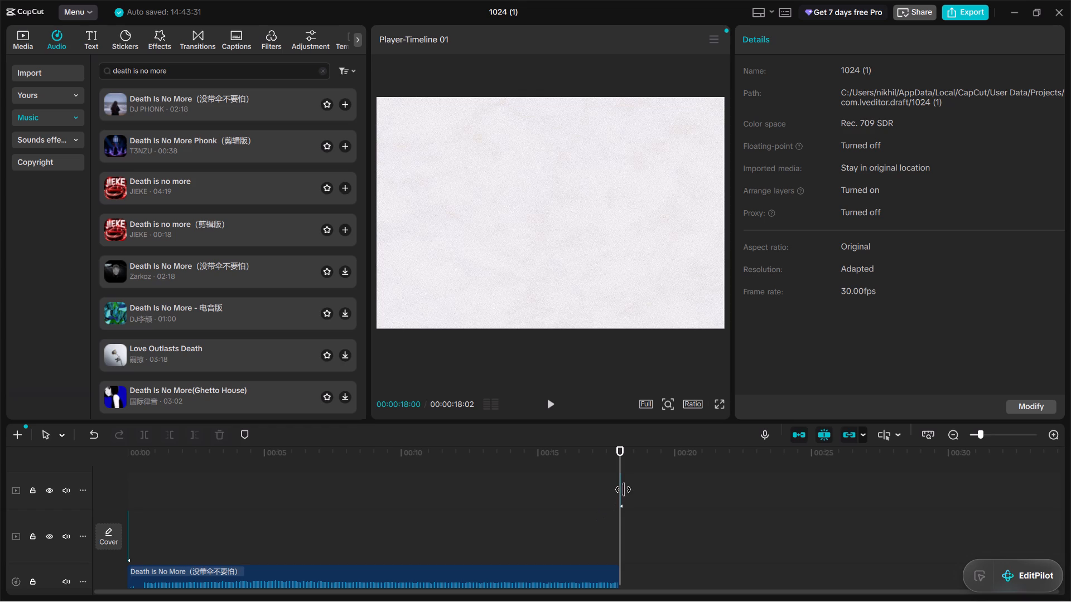
# Delete the pasted White.jpg clip at 00:00:18:00, past the end of the music.
pyautogui.click(620, 491)
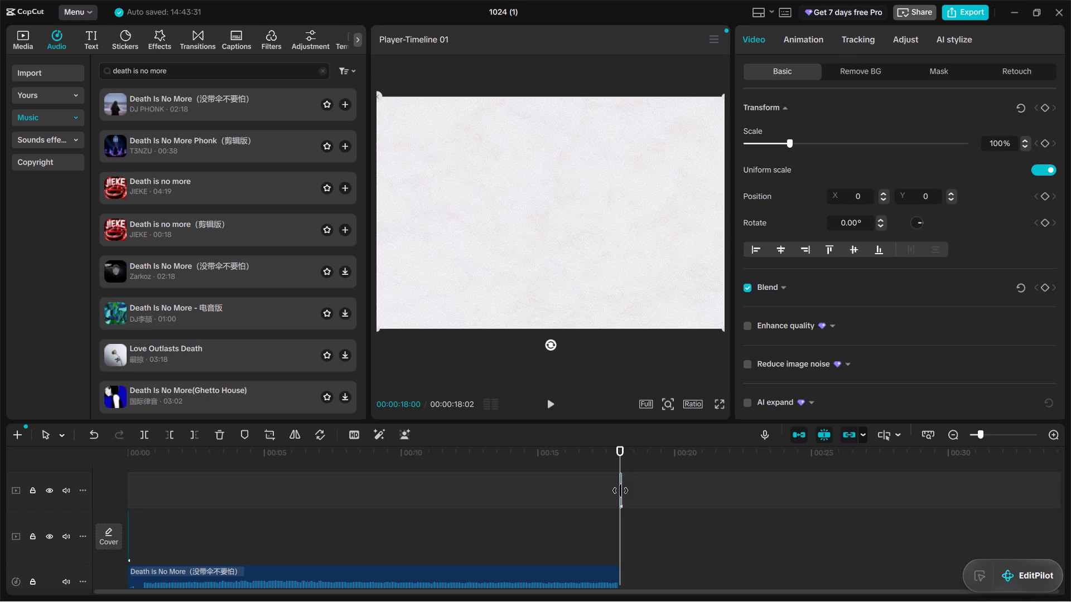
pyautogui.moveTo(620, 491); pyautogui.dragTo(610, 502)
pyautogui.moveTo(610, 502); pyautogui.dragTo(628, 502)
pyautogui.press('BackSpace')
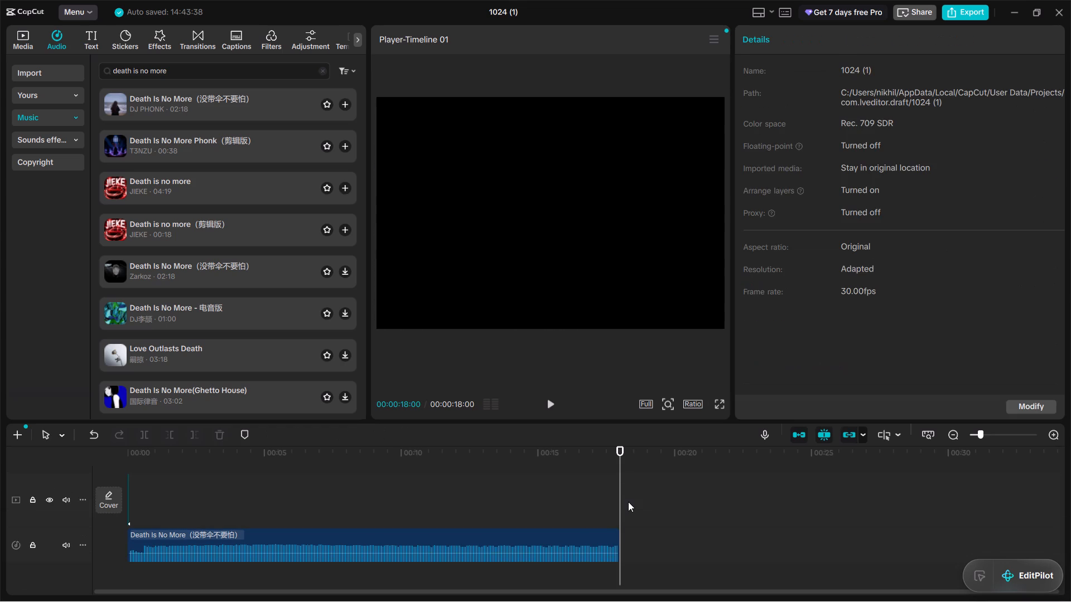
# Paste two copies of the short White.jpg clip at 00:00:01:04.
pyautogui.click(158, 479)
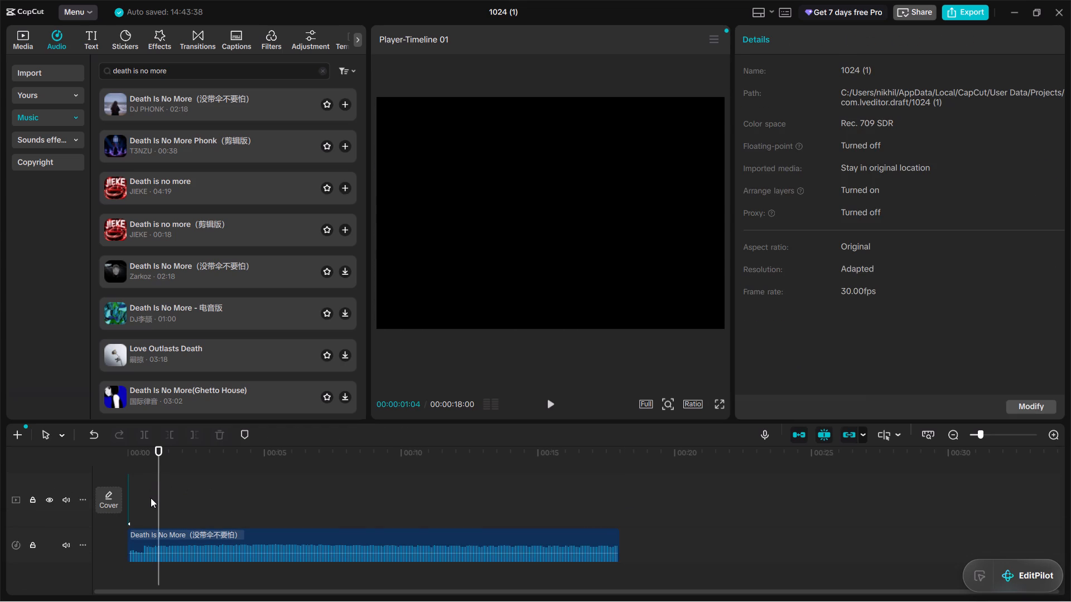
pyautogui.hotkey('ctrl', 'v')
pyautogui.hotkey('ctrl', 'v')
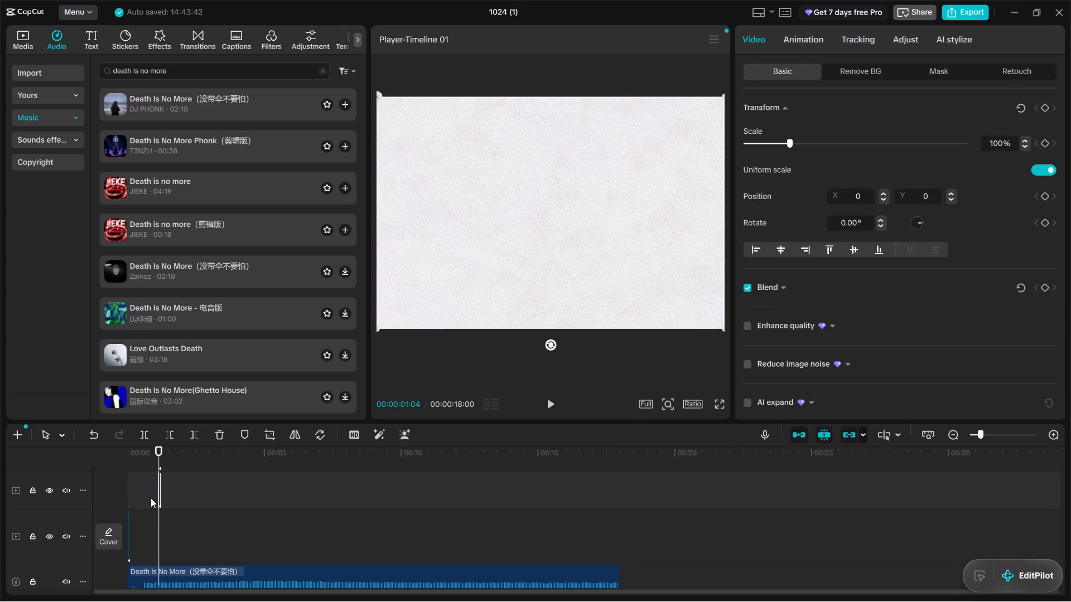
# Move both pasted White.jpg clips onto the main track, back to back directly after the first clip.
pyautogui.keyDown('ctrl'); pyautogui.scroll(12, 225, 508); pyautogui.keyUp('ctrl')
pyautogui.keyDown('ctrl'); pyautogui.scroll(20, 225, 508); pyautogui.keyUp('ctrl')
pyautogui.keyDown('ctrl'); pyautogui.scroll(10, 225, 508); pyautogui.keyUp('ctrl')
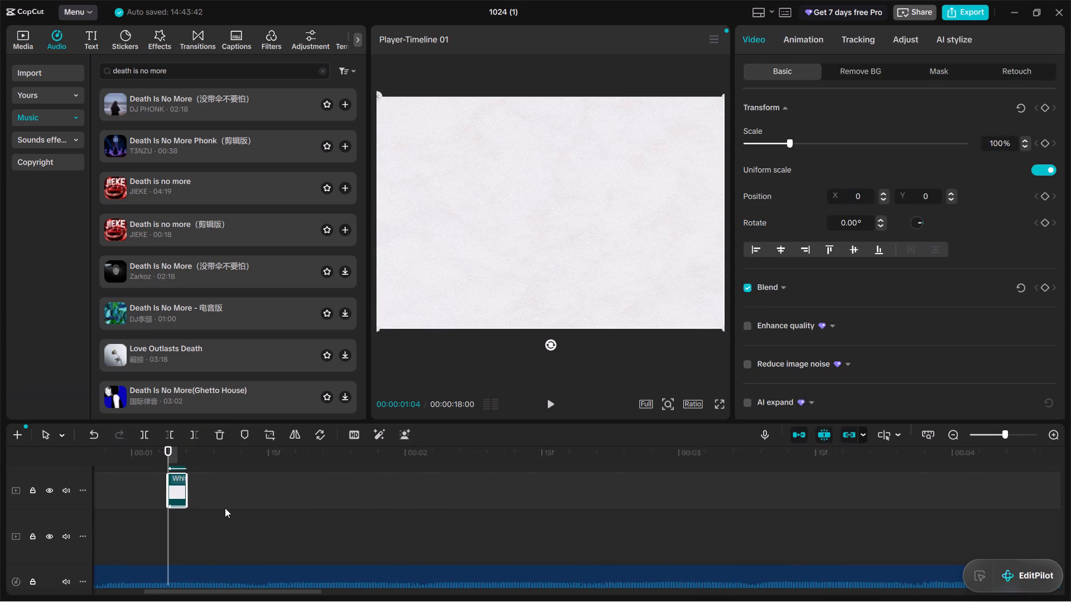
pyautogui.keyDown('ctrl'); pyautogui.scroll(10, 225, 508); pyautogui.keyUp('ctrl')
pyautogui.hscroll(7, 257, 507)
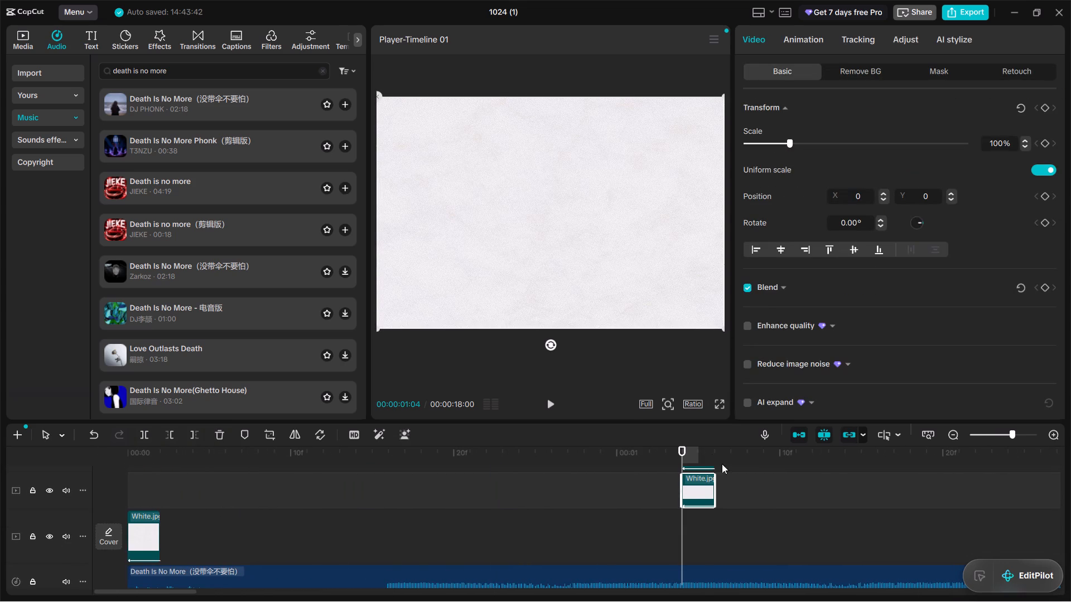
pyautogui.moveTo(705, 492); pyautogui.dragTo(215, 532)
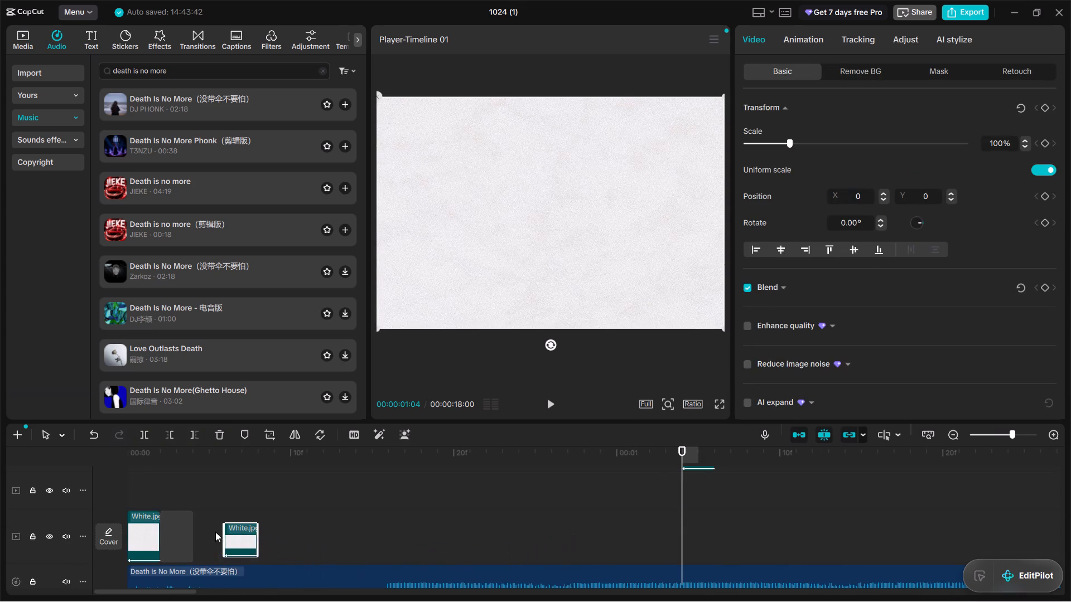
pyautogui.moveTo(215, 532); pyautogui.dragTo(182, 530)
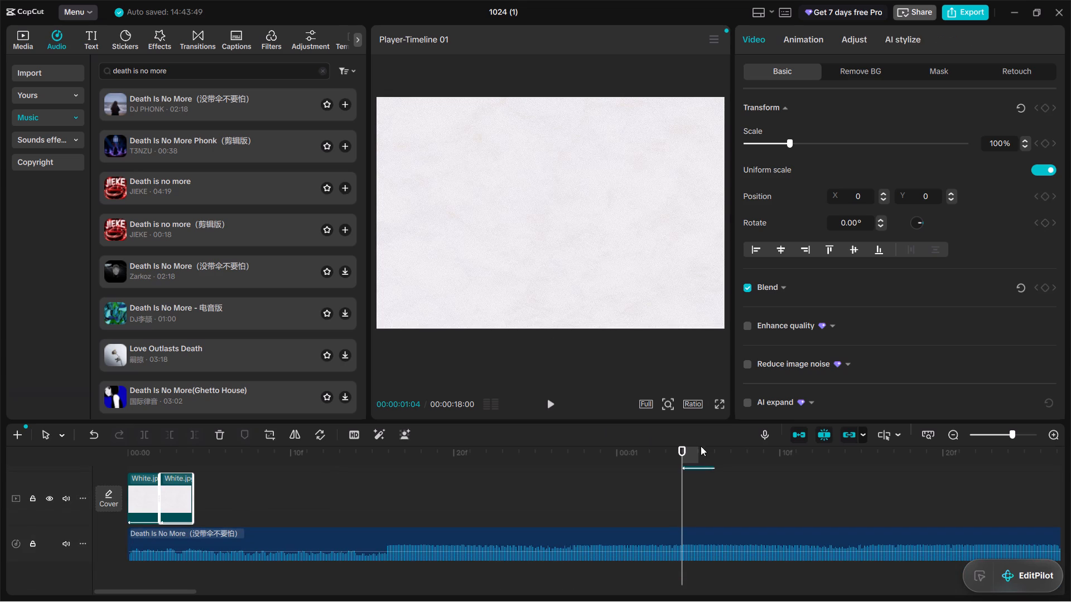
pyautogui.scroll(1, 678, 511)
pyautogui.moveTo(696, 483); pyautogui.dragTo(355, 559)
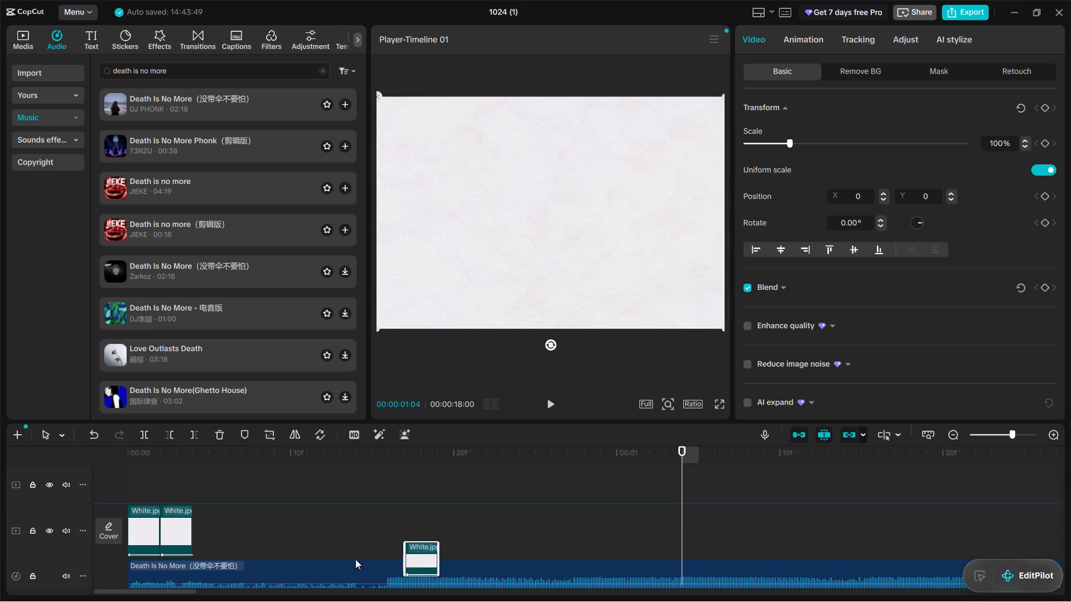
pyautogui.moveTo(355, 559); pyautogui.dragTo(200, 541)
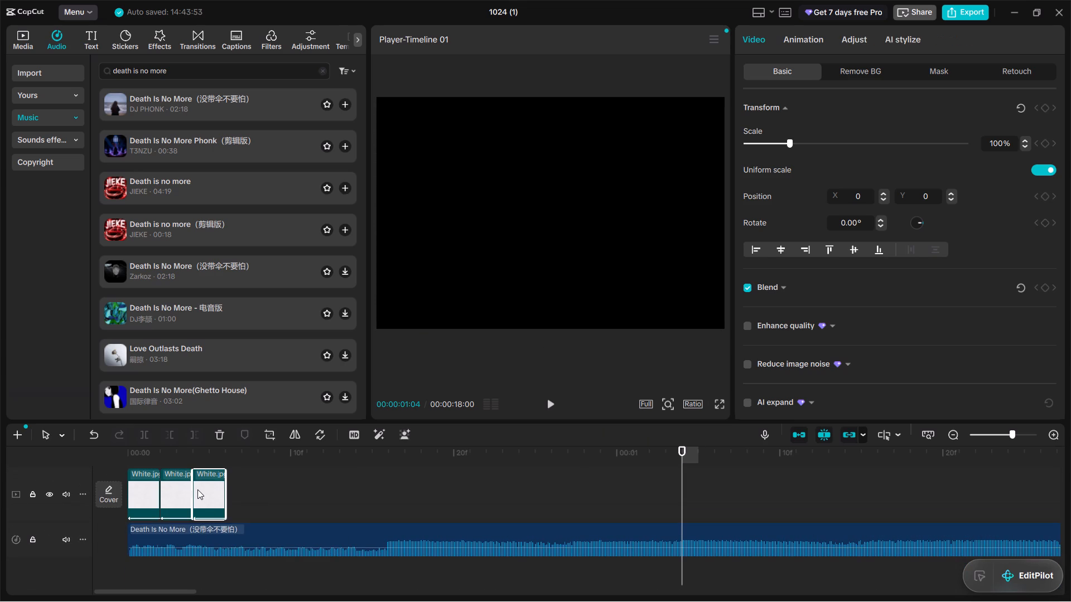
# Play the timeline from the start to check the three White.jpg clips against the music's beats.
pyautogui.click(197, 489)
pyautogui.keyDown('ctrl'); pyautogui.scroll(12, 225, 493); pyautogui.keyUp('ctrl')
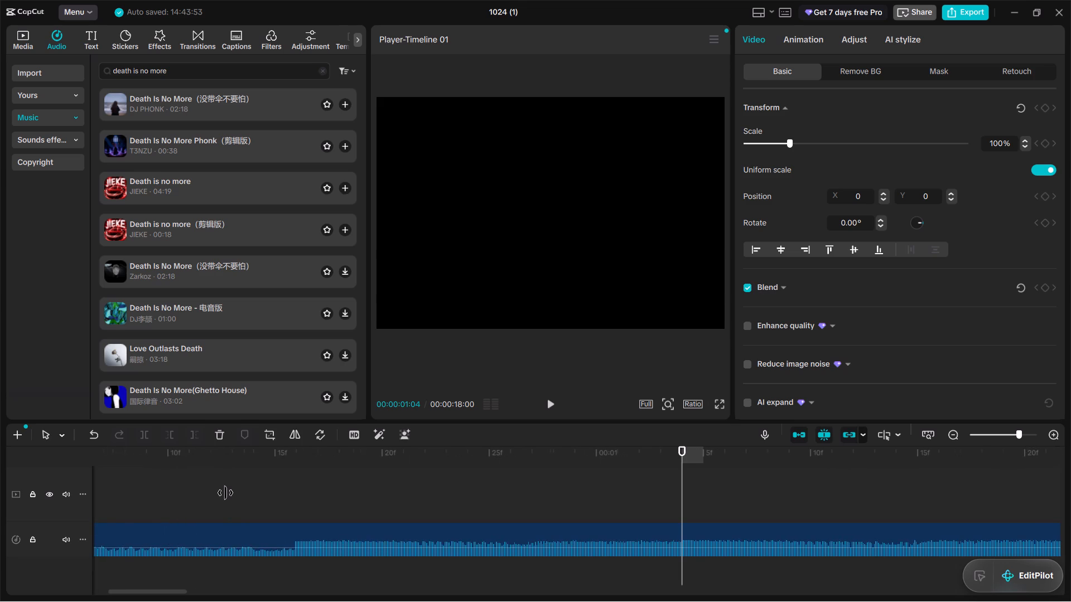
pyautogui.keyDown('ctrl'); pyautogui.scroll(9, 225, 493); pyautogui.keyUp('ctrl')
pyautogui.keyDown('ctrl'); pyautogui.scroll(-12, 225, 493); pyautogui.keyUp('ctrl')
pyautogui.keyDown('ctrl'); pyautogui.scroll(-16, 225, 493); pyautogui.keyUp('ctrl')
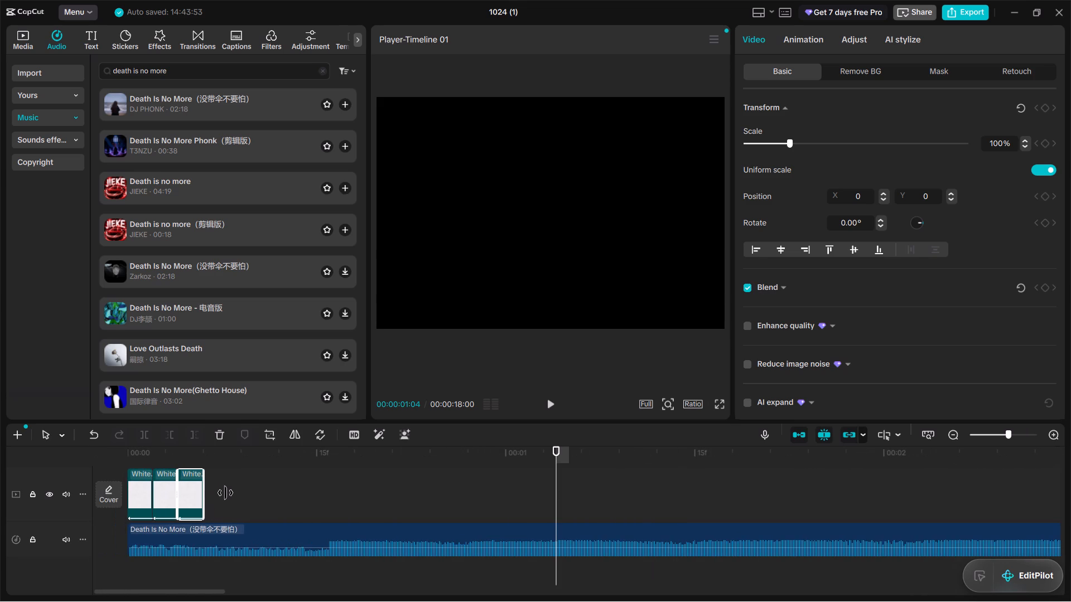
pyautogui.click(153, 447)
pyautogui.moveTo(153, 447); pyautogui.dragTo(69, 449)
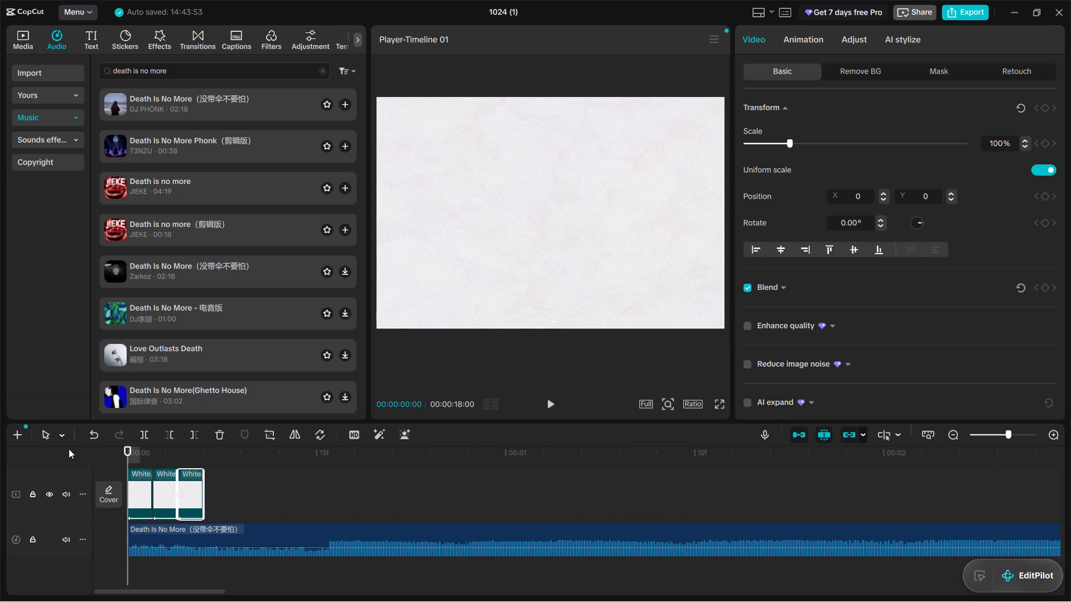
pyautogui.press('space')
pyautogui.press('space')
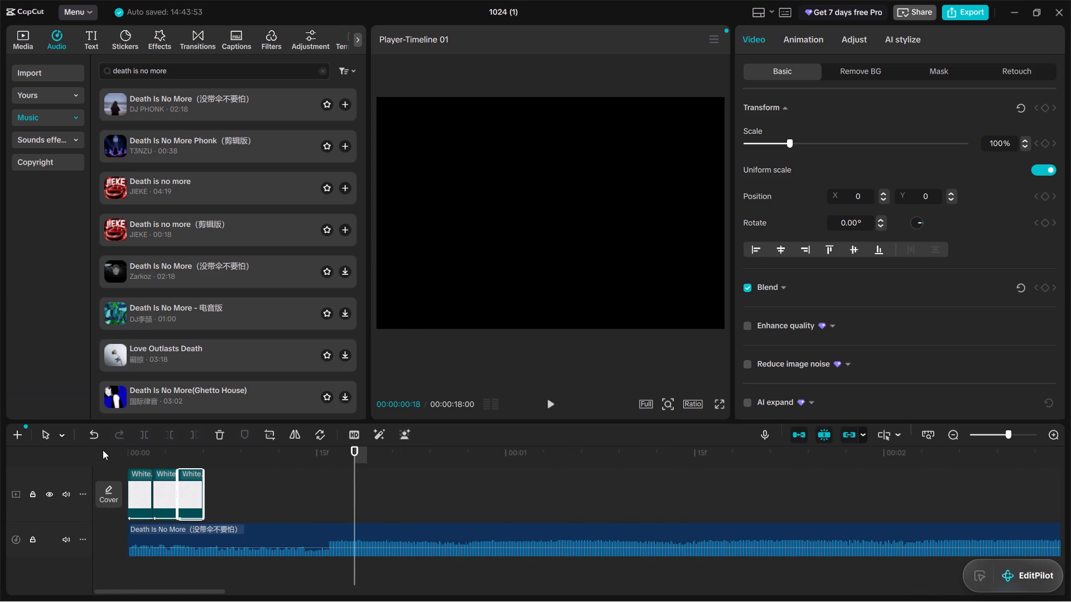
pyautogui.click(145, 450)
pyautogui.moveTo(145, 450); pyautogui.dragTo(120, 445)
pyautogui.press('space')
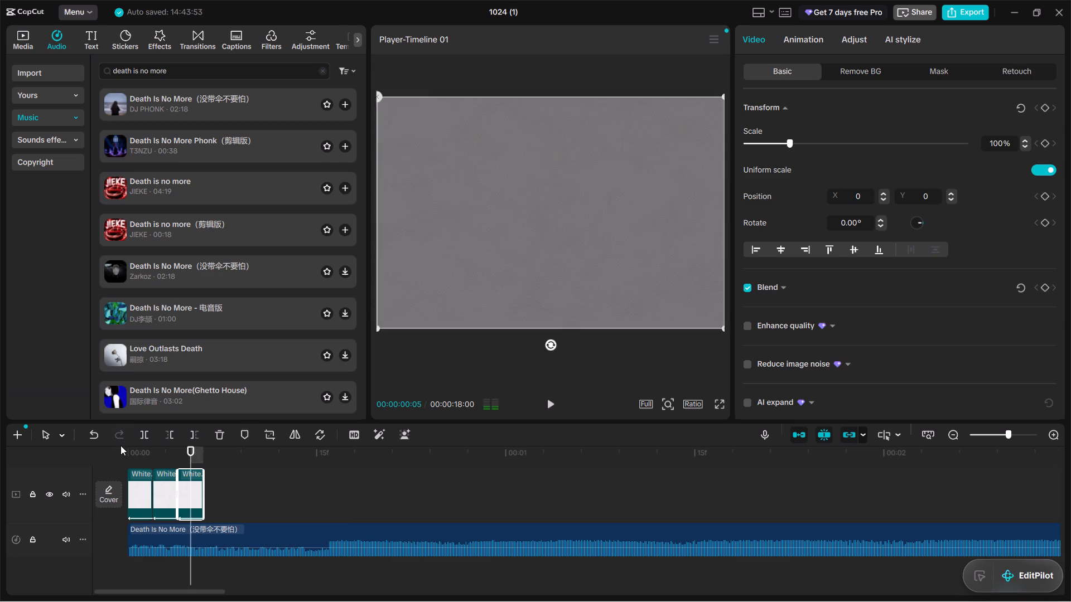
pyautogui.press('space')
# Switch to Chrome, reopen the saved Instagram beat sync tutorial and examine how its white clip is set up, closing the post when done.
pyautogui.hotkey('alt', 'Tab')
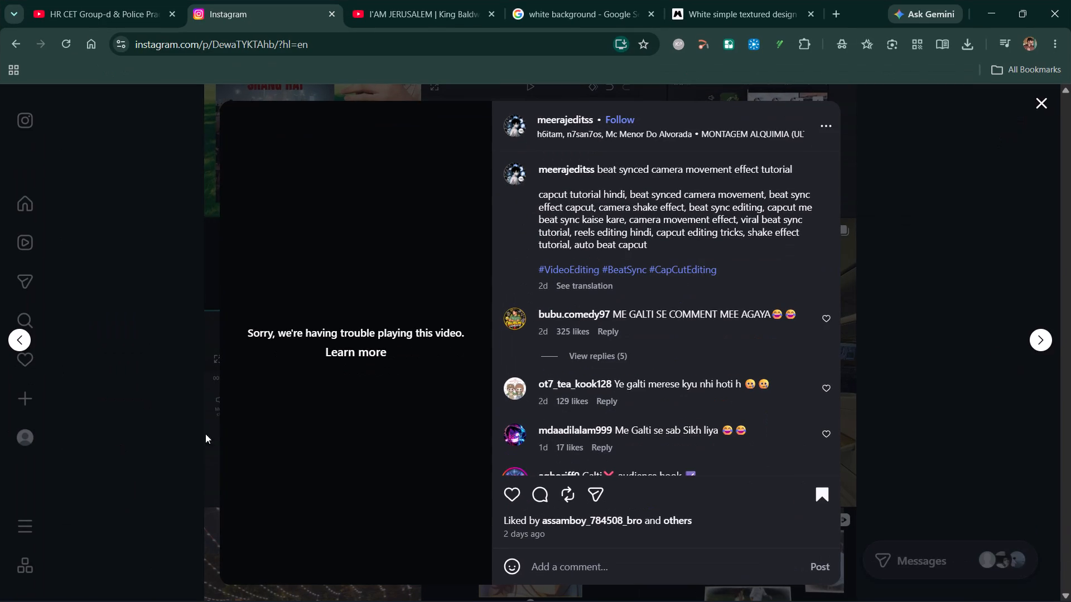
pyautogui.click(289, 410)
pyautogui.click(1012, 173)
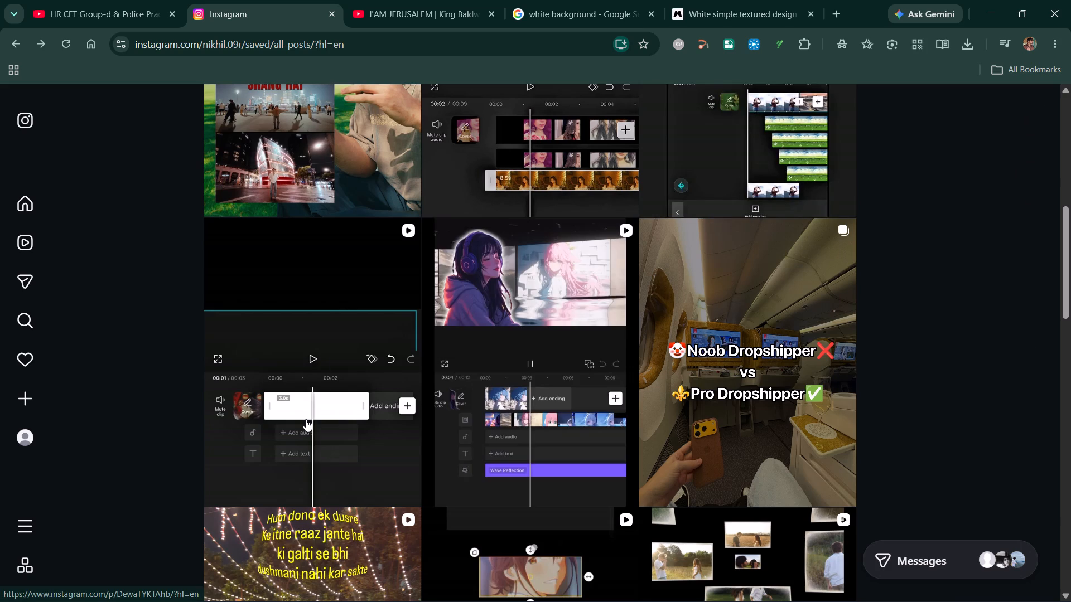
pyautogui.click(306, 419)
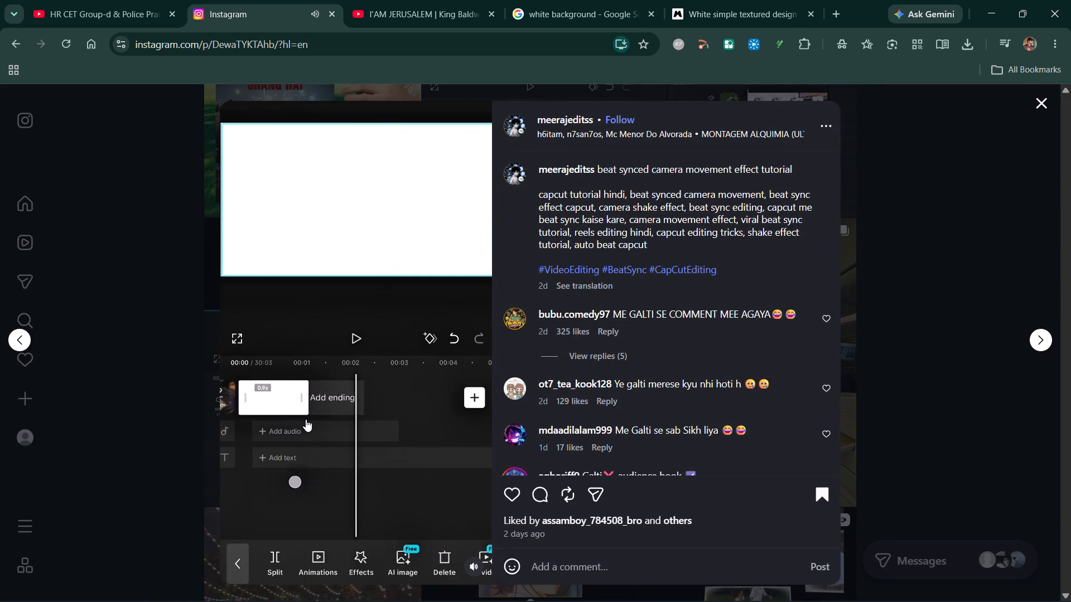
pyautogui.click(306, 419)
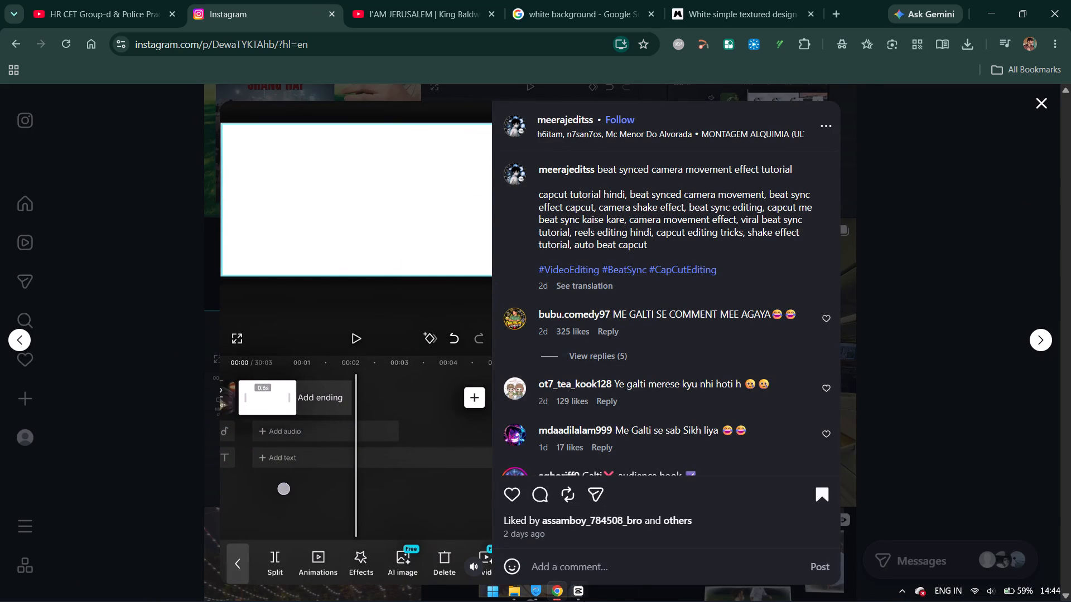
pyautogui.click(532, 596)
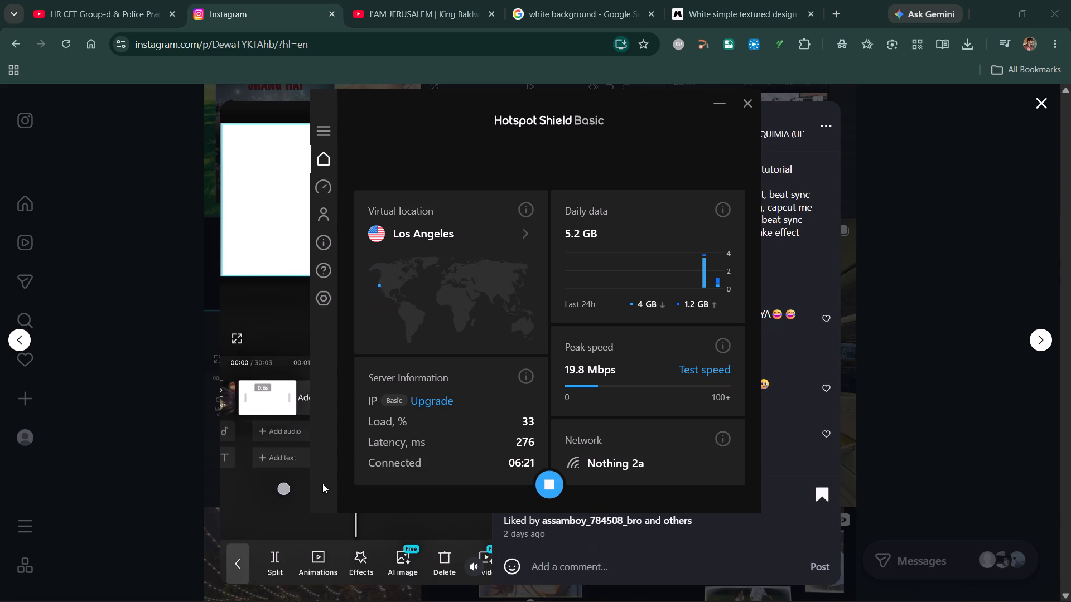
pyautogui.click(279, 478)
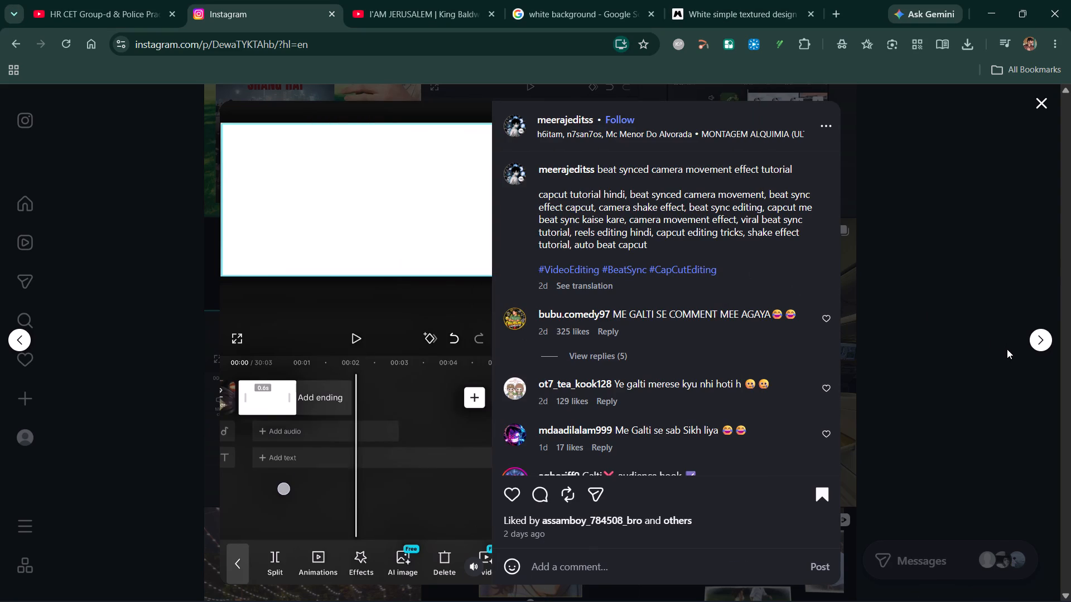
pyautogui.click(945, 263)
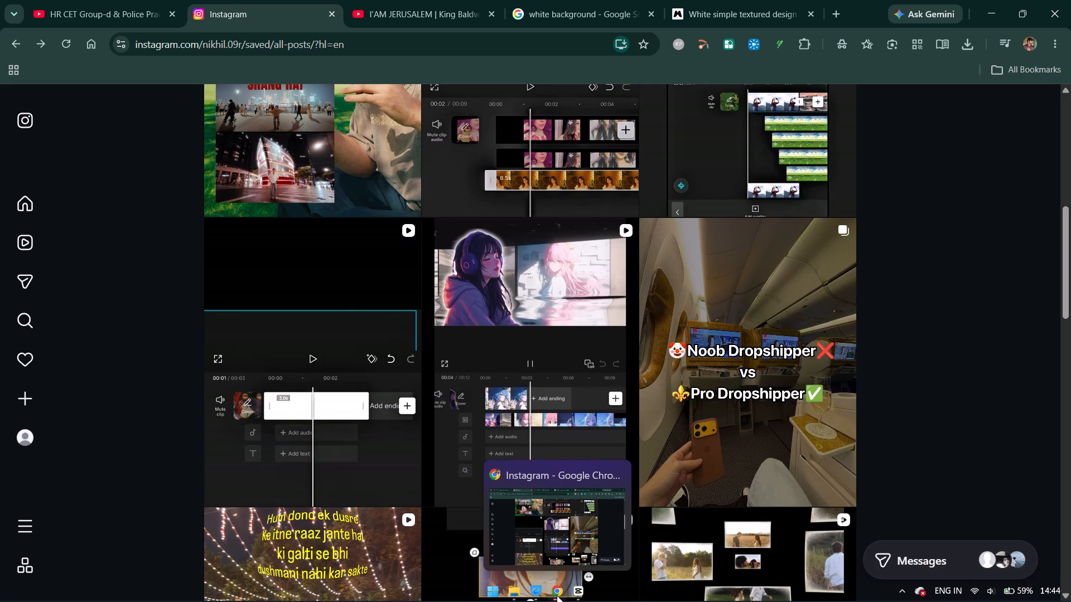
# Return to CapCut and set the project's aspect ratio to 16:9.
pyautogui.click(578, 599)
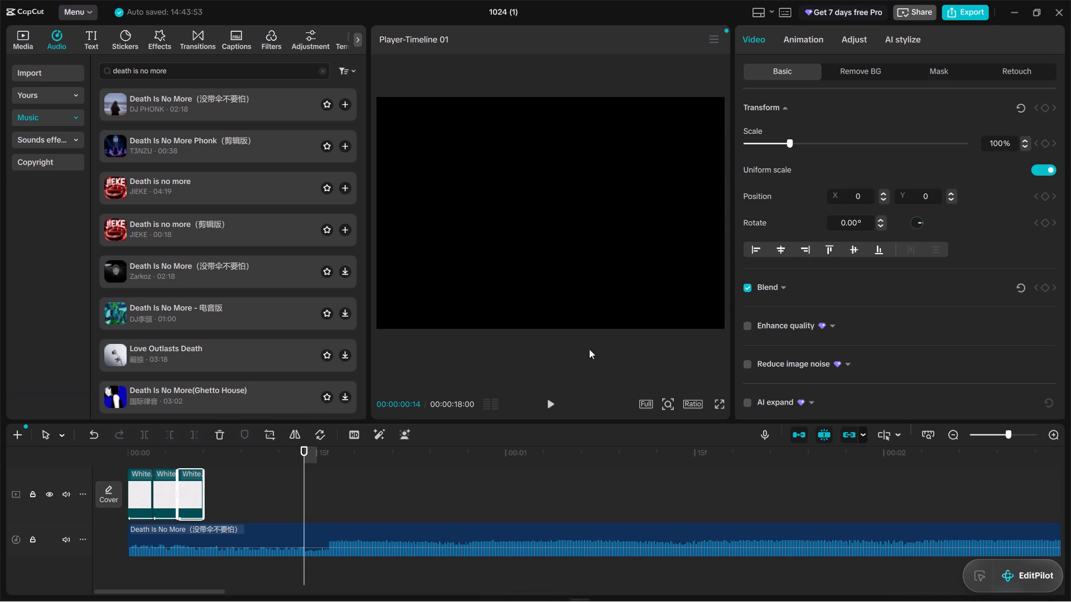
pyautogui.click(688, 408)
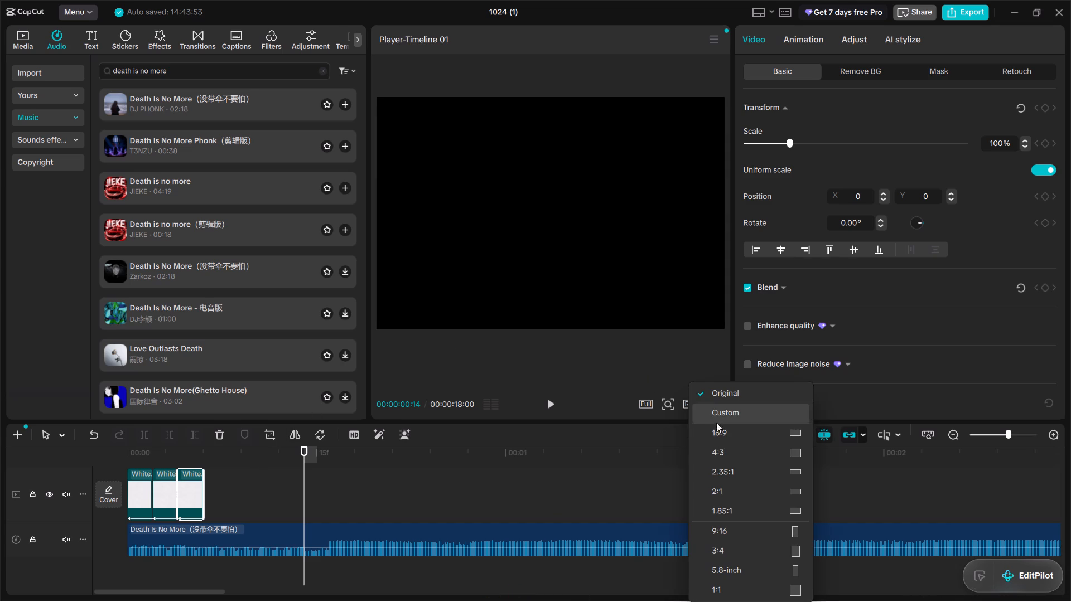
pyautogui.click(762, 431)
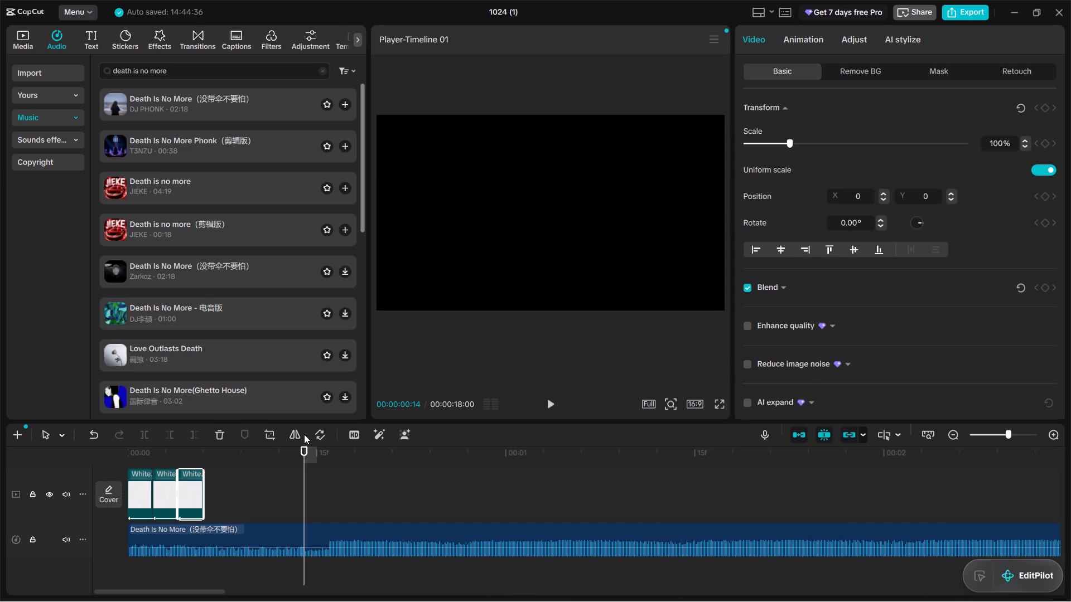
# At 00:00:00:05, scale up the third White.jpg clip in the preview until it fills the 16:9 frame.
pyautogui.moveTo(304, 450); pyautogui.dragTo(186, 455)
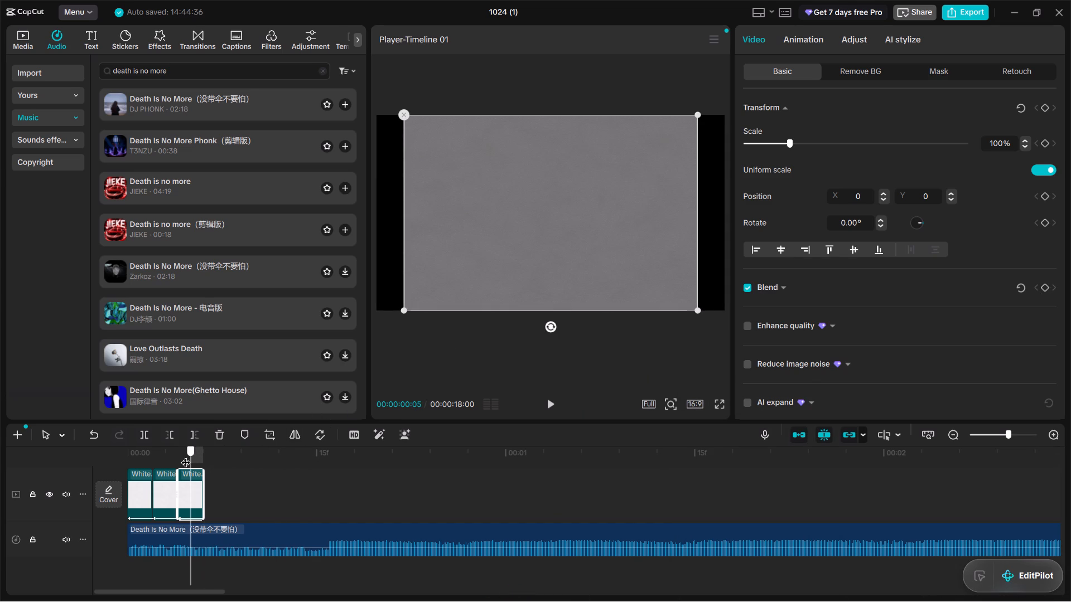
pyautogui.moveTo(186, 455); pyautogui.dragTo(185, 455)
pyautogui.moveTo(696, 307); pyautogui.dragTo(747, 332)
# Enlarge the second White.jpg clip to a scale of 125% so it fills the 16:9 frame.
pyautogui.click(167, 493)
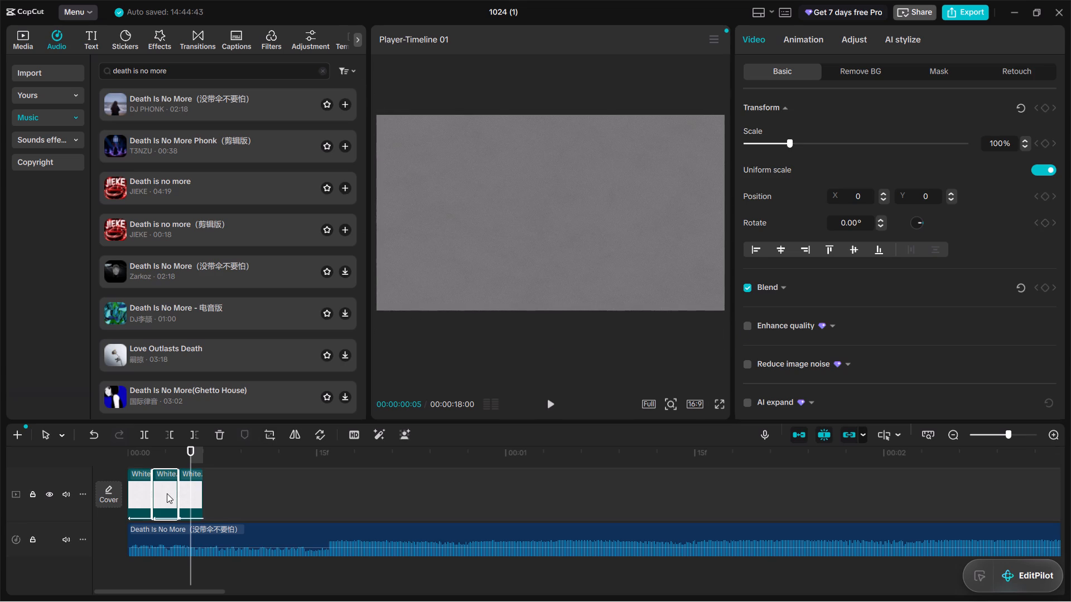
pyautogui.click(165, 458)
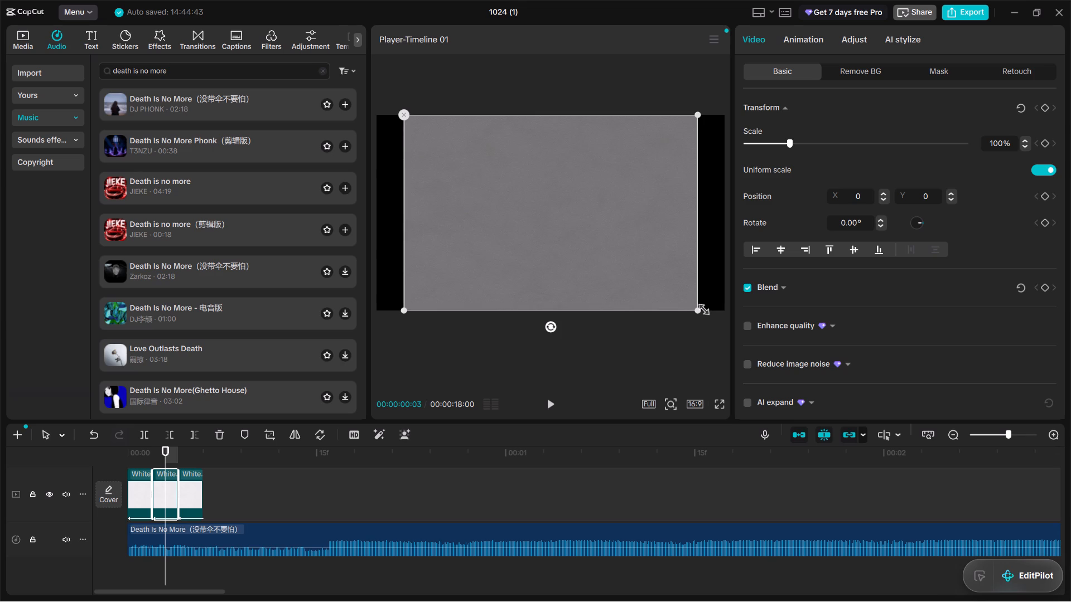
pyautogui.moveTo(701, 307); pyautogui.dragTo(752, 346)
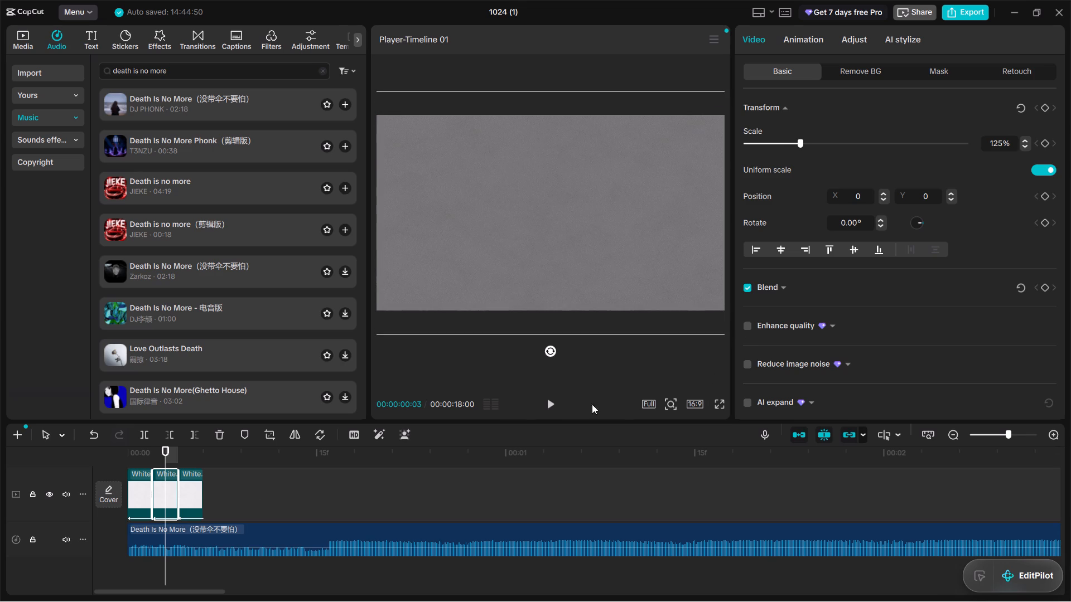
# Enlarge the first White.jpg clip in the preview until it fills the 16:9 frame.
pyautogui.click(144, 489)
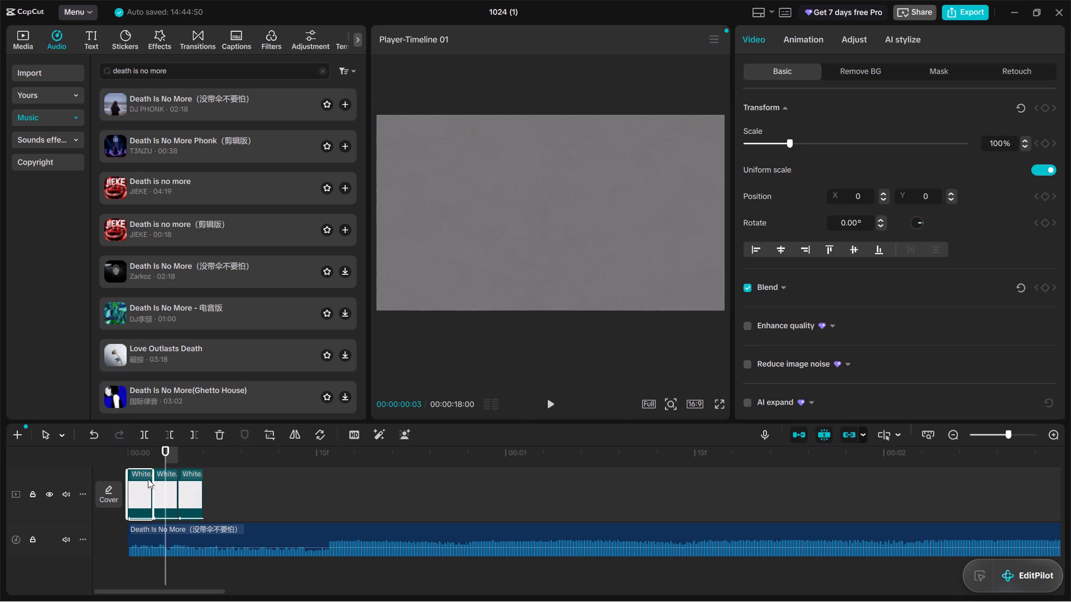
pyautogui.click(136, 450)
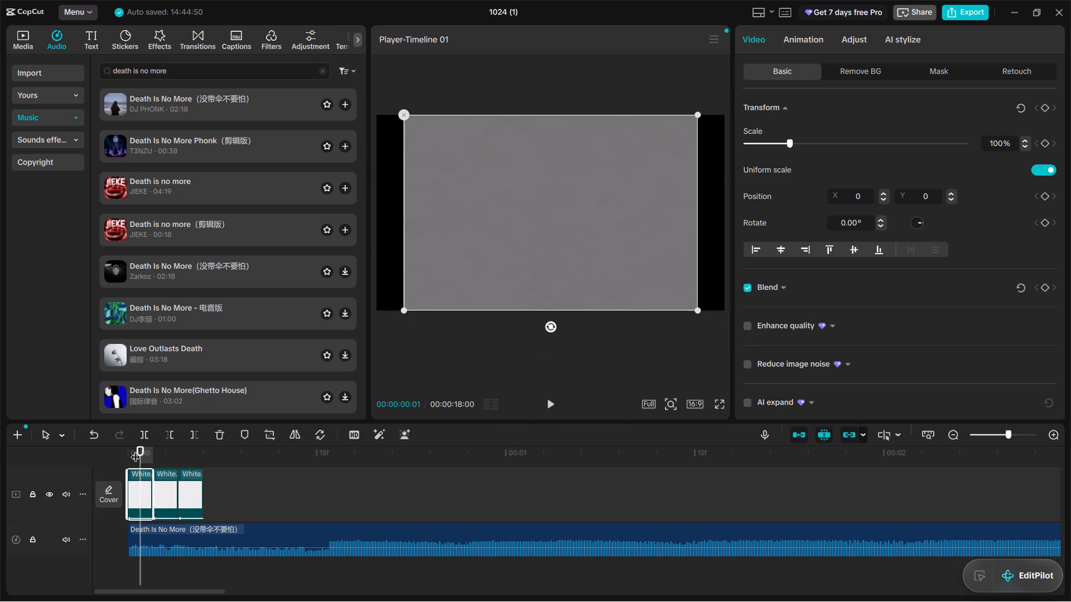
pyautogui.moveTo(698, 310); pyautogui.dragTo(732, 333)
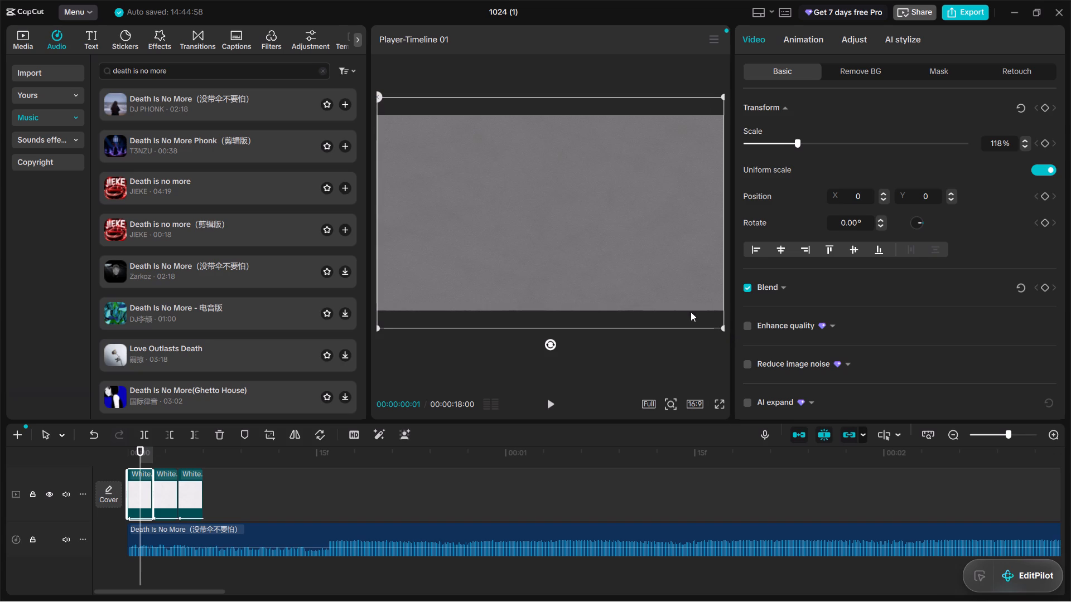
# Play the three white clips with the song from the start of the timeline to check their timing.
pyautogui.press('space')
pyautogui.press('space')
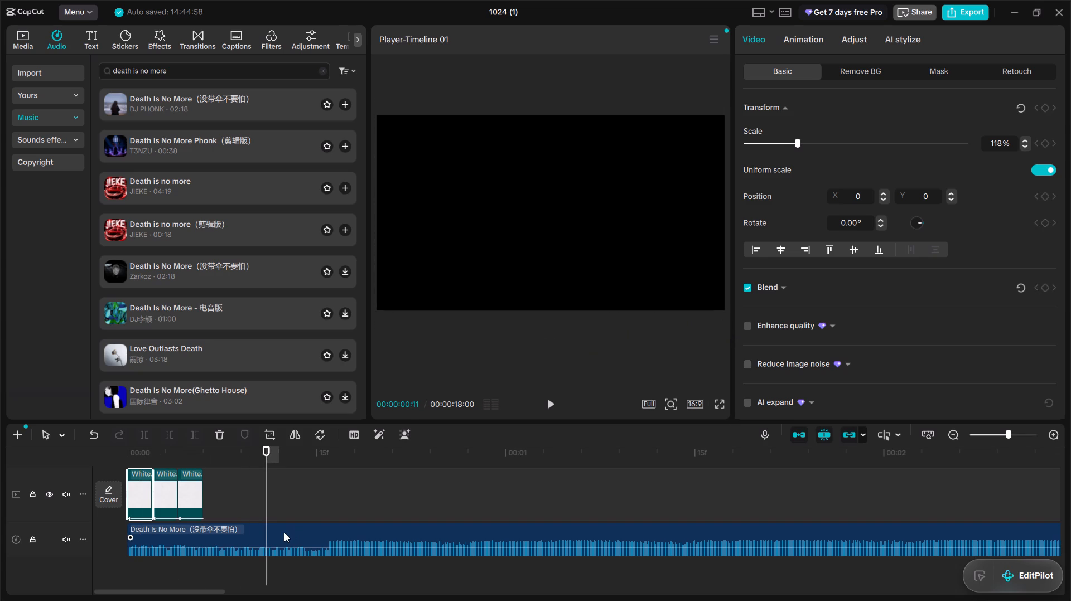
pyautogui.click(165, 487)
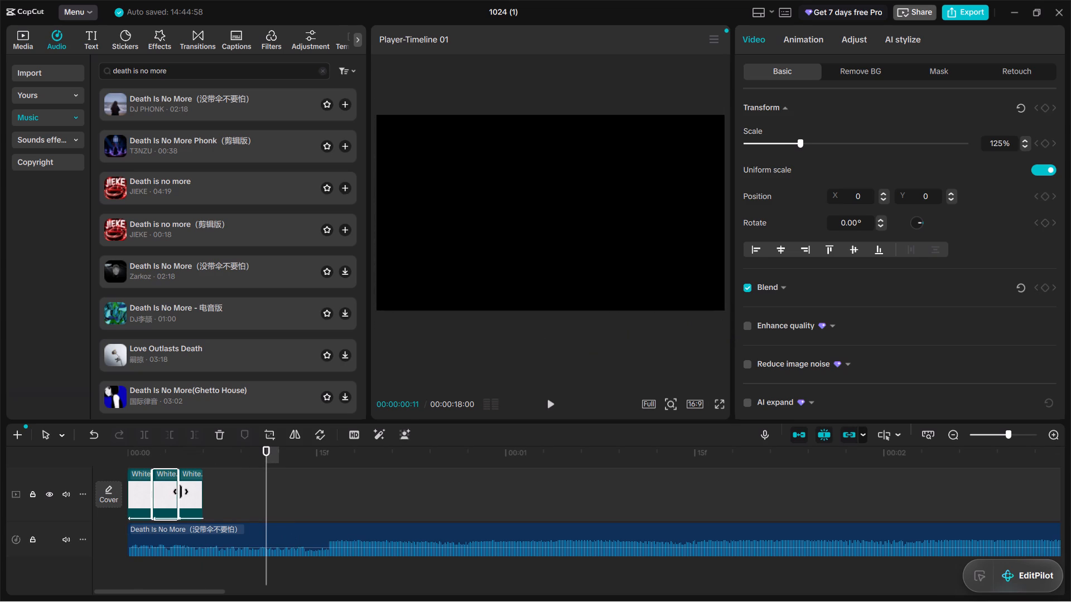
pyautogui.click(195, 494)
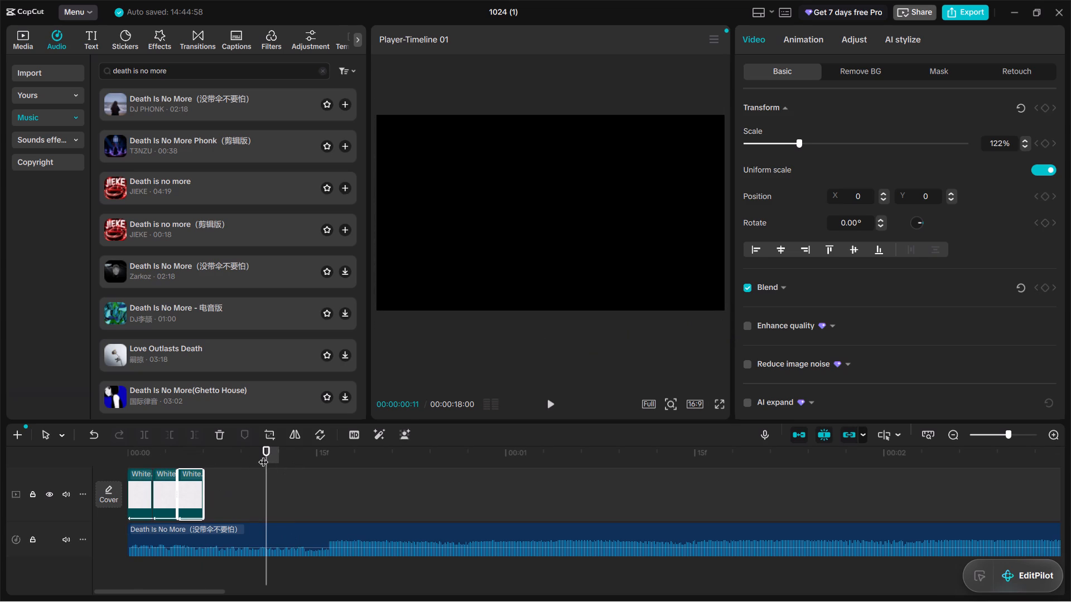
pyautogui.moveTo(267, 452); pyautogui.dragTo(78, 464)
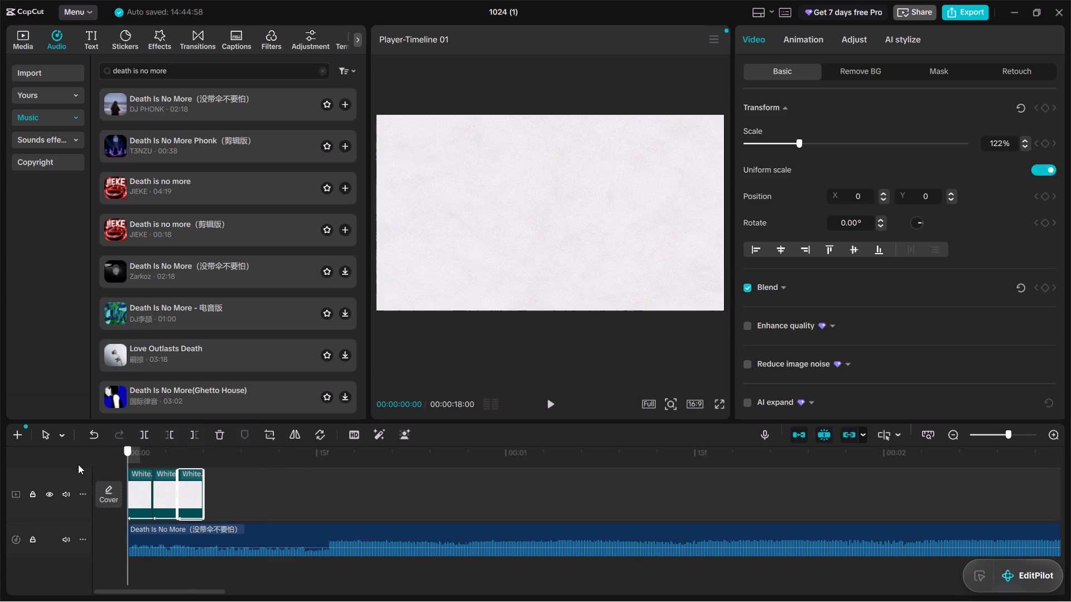
pyautogui.moveTo(78, 464); pyautogui.dragTo(71, 463)
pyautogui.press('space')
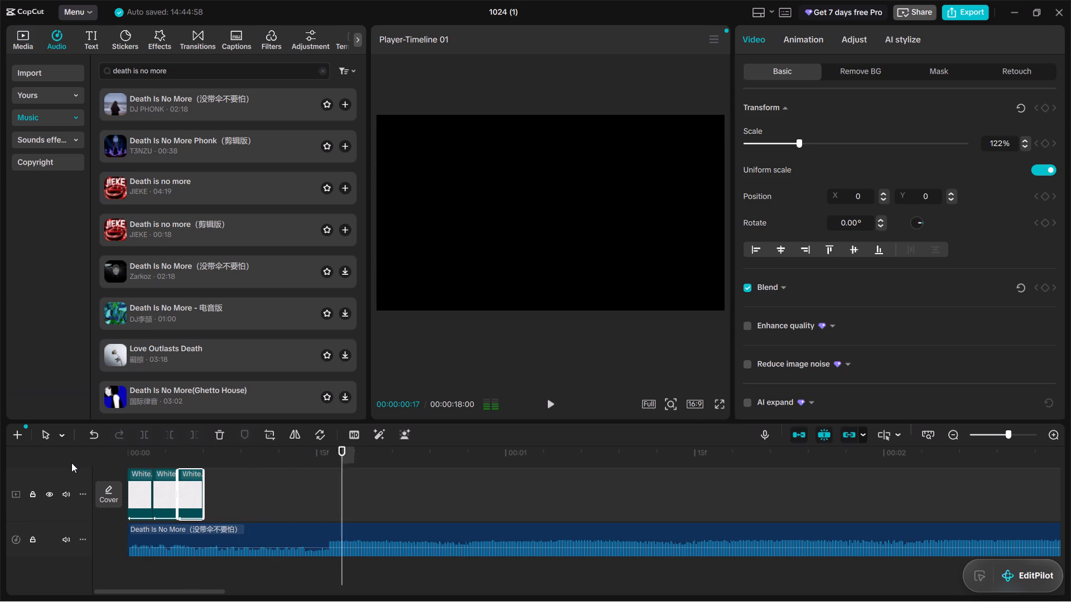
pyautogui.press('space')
# Switch to Chrome, open the beat synced camera movement effect tutorial post on Instagram and reload it.
pyautogui.hotkey('alt', 'Tab')
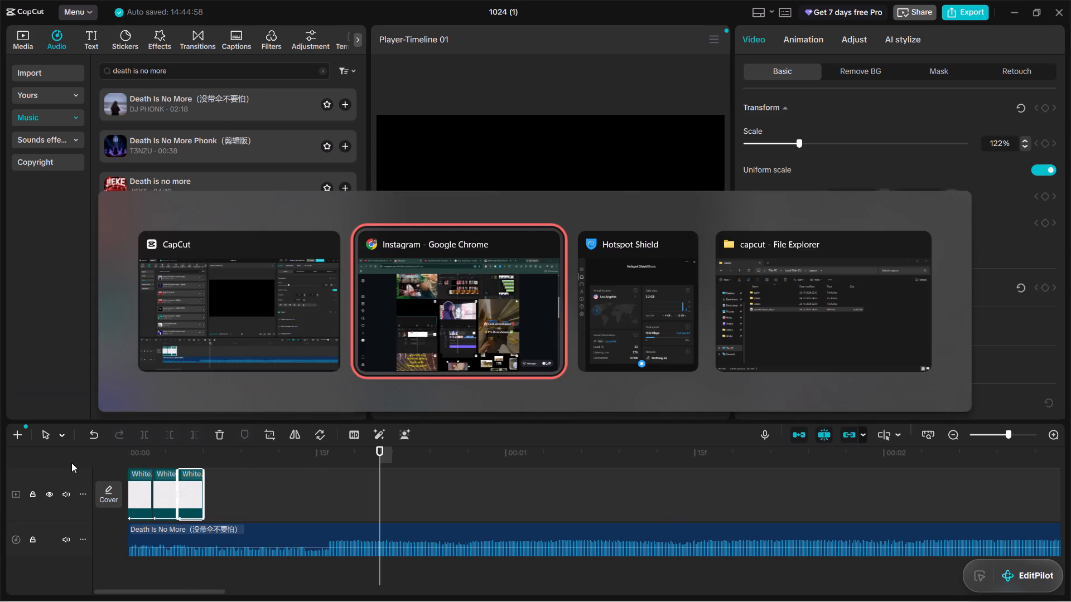
pyautogui.click(274, 393)
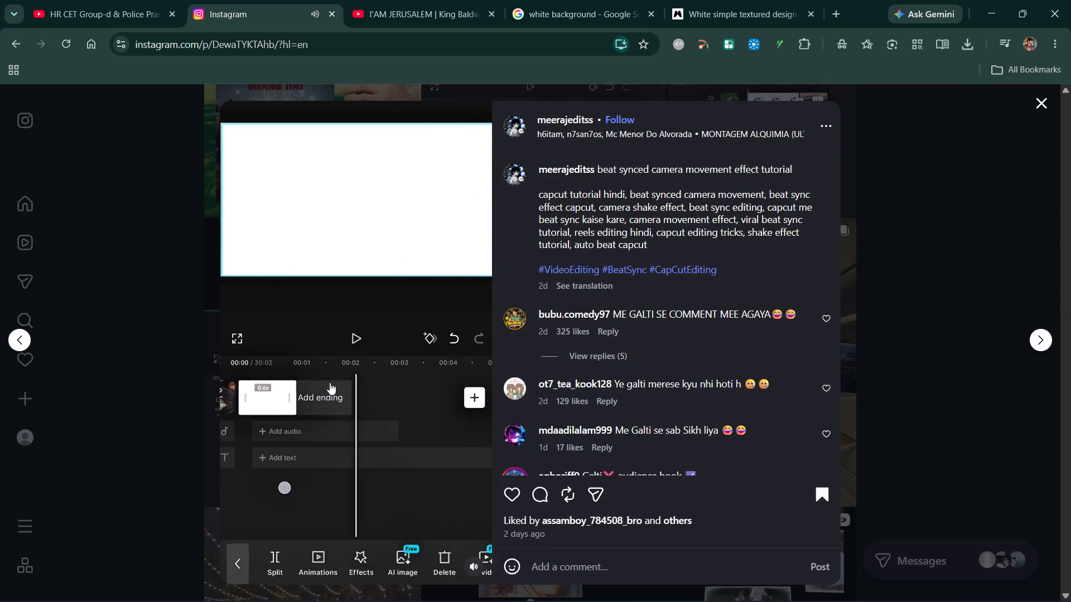
pyautogui.hotkey('ctrl', 'r')
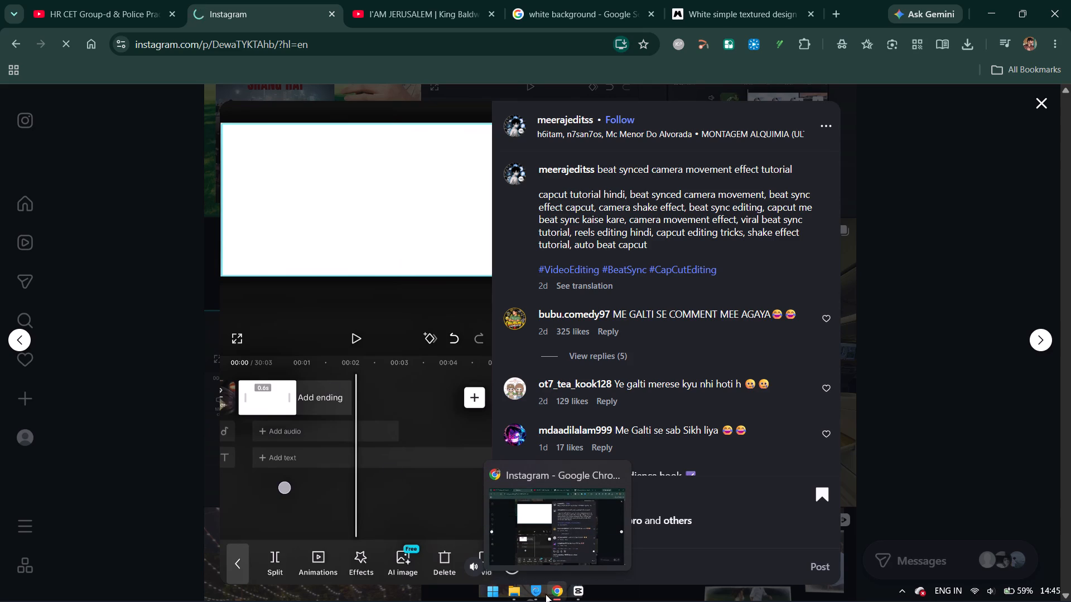
# Disconnect the Hotspot Shield VPN and close its window.
pyautogui.click(553, 550)
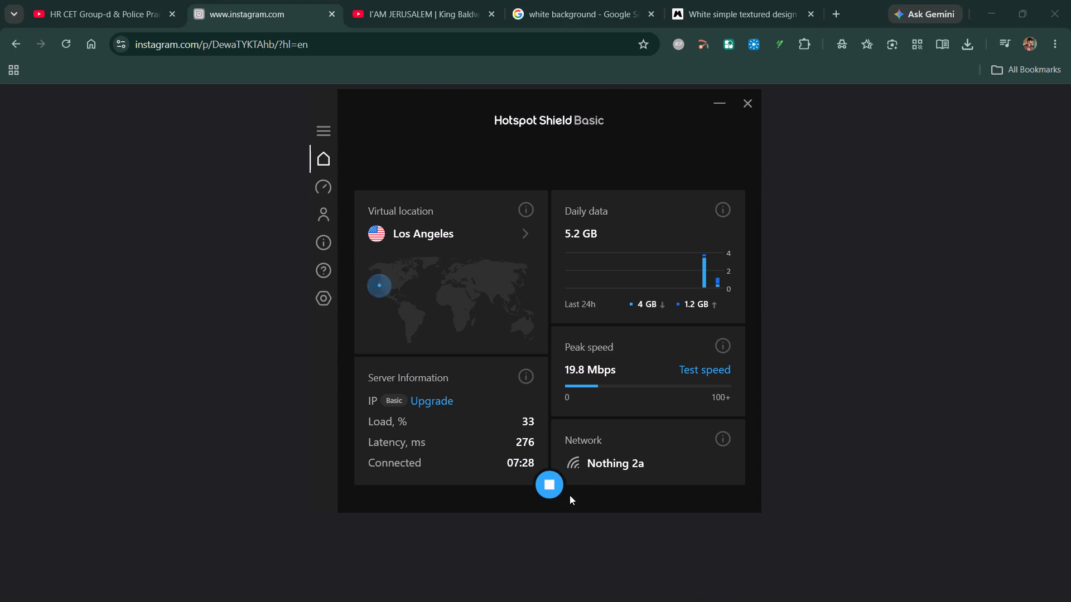
pyautogui.click(557, 486)
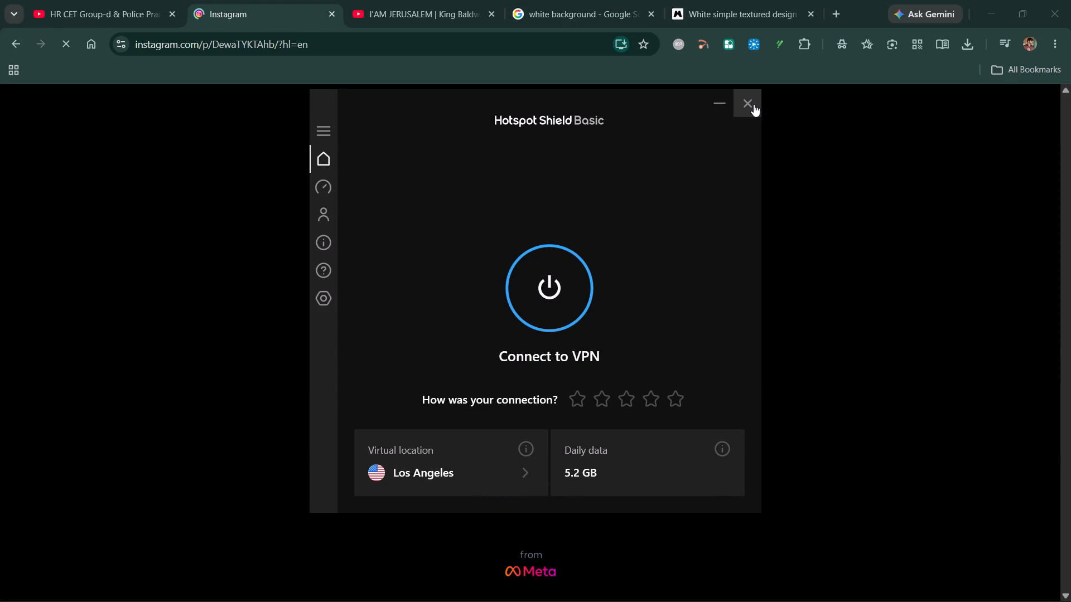
pyautogui.click(754, 104)
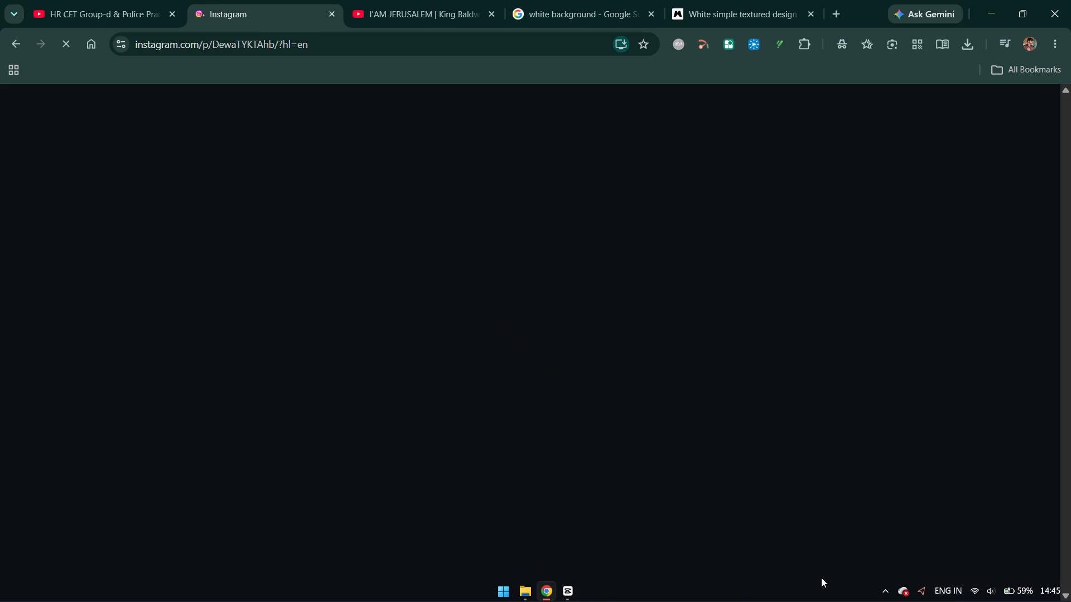
# Open the Cloudflare One Client, connect it and close its window.
pyautogui.click(885, 591)
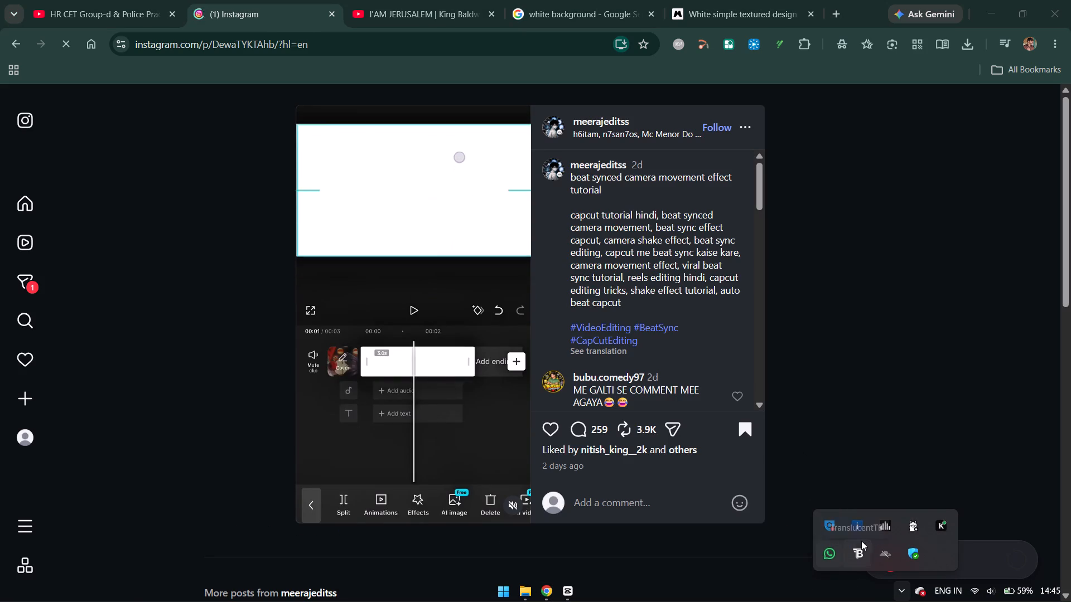
pyautogui.click(881, 550)
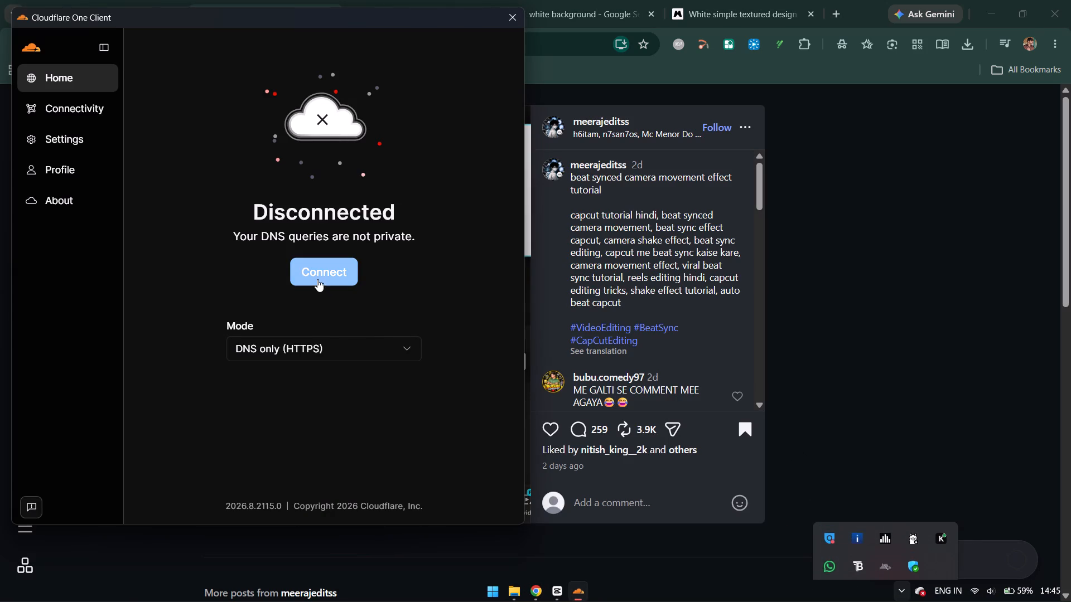
pyautogui.click(317, 278)
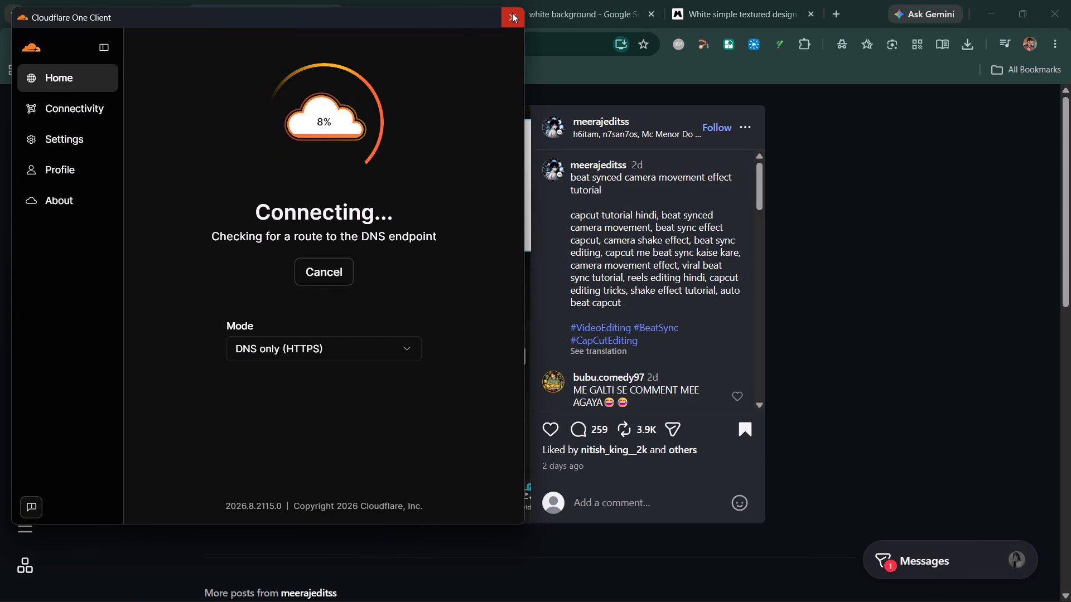
pyautogui.click(512, 13)
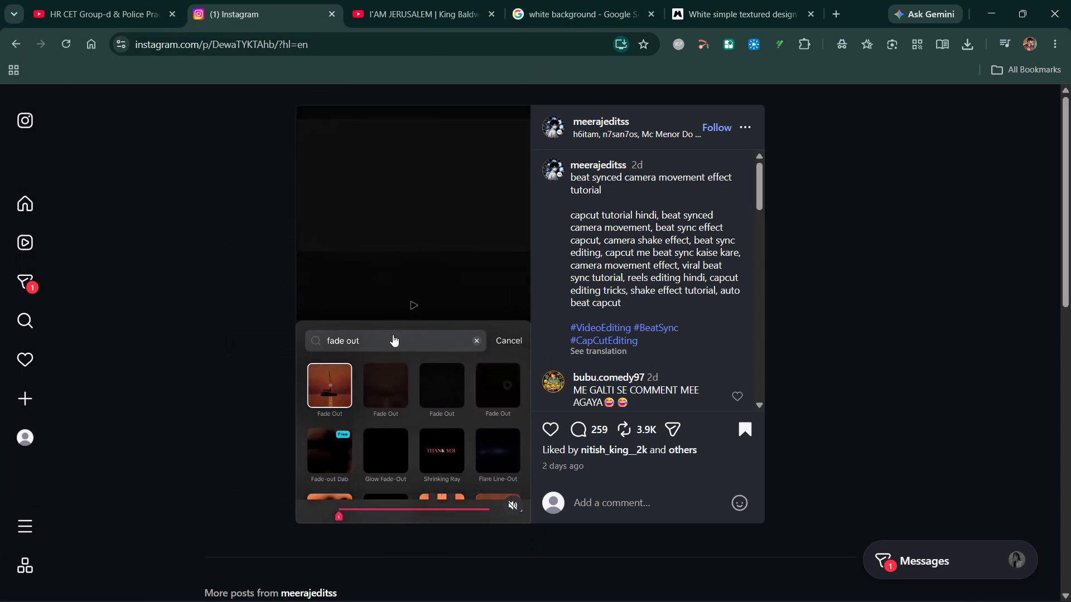
# Unmute the Instagram tutorial and watch how it adds the song under the white clips and auto-generates beats.
pyautogui.click(395, 375)
pyautogui.click(511, 504)
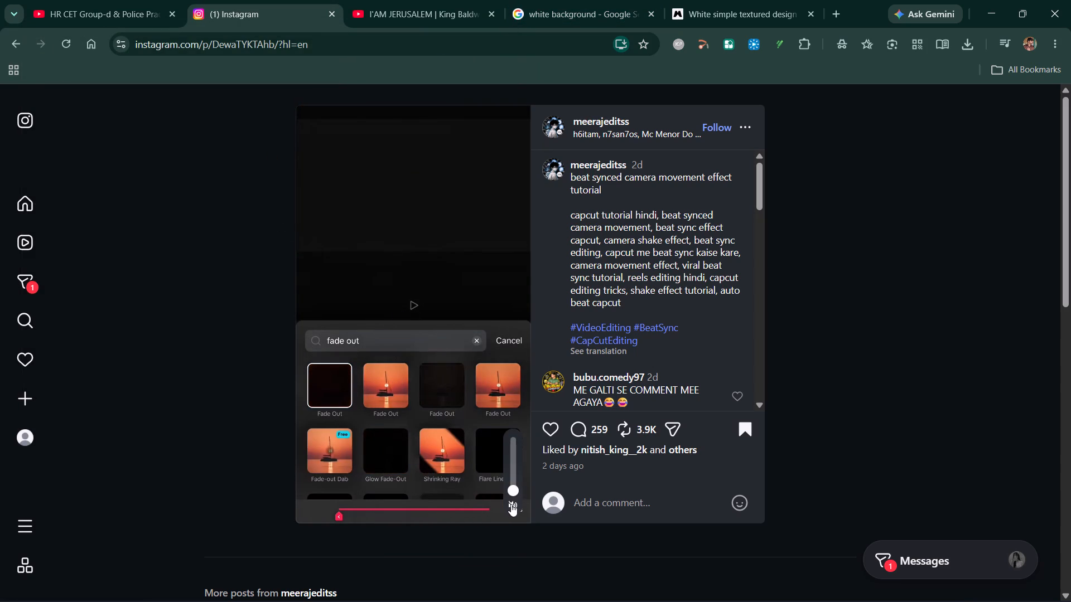
pyautogui.click(447, 353)
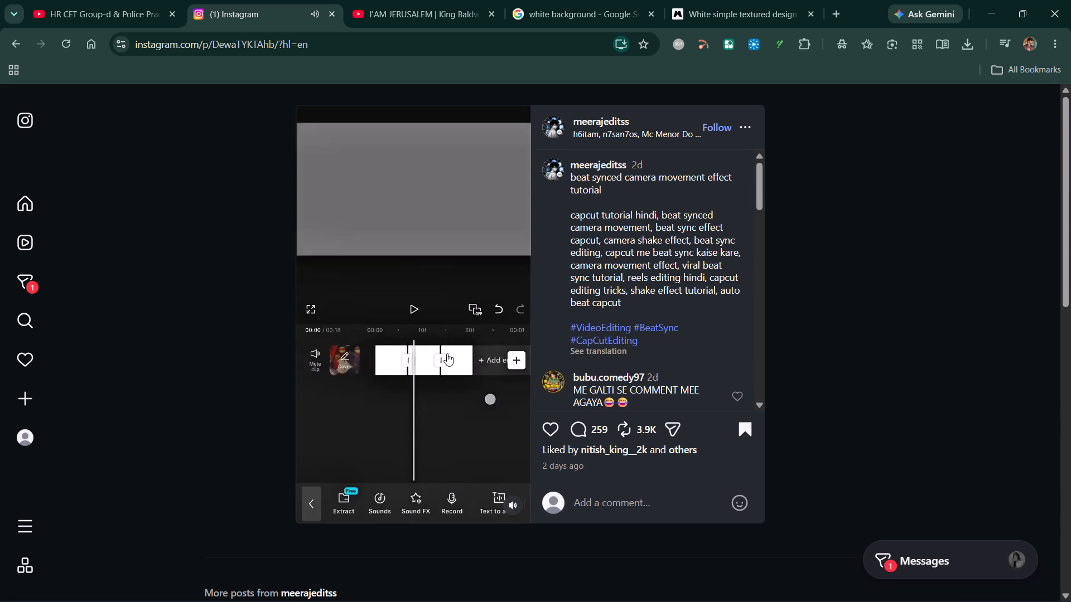
pyautogui.click(447, 353)
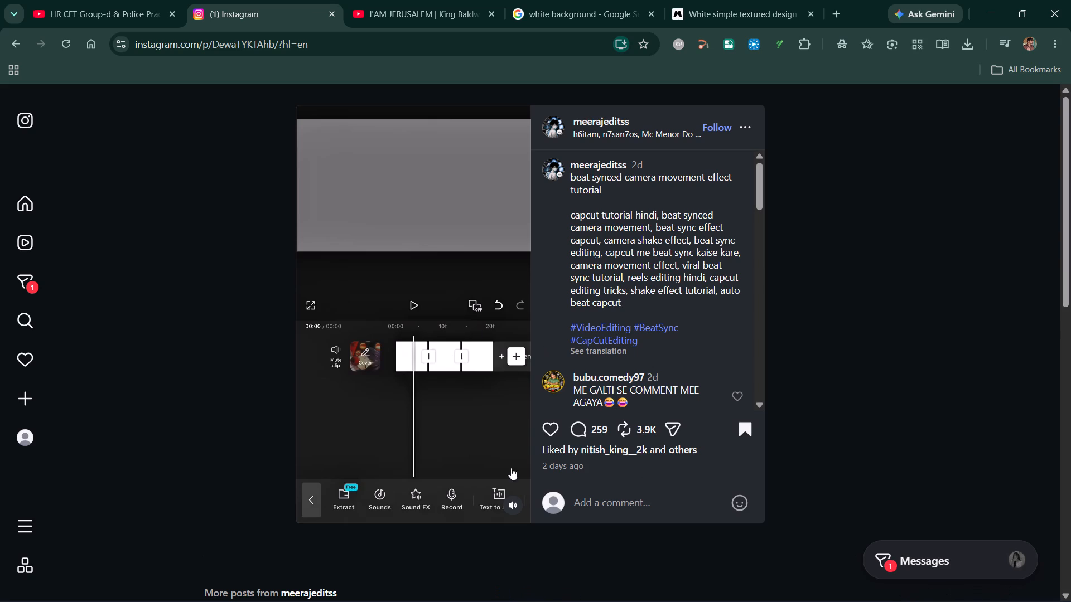
pyautogui.click(456, 373)
pyautogui.click(456, 373)
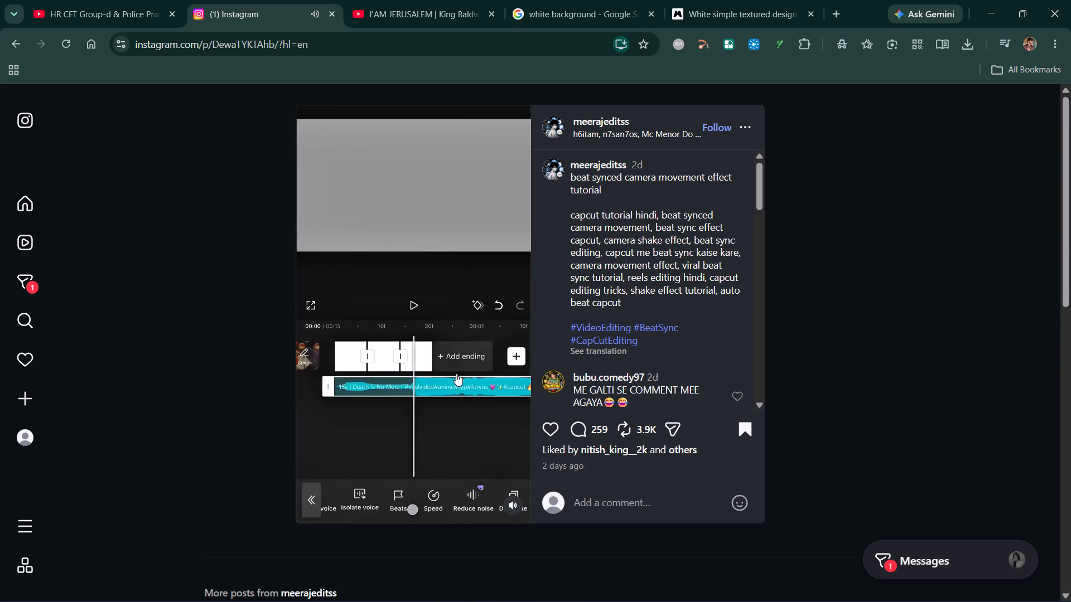
pyautogui.click(456, 373)
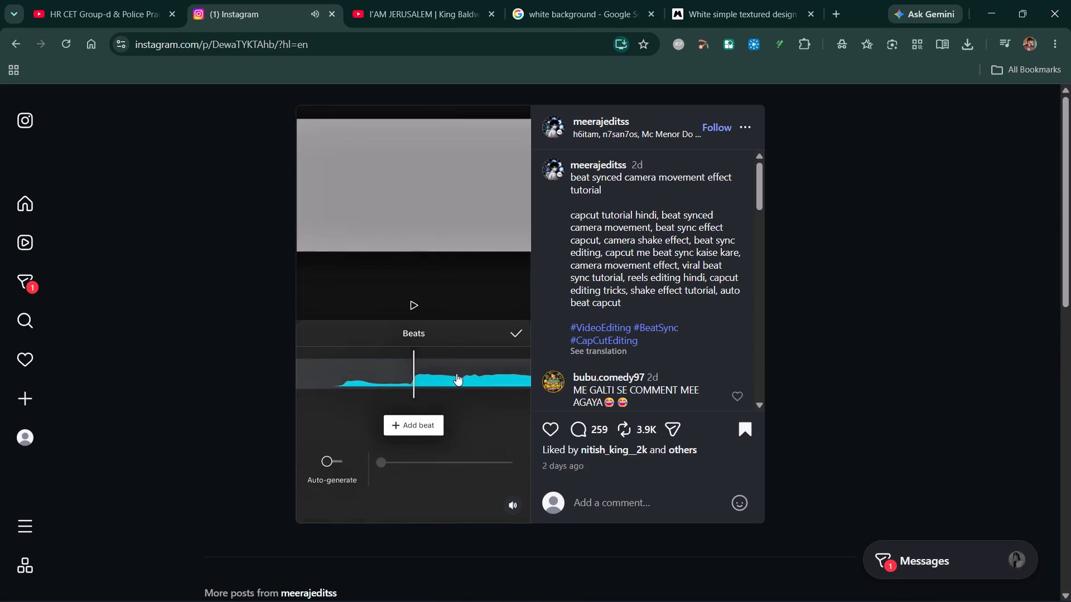
pyautogui.click(456, 373)
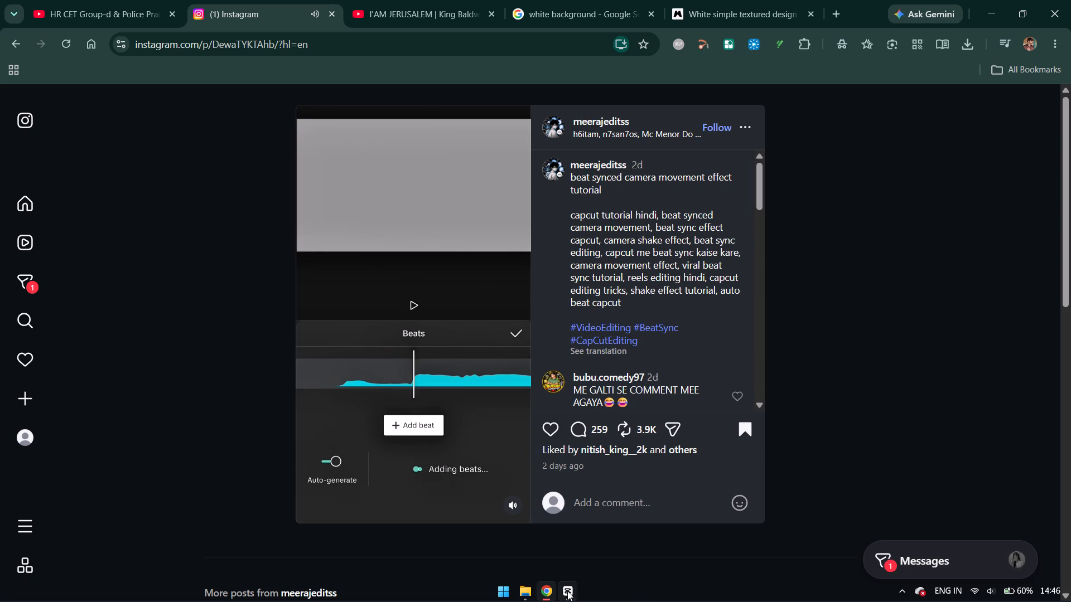
# Switch back to CapCut and select the "Death Is No More" audio clip on the timeline.
pyautogui.click(567, 591)
pyautogui.click(498, 529)
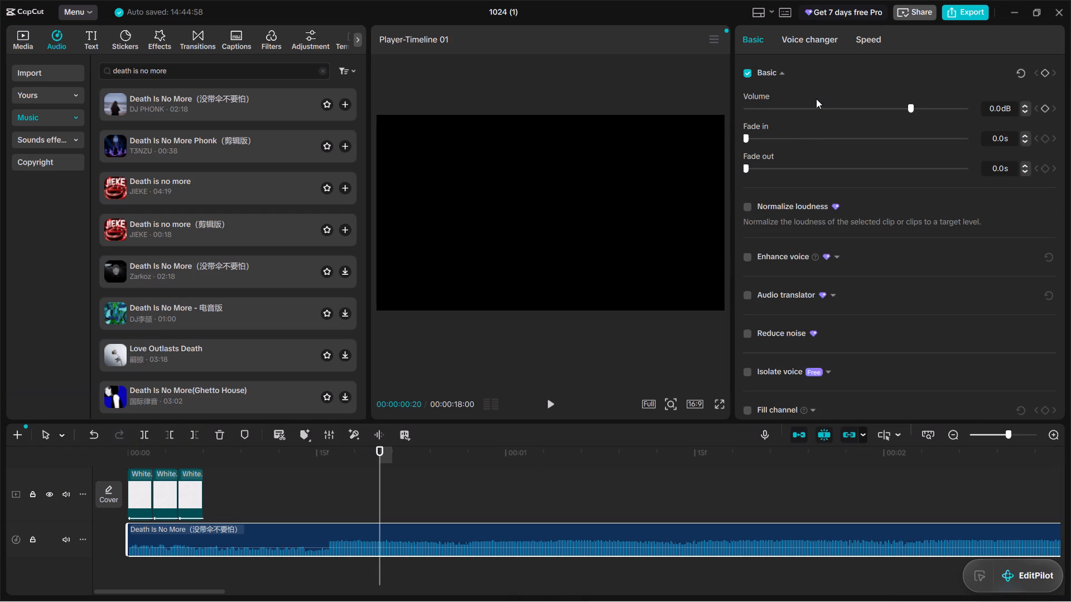
# Look through the "Death Is No More" audio clip's basic, voice changer and speed settings.
pyautogui.scroll(-3, 805, 179)
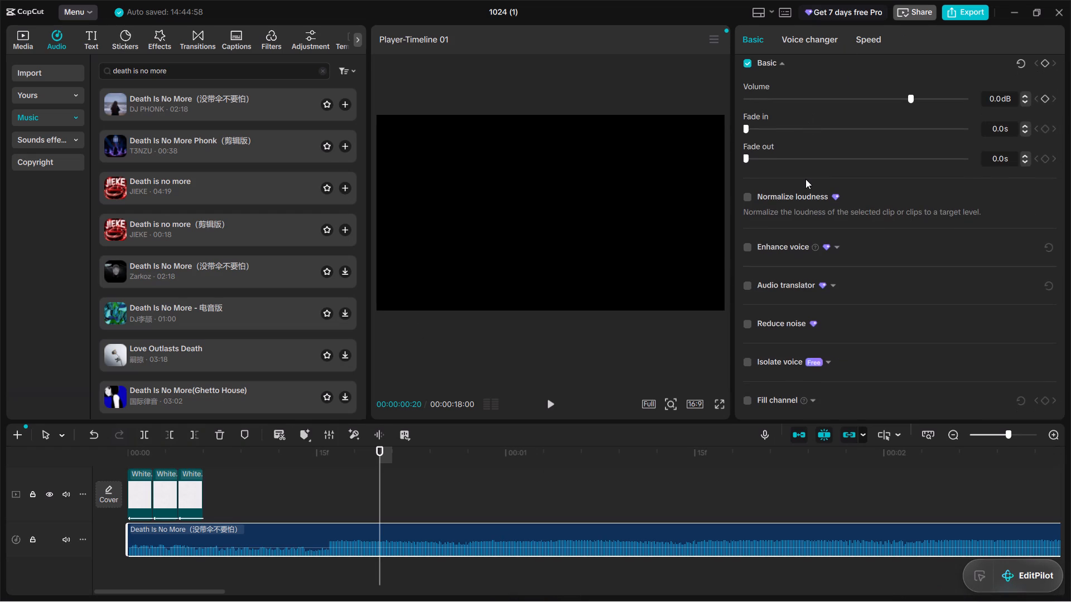
pyautogui.scroll(1, 805, 179)
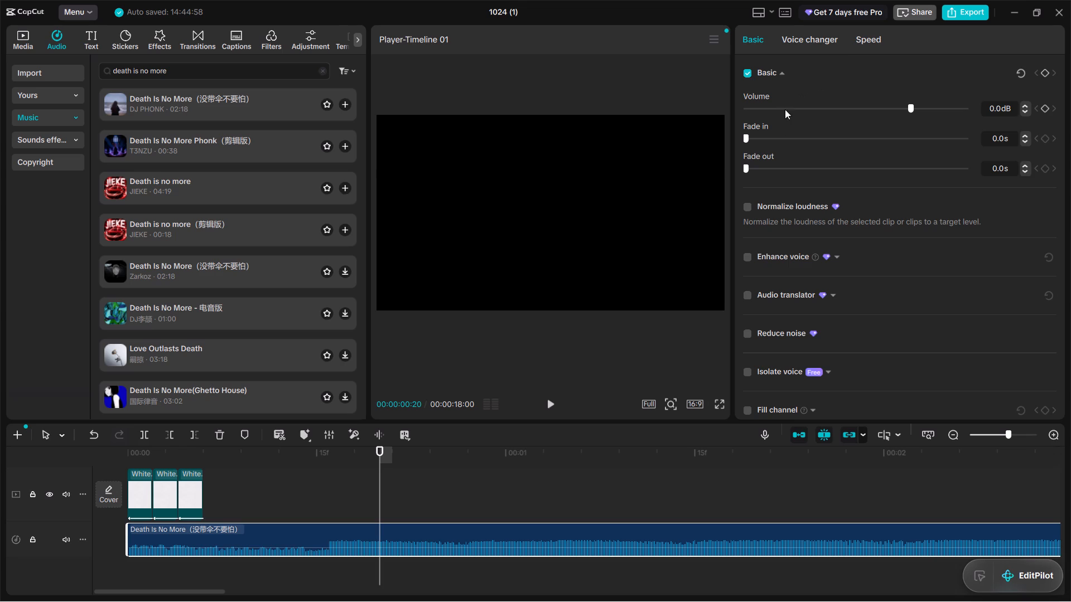
pyautogui.scroll(-2, 787, 163)
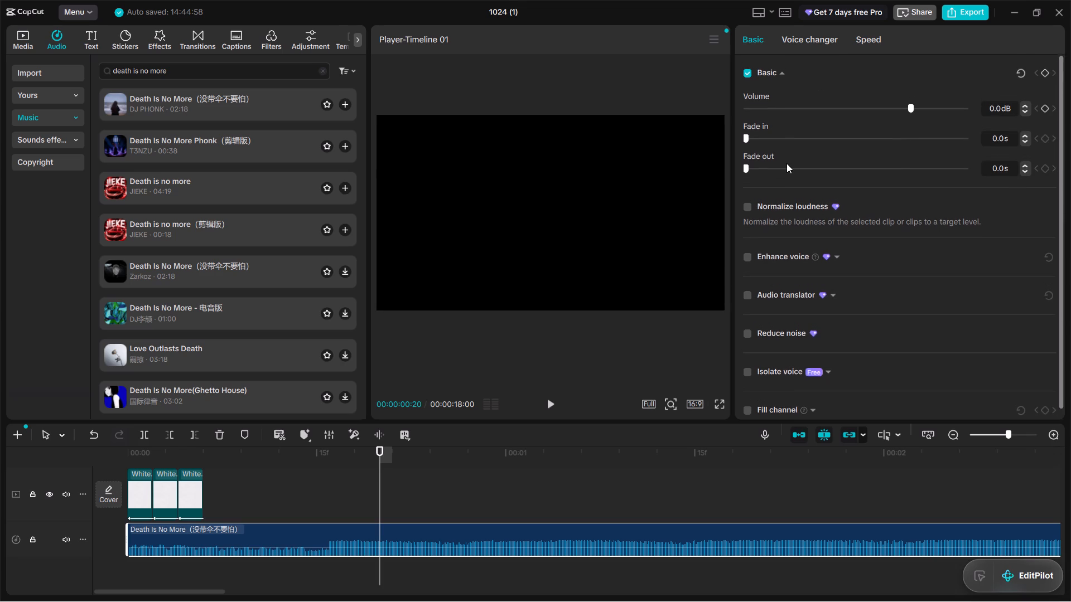
pyautogui.scroll(-1, 787, 163)
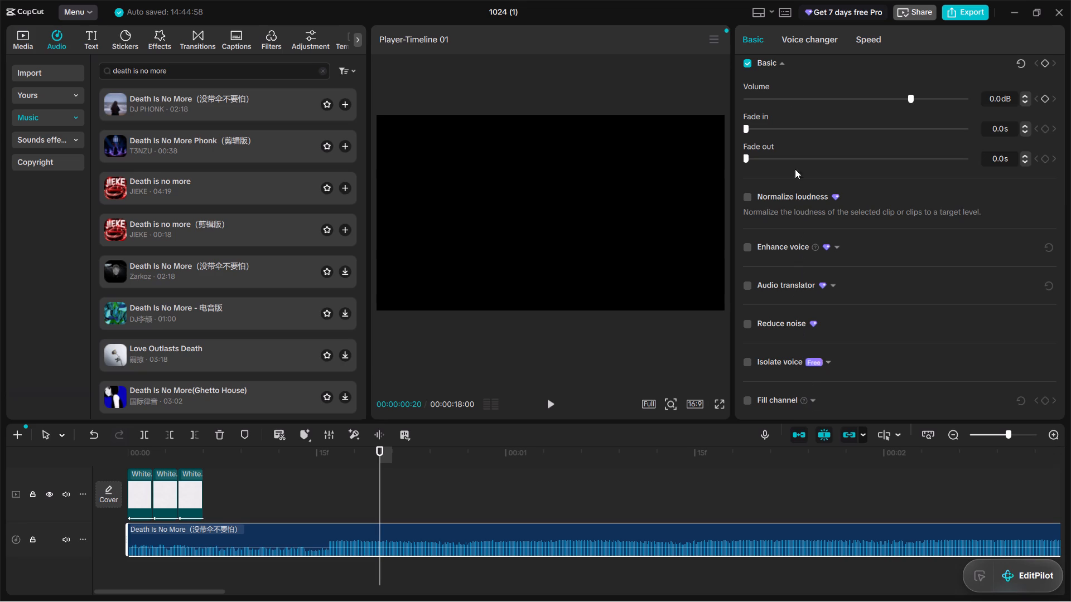
pyautogui.click(805, 45)
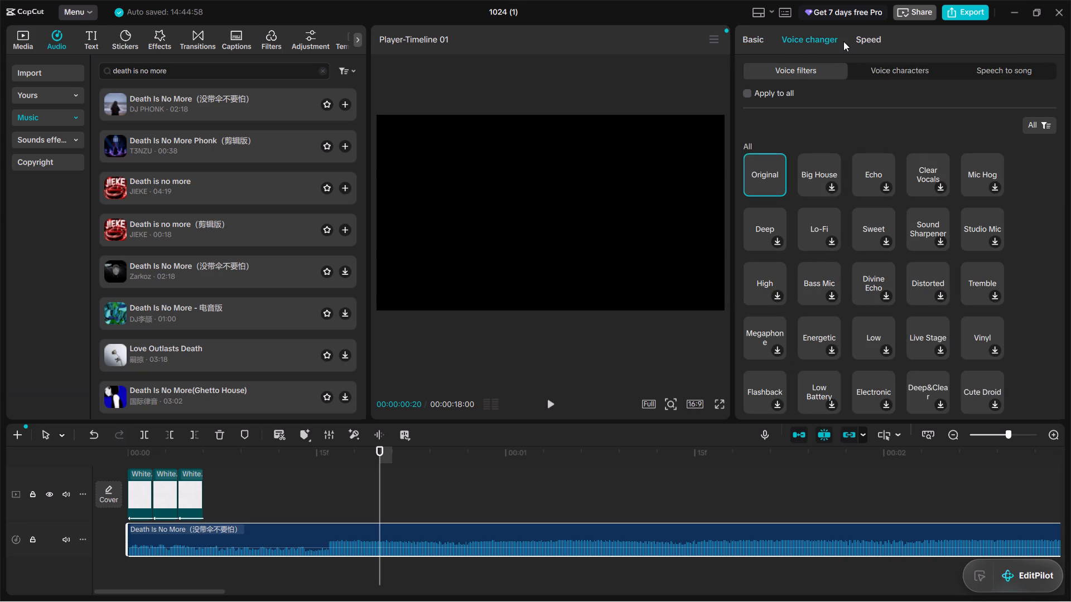
pyautogui.click(851, 43)
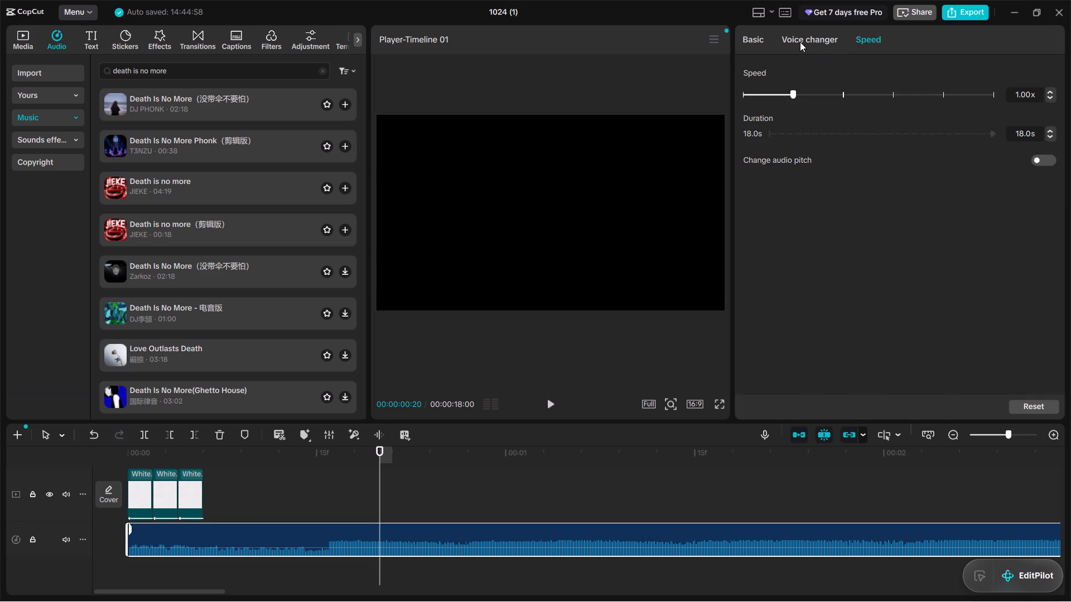
# Show the "Death Is No More" audio clip's basic settings again.
pyautogui.click(755, 40)
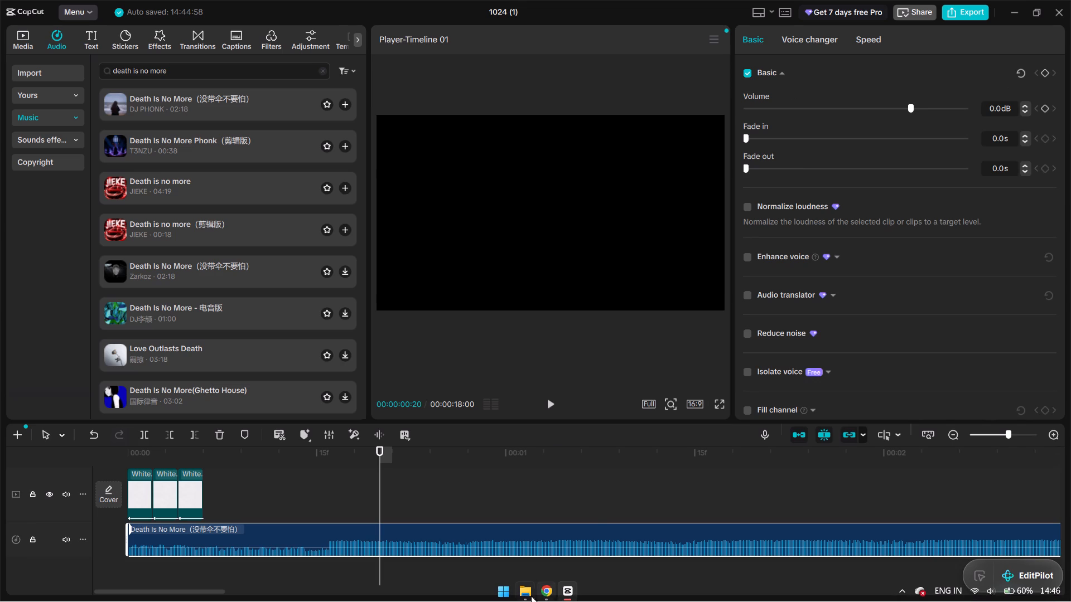
# Switch to Chrome and search Google in a new tab for "how to get auto beats on capcut pc".
pyautogui.click(536, 592)
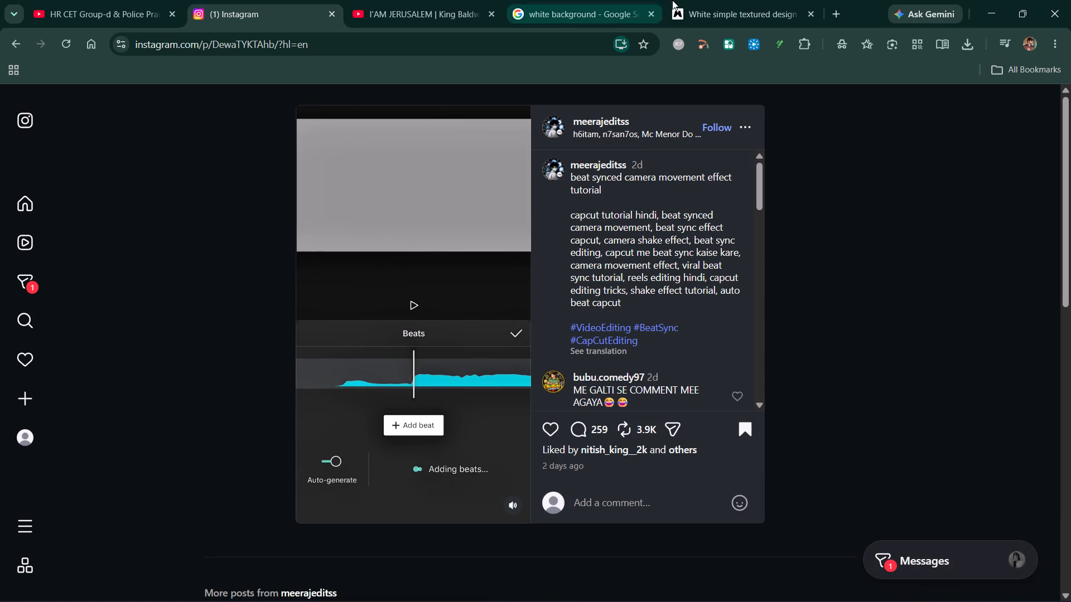
pyautogui.click(837, 8)
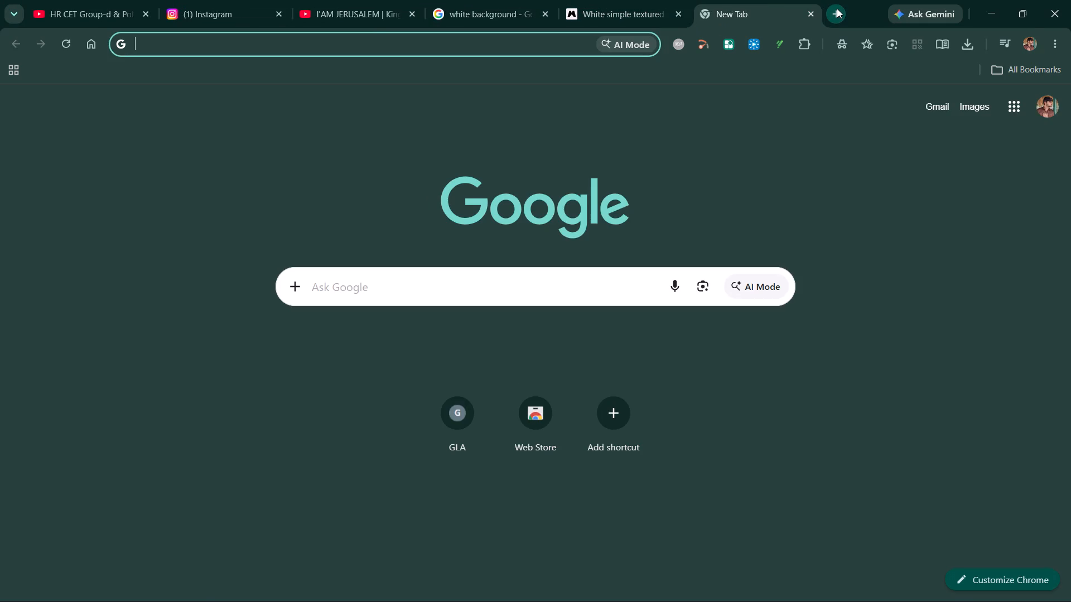
pyautogui.press('h')
pyautogui.write('ow to generate')
pyautogui.press('space')
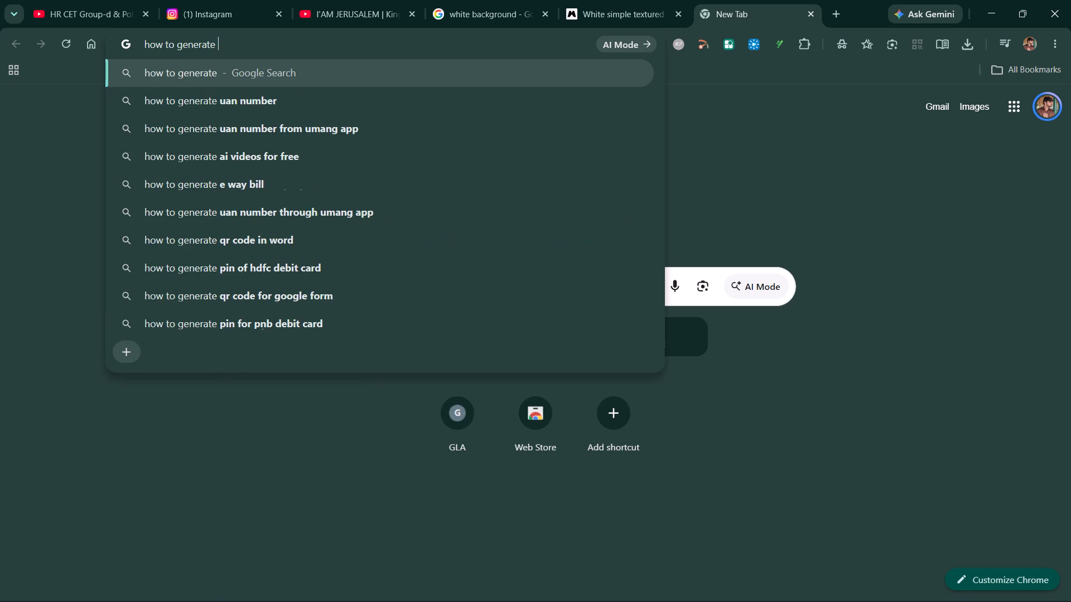
pyautogui.write('ao')
pyautogui.press('BackSpace')
pyautogui.write('uto')
pyautogui.press('space')
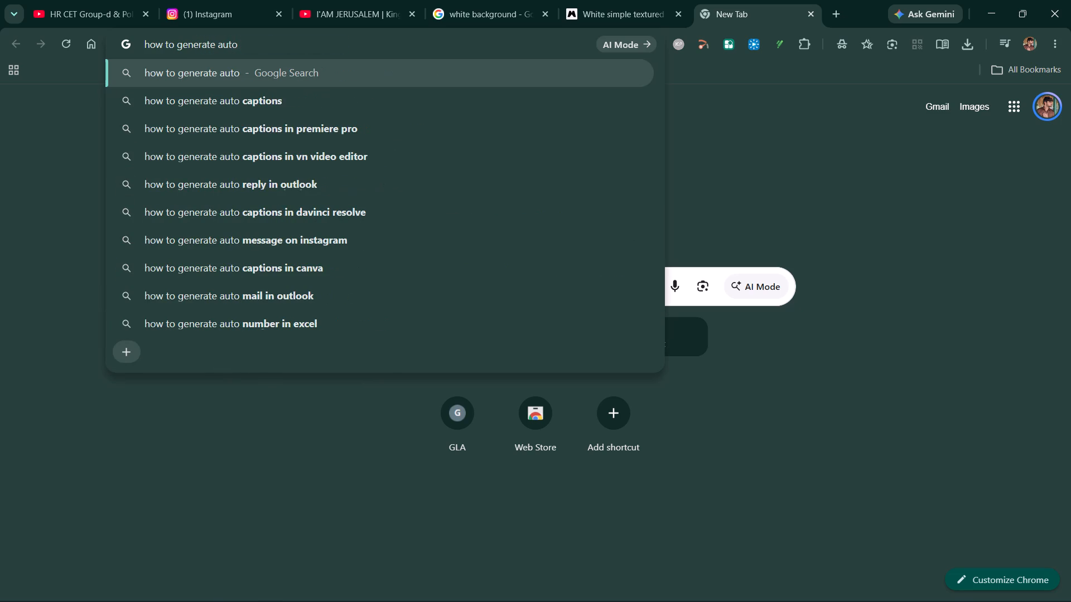
pyautogui.write('beats')
pyautogui.press('space')
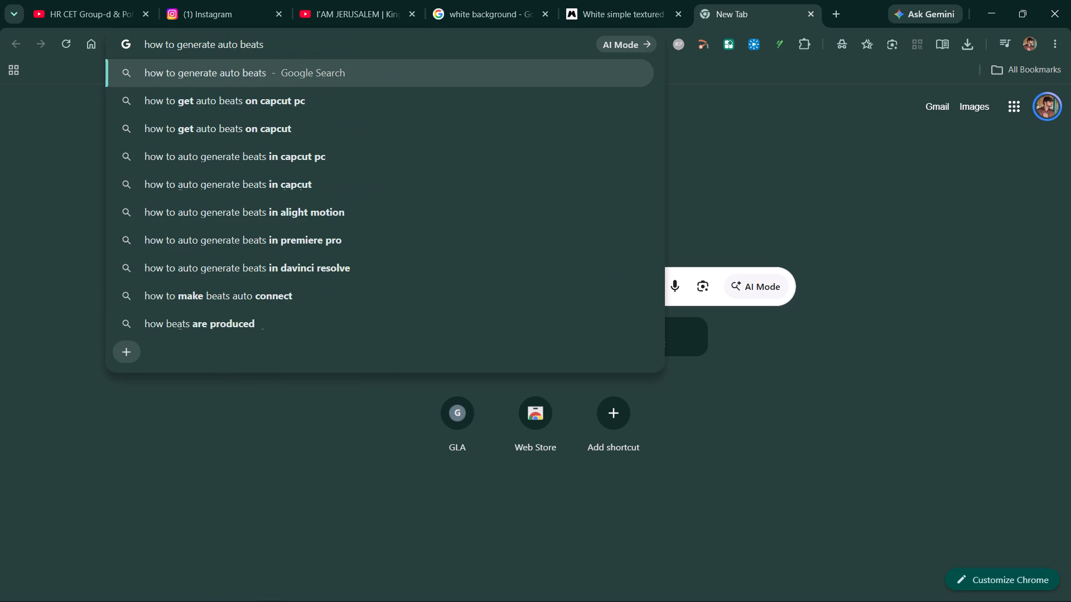
pyautogui.press('Down')
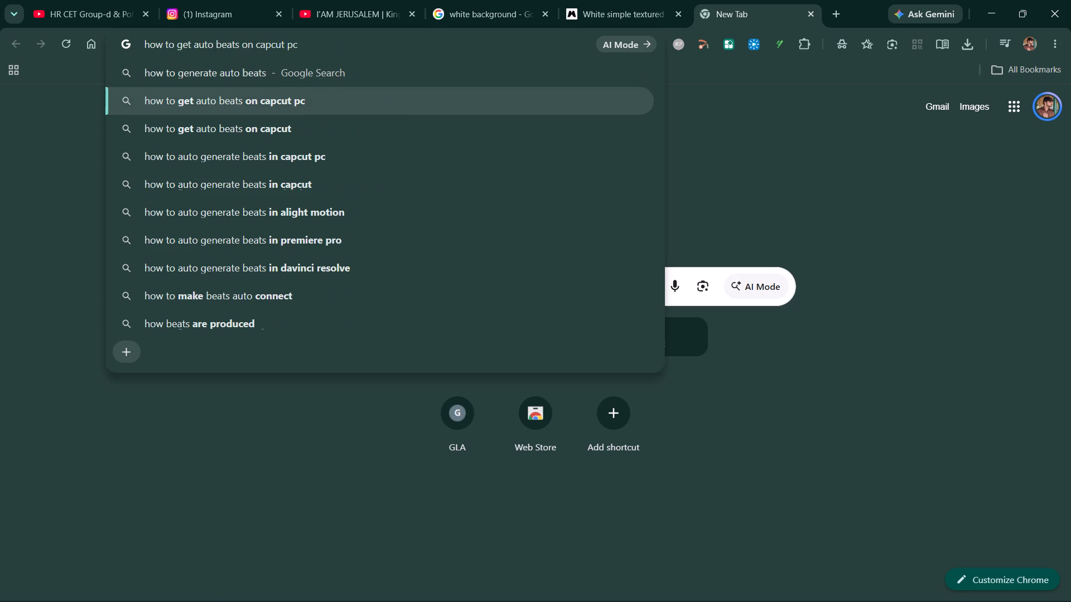
pyautogui.press('Down')
pyautogui.press('Up')
pyautogui.press('Return')
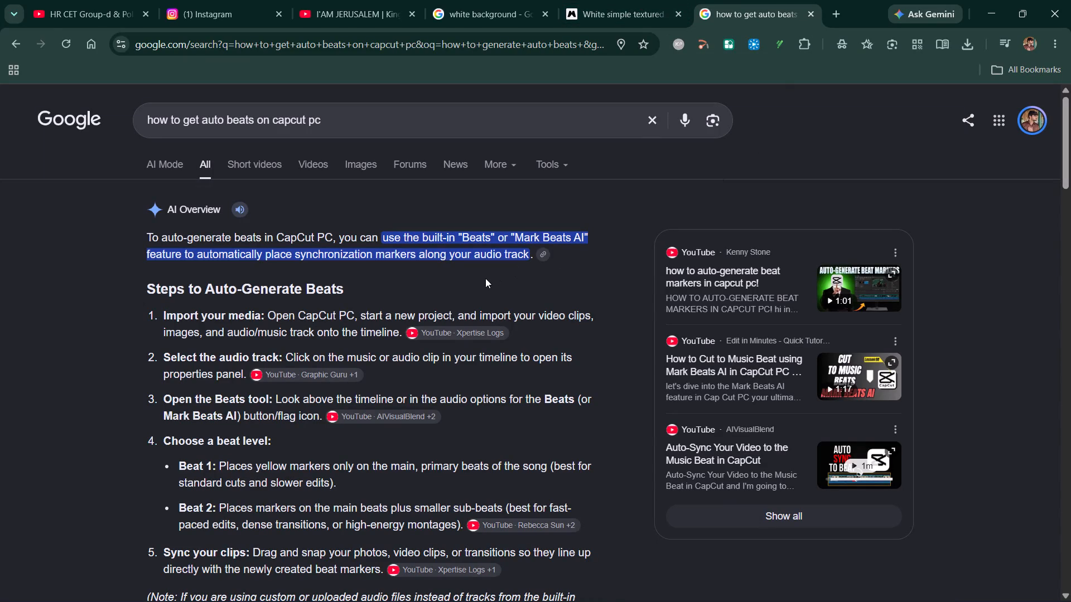
# Watch the Kenny Stone video on auto-generating beat markers in CapCut PC, pausing at the auto mark beats options.
pyautogui.click(859, 273)
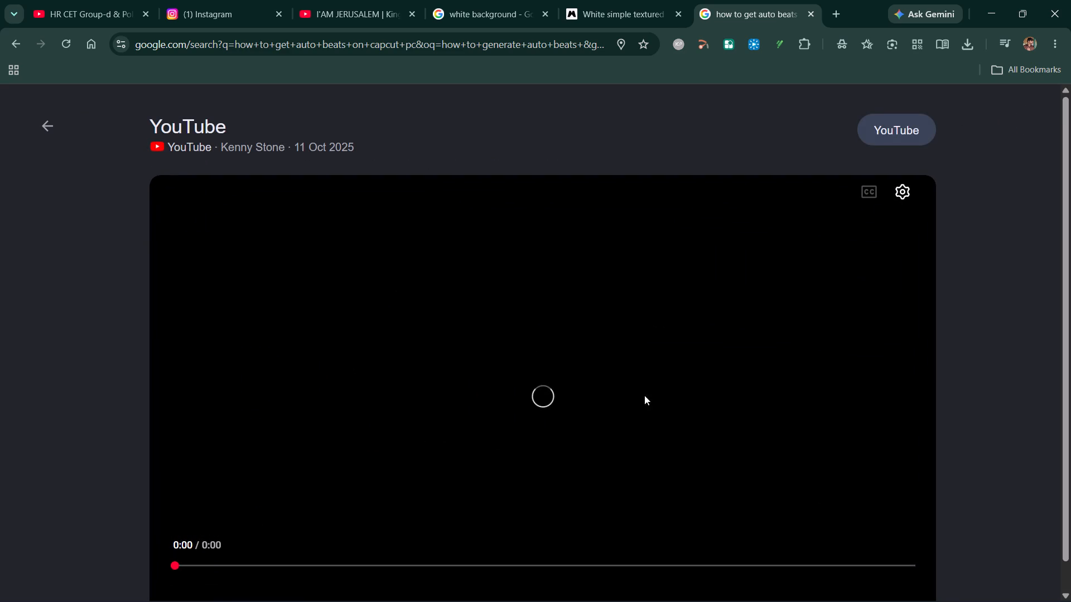
pyautogui.scroll(-2, 618, 405)
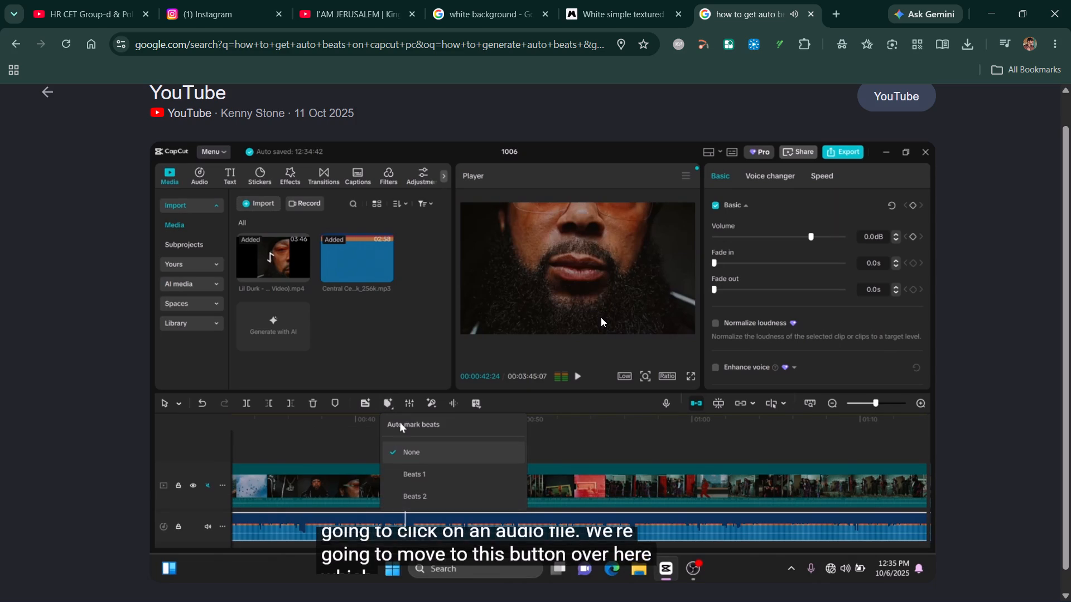
pyautogui.click(614, 322)
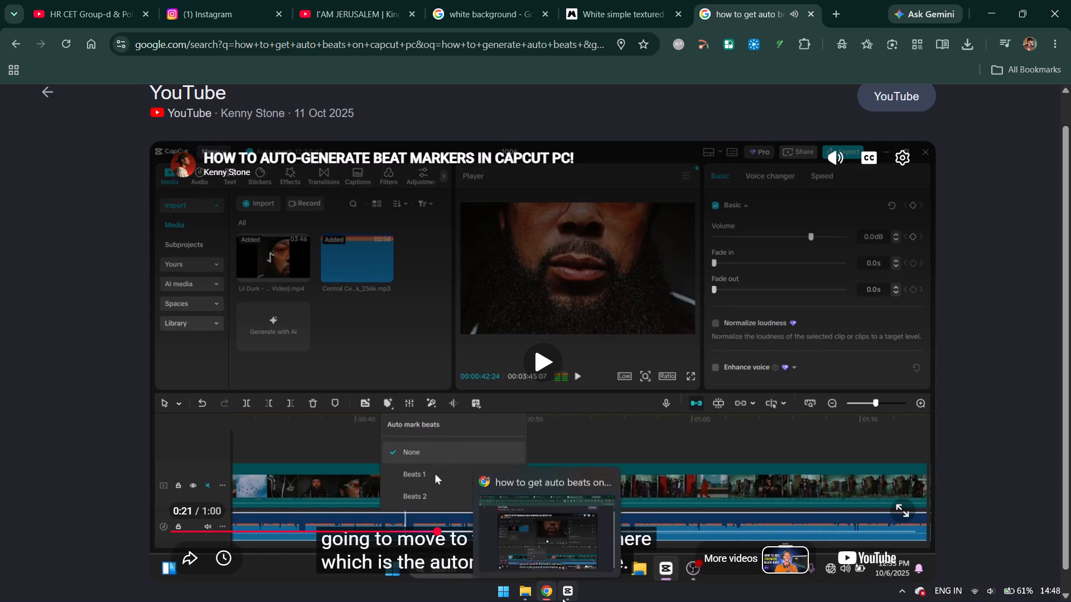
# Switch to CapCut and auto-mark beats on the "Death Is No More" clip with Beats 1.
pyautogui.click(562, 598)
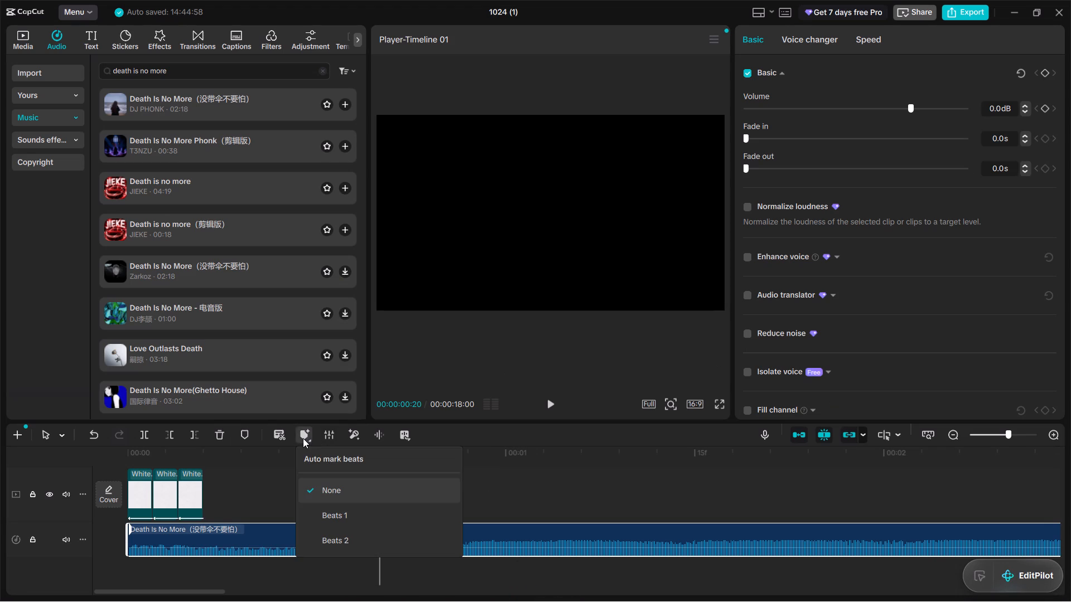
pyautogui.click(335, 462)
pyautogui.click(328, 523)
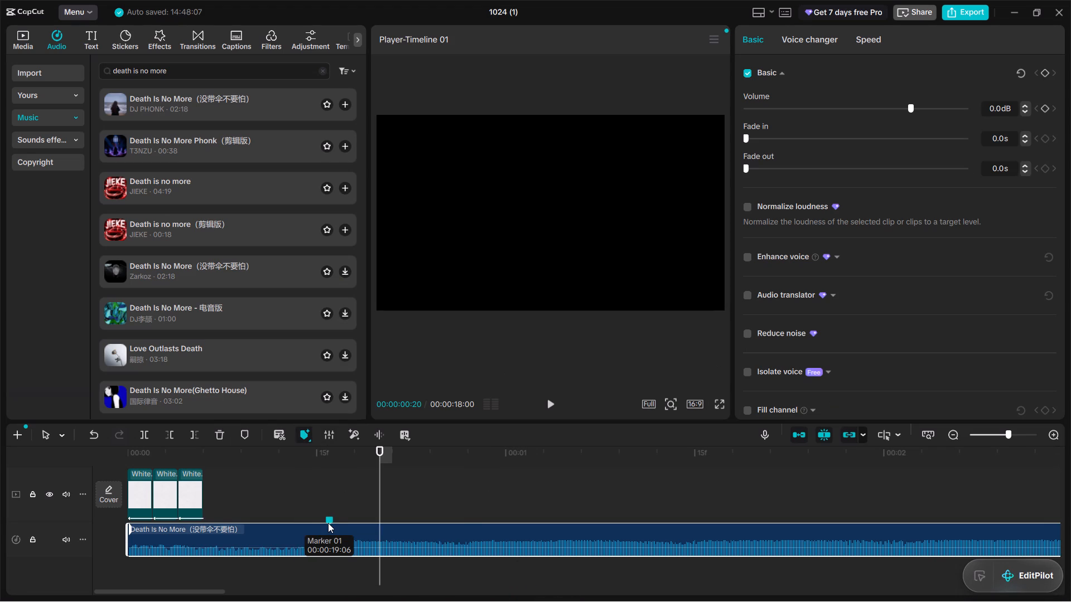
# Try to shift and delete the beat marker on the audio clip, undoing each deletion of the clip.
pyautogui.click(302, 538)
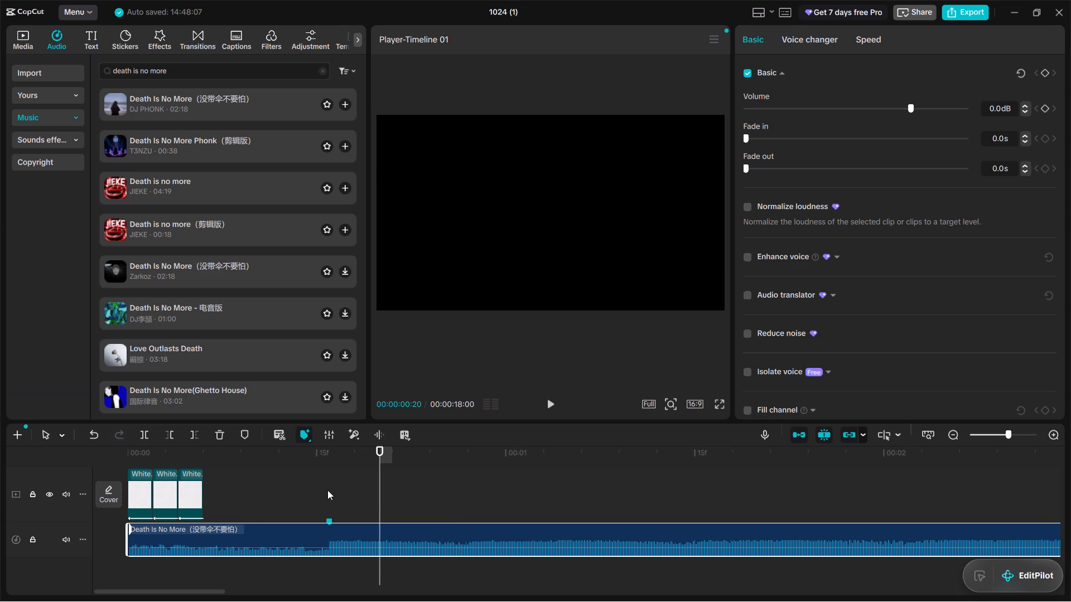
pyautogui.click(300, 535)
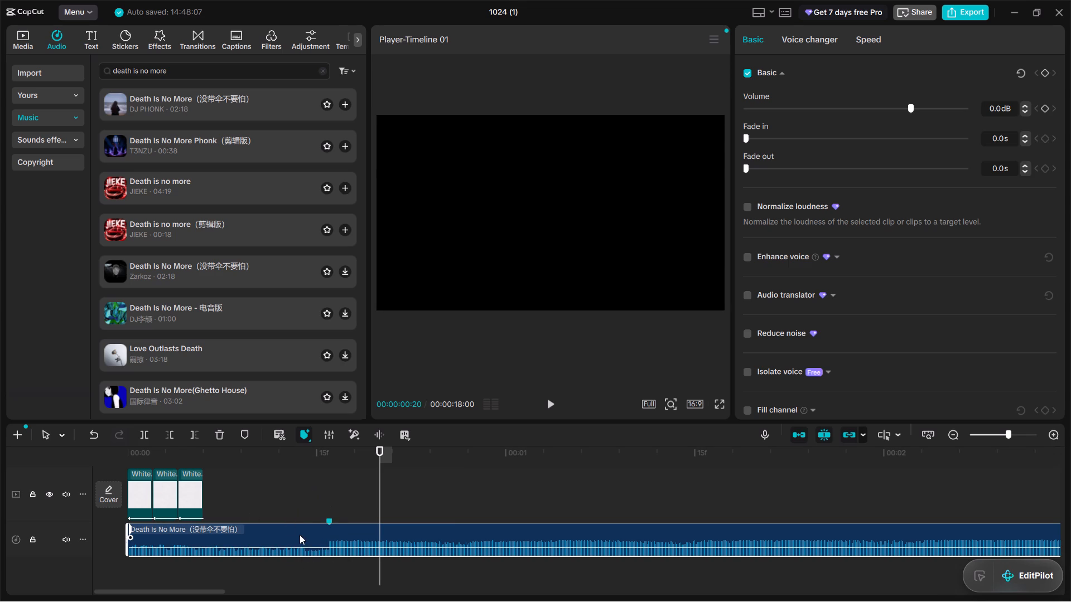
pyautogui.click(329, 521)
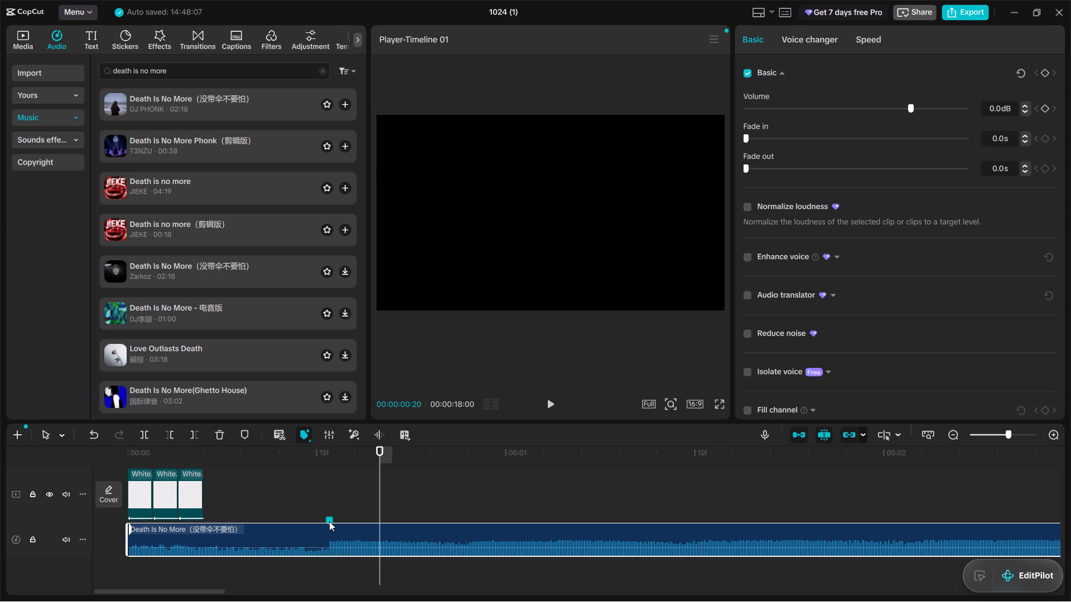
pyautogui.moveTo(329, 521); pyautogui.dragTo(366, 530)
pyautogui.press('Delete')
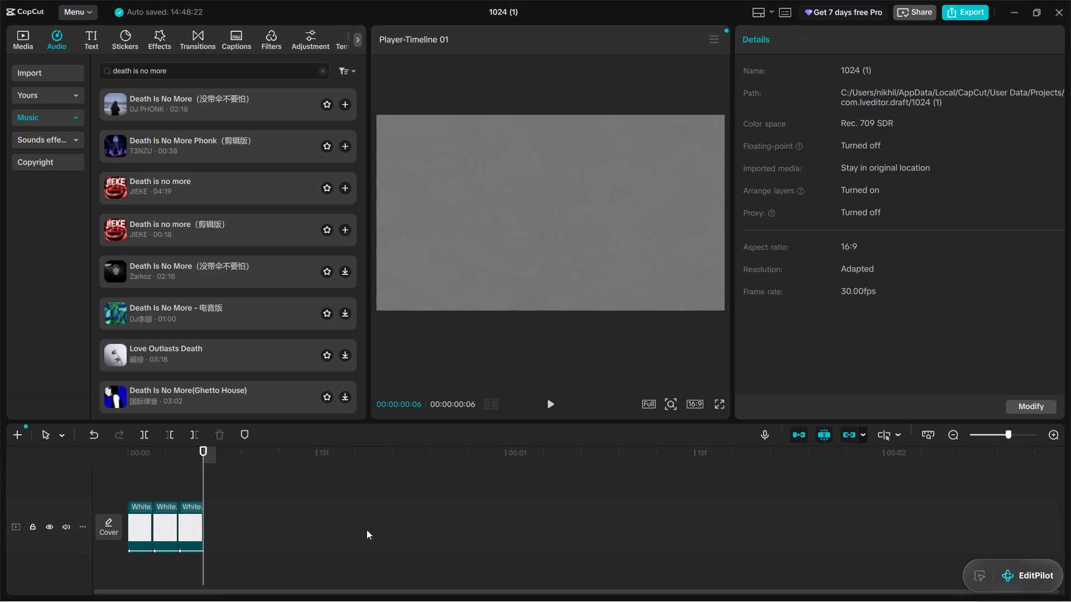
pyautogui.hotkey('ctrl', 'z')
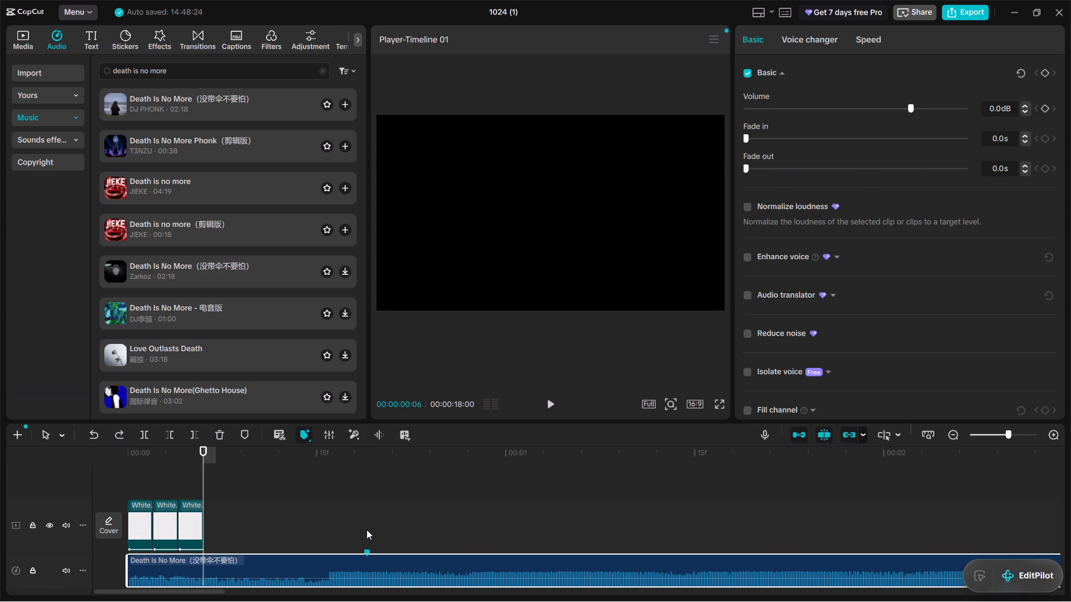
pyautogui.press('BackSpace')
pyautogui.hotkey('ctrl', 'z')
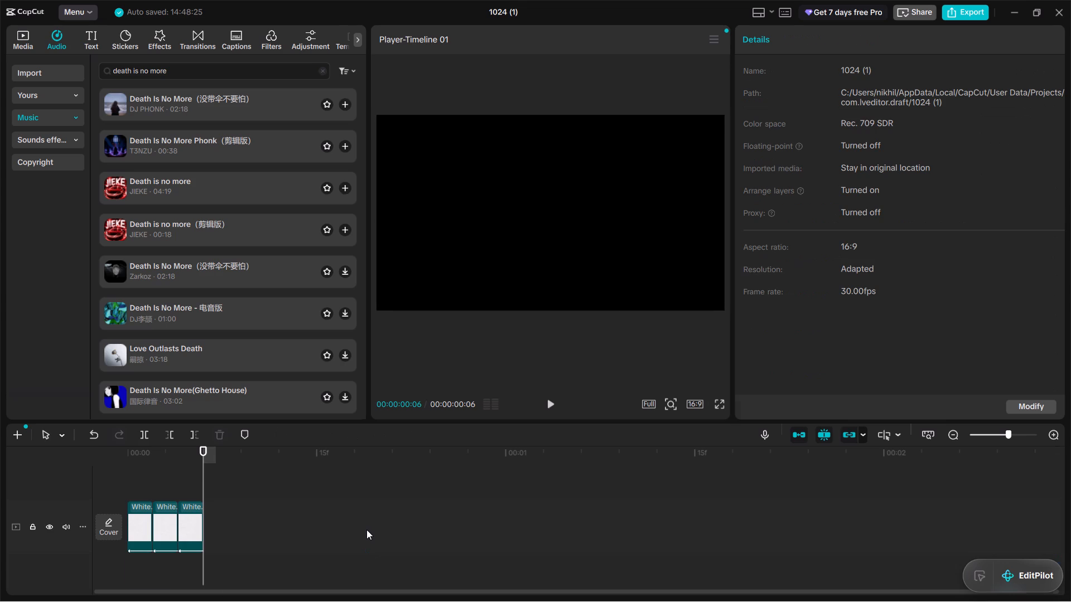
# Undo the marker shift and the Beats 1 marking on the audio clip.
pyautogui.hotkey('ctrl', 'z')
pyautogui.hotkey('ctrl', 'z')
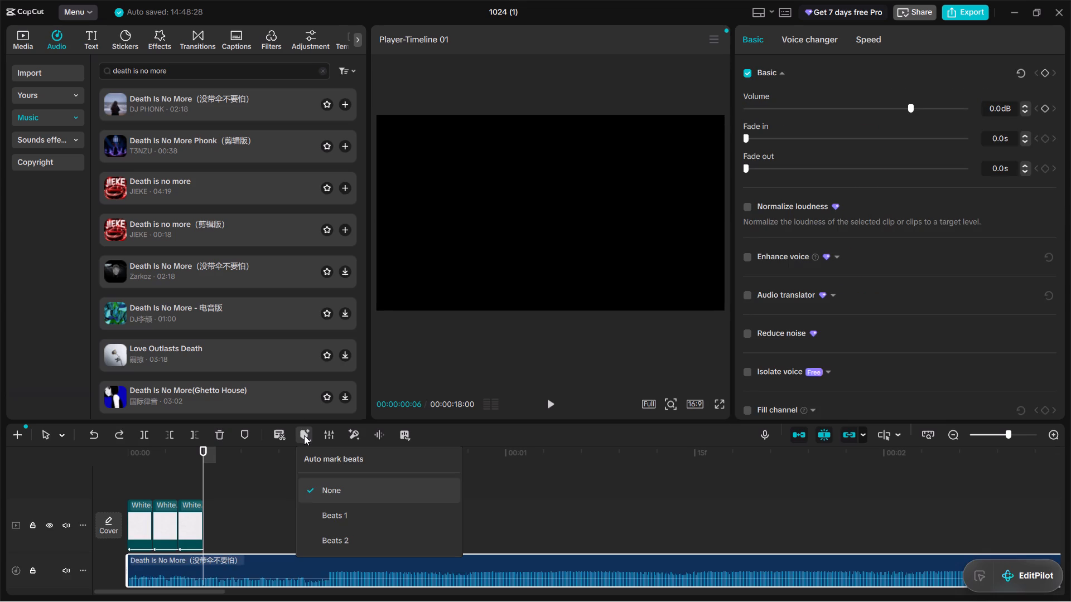
# Auto-mark beats on the "Death Is No More" clip with Beats 2.
pyautogui.scroll(-2, 331, 490)
pyautogui.scroll(1, 331, 490)
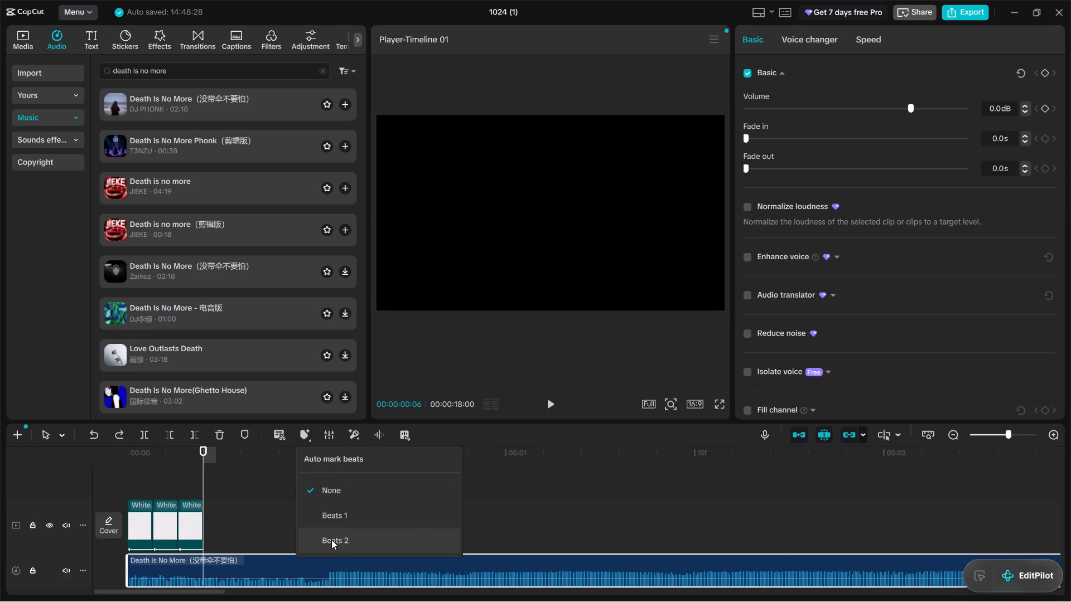
pyautogui.click(331, 543)
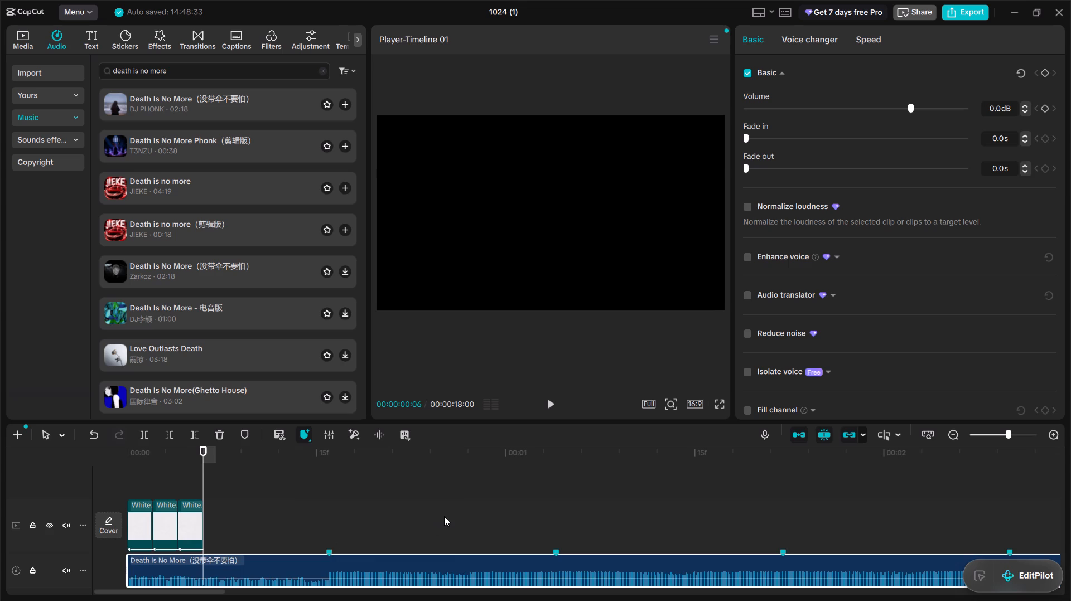
# Play the timeline from just after the white clips to check the beat markers against the music.
pyautogui.hscroll(-3, 444, 516)
pyautogui.hscroll(3, 444, 516)
pyautogui.keyDown('ctrl'); pyautogui.scroll(-8, 444, 516); pyautogui.keyUp('ctrl')
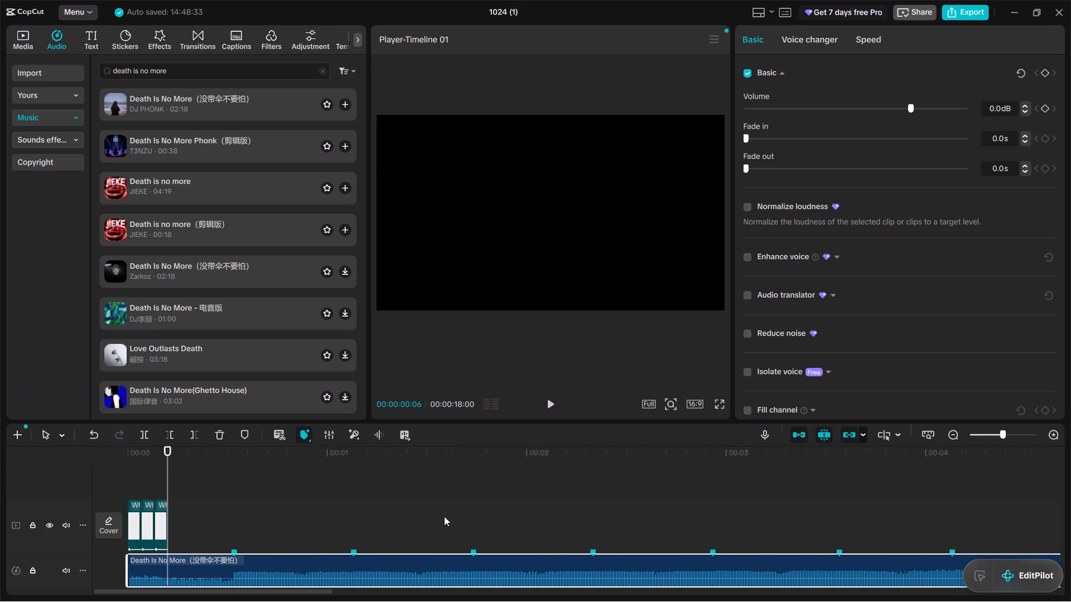
pyautogui.keyDown('ctrl'); pyautogui.scroll(-7, 444, 516); pyautogui.keyUp('ctrl')
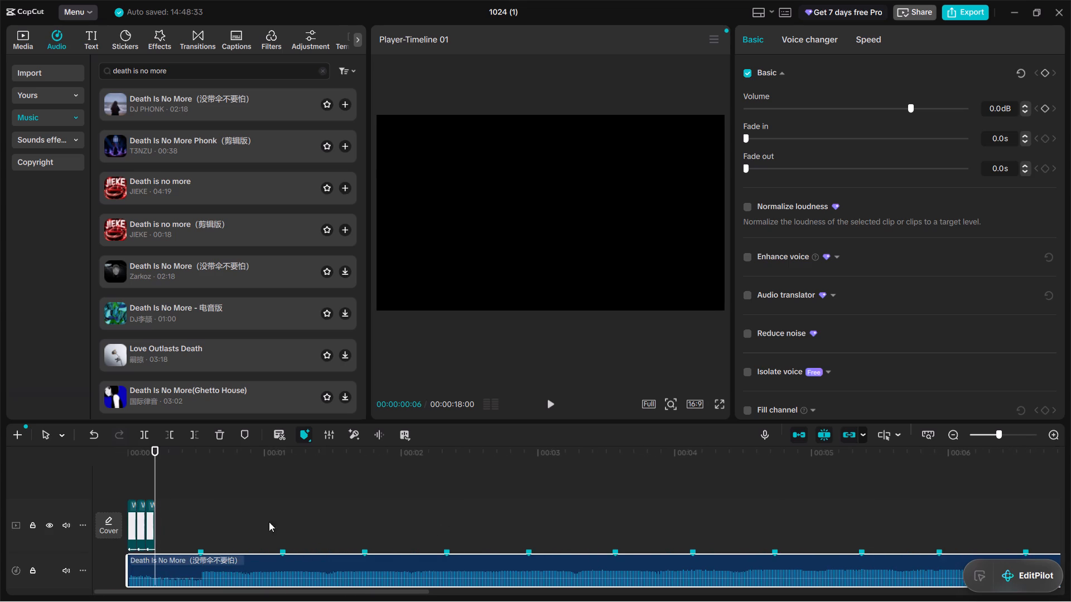
pyautogui.click(163, 532)
pyautogui.press('space')
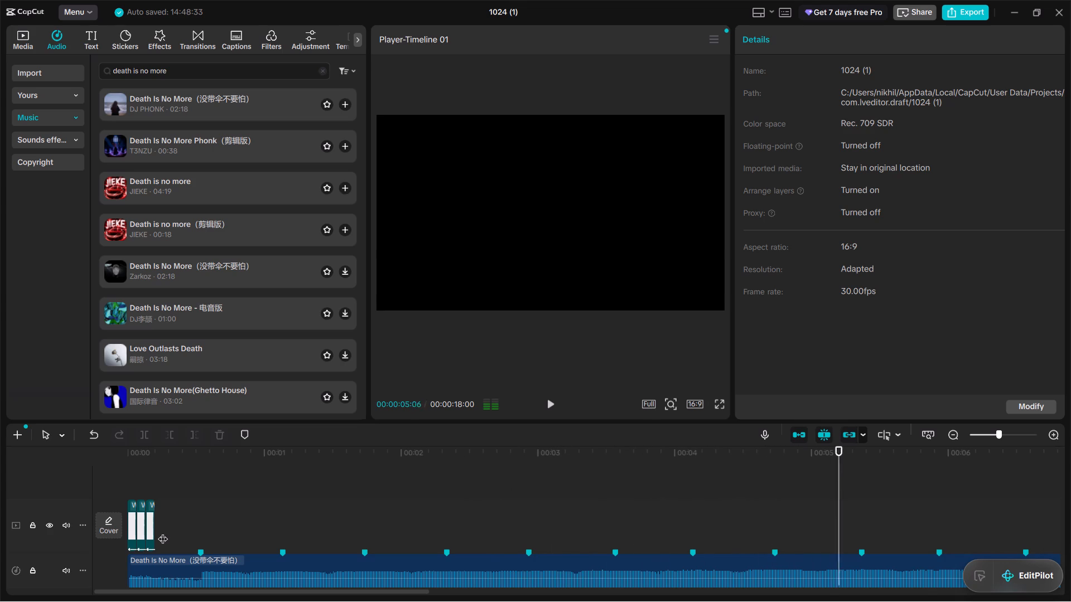
pyautogui.press('space')
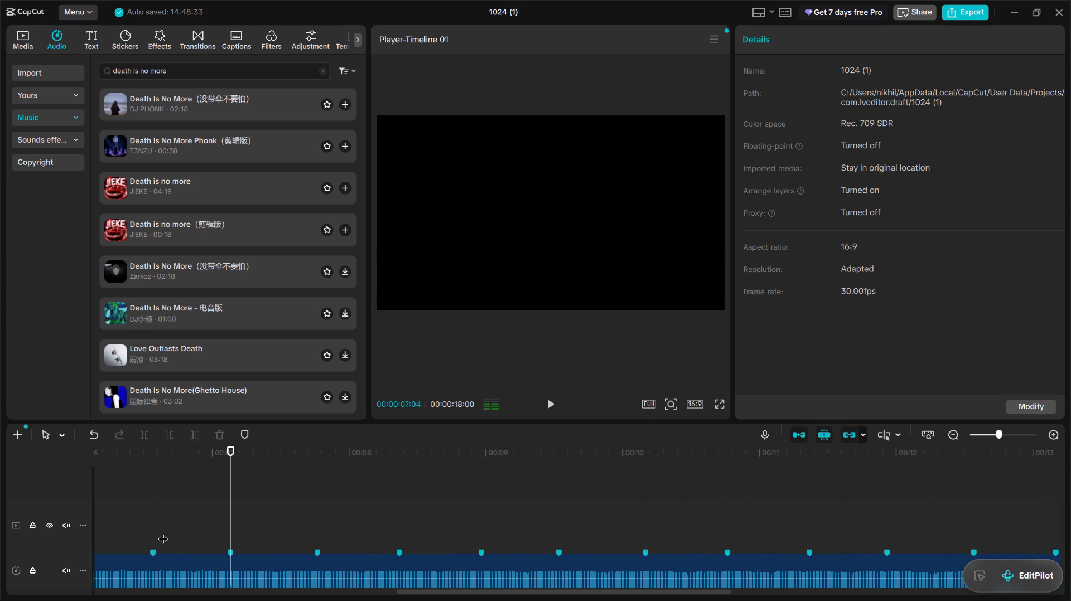
pyautogui.press('space')
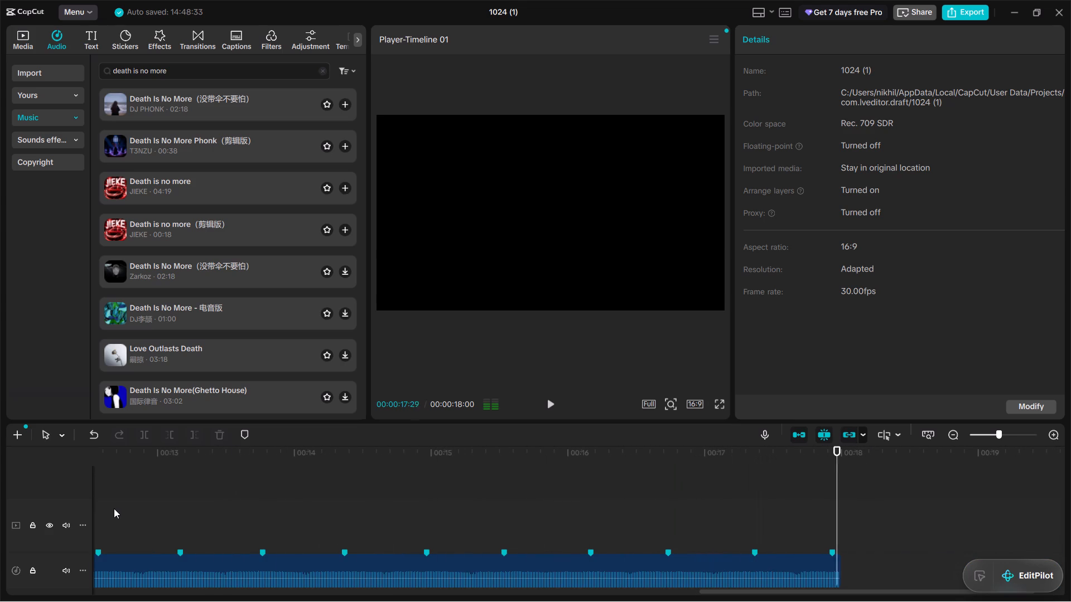
# Check the beat markers near the start of the "Death Is No More" clip, around the end of the white clips.
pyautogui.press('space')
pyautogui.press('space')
pyautogui.keyDown('ctrl'); pyautogui.scroll(5, 114, 508); pyautogui.keyUp('ctrl')
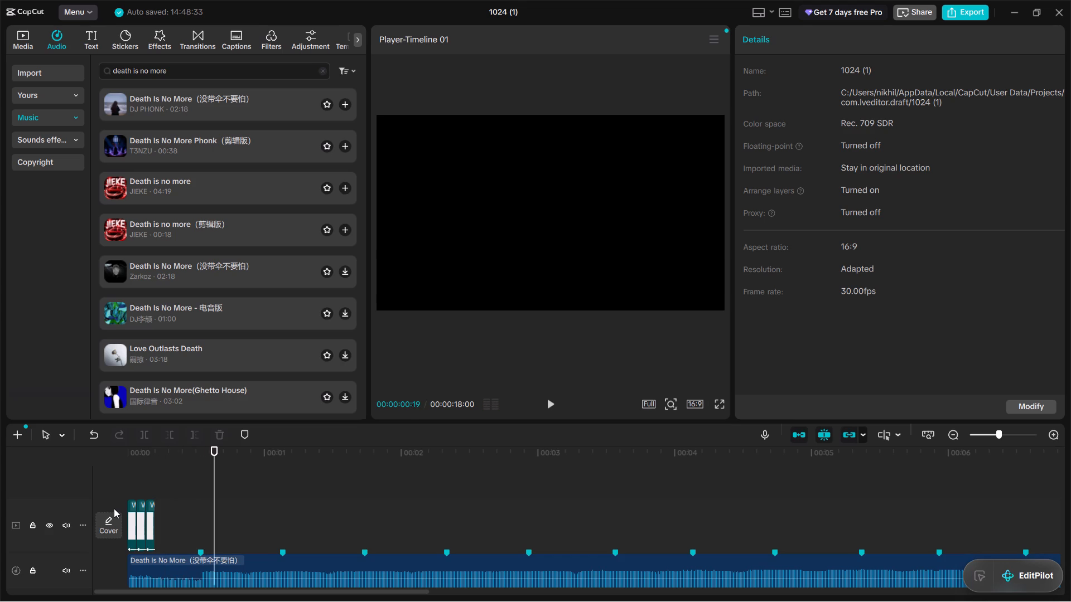
pyautogui.keyDown('ctrl'); pyautogui.scroll(11, 275, 507); pyautogui.keyUp('ctrl')
pyautogui.keyDown('ctrl'); pyautogui.scroll(10, 275, 507); pyautogui.keyUp('ctrl')
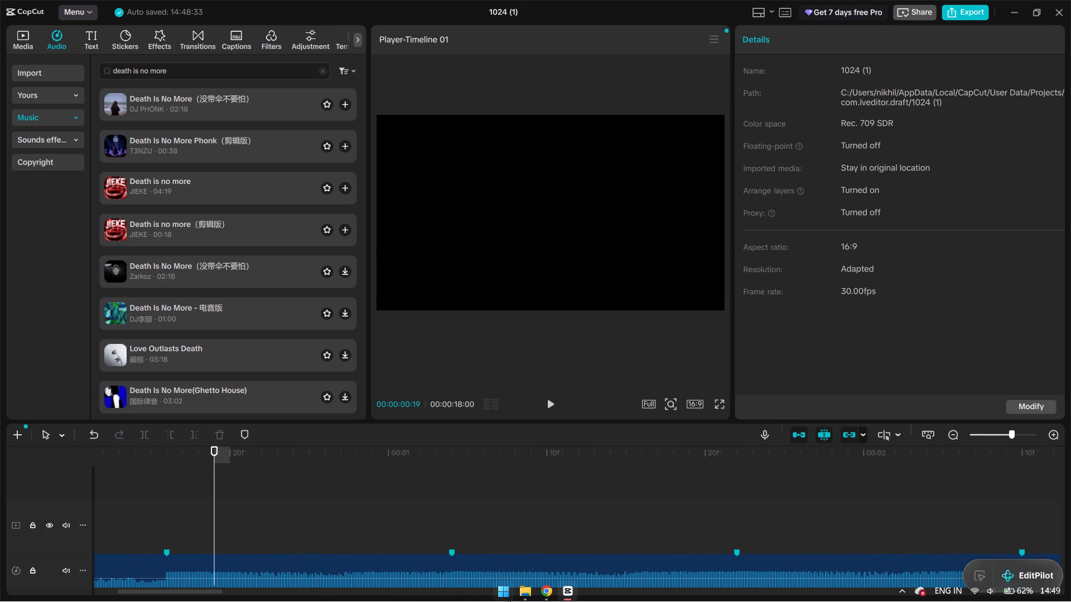
# Switch to Chrome and close the Google search tab about auto beats in CapCut.
pyautogui.click(541, 514)
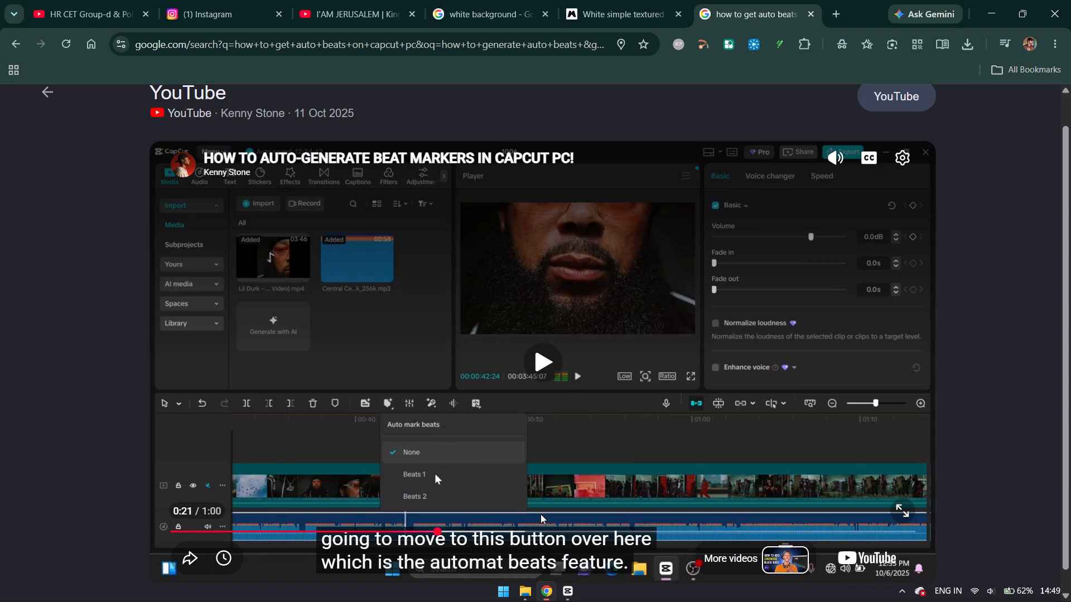
pyautogui.click(812, 17)
# Watch a further part of the Instagram beat synced camera movement tutorial and pause it.
pyautogui.click(382, 261)
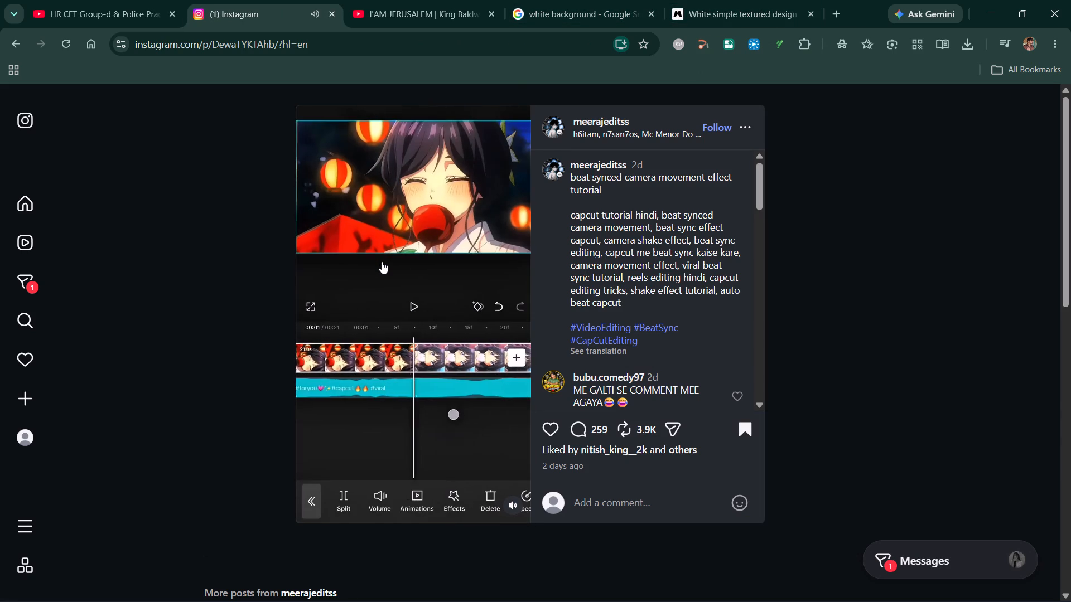
pyautogui.click(382, 261)
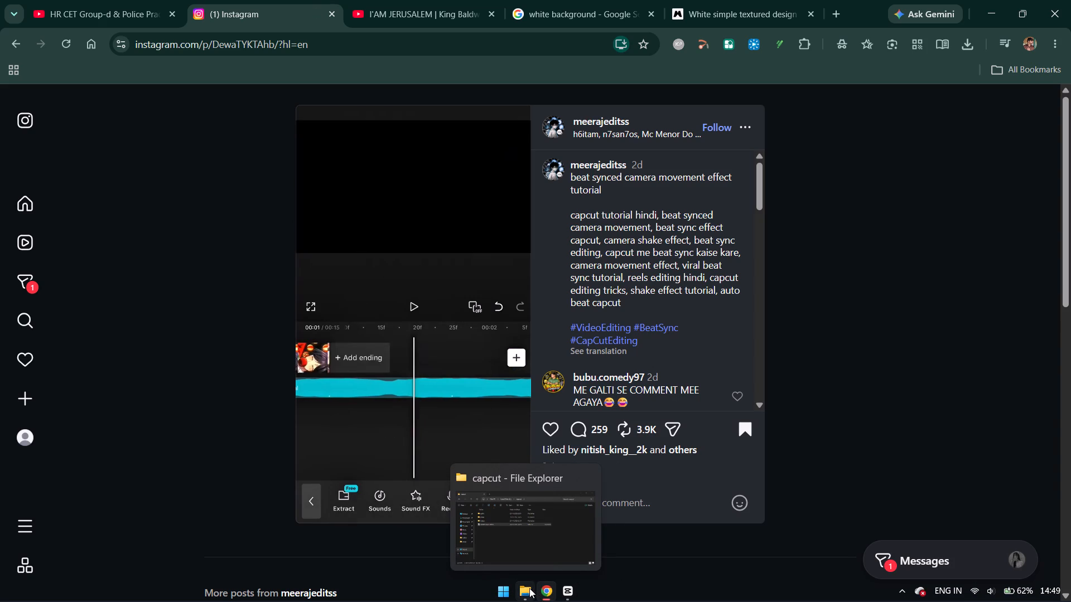
# Open a new browser tab, enter "anime" as the search query and clear it again.
pyautogui.click(833, 12)
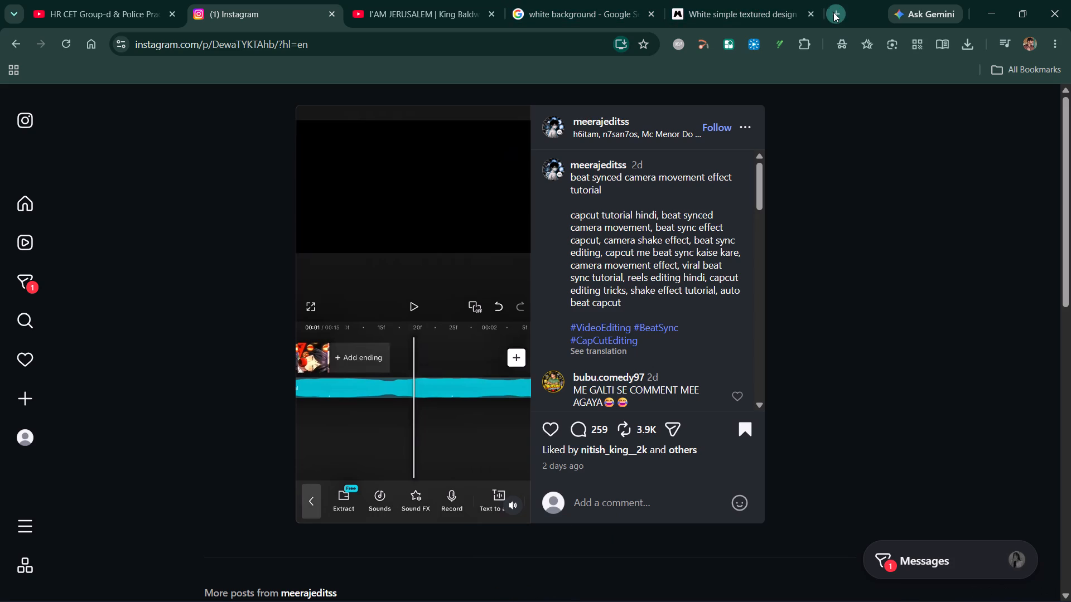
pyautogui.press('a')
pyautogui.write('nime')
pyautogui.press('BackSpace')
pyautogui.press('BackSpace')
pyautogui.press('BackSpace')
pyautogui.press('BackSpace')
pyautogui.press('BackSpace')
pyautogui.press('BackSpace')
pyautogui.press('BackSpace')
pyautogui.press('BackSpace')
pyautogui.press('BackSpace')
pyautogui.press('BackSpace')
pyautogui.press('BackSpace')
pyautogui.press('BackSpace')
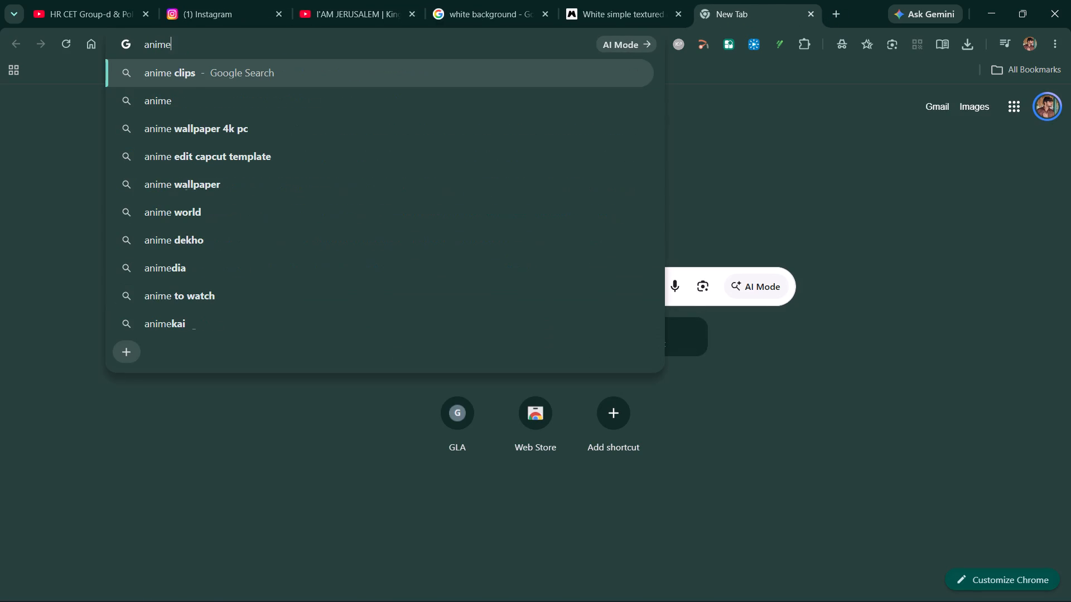
# In a new Chrome tab, search Google for "pintrest" and open the Pinterest site.
pyautogui.write('pintrest')
pyautogui.press('Return')
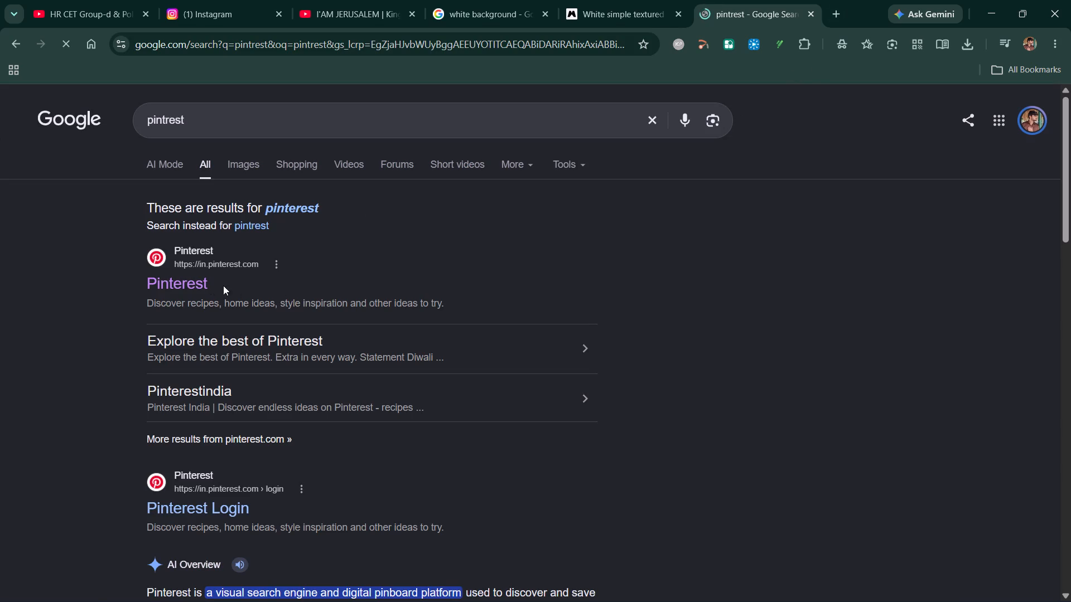
pyautogui.click(184, 288)
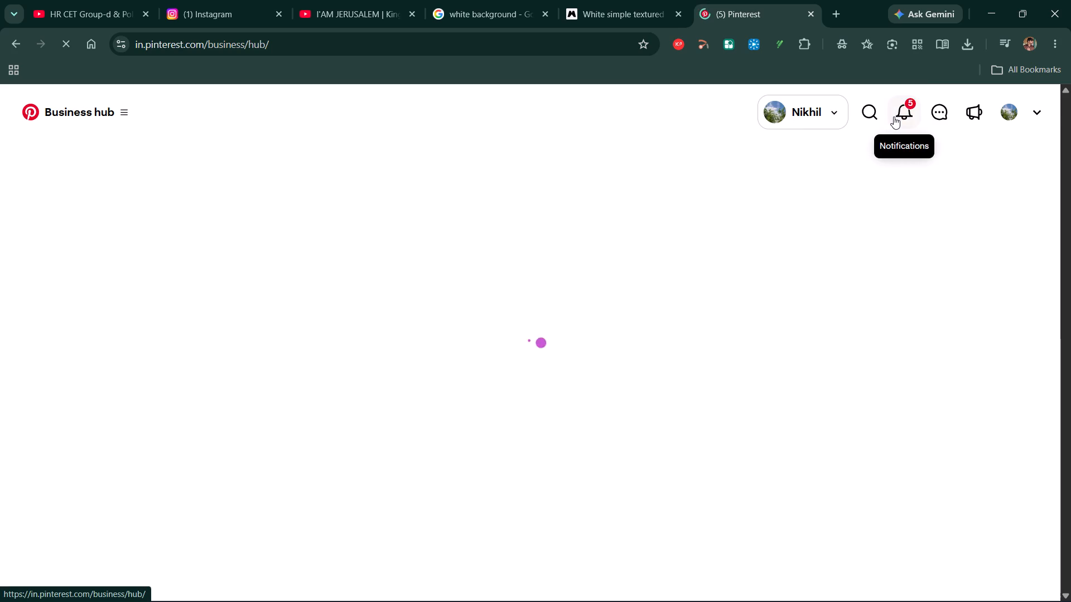
# Search Pinterest for "Anime image 16:9".
pyautogui.click(894, 116)
pyautogui.click(880, 112)
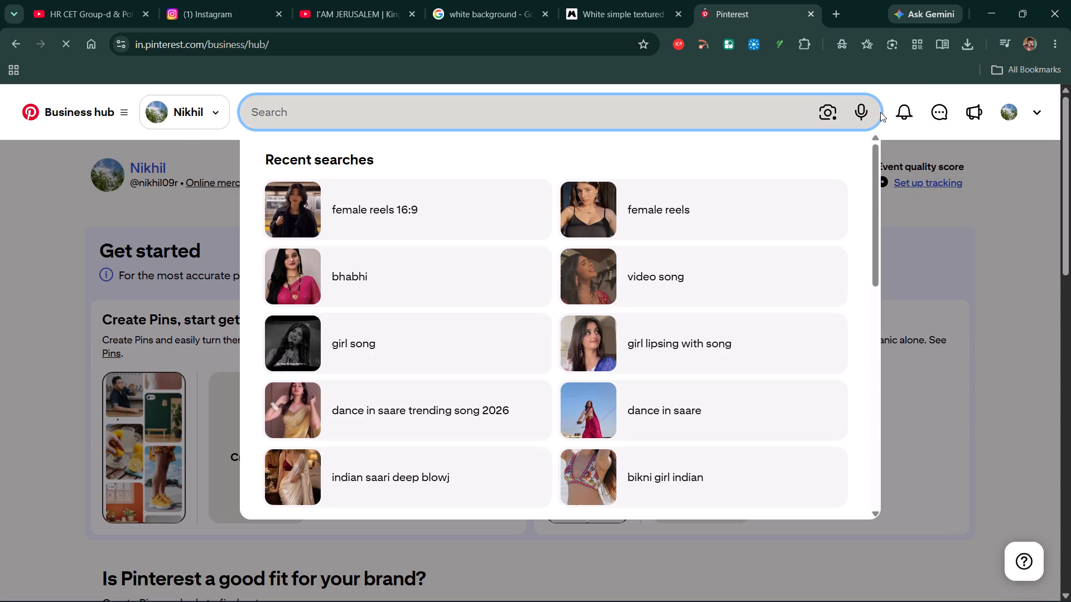
pyautogui.write('Anime')
pyautogui.press('space')
pyautogui.write('image')
pyautogui.press('space')
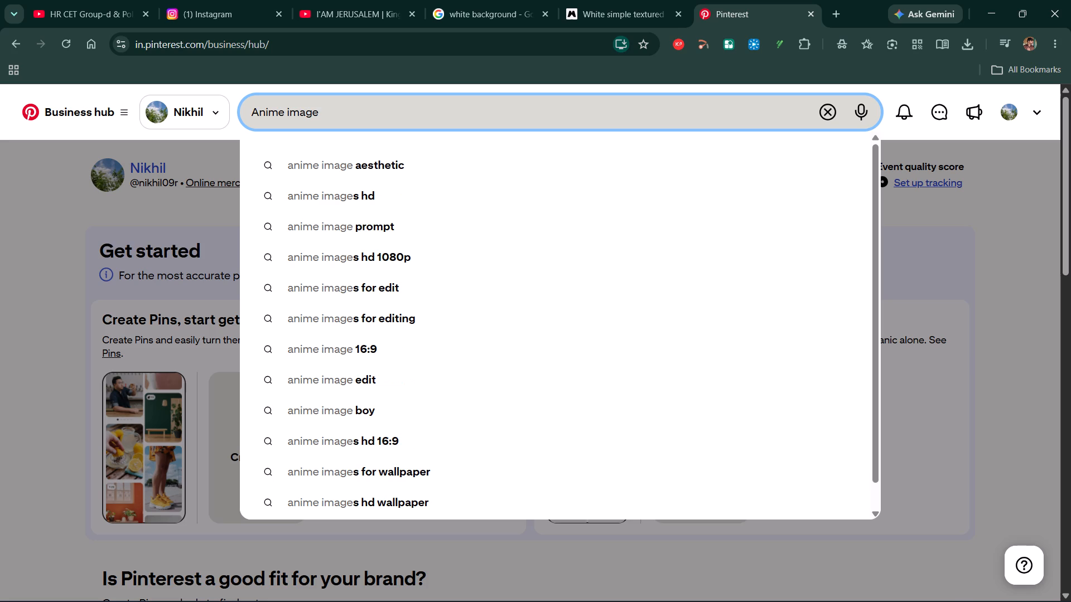
pyautogui.press('1')
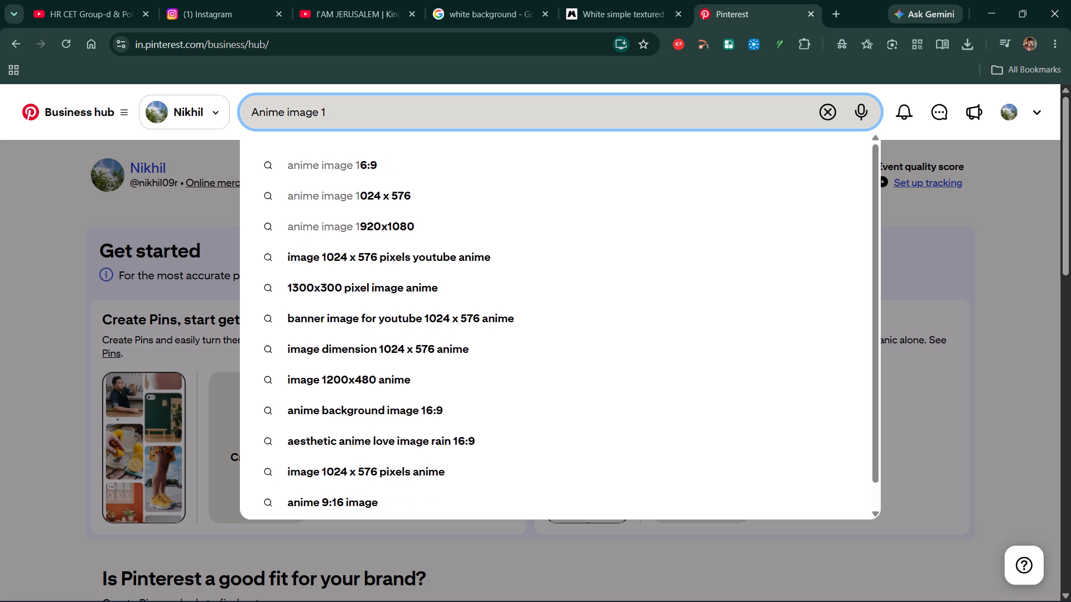
pyautogui.press('6')
pyautogui.write(':9')
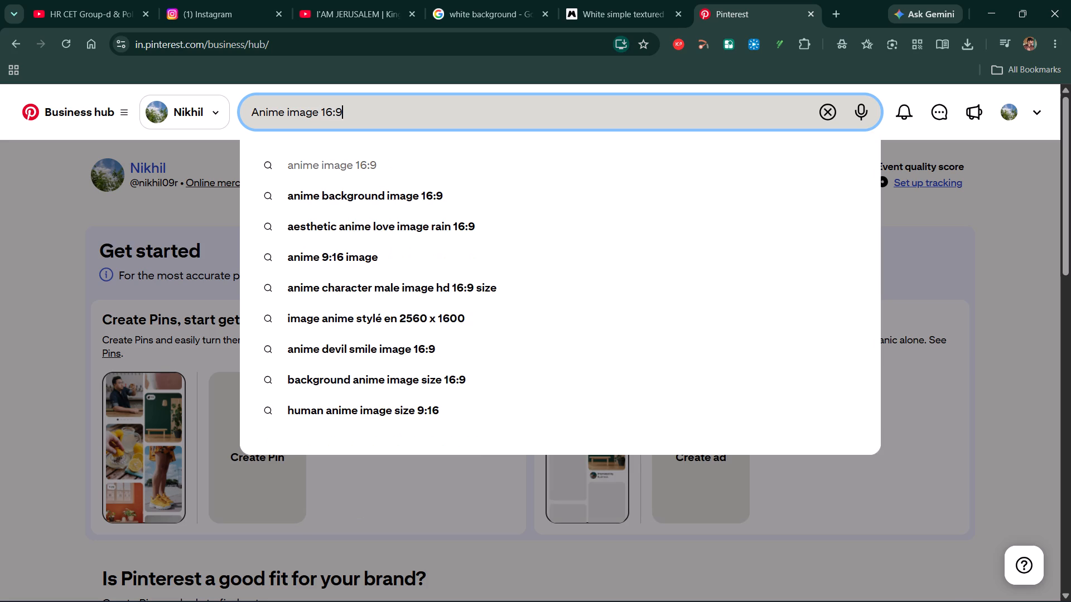
pyautogui.press('Return')
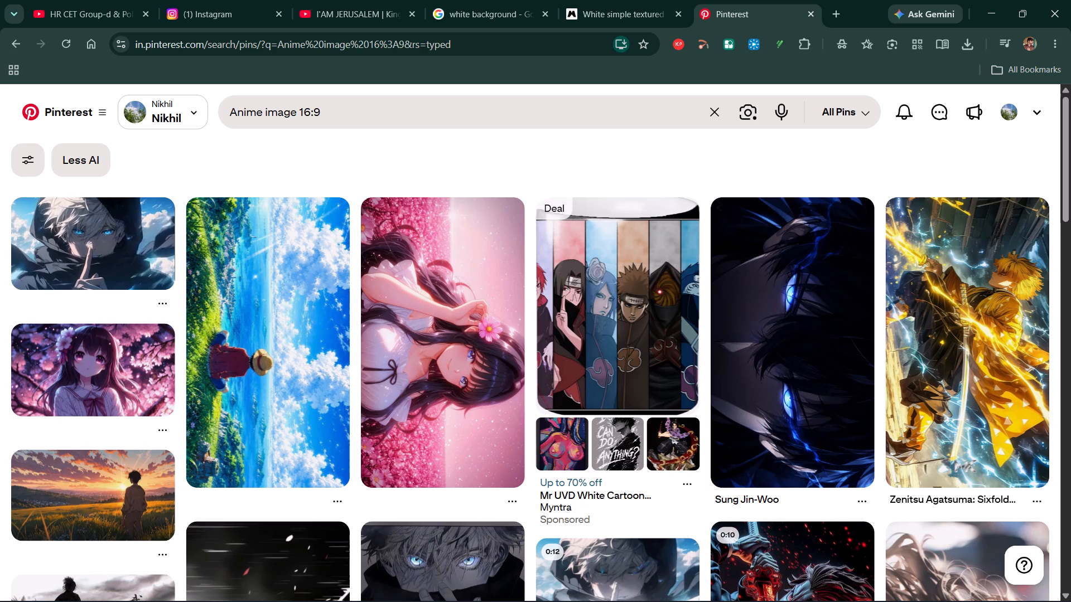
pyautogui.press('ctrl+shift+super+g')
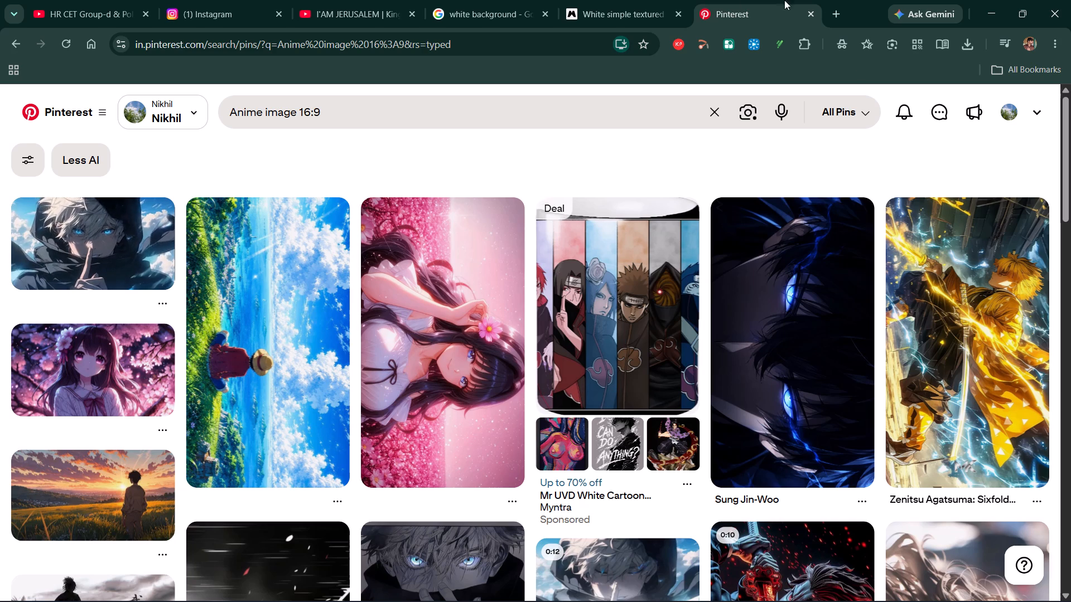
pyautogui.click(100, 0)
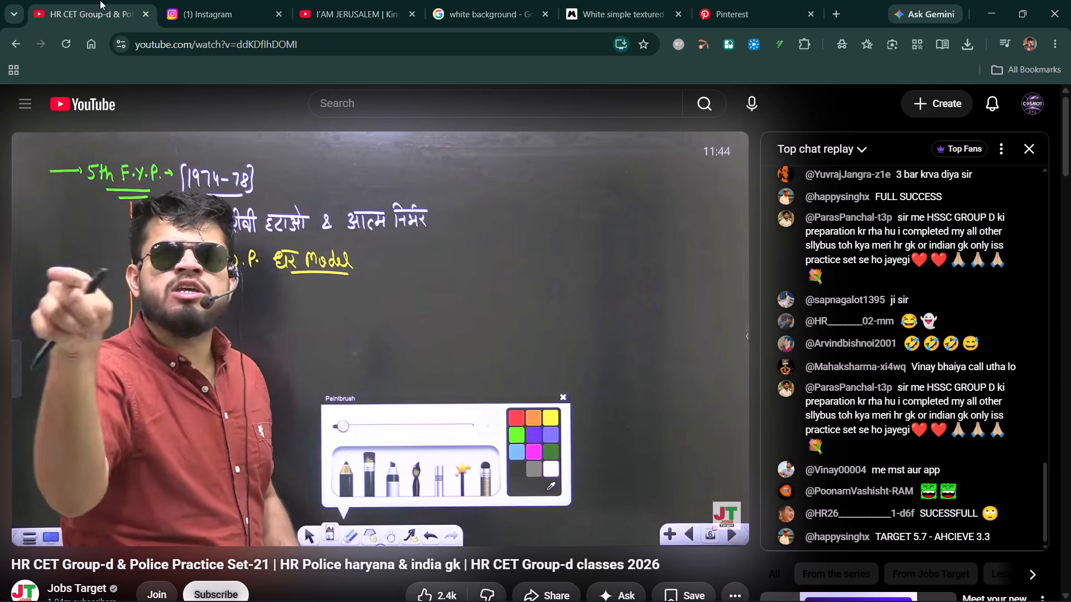
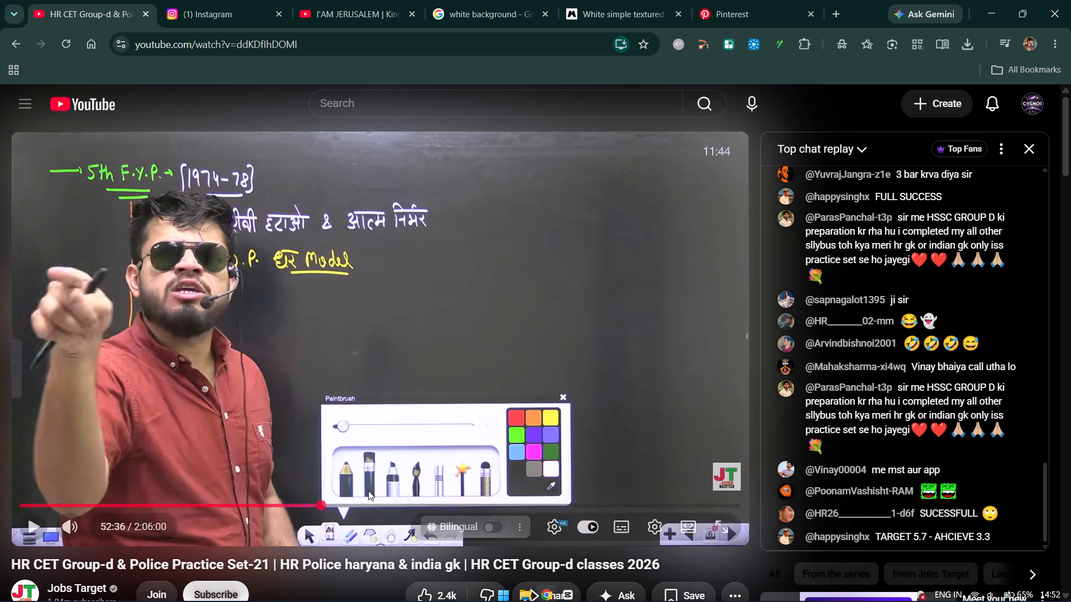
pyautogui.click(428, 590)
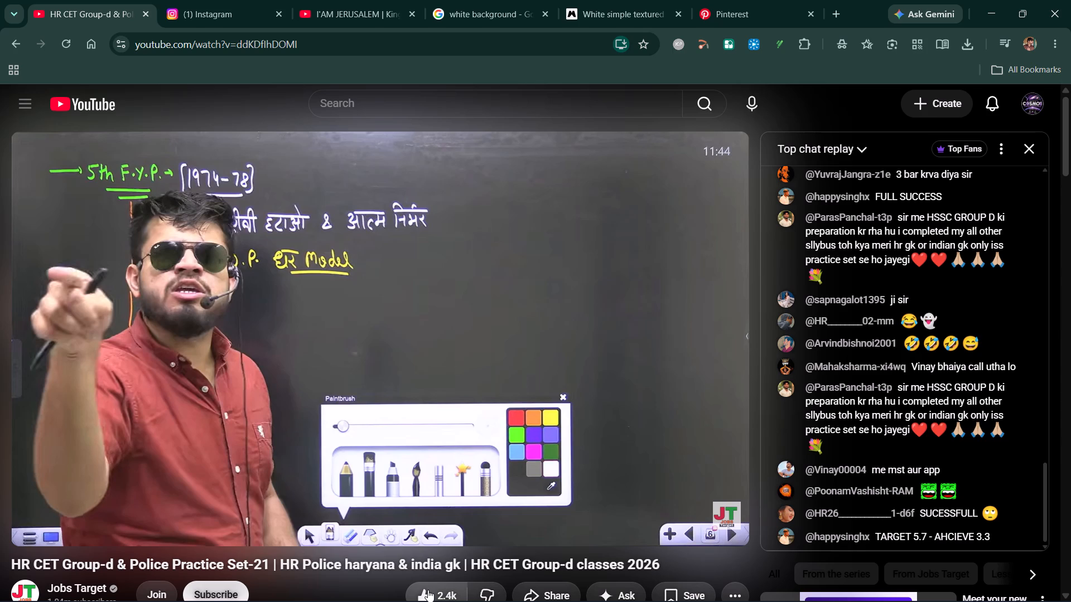
# Browse the Pinterest results for "Anime image 16:9" to look for landscape anime images suitable for the edit.
pyautogui.click(228, 7)
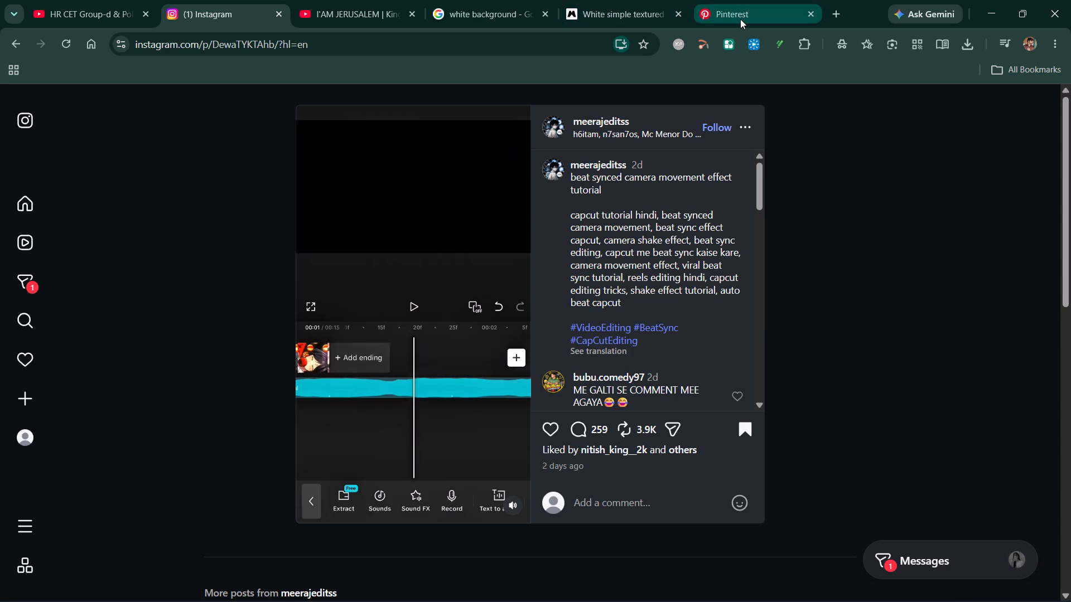
pyautogui.click(740, 19)
pyautogui.scroll(-2, 535, 261)
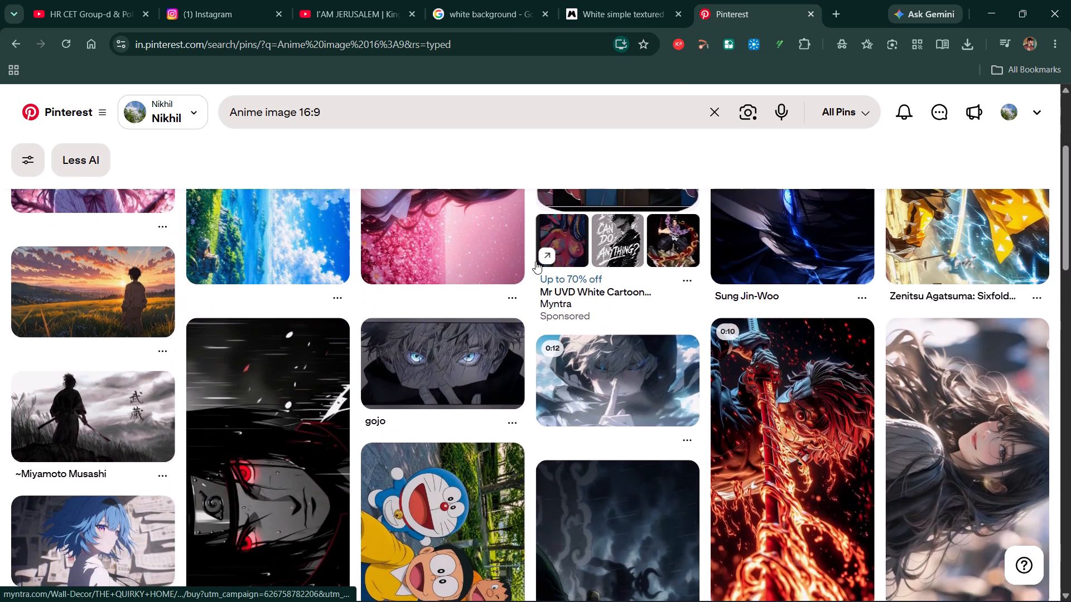
pyautogui.scroll(-3, 535, 261)
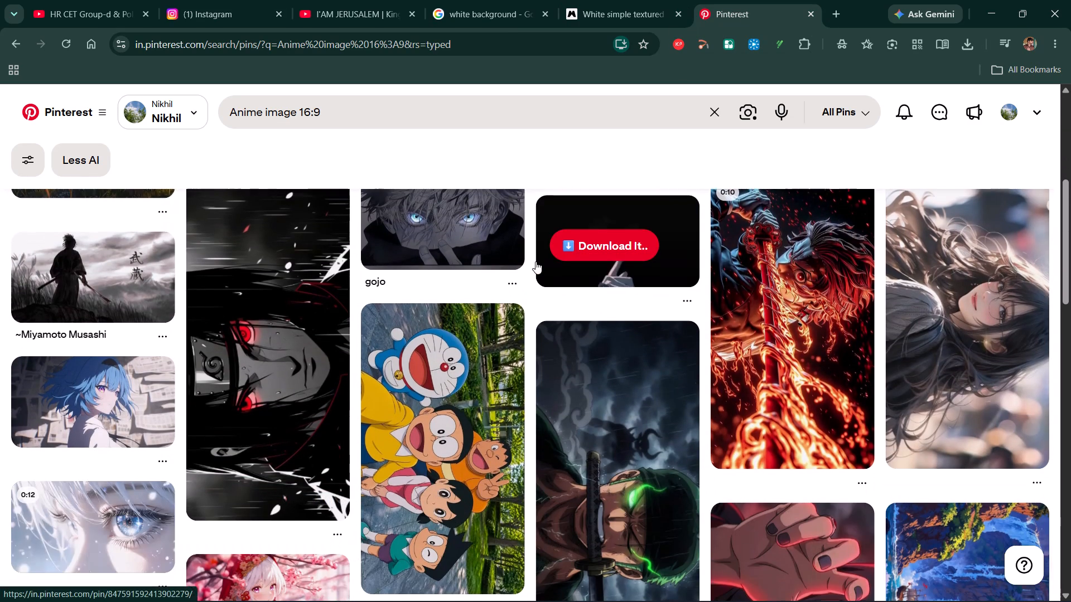
pyautogui.scroll(-3, 535, 261)
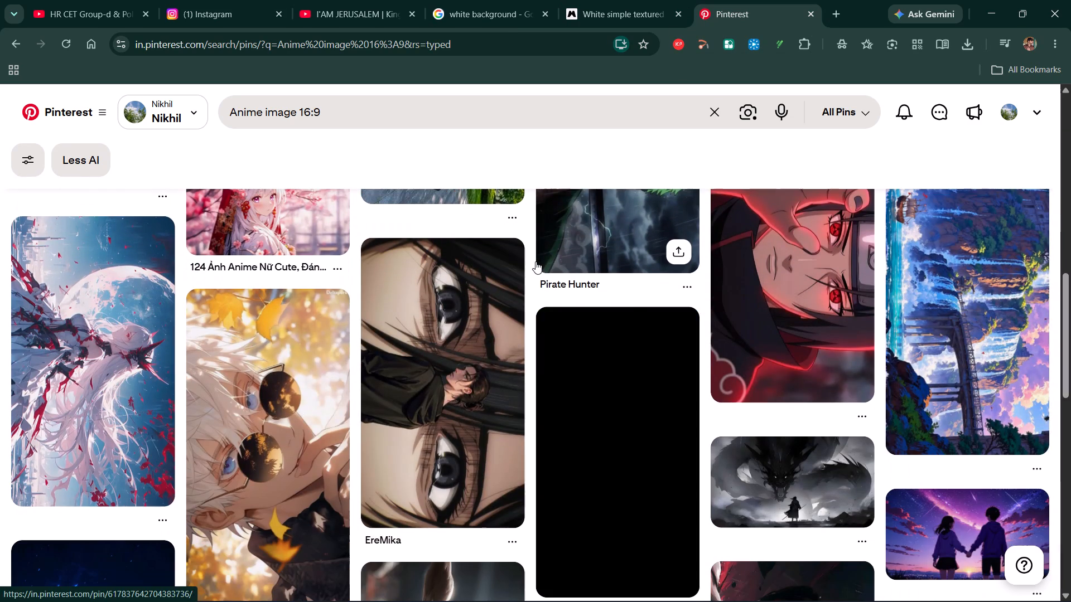
pyautogui.scroll(-1, 448, 344)
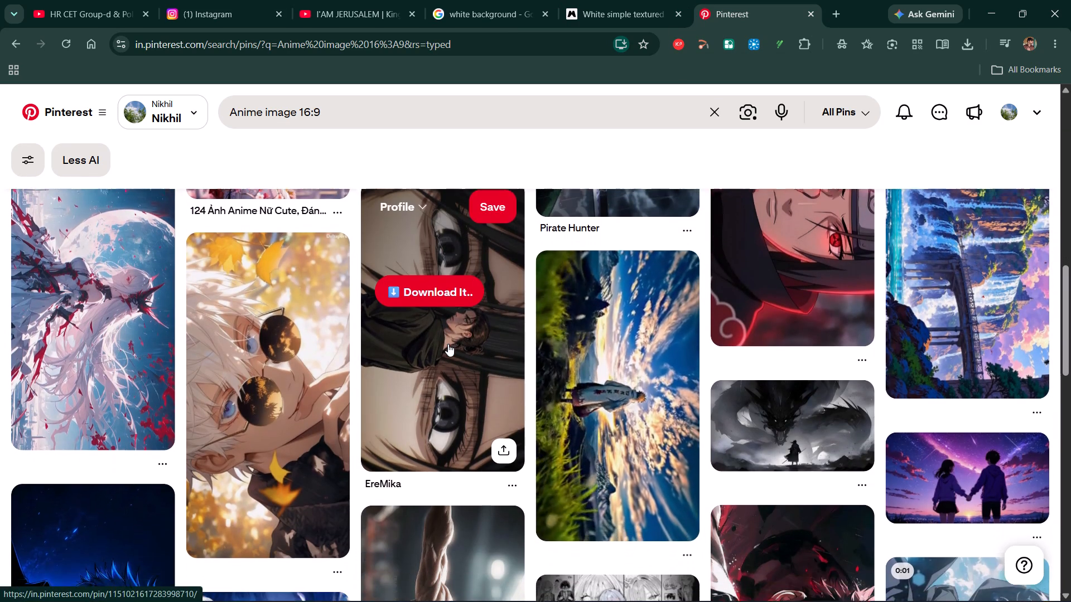
pyautogui.scroll(-5, 448, 344)
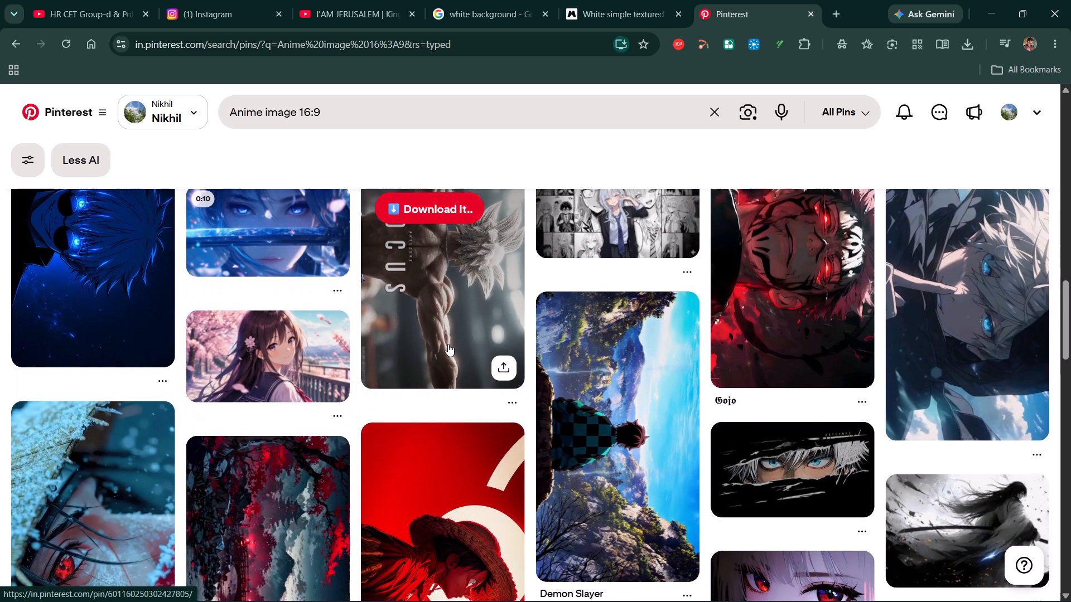
pyautogui.scroll(-3, 448, 344)
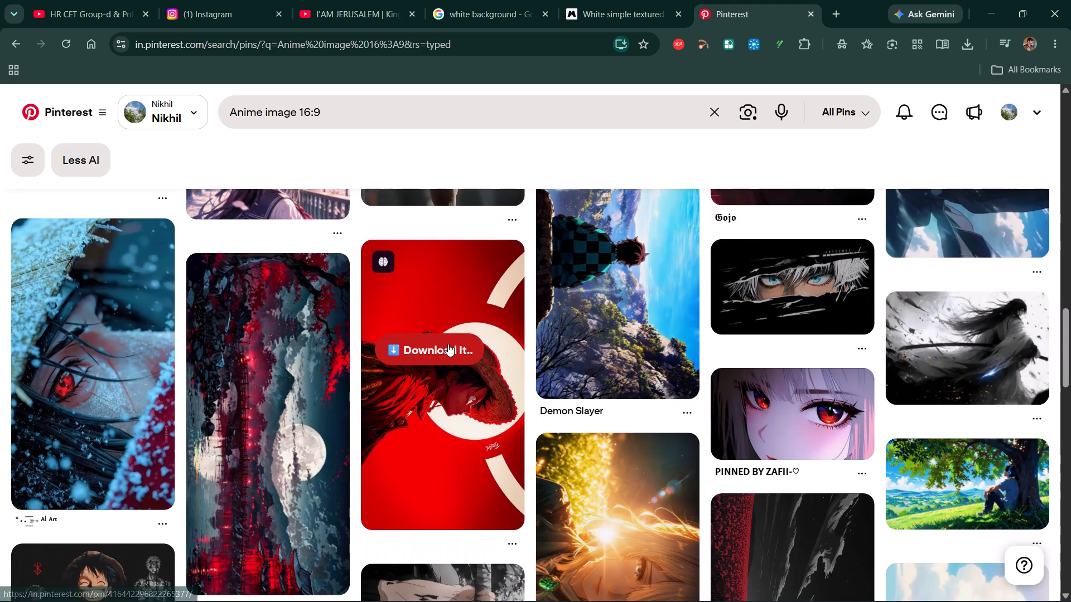
pyautogui.scroll(-4, 448, 344)
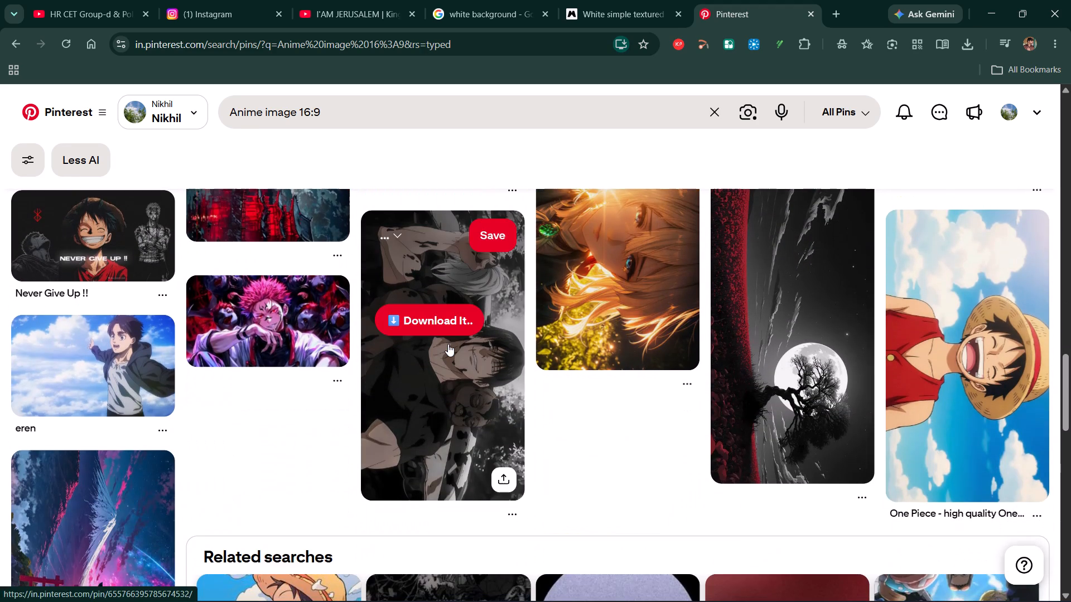
# Open the Pinterest search query "Anime image 16:9" for editing.
pyautogui.click(258, 110)
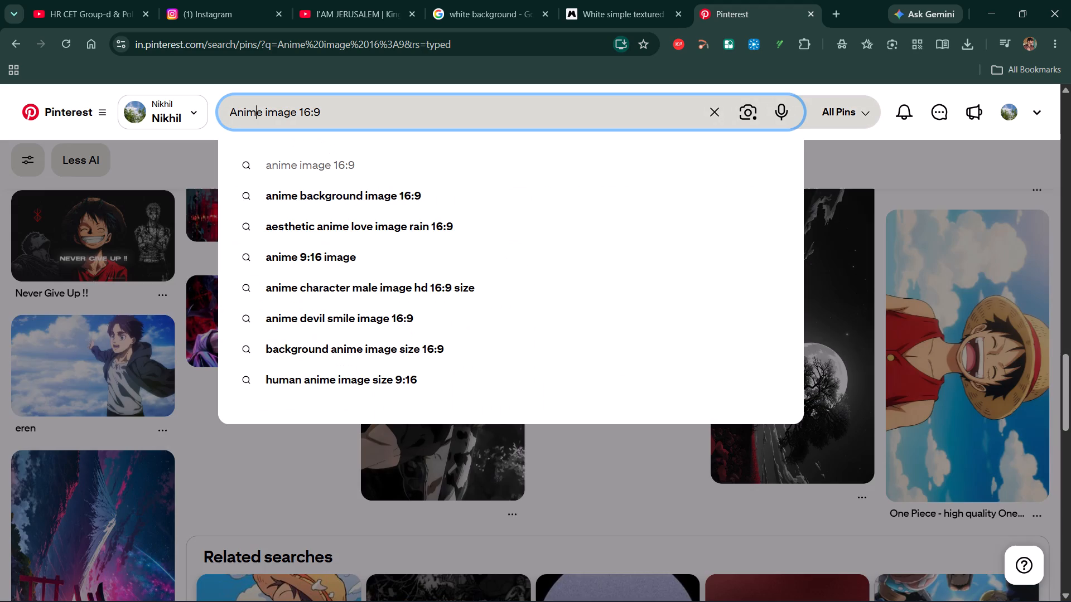
# Change the Pinterest search to "Anime fight image 16:9" and run it.
pyautogui.press('Right')
pyautogui.press('space')
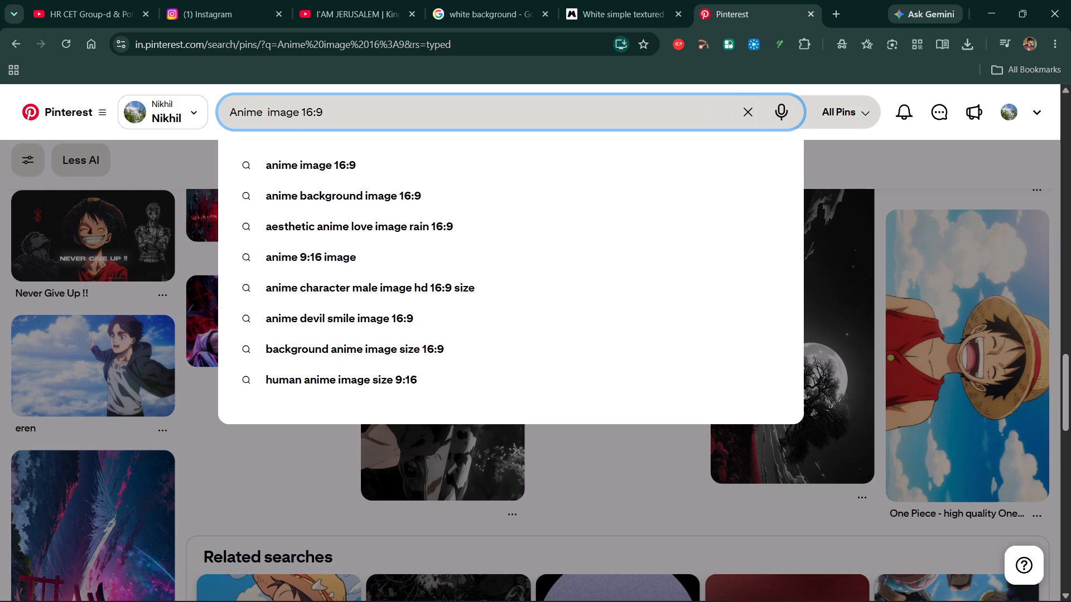
pyautogui.write('fight')
pyautogui.press('Return')
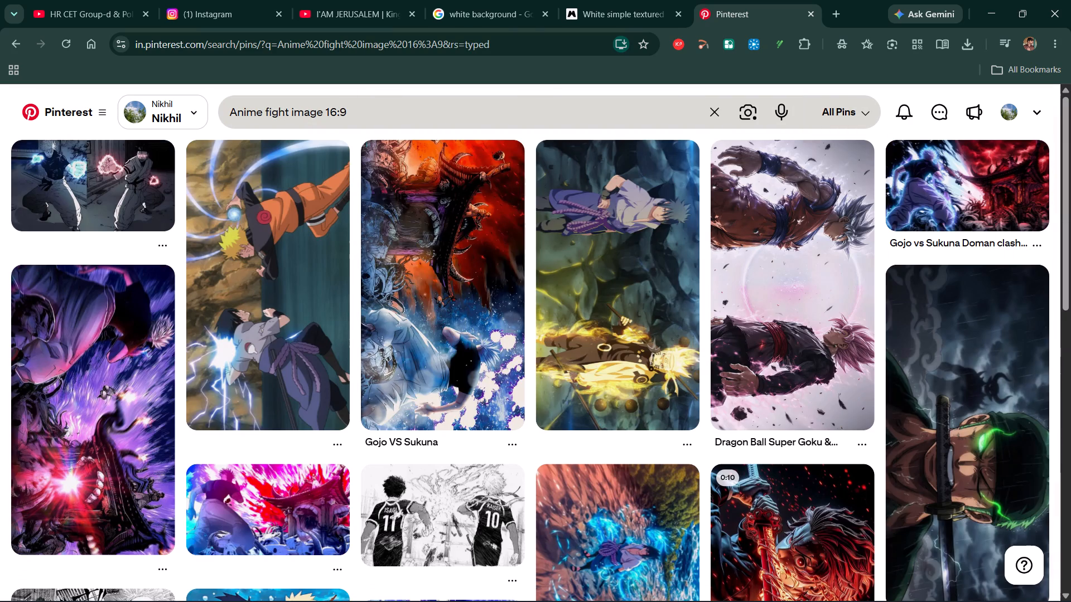
# Examine the anime fight image results for pictures suitable for the edit.
pyautogui.scroll(-1, 562, 170)
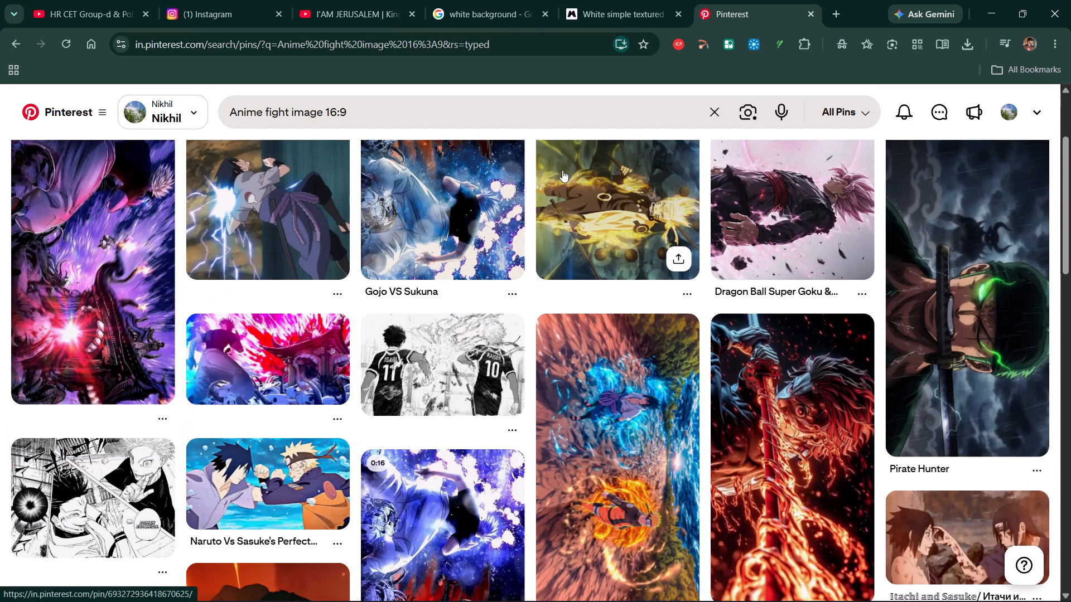
pyautogui.scroll(-1, 562, 170)
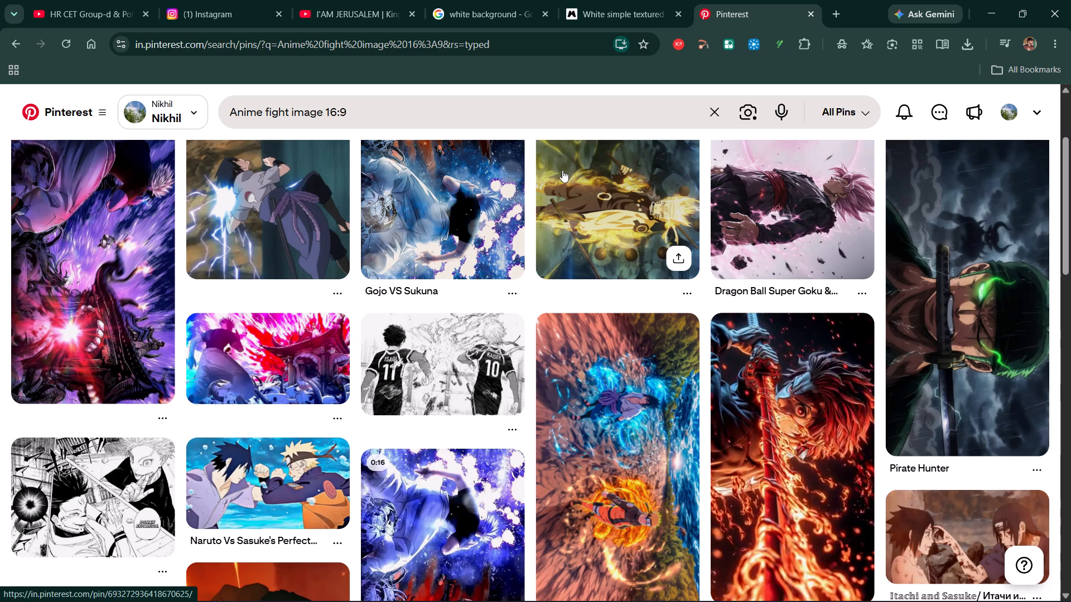
pyautogui.scroll(-2, 562, 170)
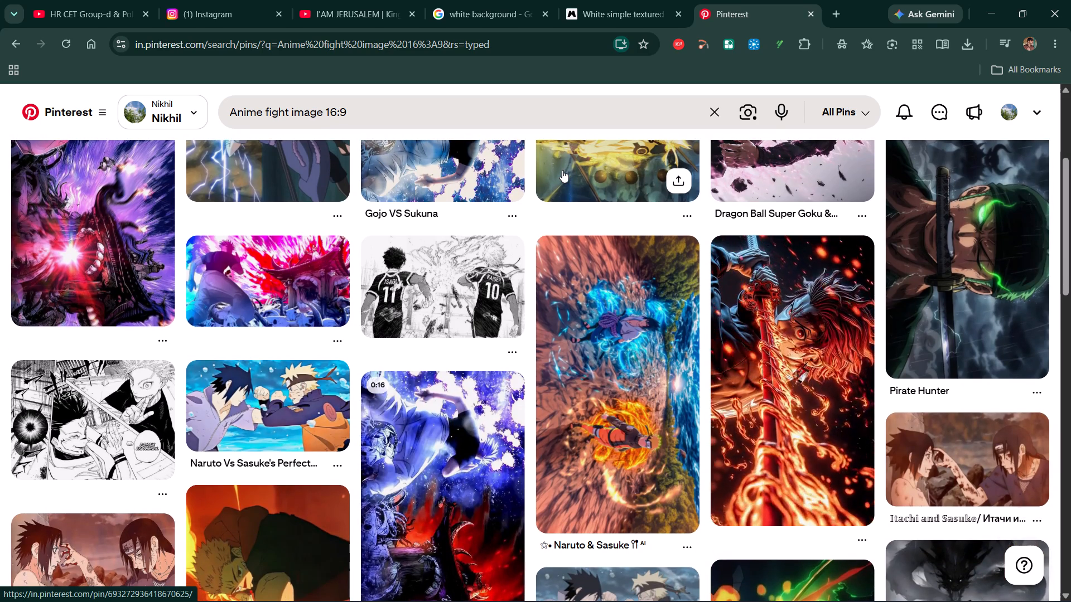
pyautogui.scroll(-1, 562, 170)
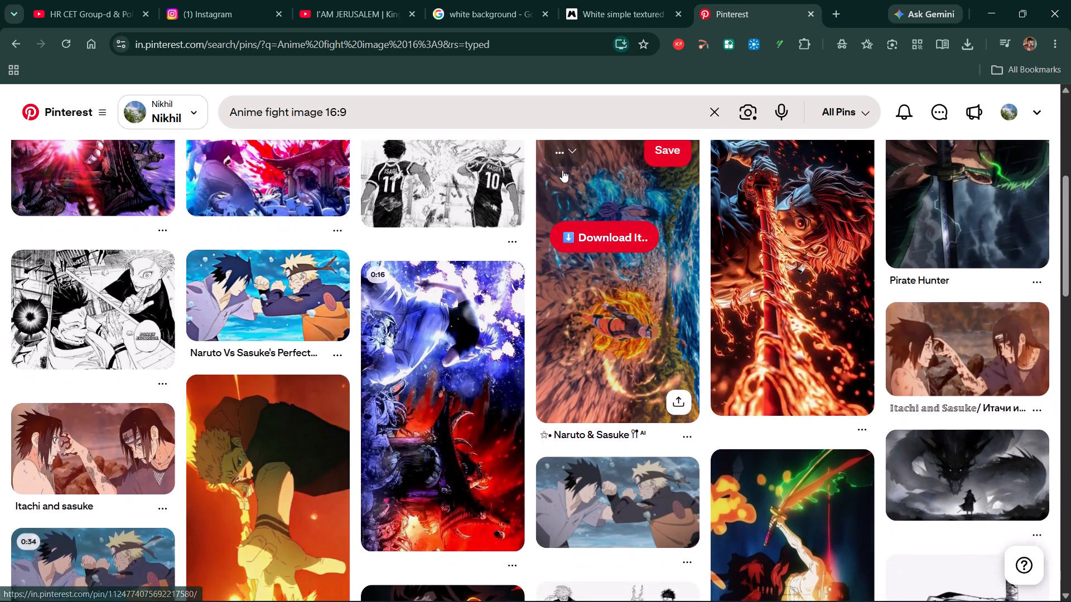
pyautogui.scroll(-8, 562, 170)
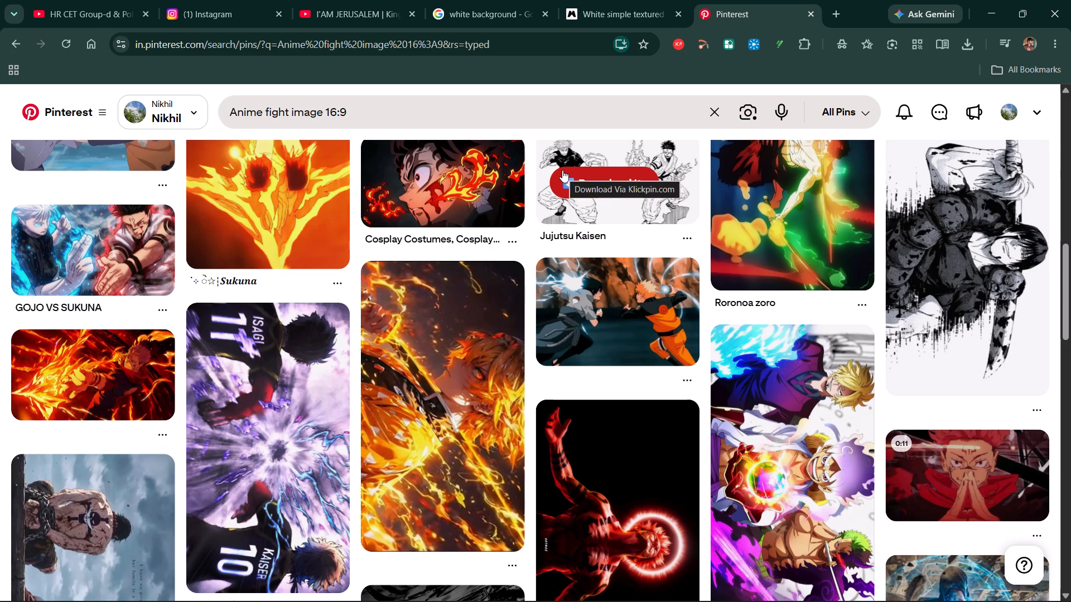
pyautogui.scroll(-4, 562, 170)
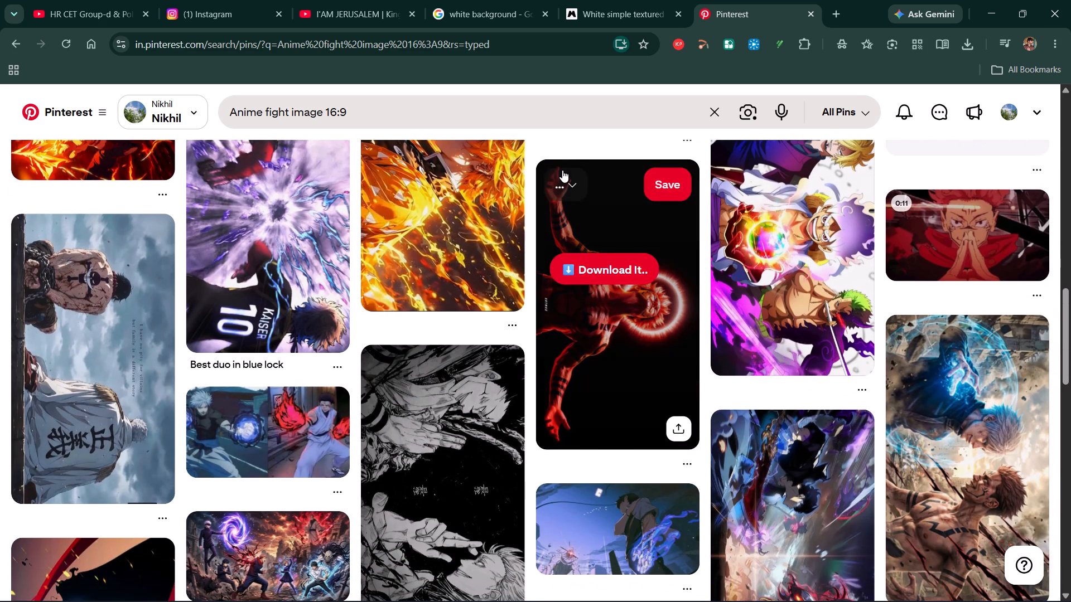
pyautogui.scroll(-4, 562, 170)
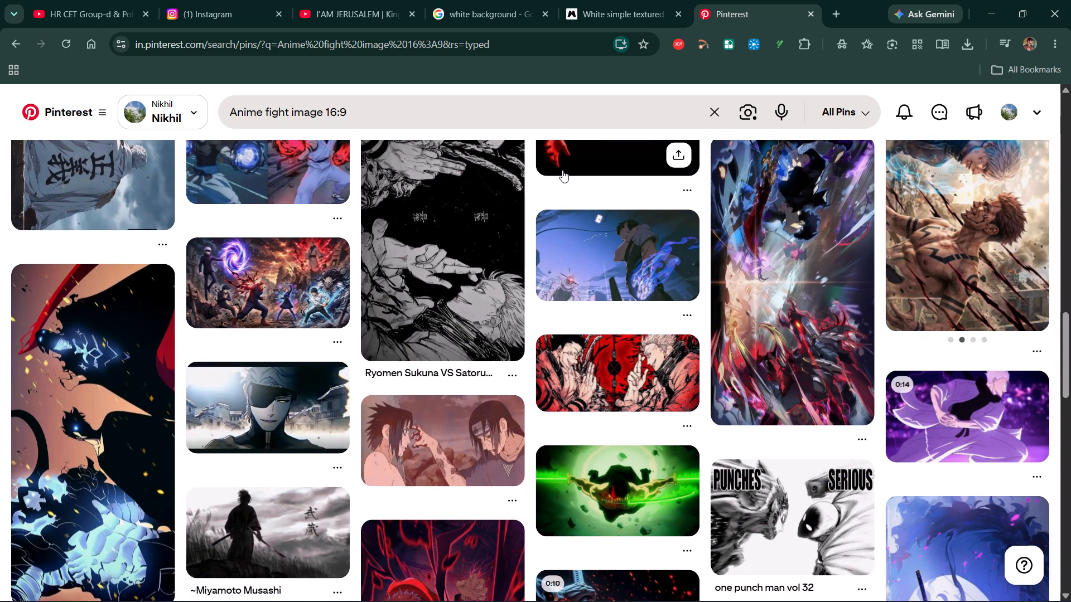
# Return to the "Anime image 16:9" results and examine them for a suitable picture.
pyautogui.hscroll(18, 512, 217)
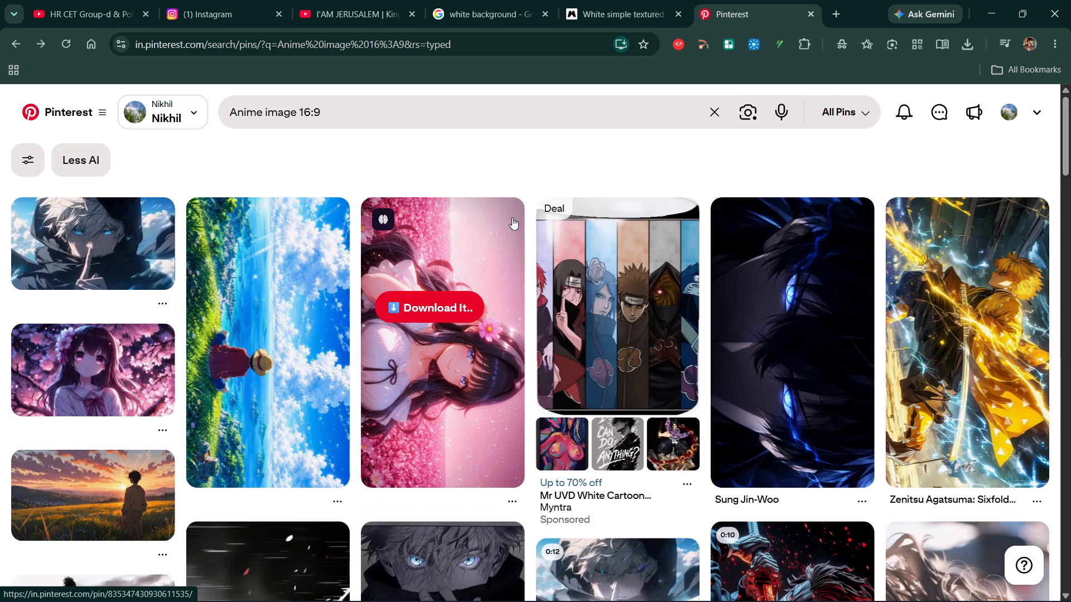
pyautogui.scroll(-5, 512, 217)
pyautogui.scroll(4, 512, 217)
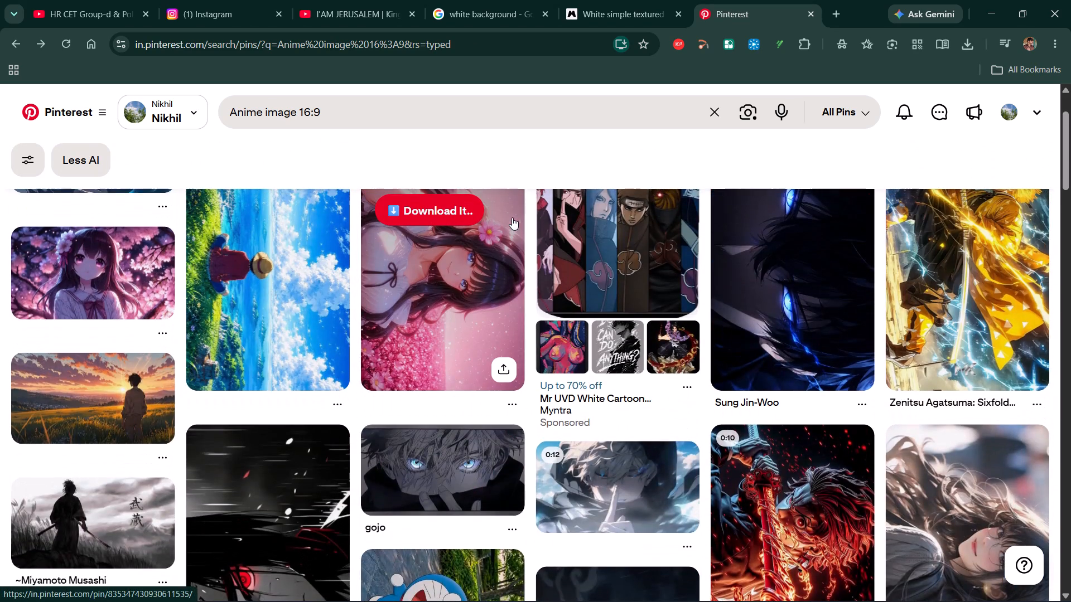
pyautogui.scroll(-7, 432, 345)
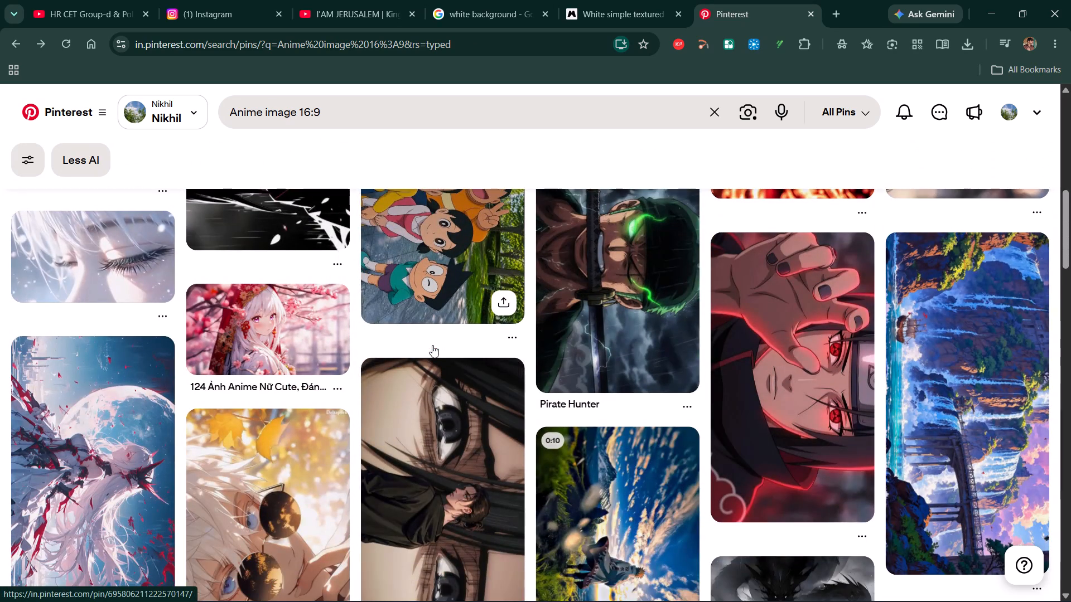
pyautogui.scroll(-4, 432, 345)
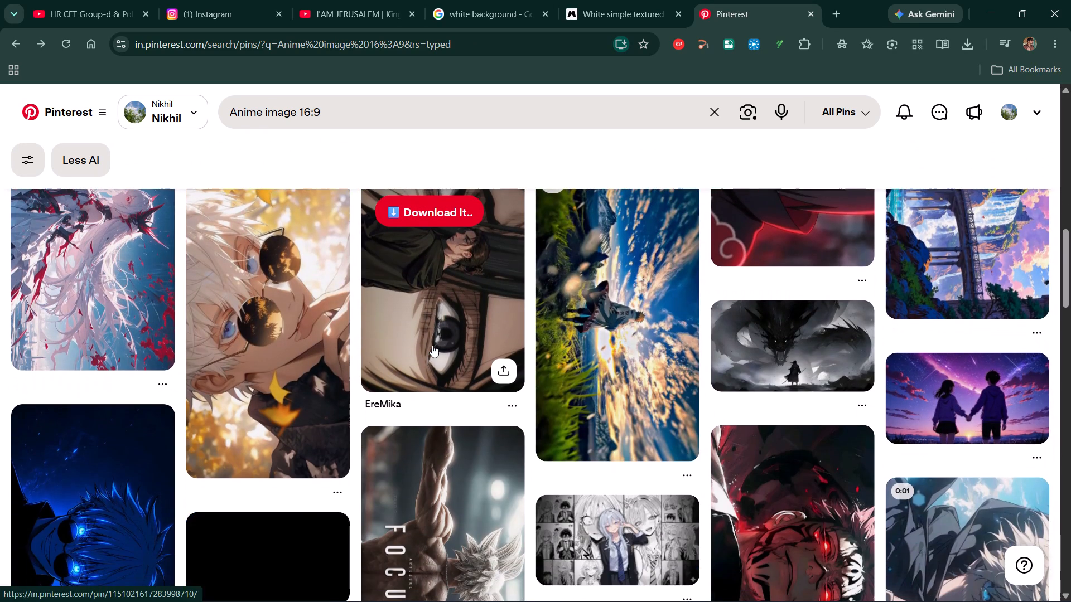
pyautogui.scroll(-3, 432, 345)
pyautogui.hscroll(1, 432, 345)
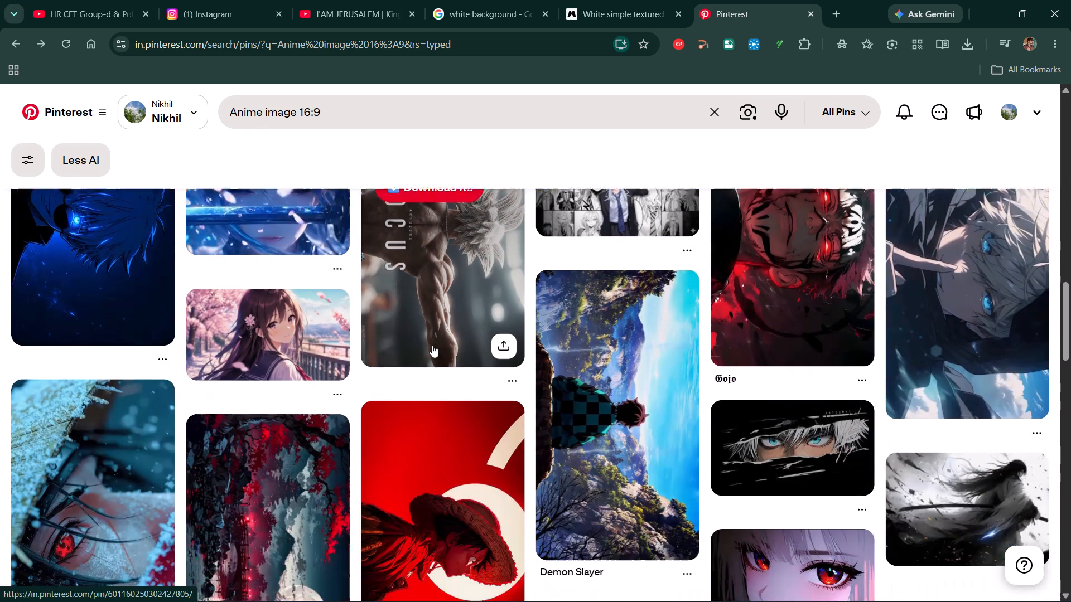
pyautogui.hscroll(1, 432, 345)
pyautogui.scroll(3, 465, 211)
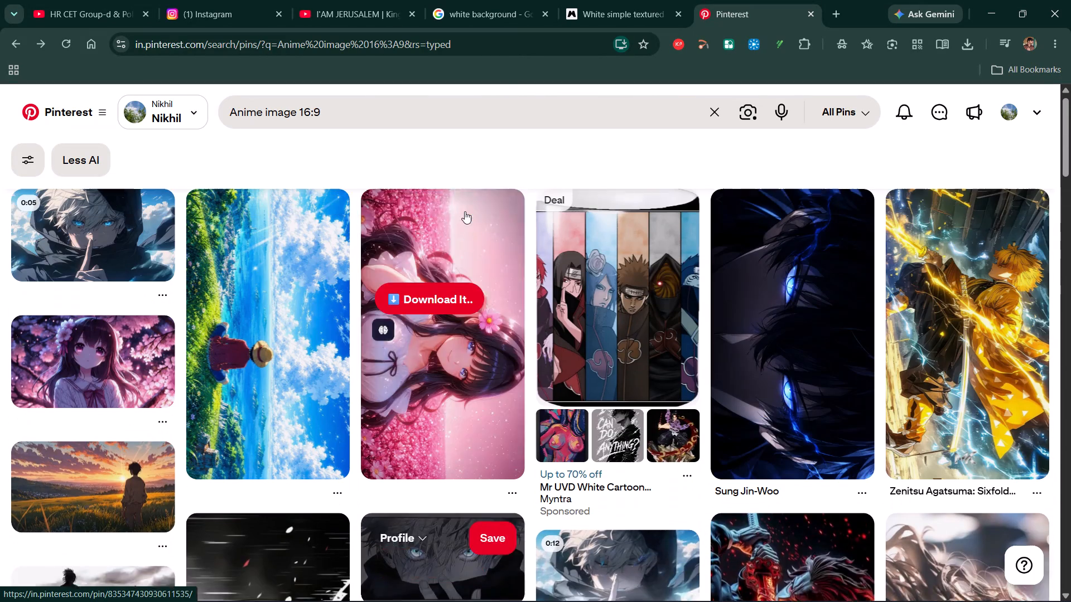
# Download the pin of the dark-haired anime girl among pink blossoms as JPEG 1 in the capcut photo folder.
pyautogui.click(430, 441)
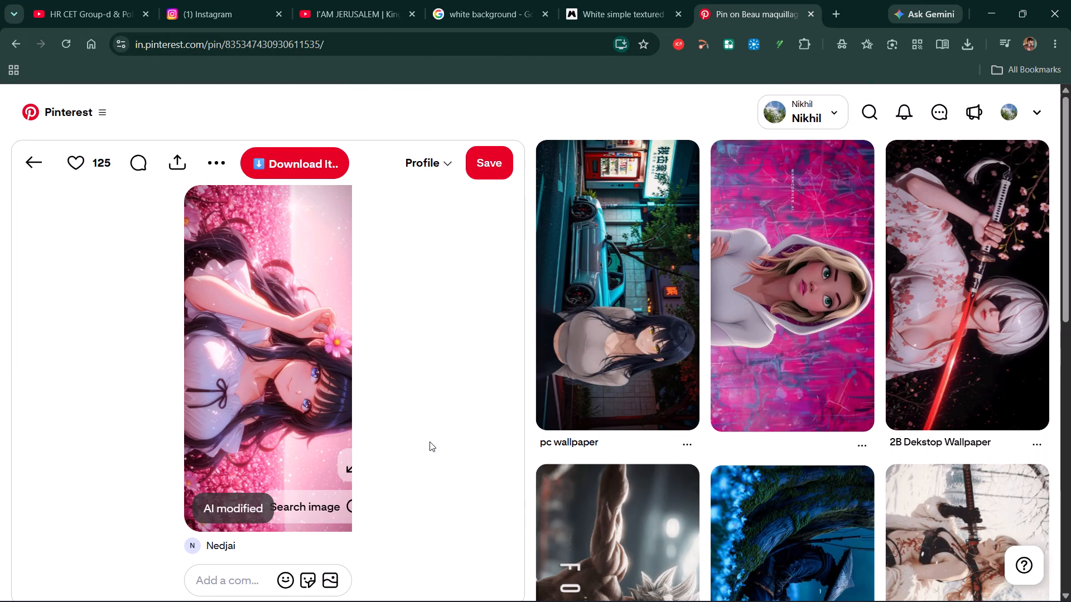
pyautogui.scroll(-1, 430, 441)
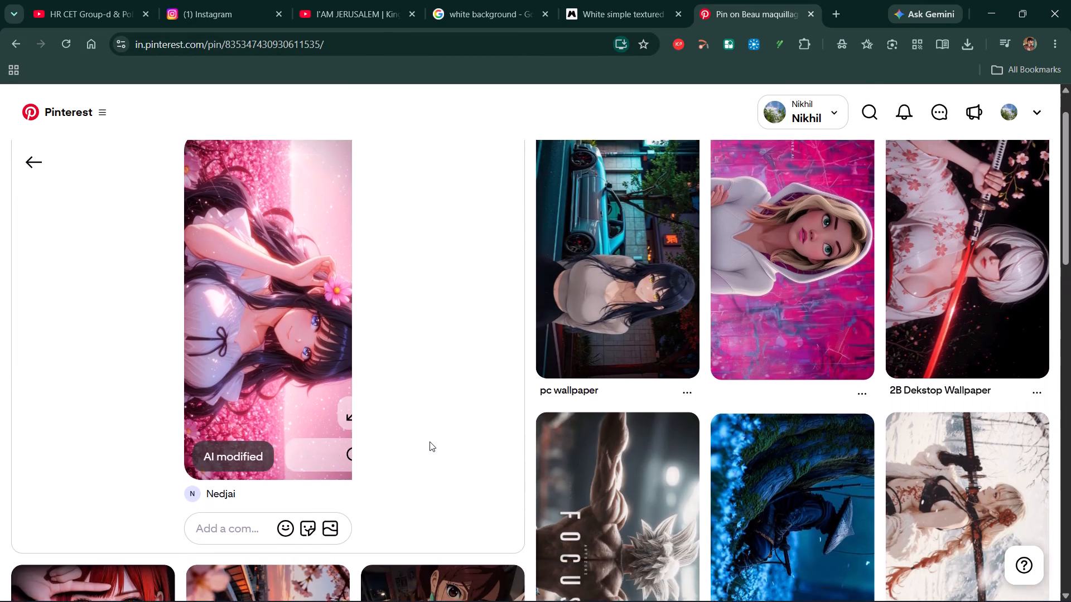
pyautogui.scroll(-3, 430, 441)
pyautogui.scroll(4, 430, 441)
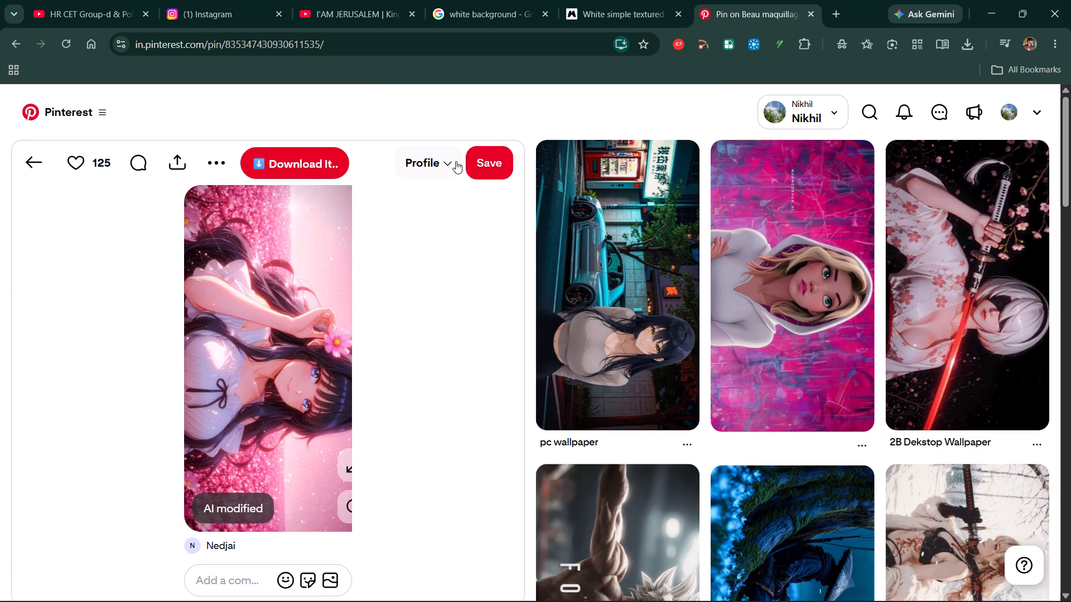
pyautogui.click(229, 151)
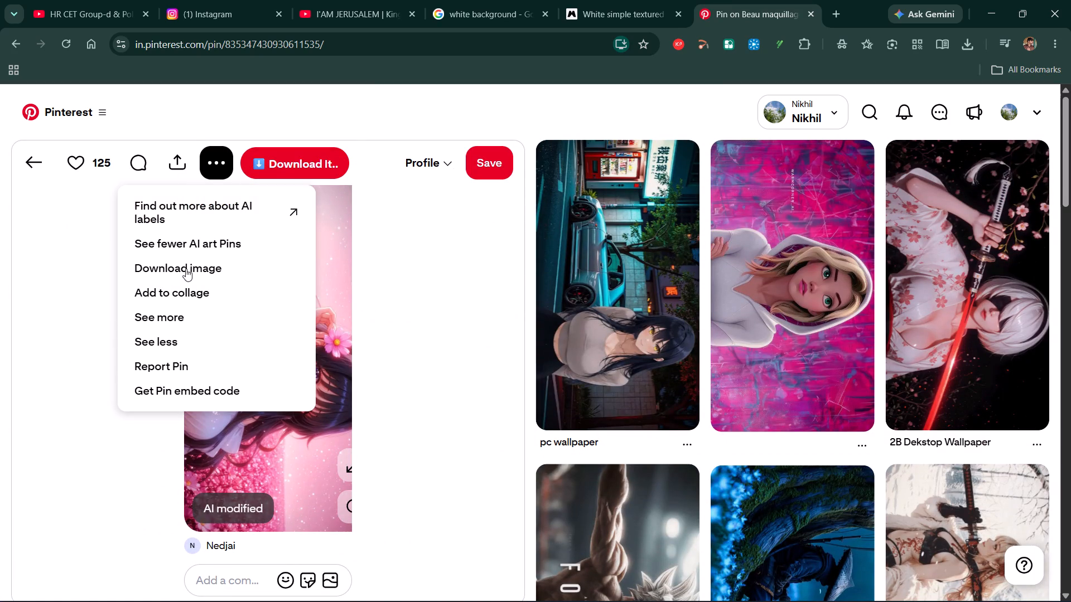
pyautogui.click(186, 269)
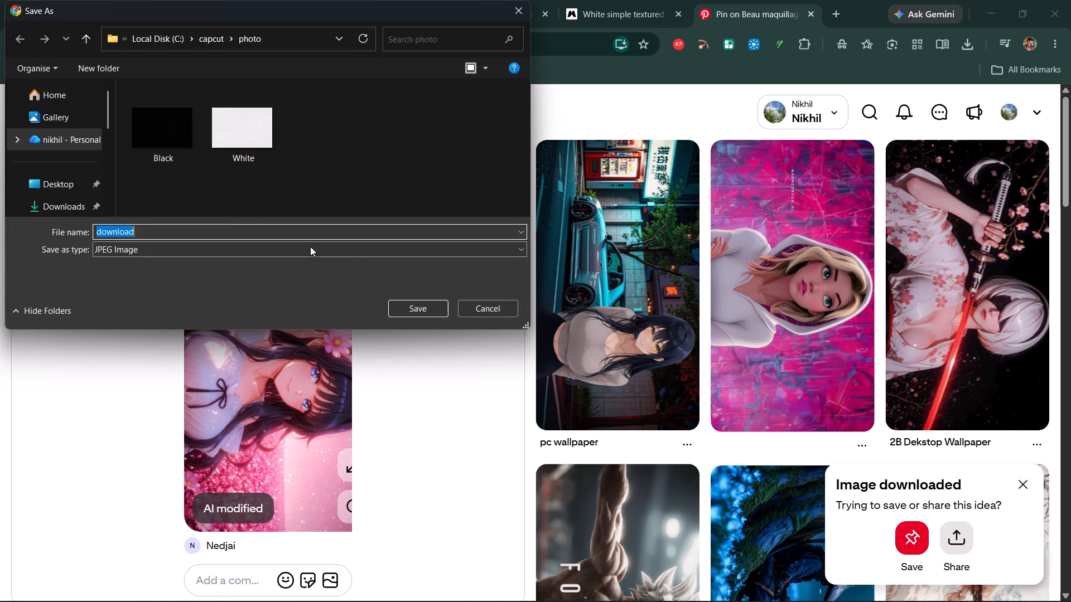
pyautogui.press('BackSpace')
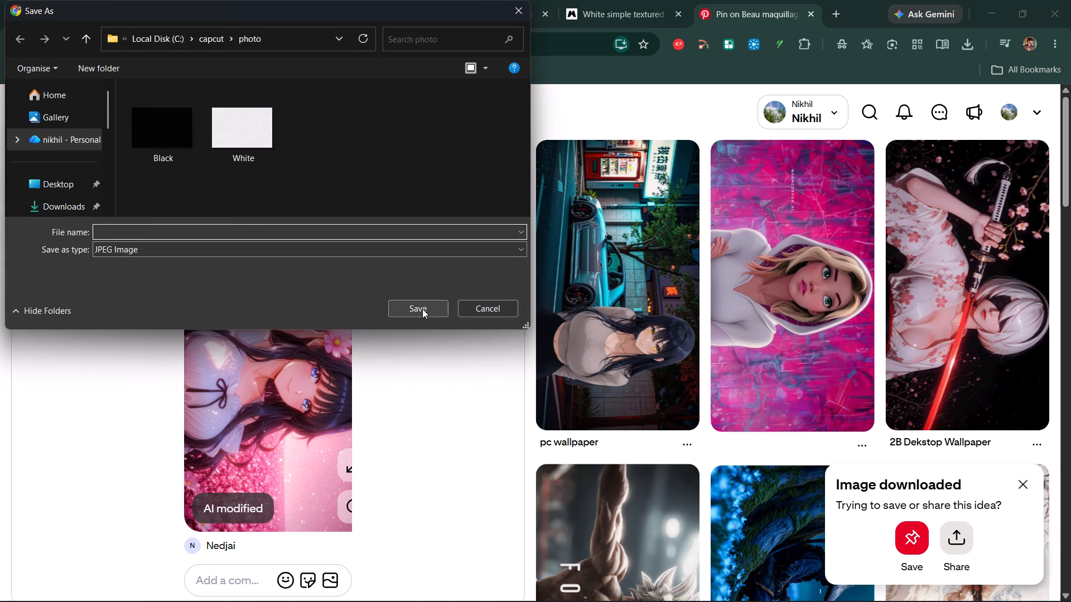
pyautogui.press('1')
pyautogui.press('Return')
# From the related pins, download the anime girl with glowing pink butterflies as JPEG 2 in the same folder.
pyautogui.scroll(-3, 484, 397)
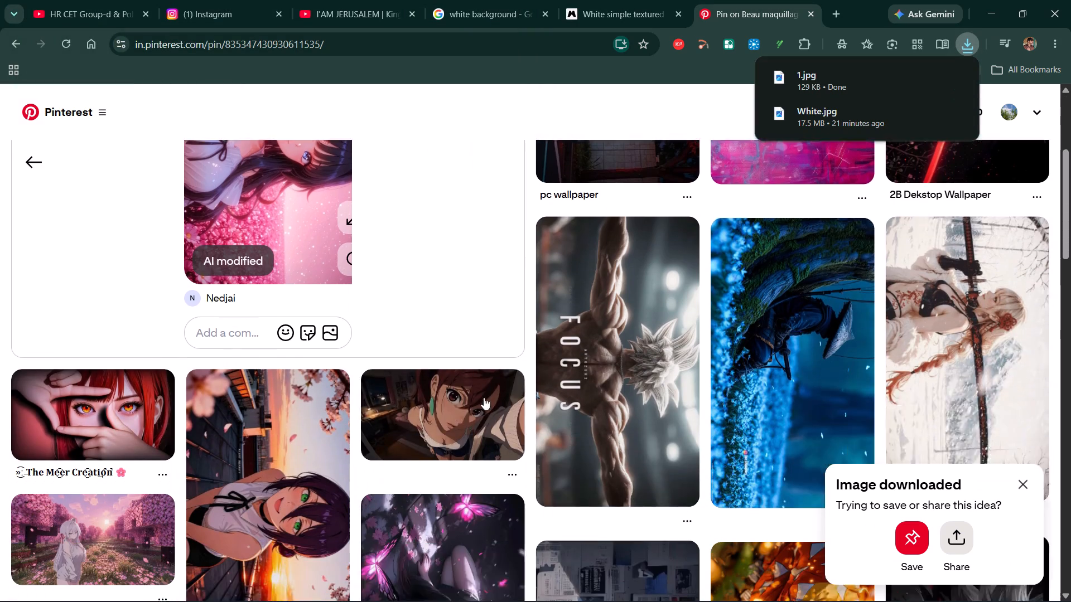
pyautogui.scroll(-2, 484, 397)
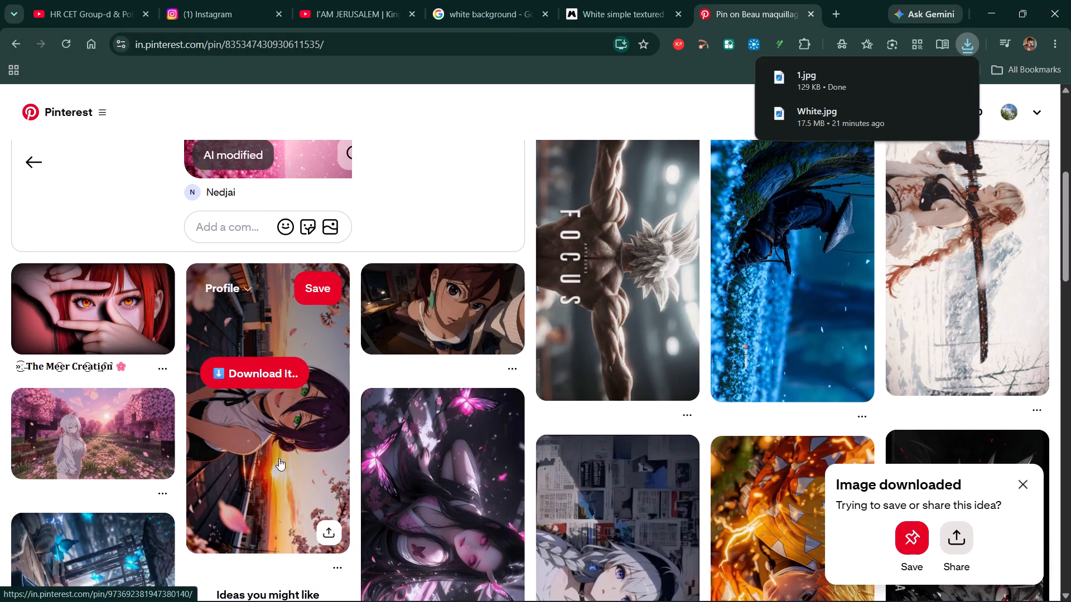
pyautogui.scroll(-2, 279, 458)
pyautogui.click(427, 402)
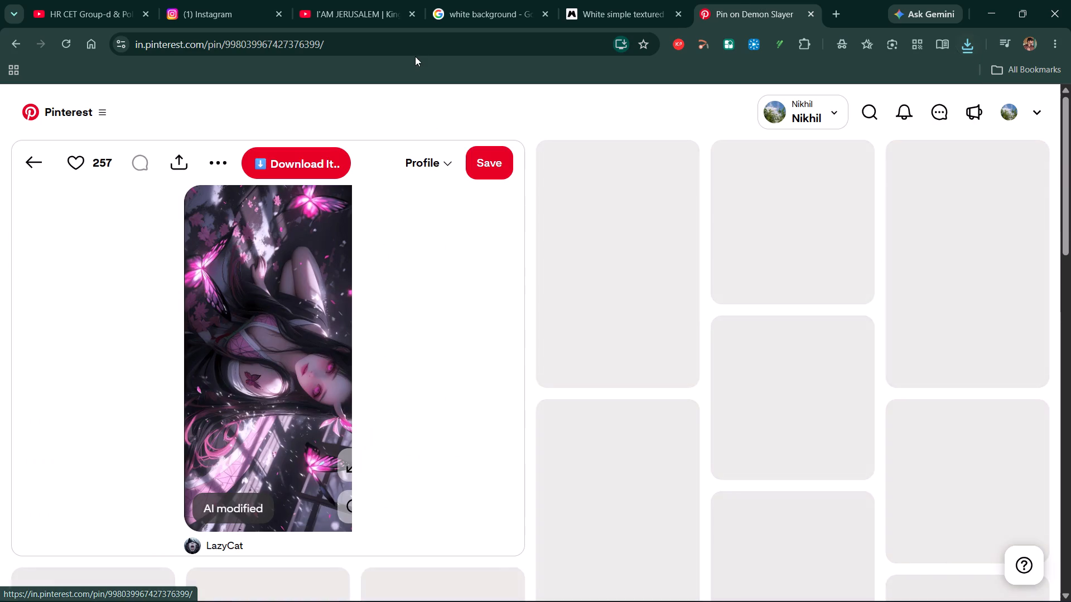
pyautogui.click(202, 156)
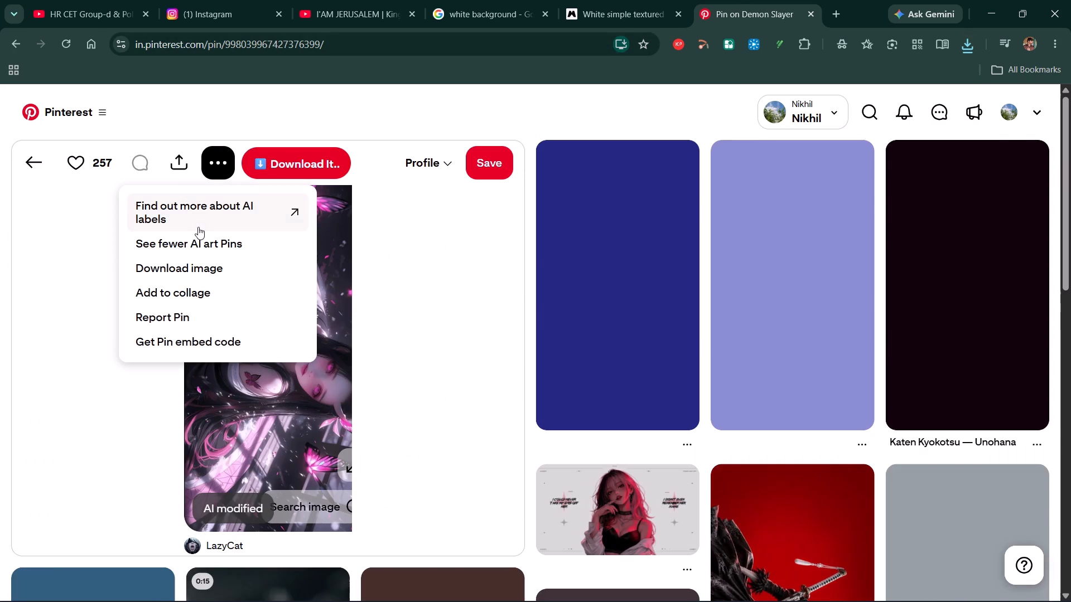
pyautogui.click(172, 273)
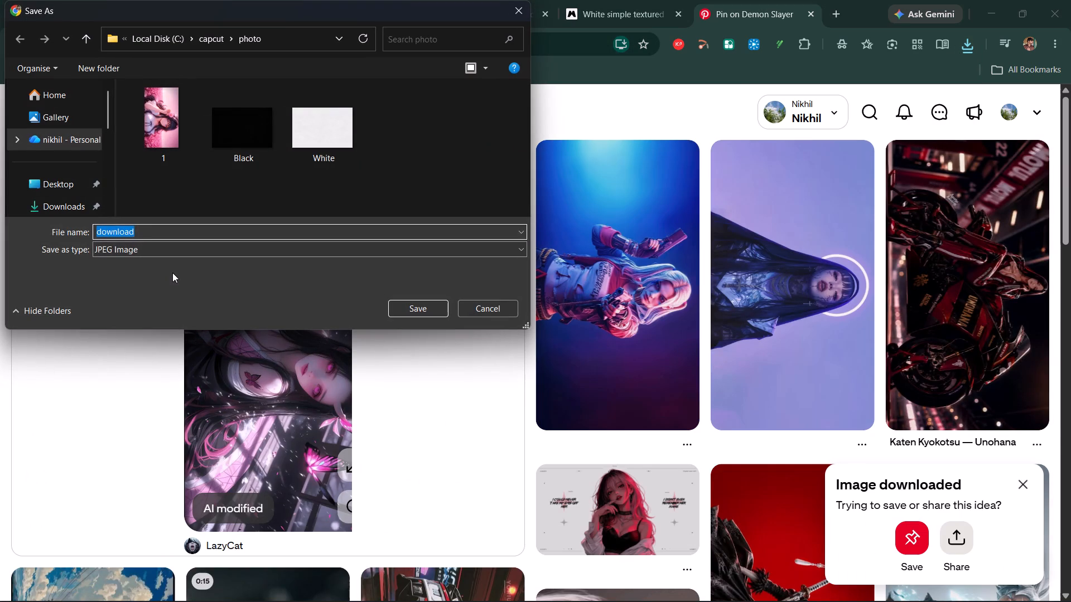
pyautogui.press('2')
pyautogui.press('Return')
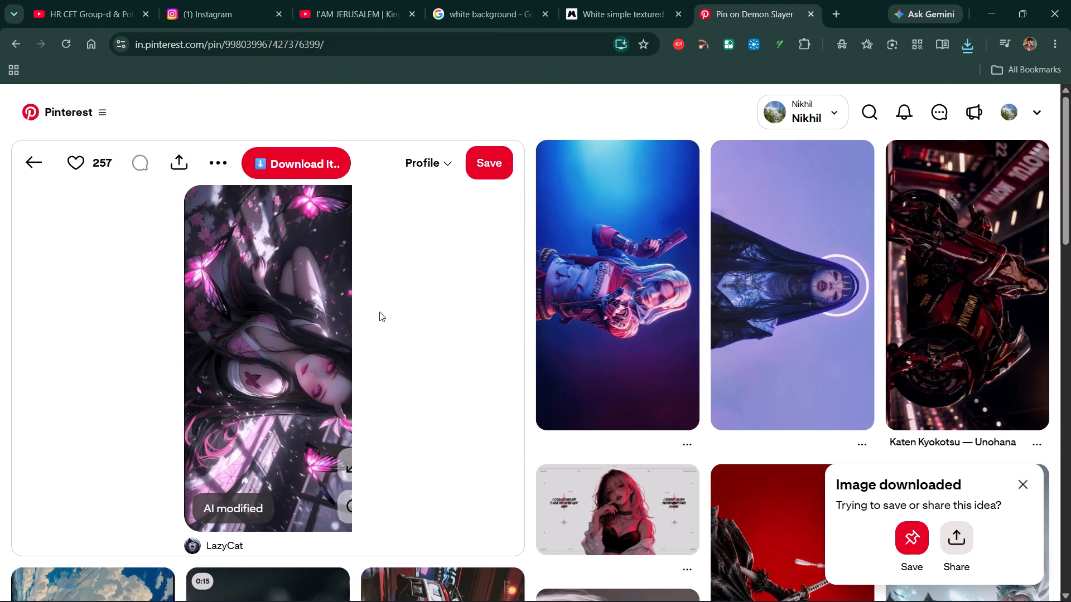
# From the related pins, download the purple-haired girl casting a glowing magenta orb as JPEG 3 in the capcut photo folder.
pyautogui.scroll(-6, 379, 312)
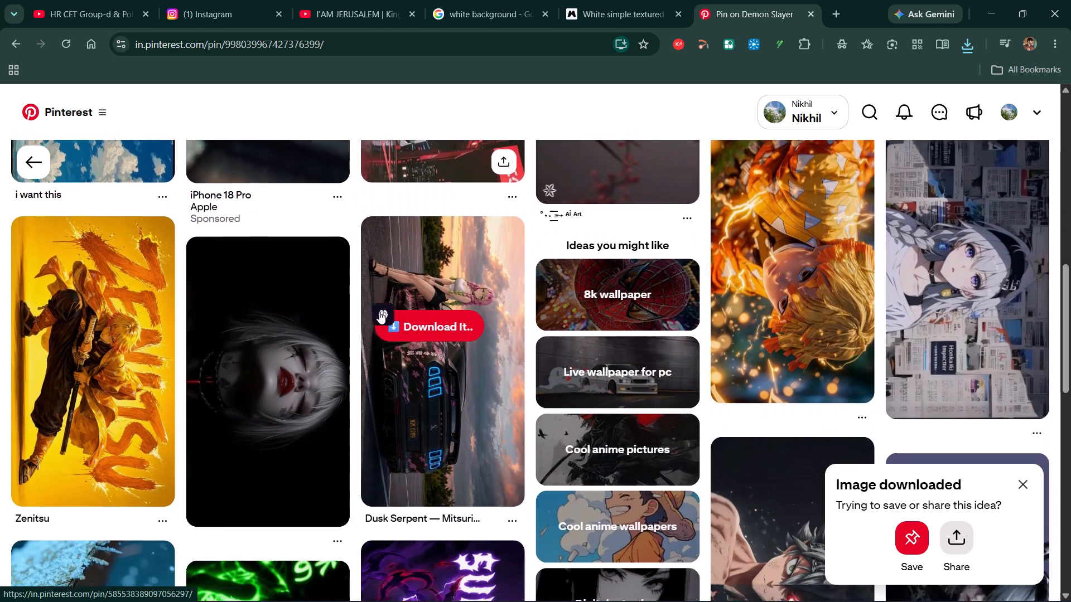
pyautogui.scroll(-7, 379, 312)
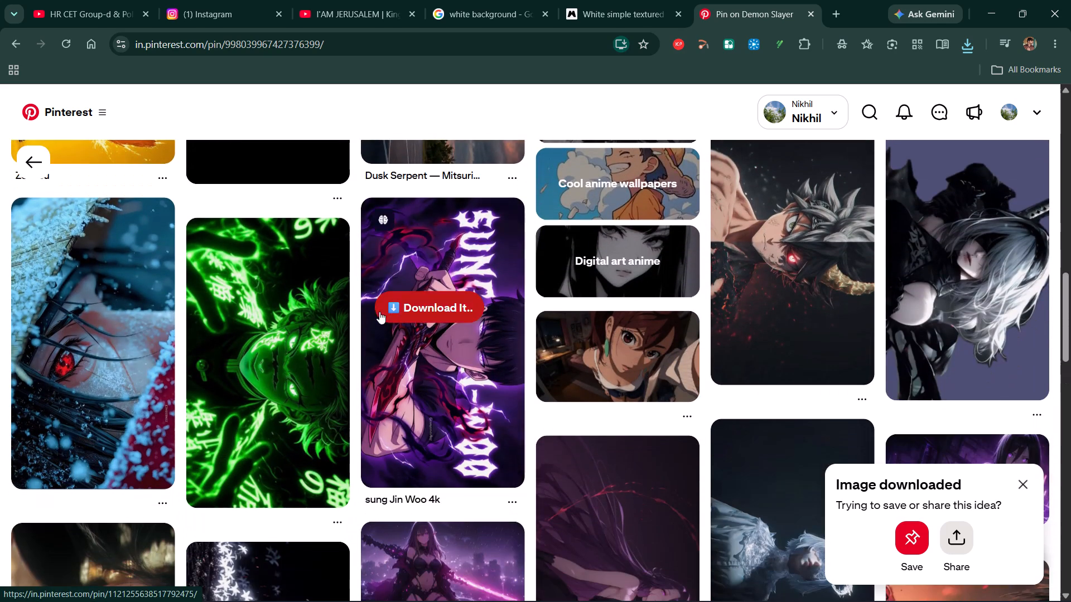
pyautogui.scroll(-3, 379, 312)
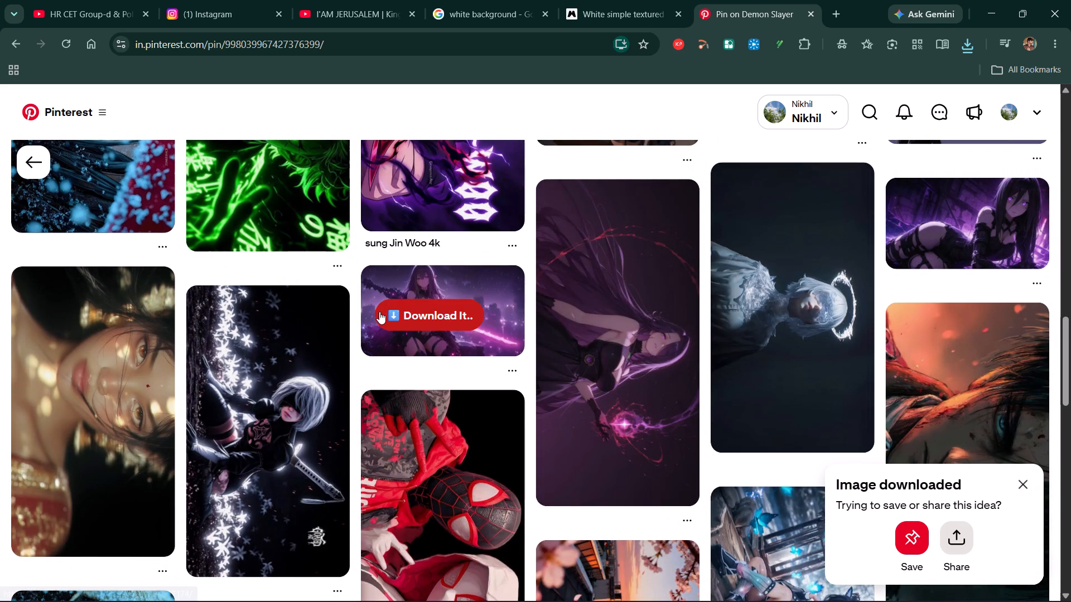
pyautogui.scroll(-1, 379, 312)
pyautogui.click(635, 336)
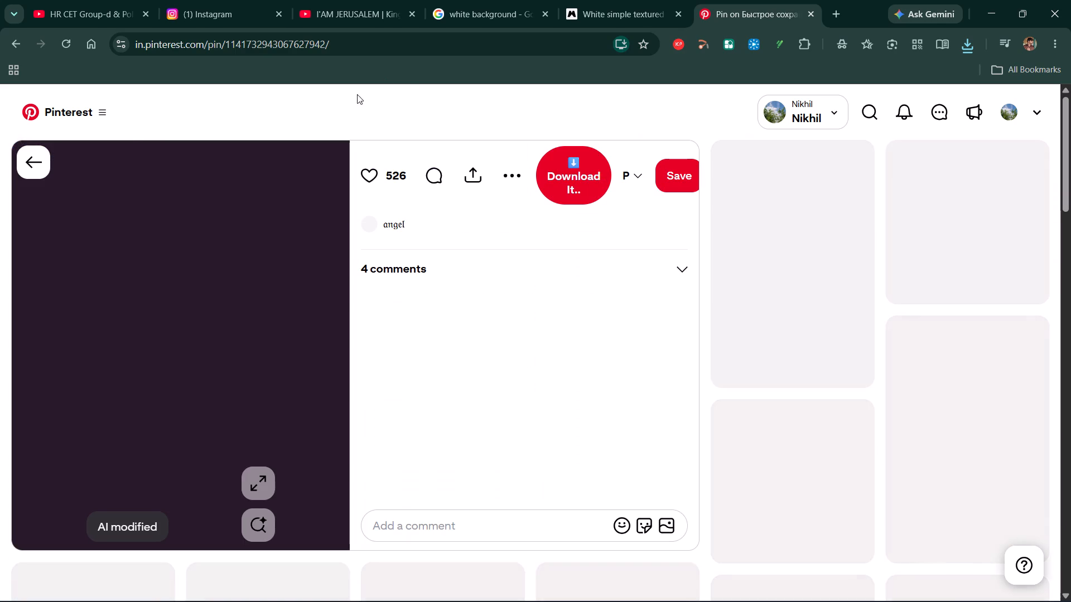
pyautogui.click(514, 176)
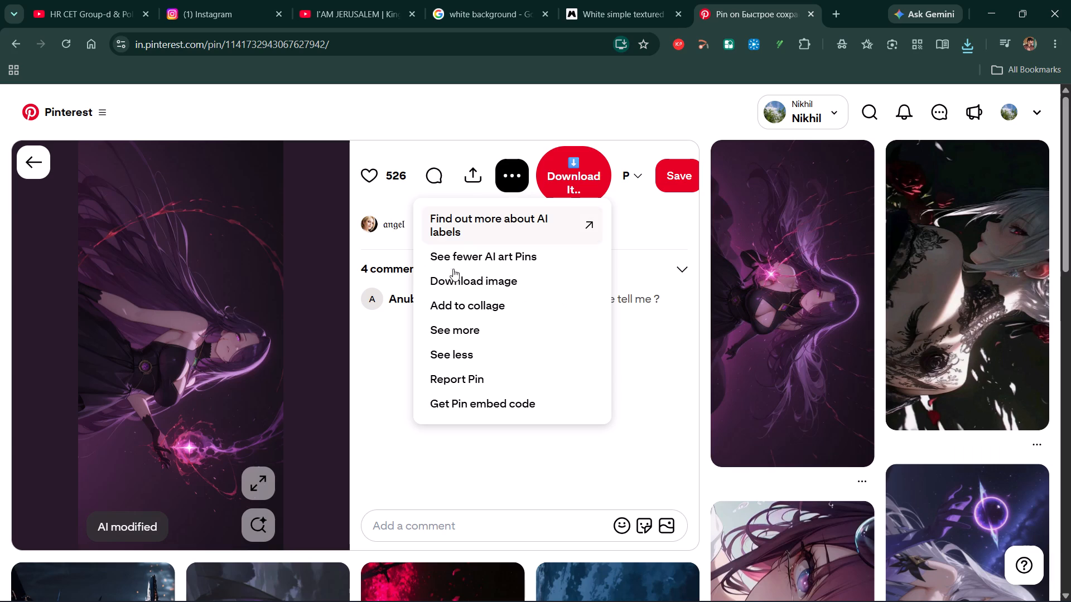
pyautogui.click(471, 276)
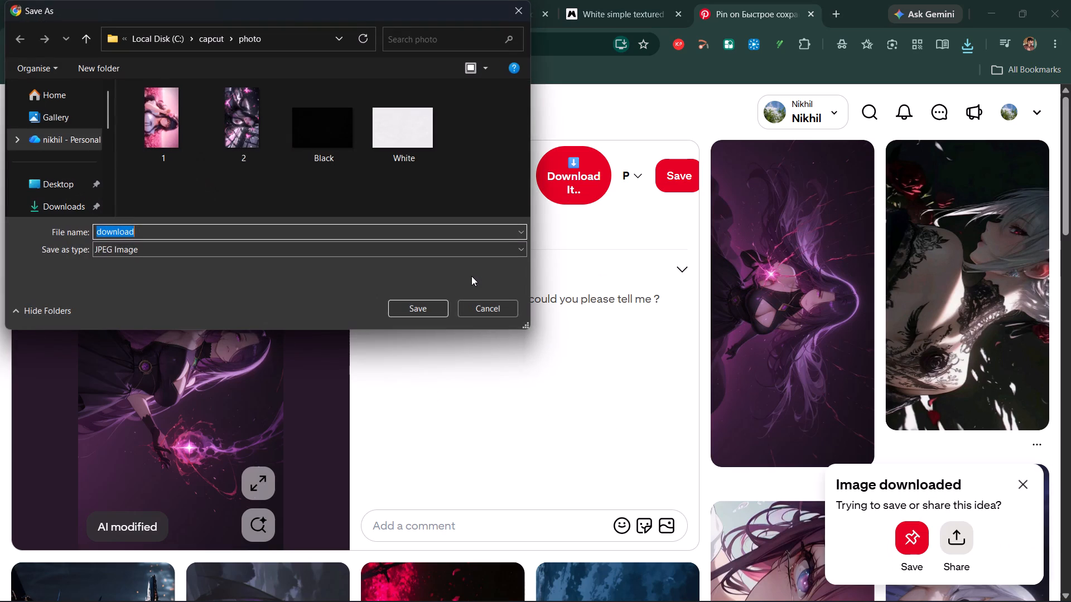
pyautogui.press('3')
pyautogui.press('Return')
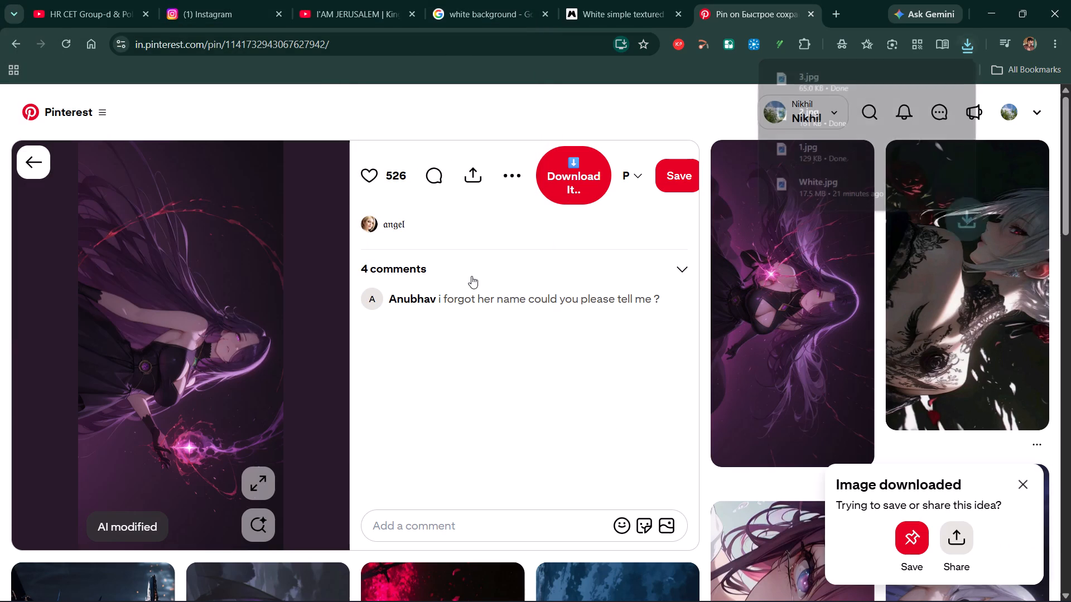
# Download the Skirk pin of the white-haired girl with the purple ringed orb as JPEG 4 in the same folder.
pyautogui.scroll(-5, 585, 328)
pyautogui.hscroll(1, 585, 328)
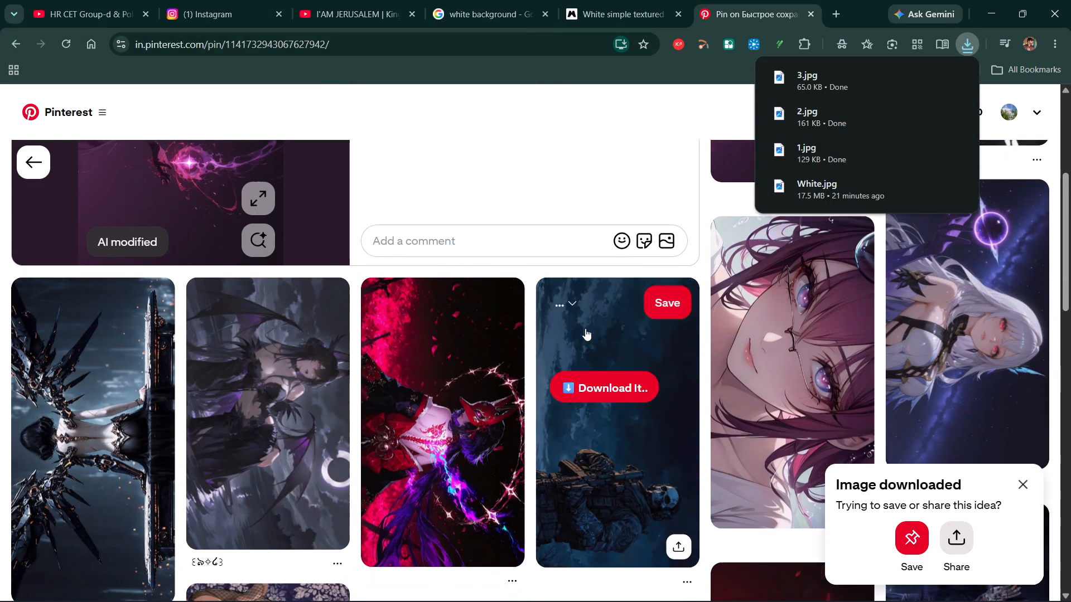
pyautogui.hscroll(3, 585, 328)
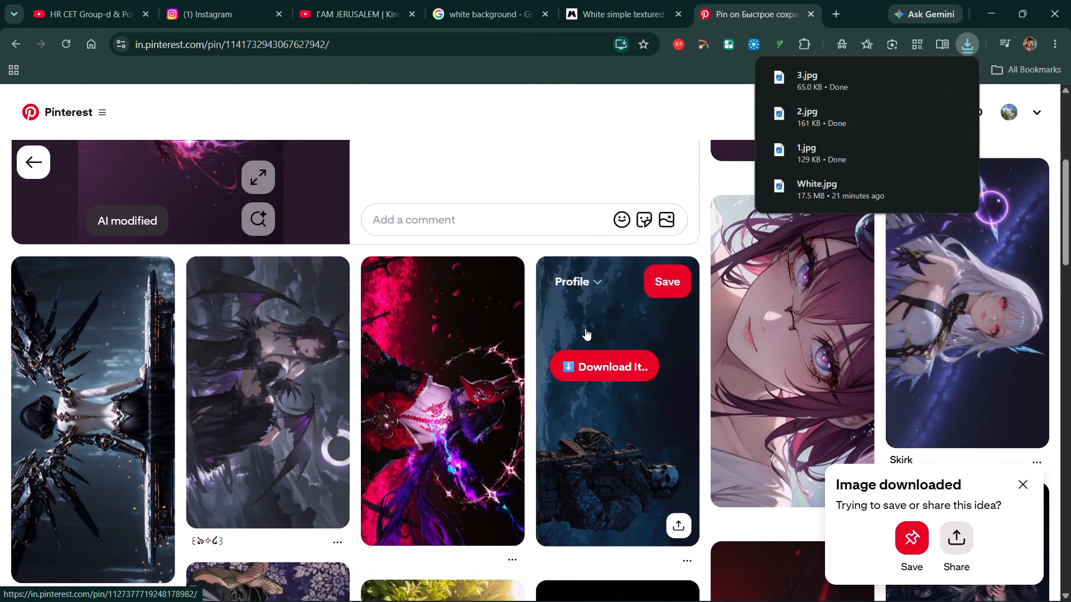
pyautogui.hscroll(1, 585, 328)
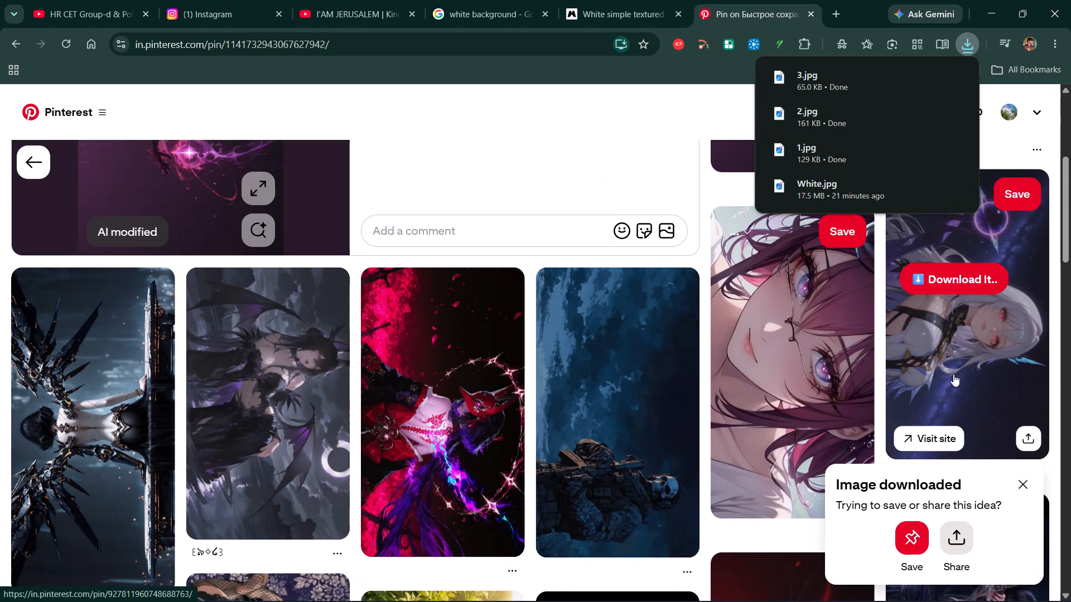
pyautogui.click(953, 374)
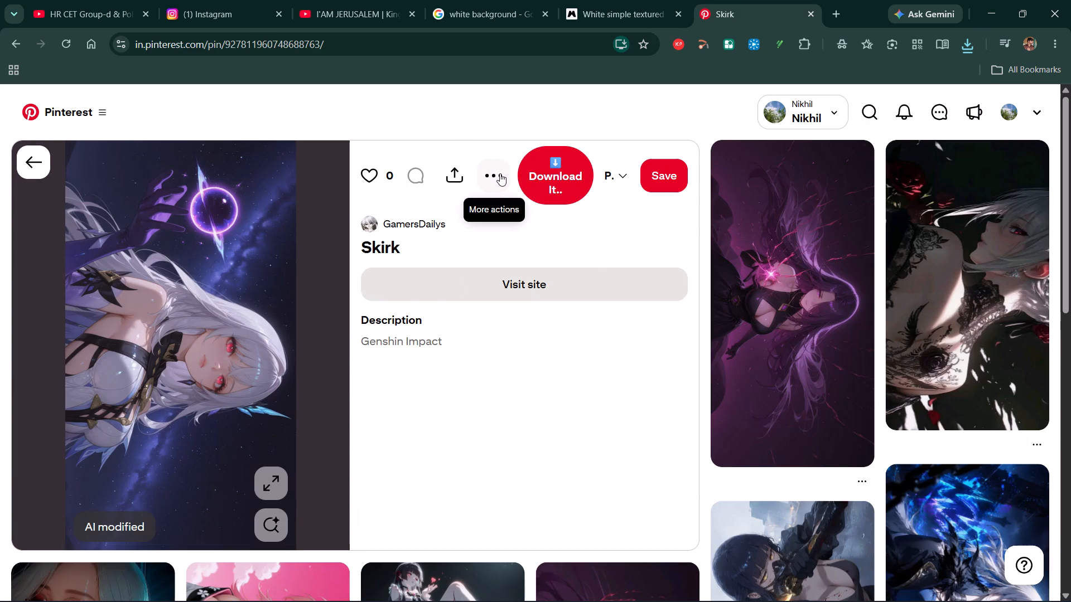
pyautogui.click(500, 173)
pyautogui.click(447, 287)
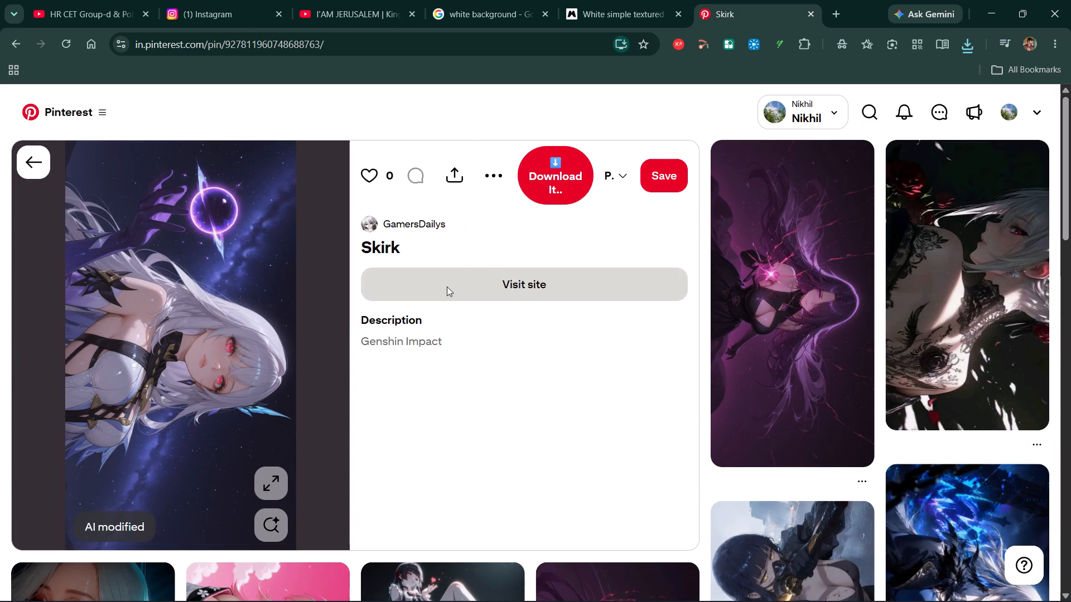
pyautogui.press('3')
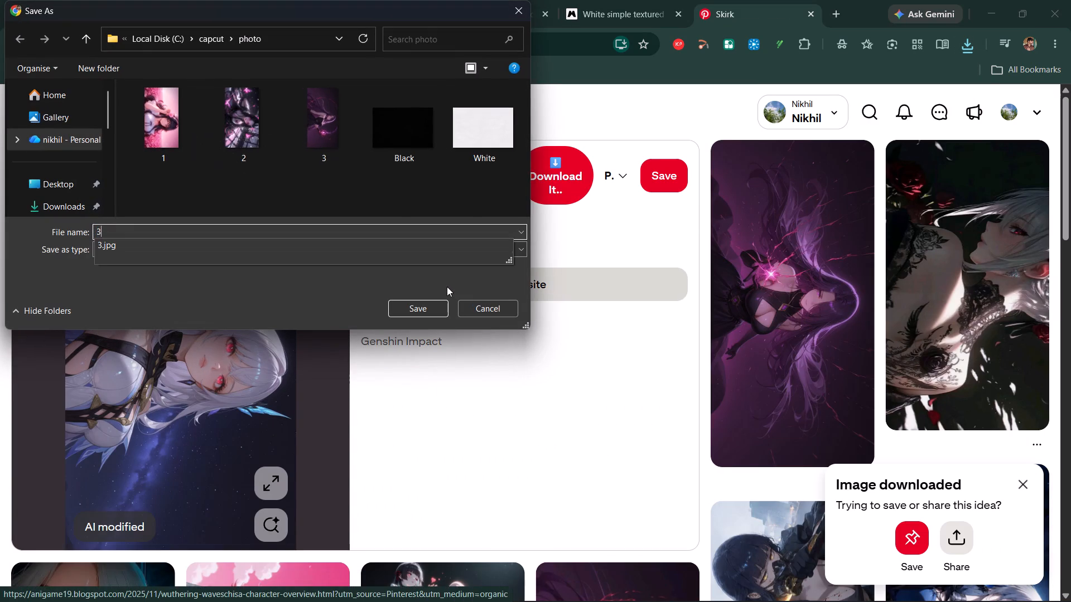
pyautogui.press('BackSpace')
pyautogui.press('4')
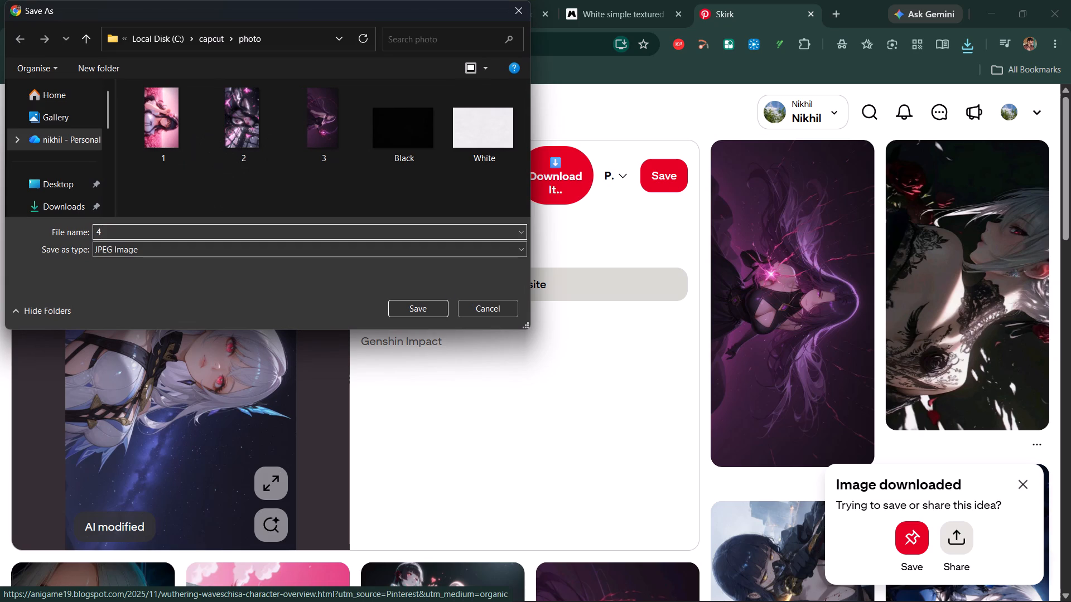
pyautogui.press('Return')
# Download the related pin of the purple-haired girl with a pink spark at her hand as JPEG 5 in the photo folder.
pyautogui.scroll(1, 635, 380)
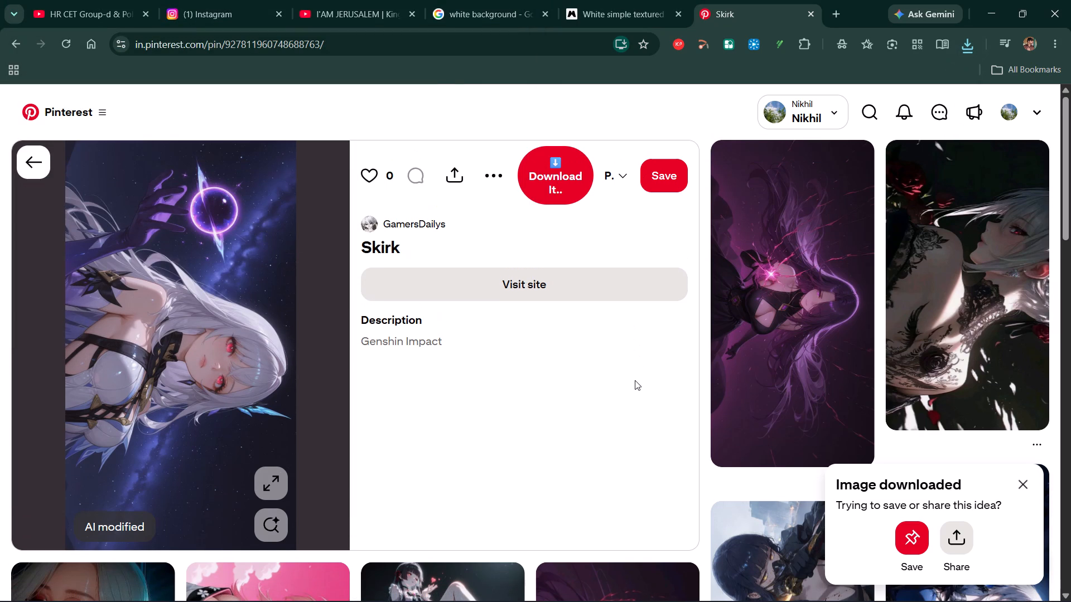
pyautogui.click(774, 361)
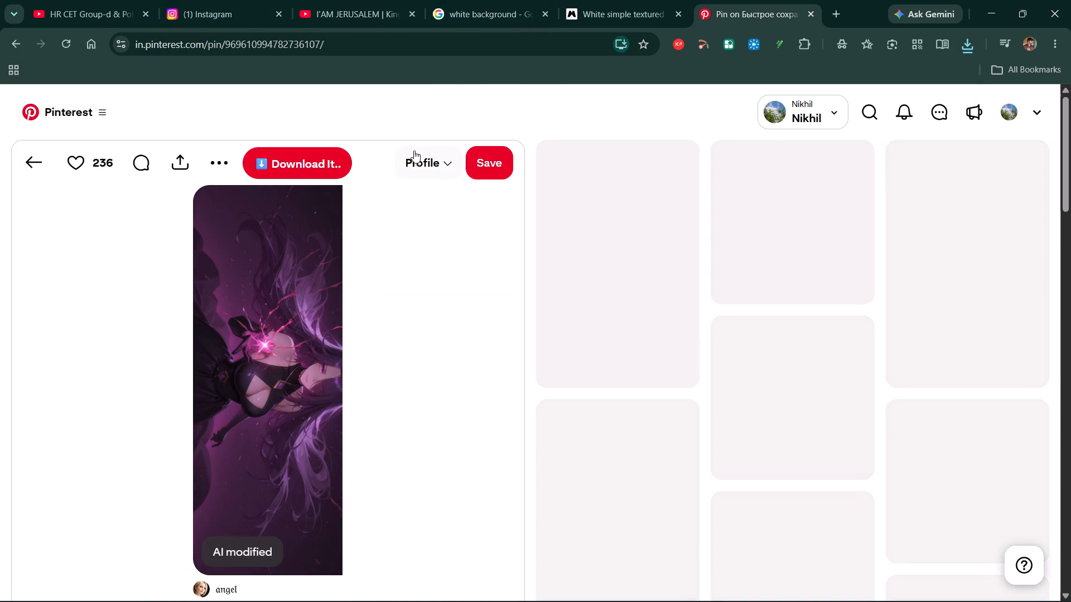
pyautogui.click(228, 153)
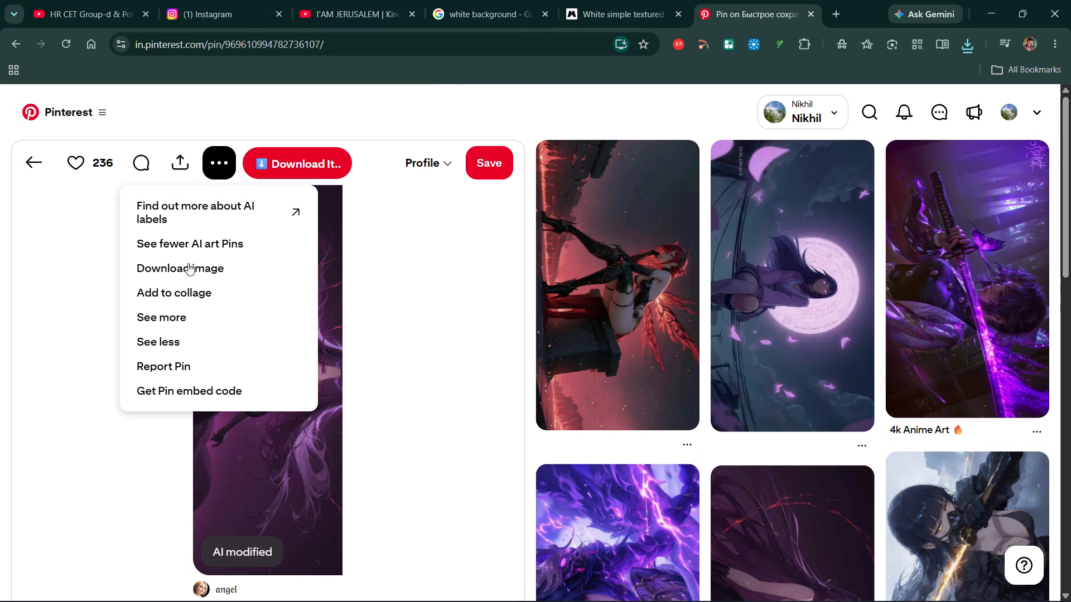
pyautogui.click(187, 264)
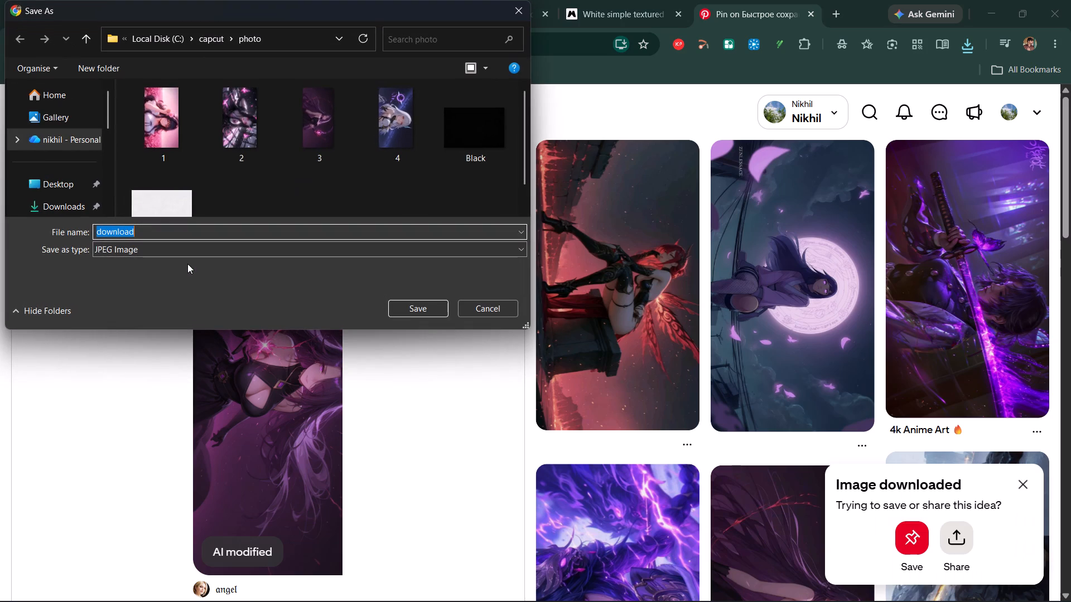
pyautogui.press('5')
pyautogui.press('Return')
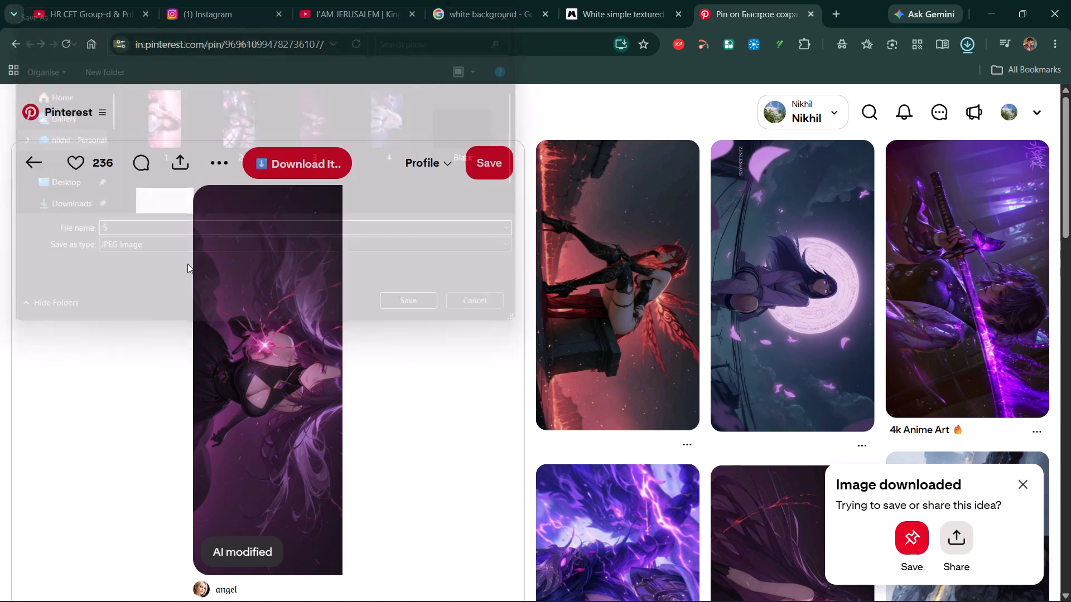
# Download the related pin of the dark-haired girl with a glowing golden blade as JPEG 6 in the photo folder.
pyautogui.scroll(-3, 353, 428)
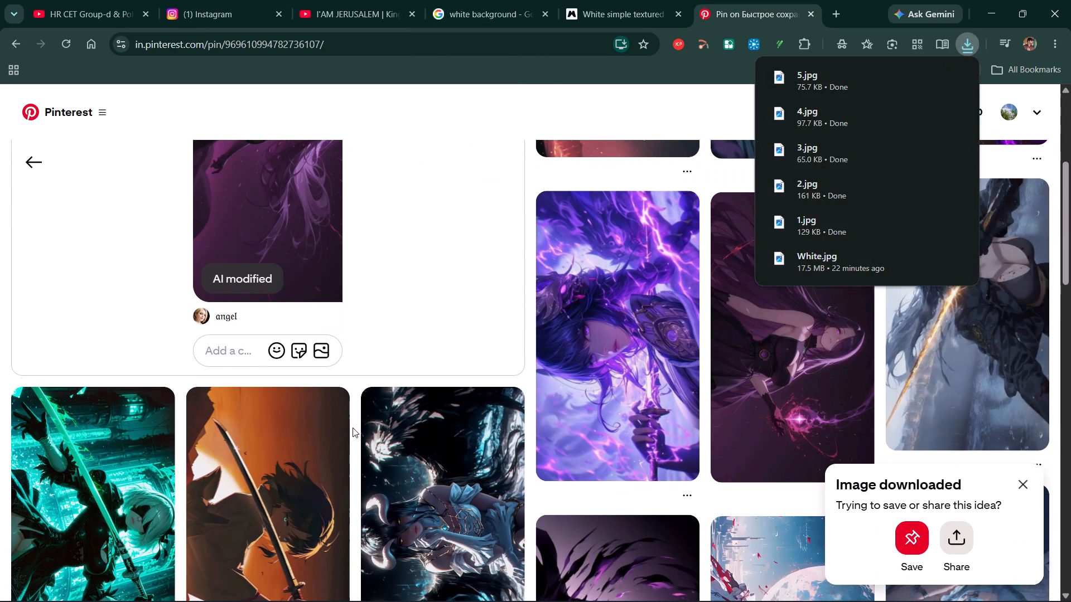
pyautogui.scroll(1, 353, 428)
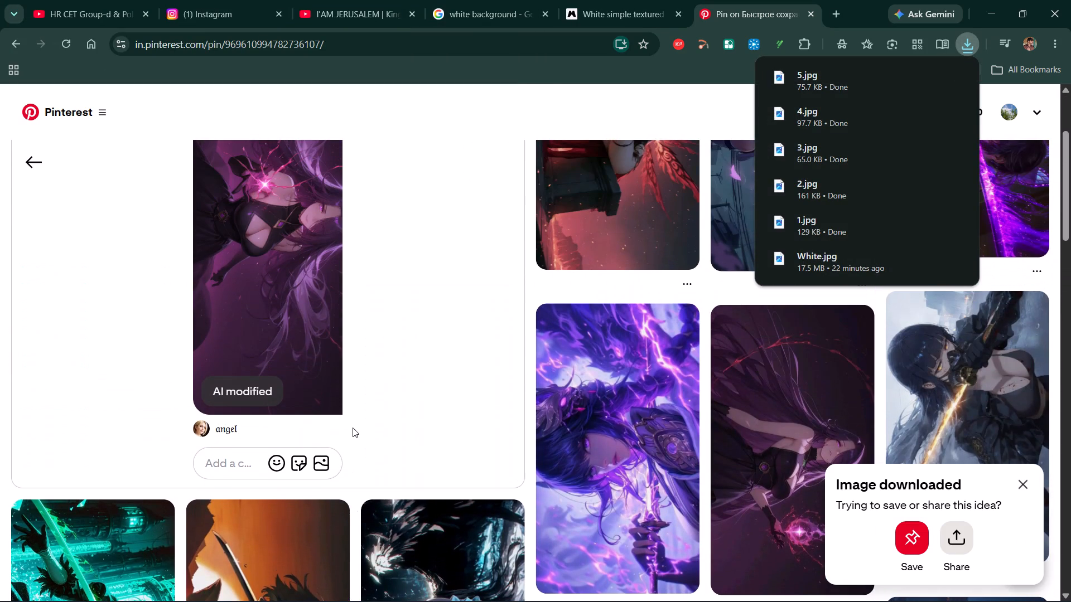
pyautogui.click(940, 433)
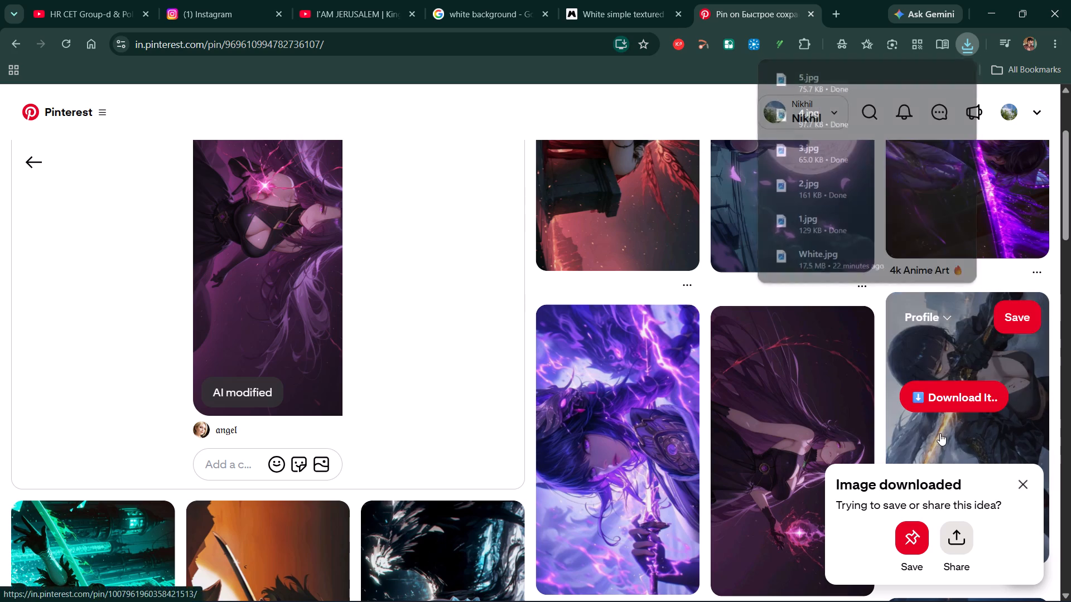
pyautogui.click(214, 165)
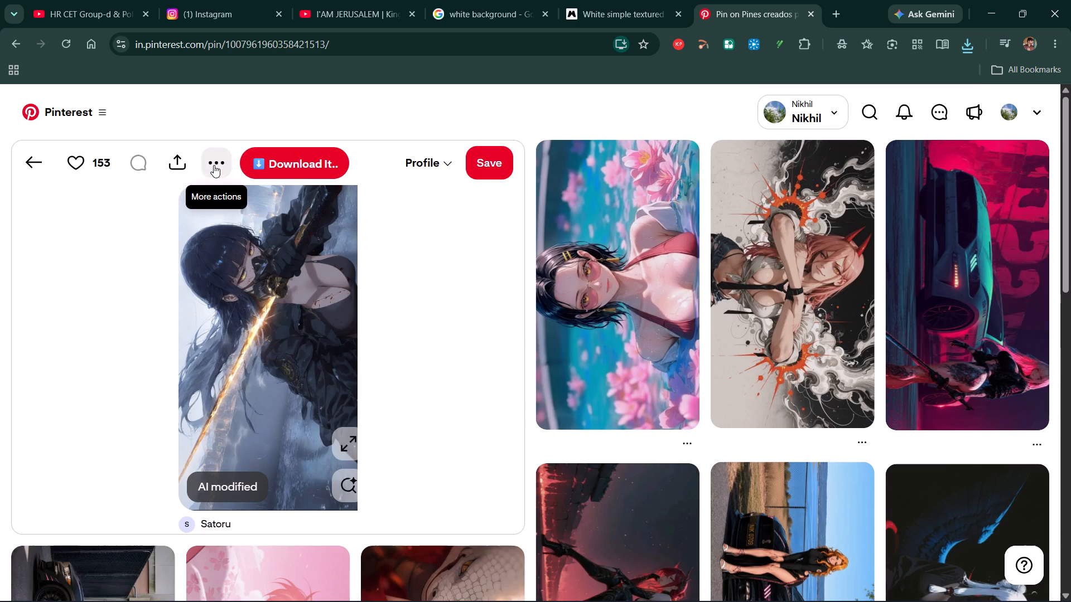
pyautogui.click(186, 271)
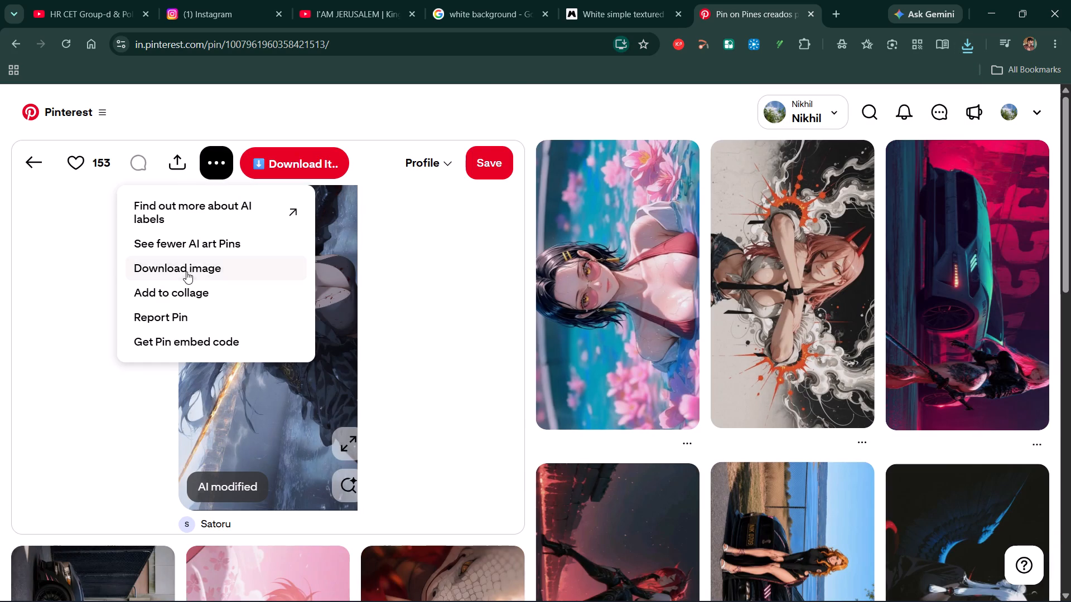
pyautogui.press('6')
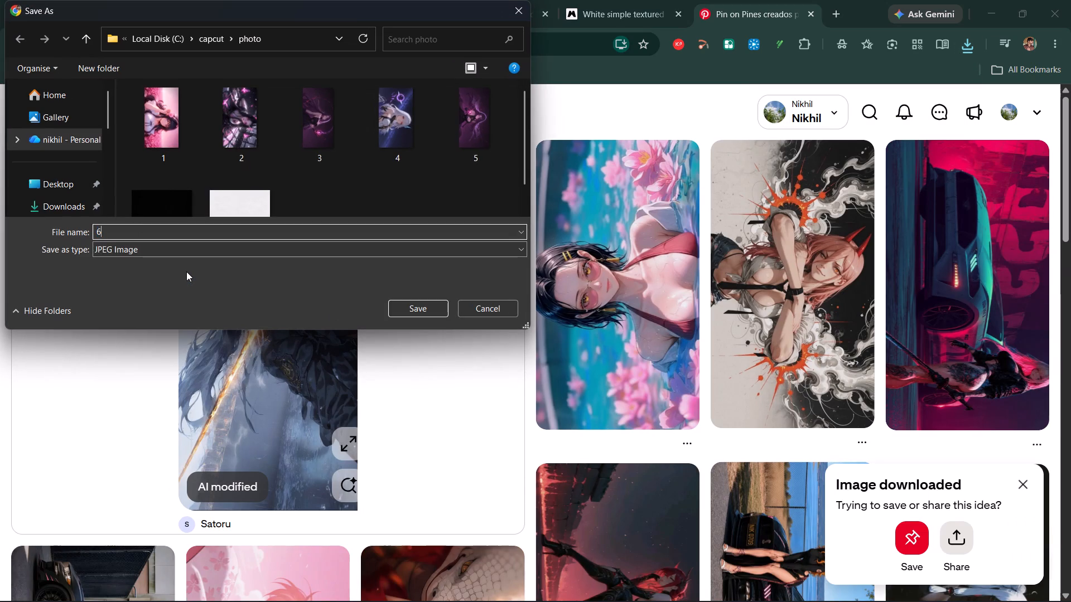
pyautogui.press('Return')
# Download the related pin of the pink-and-white-haired girl in a white kimono as JPEG 7 in the photo folder.
pyautogui.scroll(-5, 508, 305)
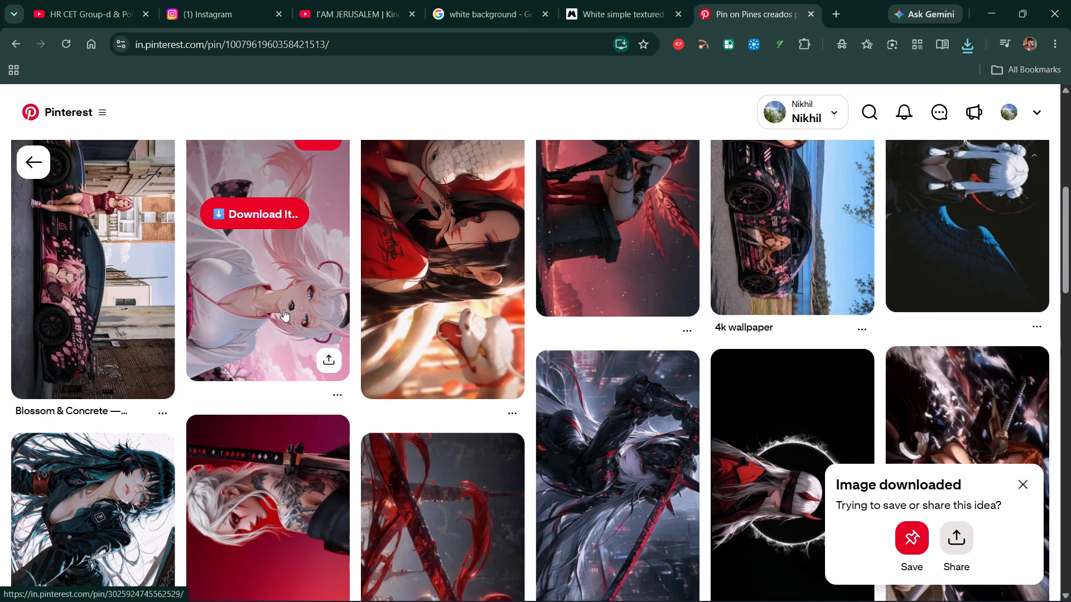
pyautogui.hscroll(1, 281, 310)
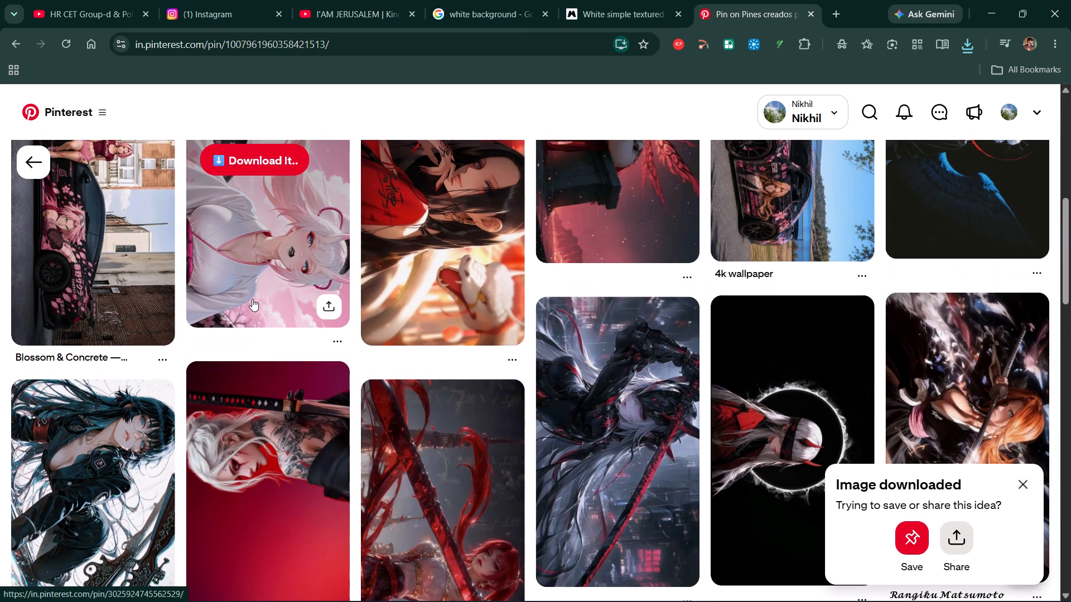
pyautogui.click(252, 299)
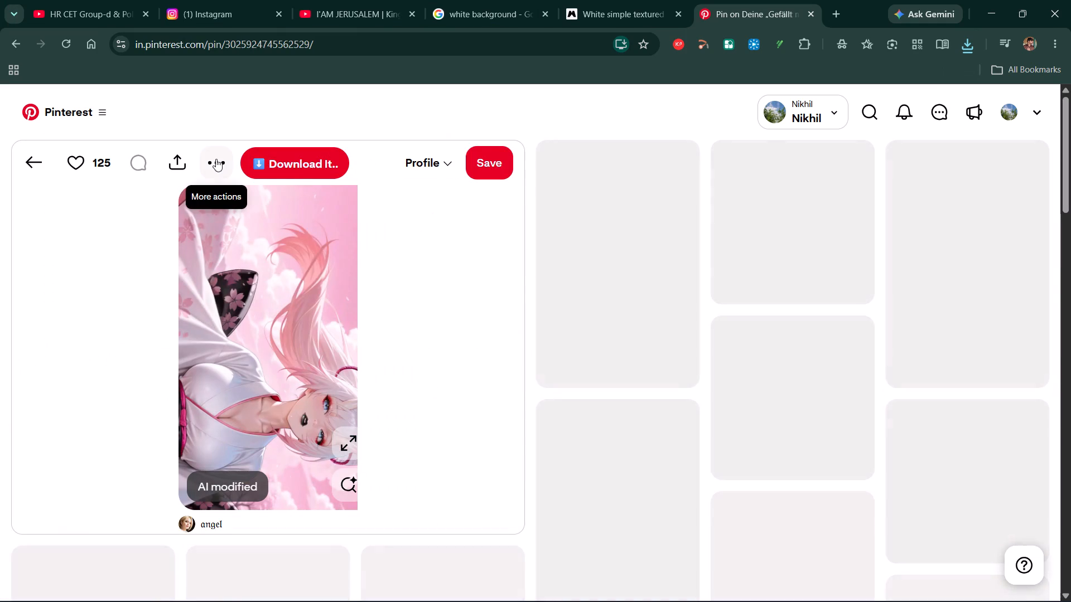
pyautogui.click(216, 159)
pyautogui.click(195, 280)
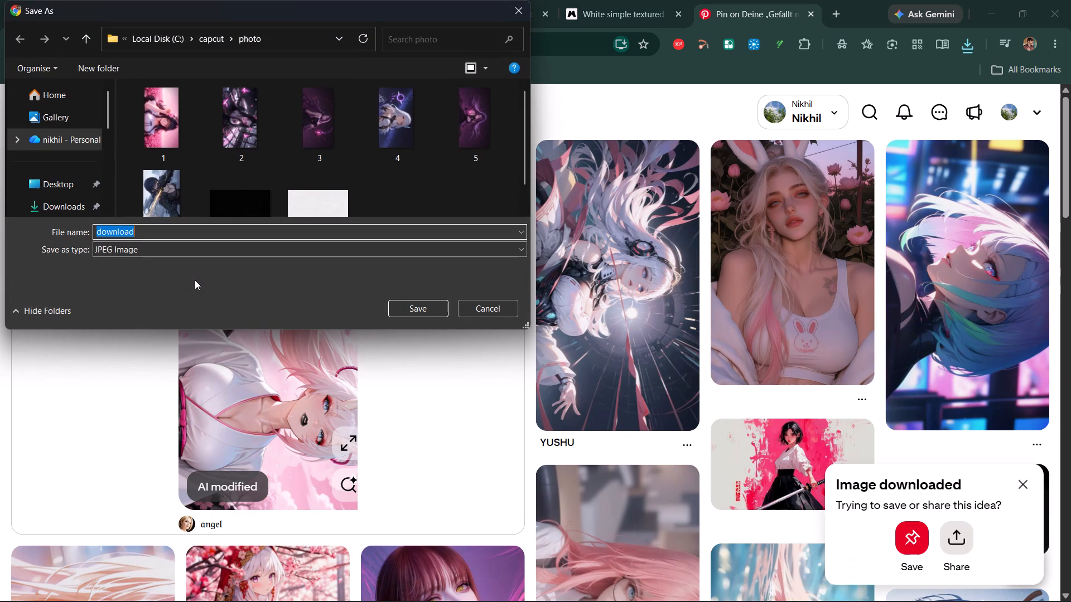
pyautogui.press('BackSpace')
pyautogui.press('7')
pyautogui.press('Return')
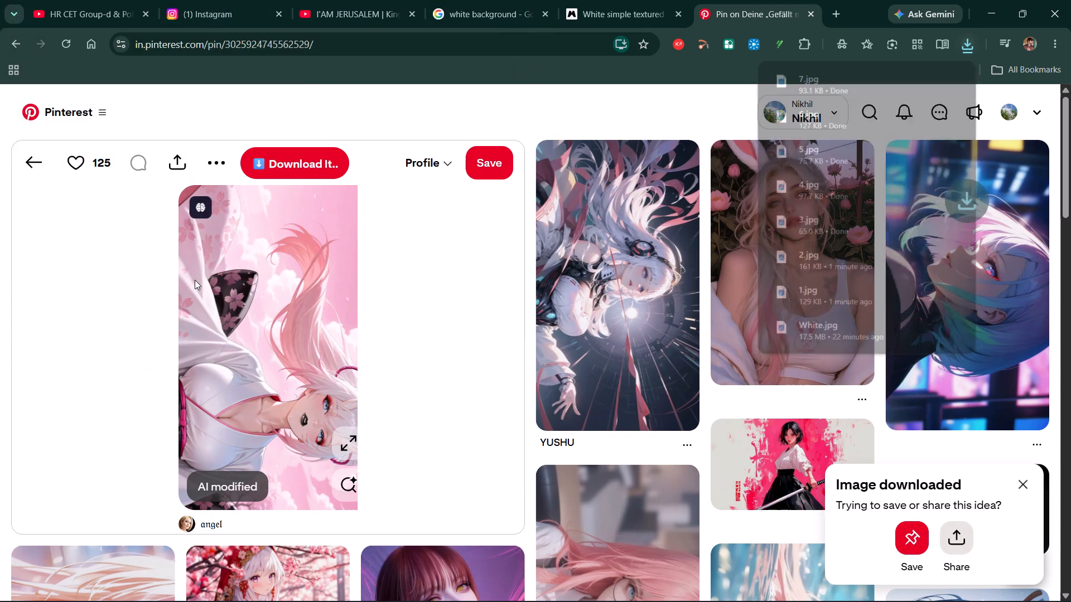
# Download the landscape pin of the horned, pink-haired elf girl with a katana as JPEG 8 in the photo folder.
pyautogui.scroll(-6, 401, 322)
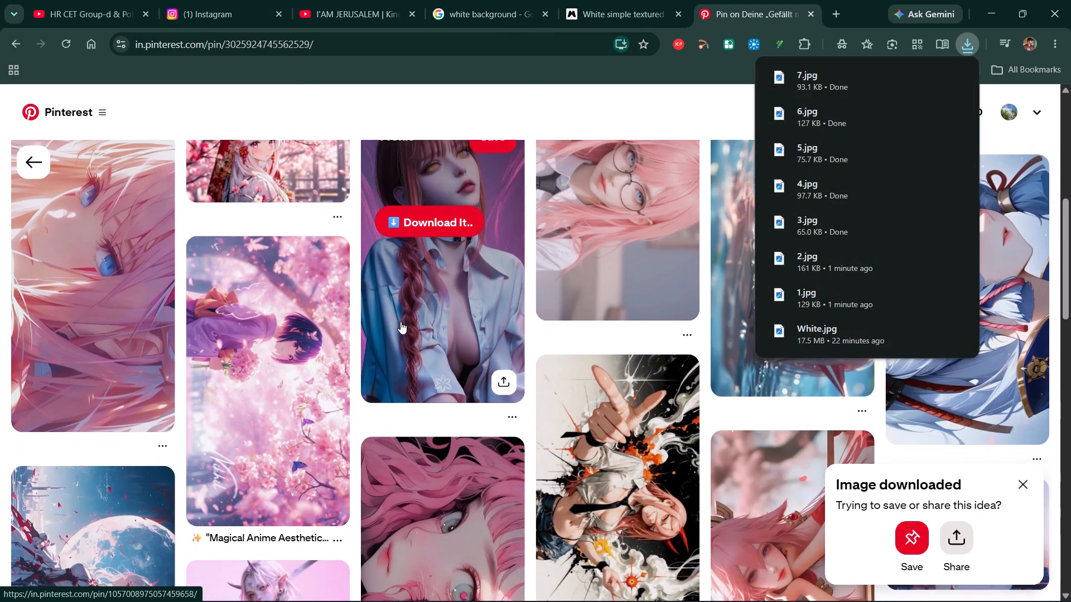
pyautogui.scroll(-4, 401, 322)
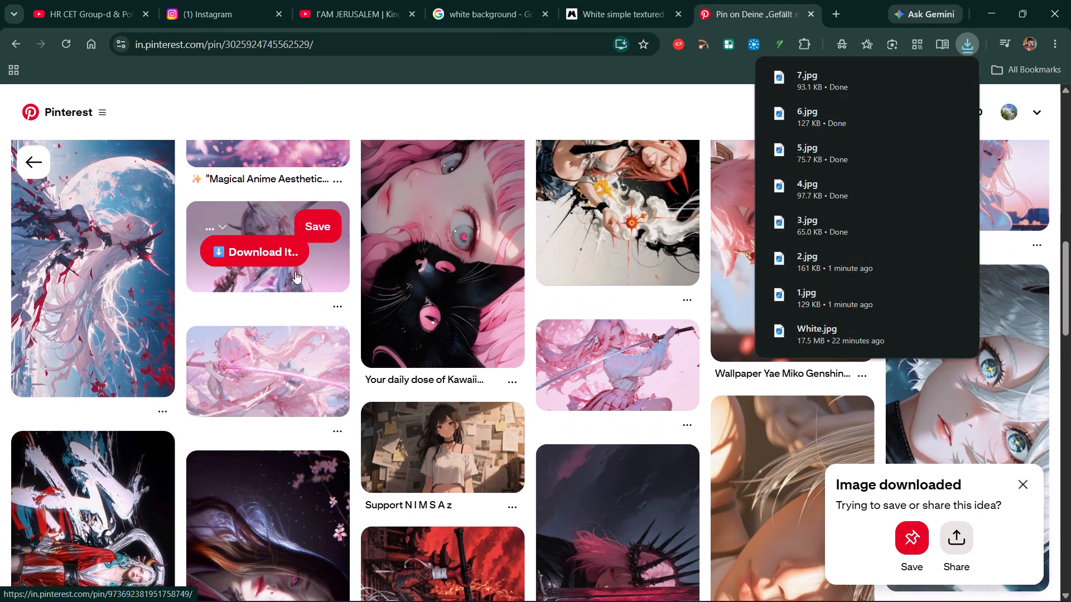
pyautogui.click(295, 271)
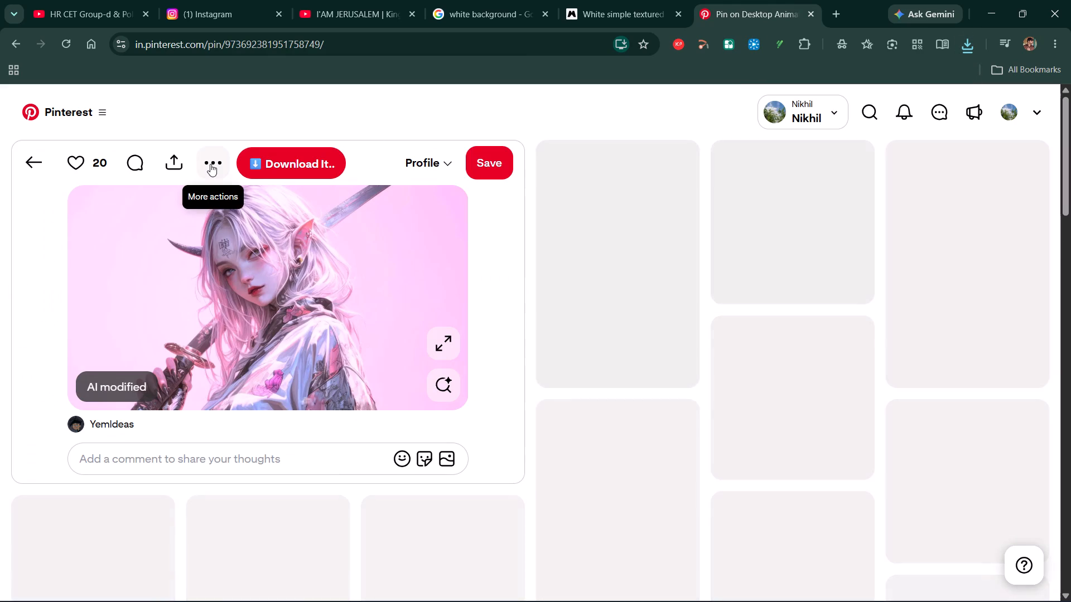
pyautogui.click(210, 164)
pyautogui.click(184, 269)
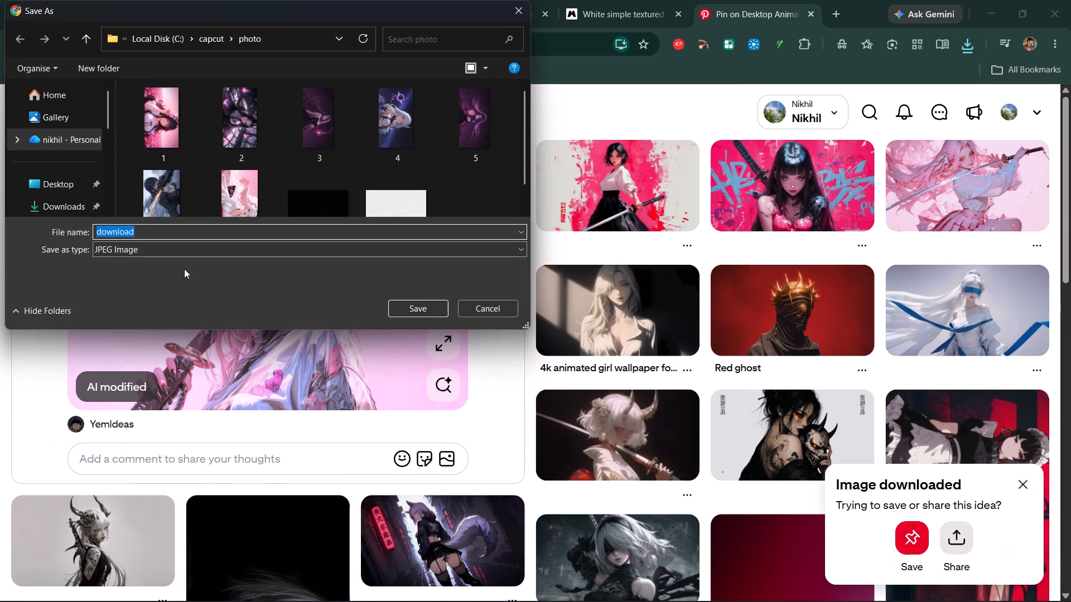
pyautogui.press('8')
pyautogui.press('Return')
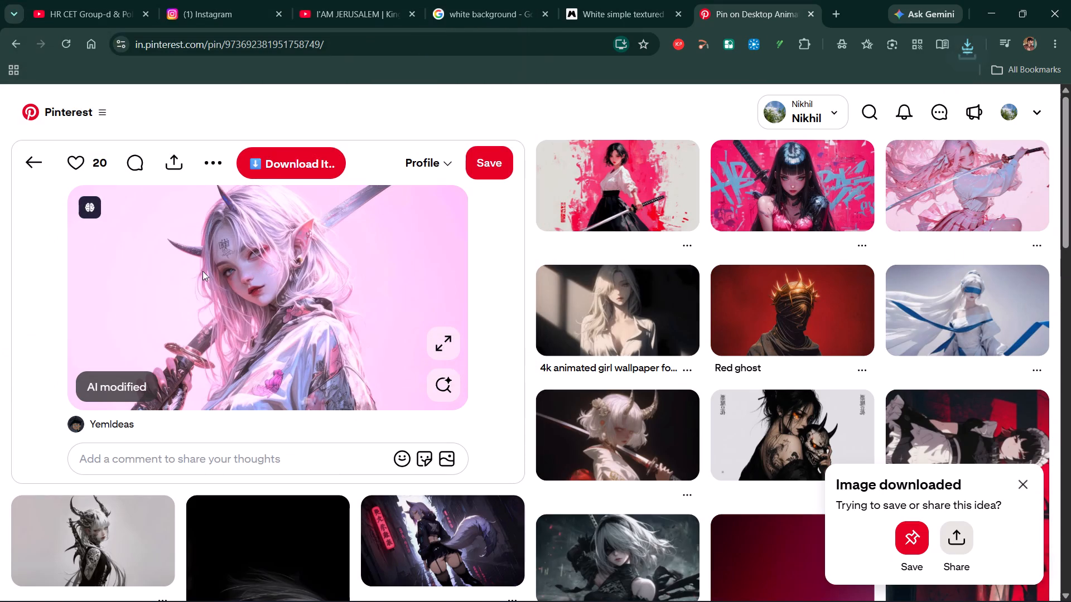
# Download the related pin of the pink-haired girl with a glowing pink katana as JPEG 9 in the photo folder.
pyautogui.scroll(-2, 642, 324)
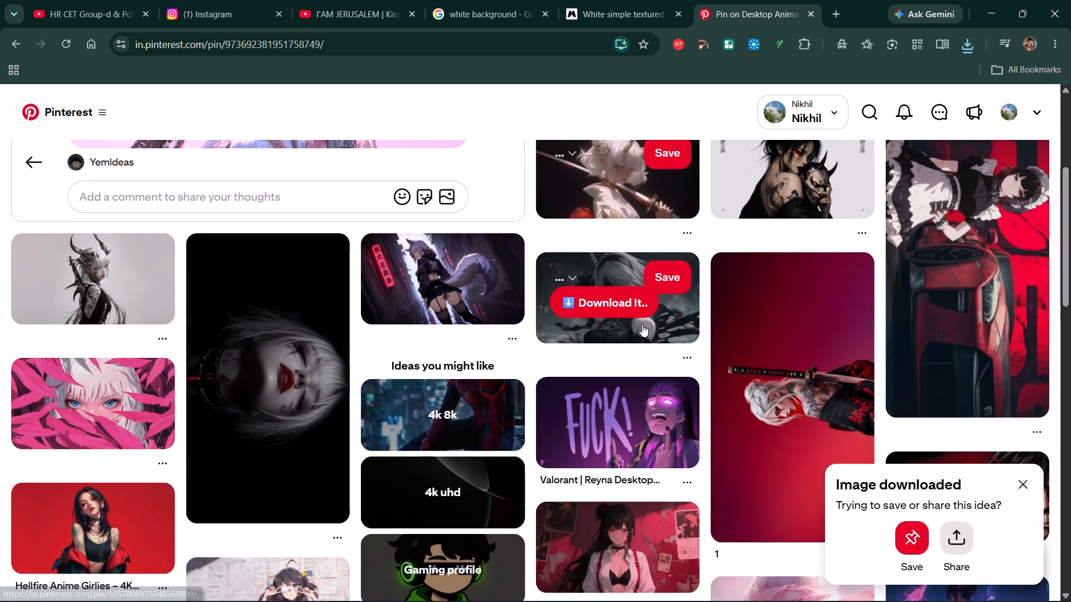
pyautogui.scroll(-2, 642, 324)
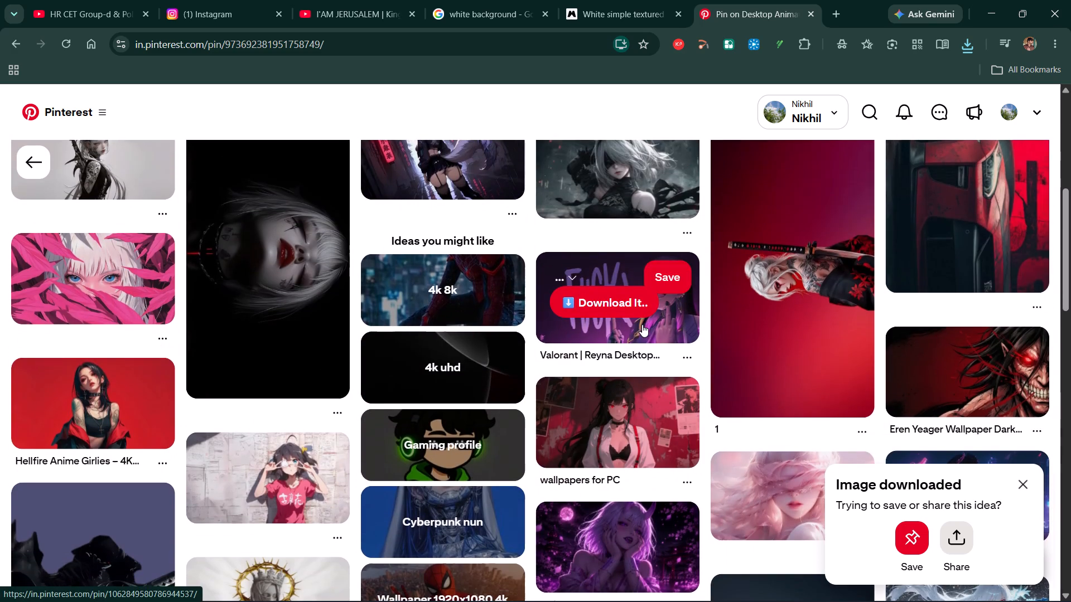
pyautogui.scroll(-4, 642, 324)
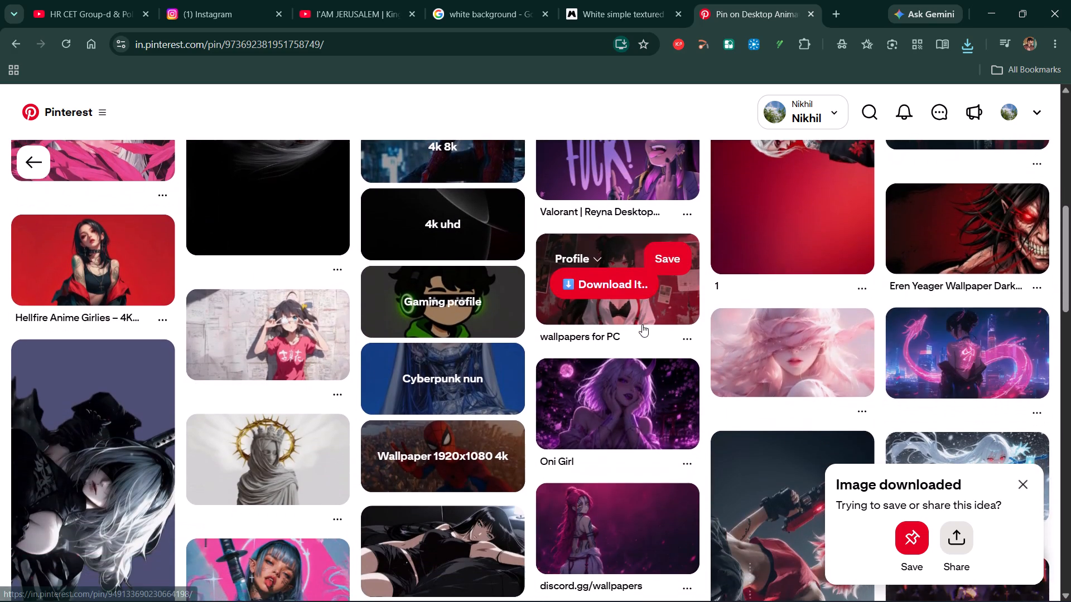
pyautogui.scroll(-3, 642, 324)
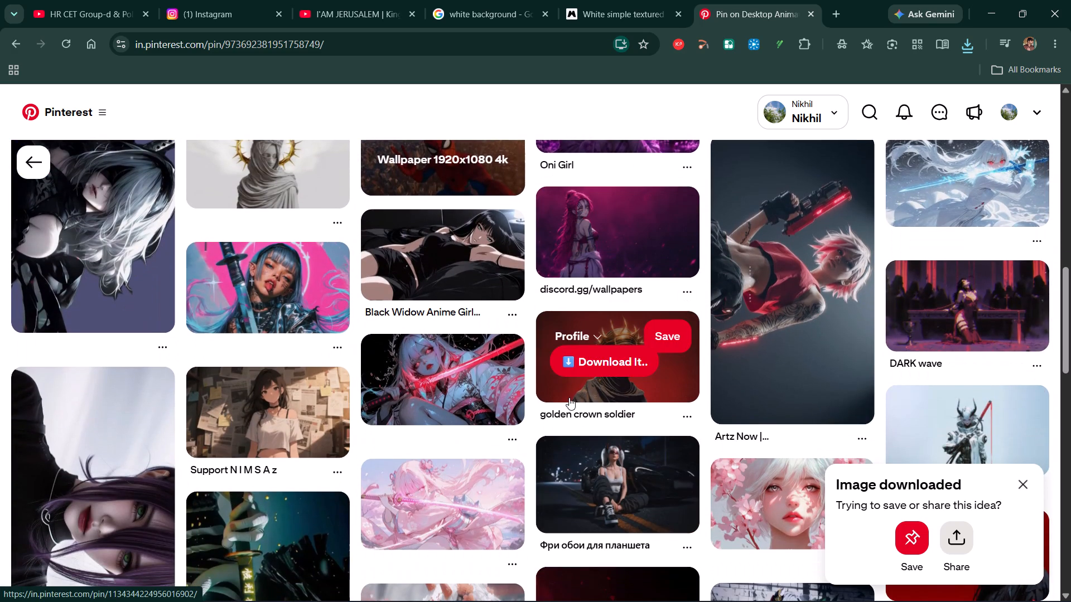
pyautogui.scroll(-4, 569, 397)
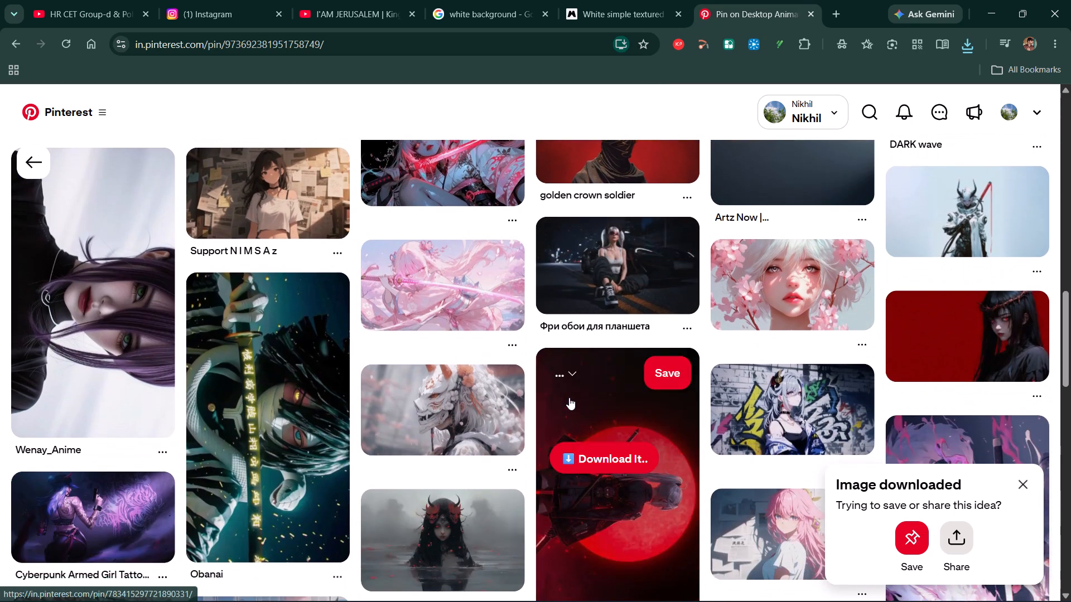
pyautogui.scroll(-4, 569, 397)
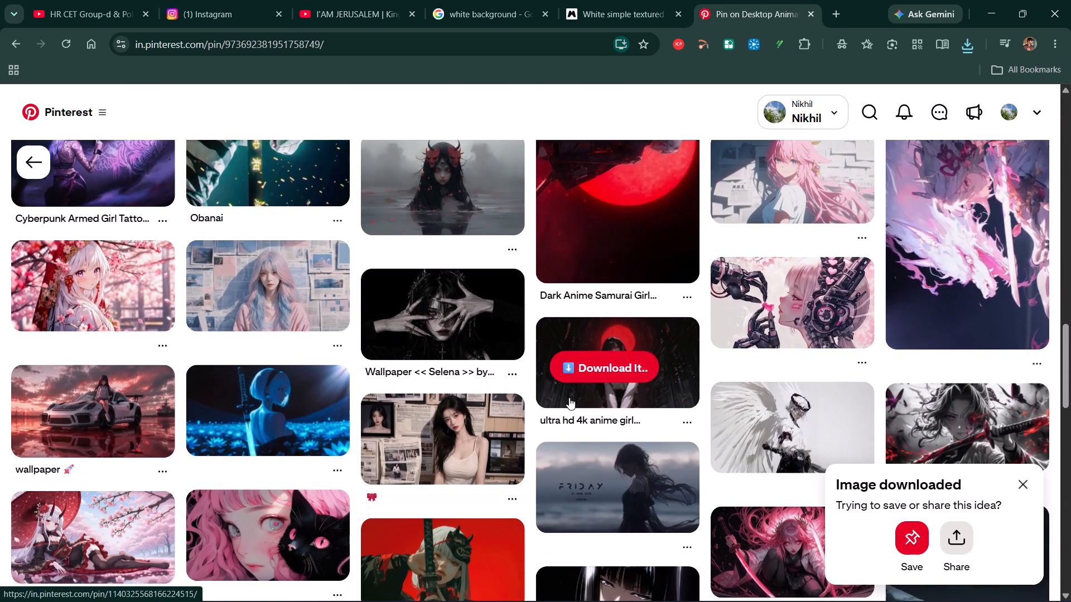
pyautogui.scroll(-4, 569, 397)
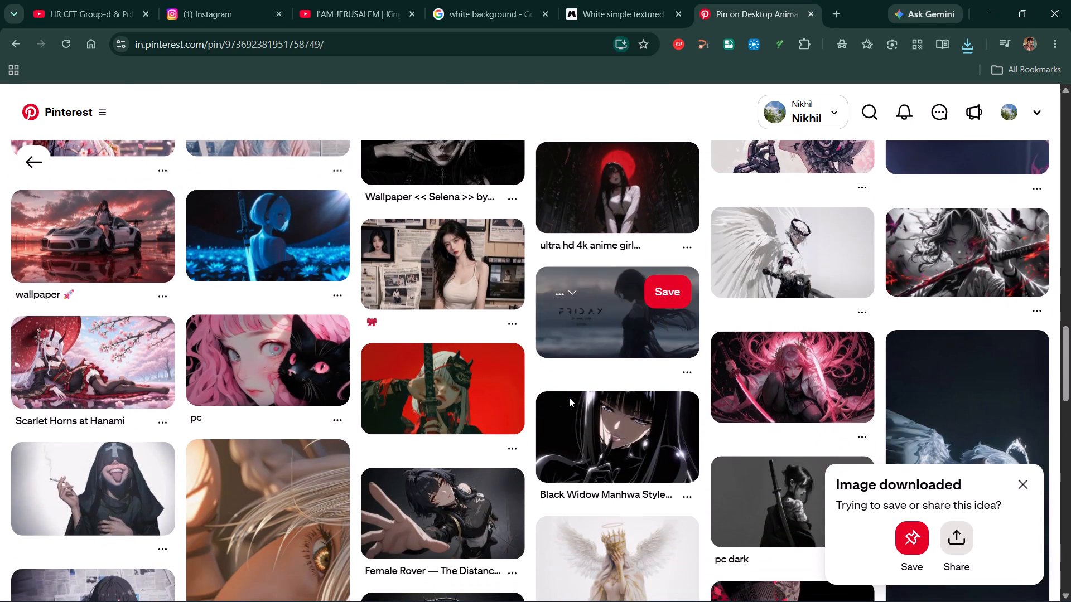
pyautogui.click(776, 406)
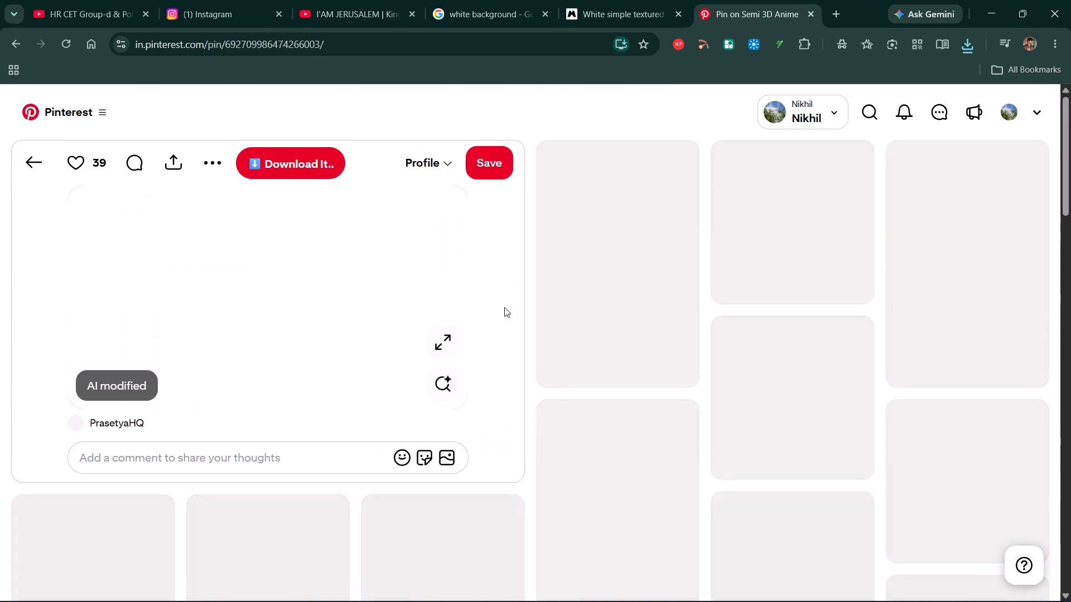
pyautogui.click(210, 164)
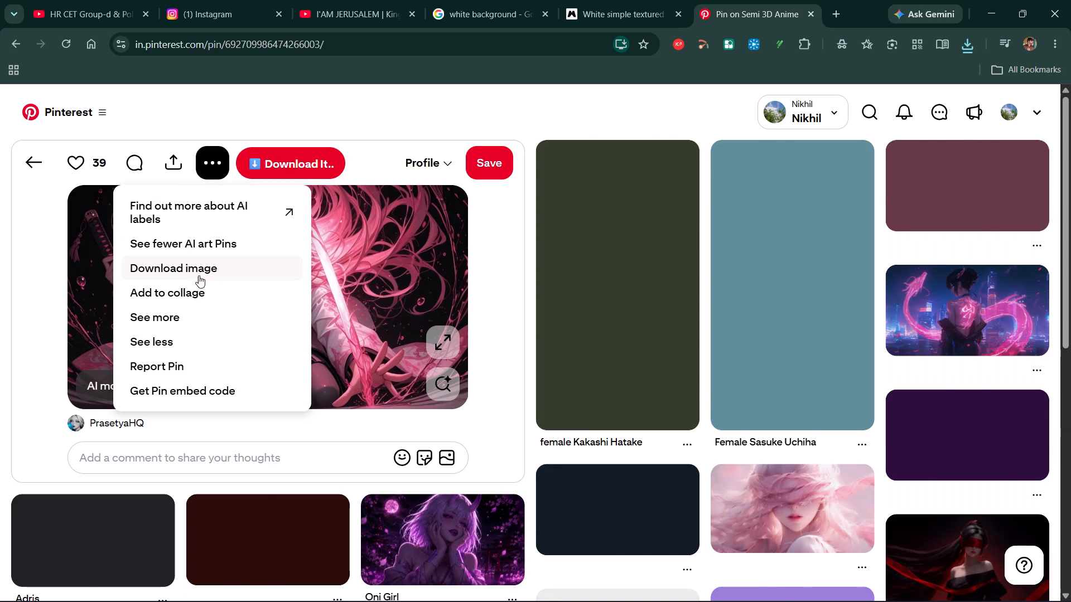
pyautogui.click(197, 279)
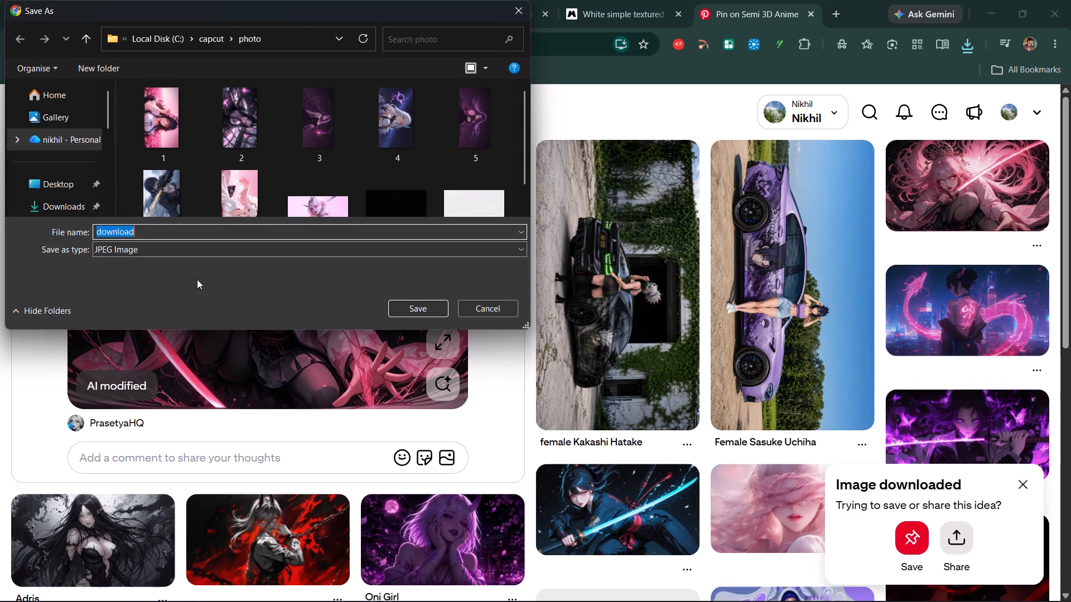
pyautogui.press('BackSpace')
pyautogui.press('9')
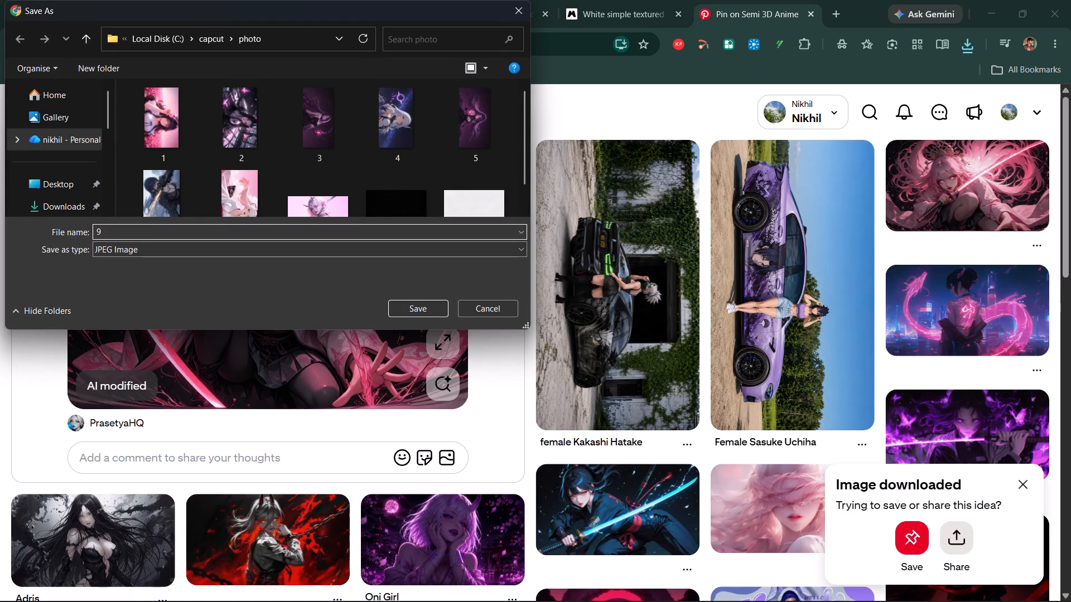
pyautogui.press('Return')
# Download the related Adris pin of the long-haired girl in a black dress as JPEG 10 in the photo folder.
pyautogui.scroll(-2, 250, 303)
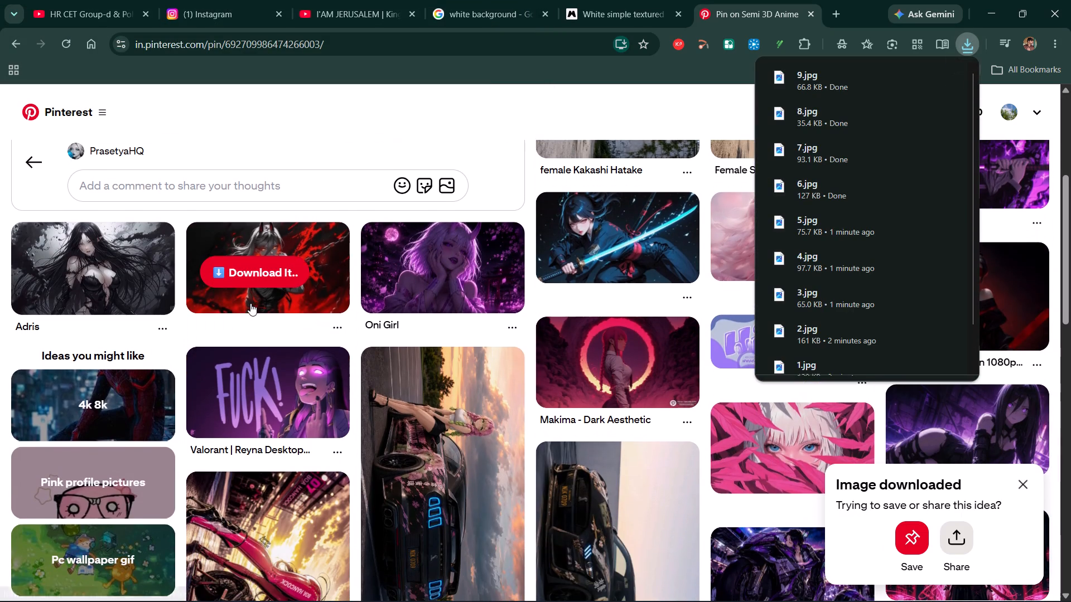
pyautogui.scroll(-1, 250, 303)
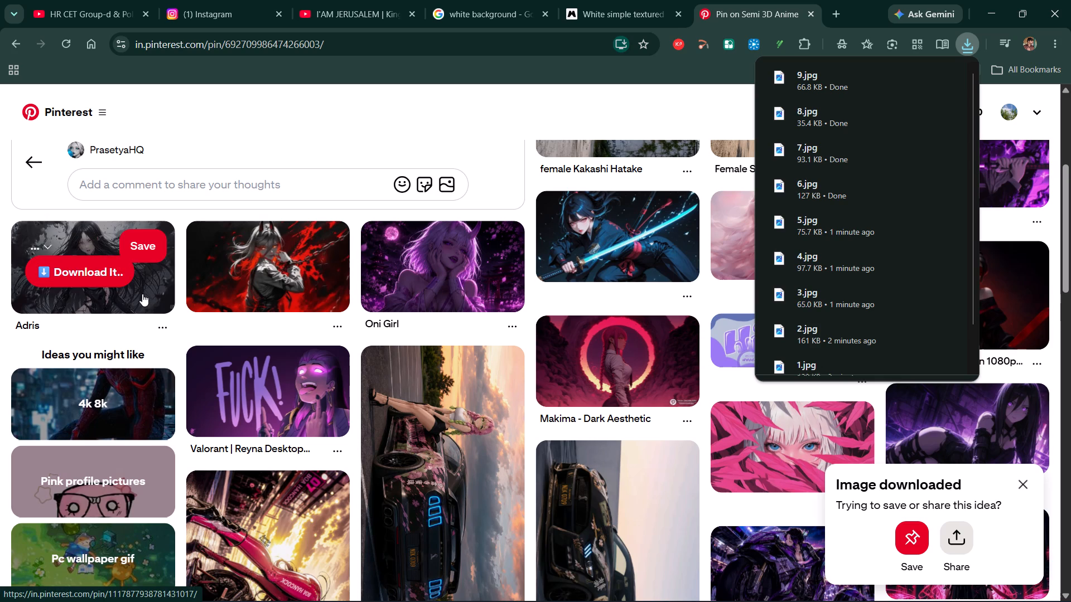
pyautogui.click(145, 300)
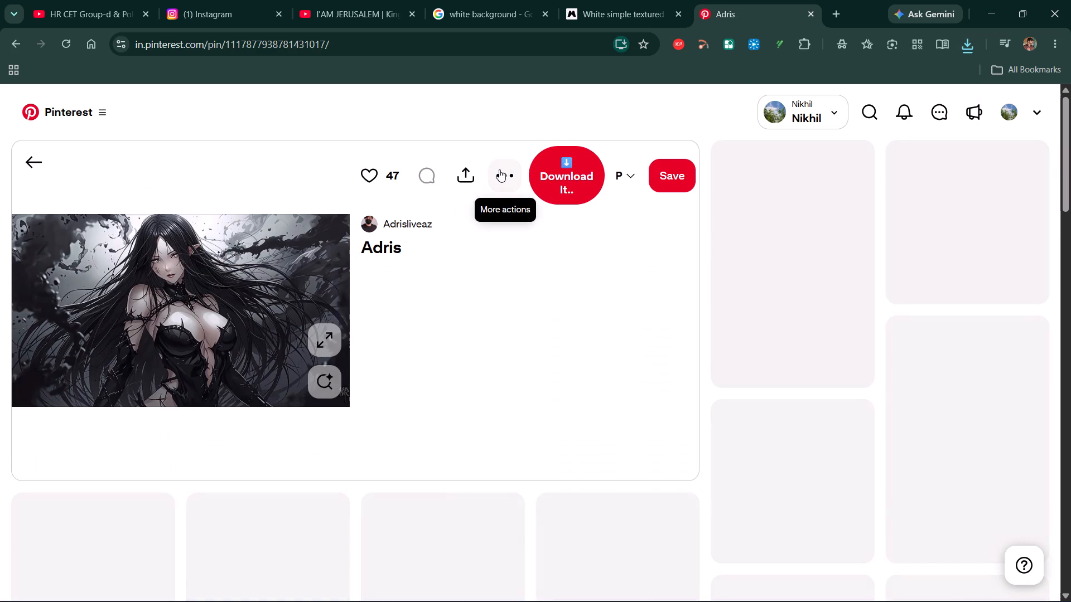
pyautogui.click(499, 169)
pyautogui.click(473, 222)
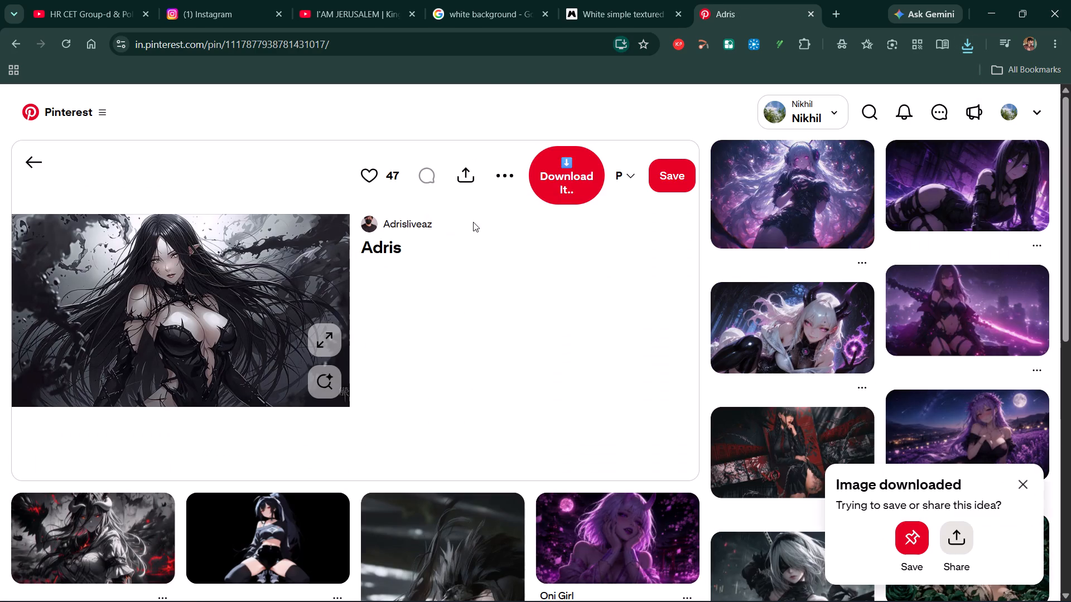
pyautogui.write('10')
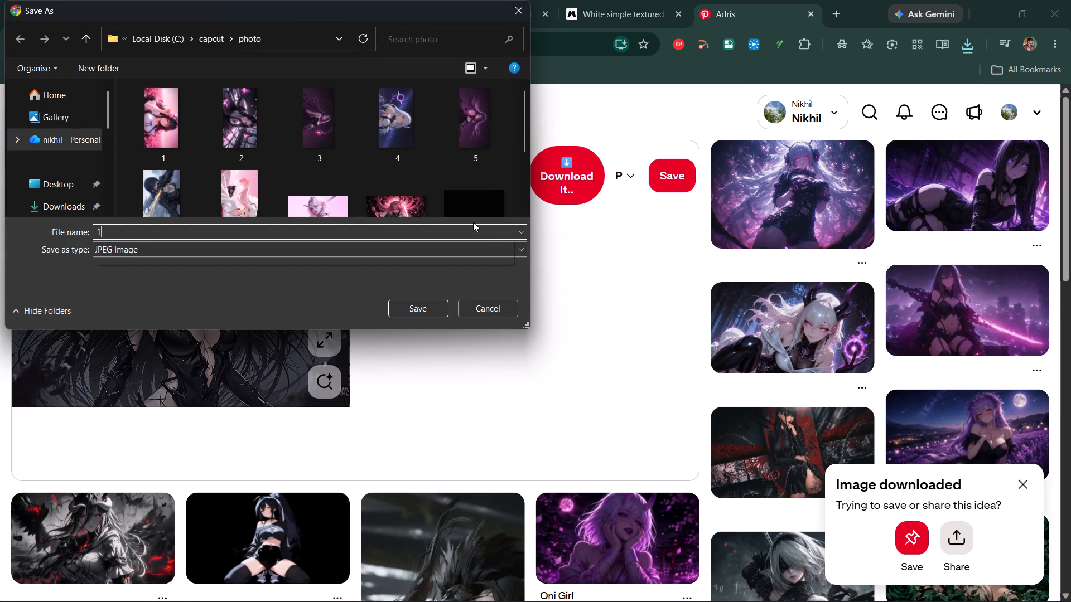
pyautogui.press('Return')
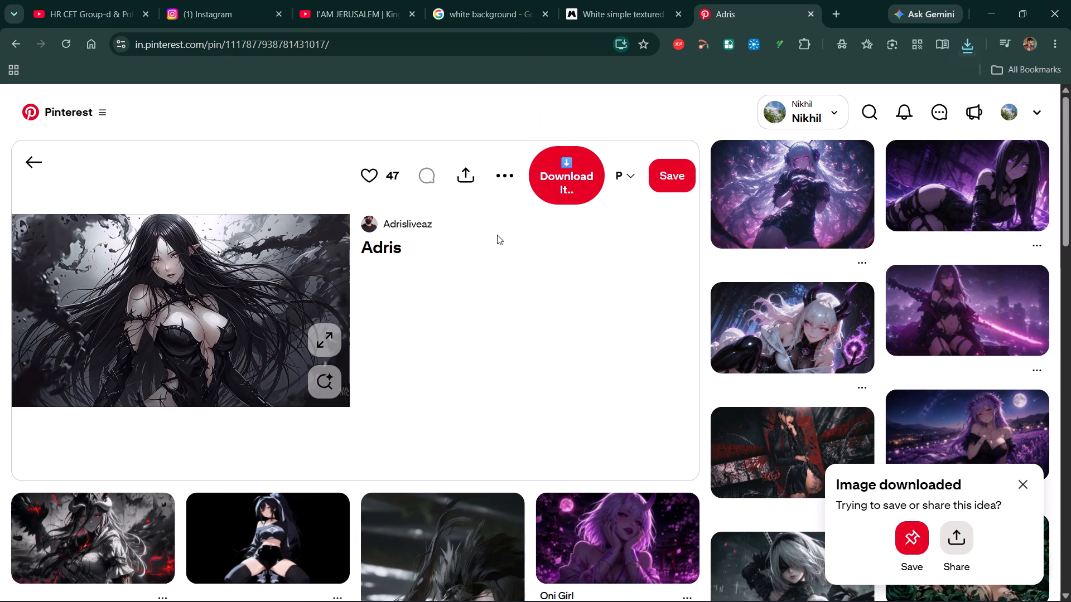
# Download the related pin of the black-winged girl with a red sword as JPEG 11 in the photo folder.
pyautogui.scroll(-3, 563, 290)
pyautogui.scroll(-1, 427, 386)
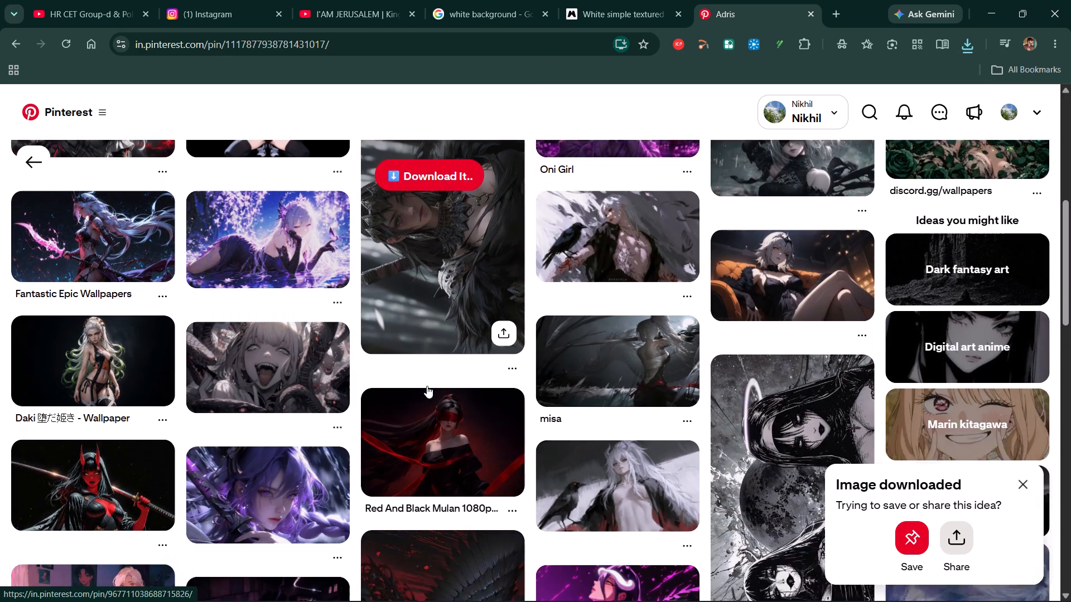
pyautogui.scroll(-3, 427, 386)
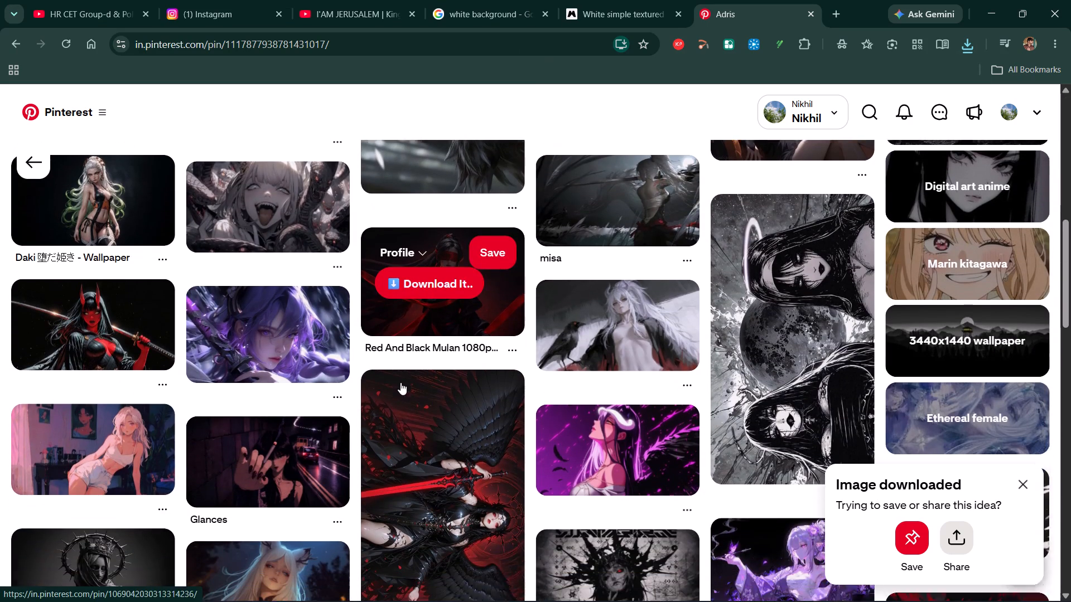
pyautogui.scroll(-3, 401, 382)
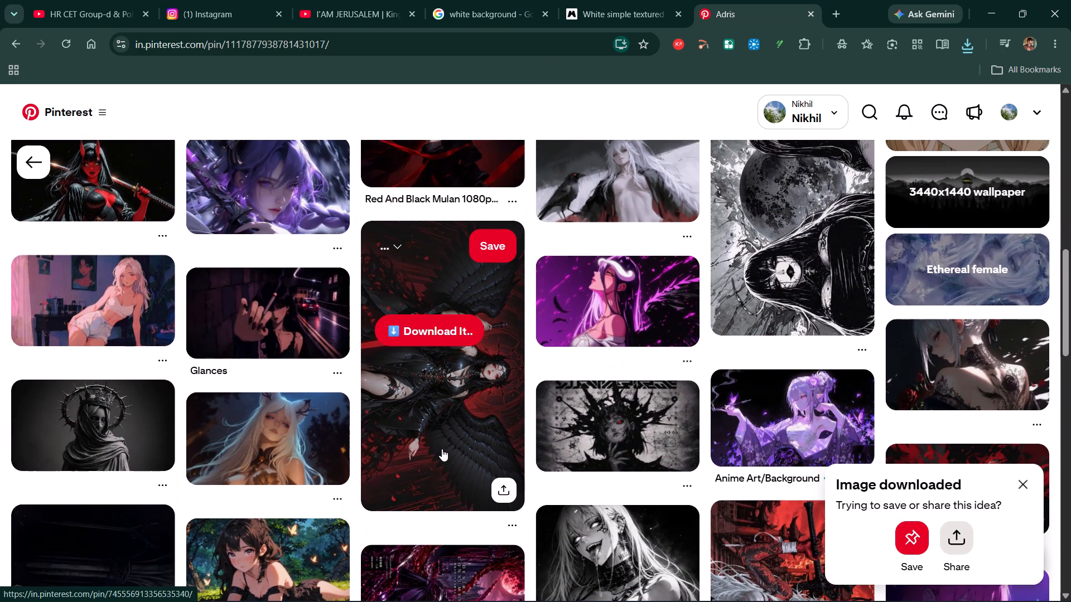
pyautogui.click(441, 451)
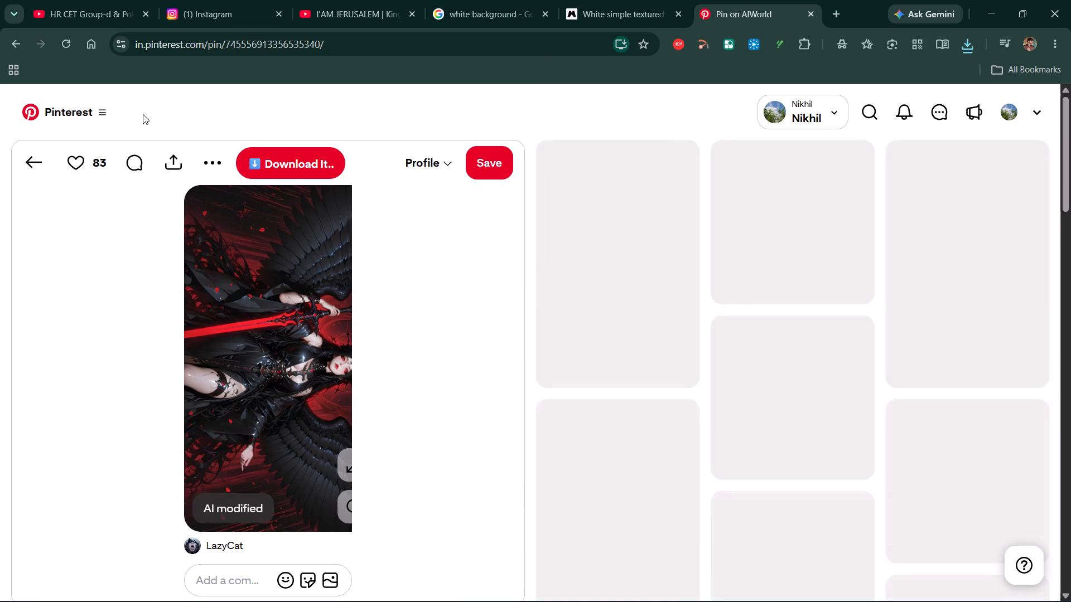
pyautogui.click(213, 160)
pyautogui.click(193, 282)
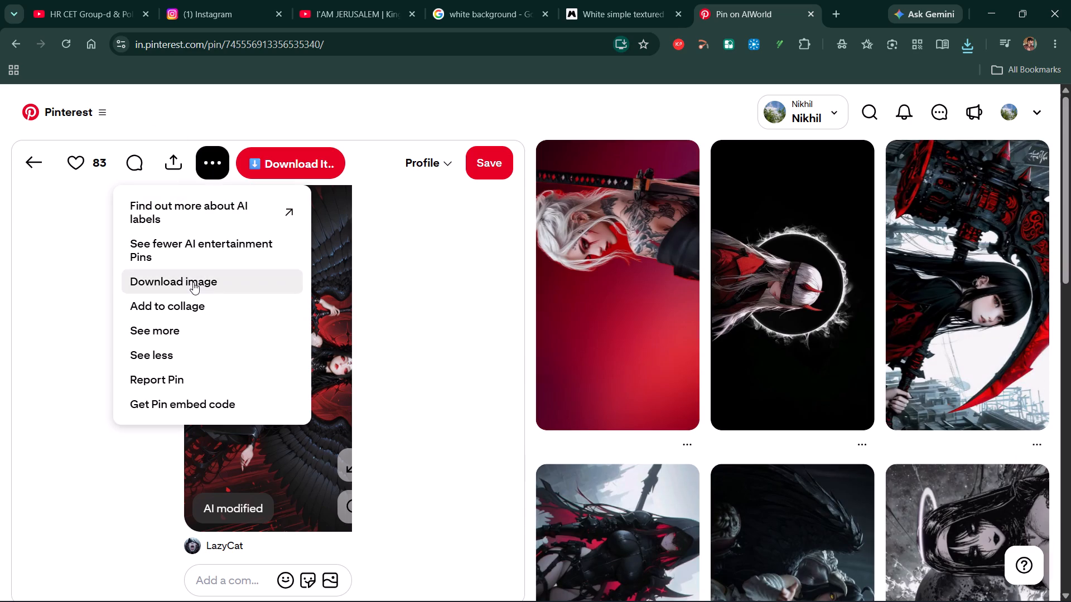
pyautogui.write('11')
pyautogui.press('Return')
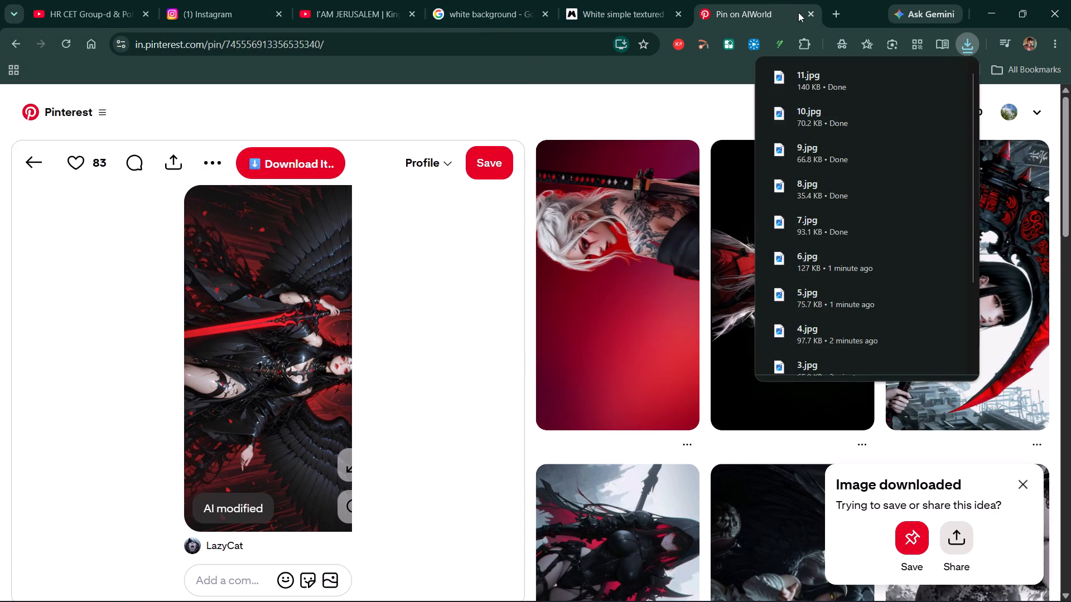
# Close the white textured background page and go back through the previously viewed Pinterest pins.
pyautogui.click(682, 14)
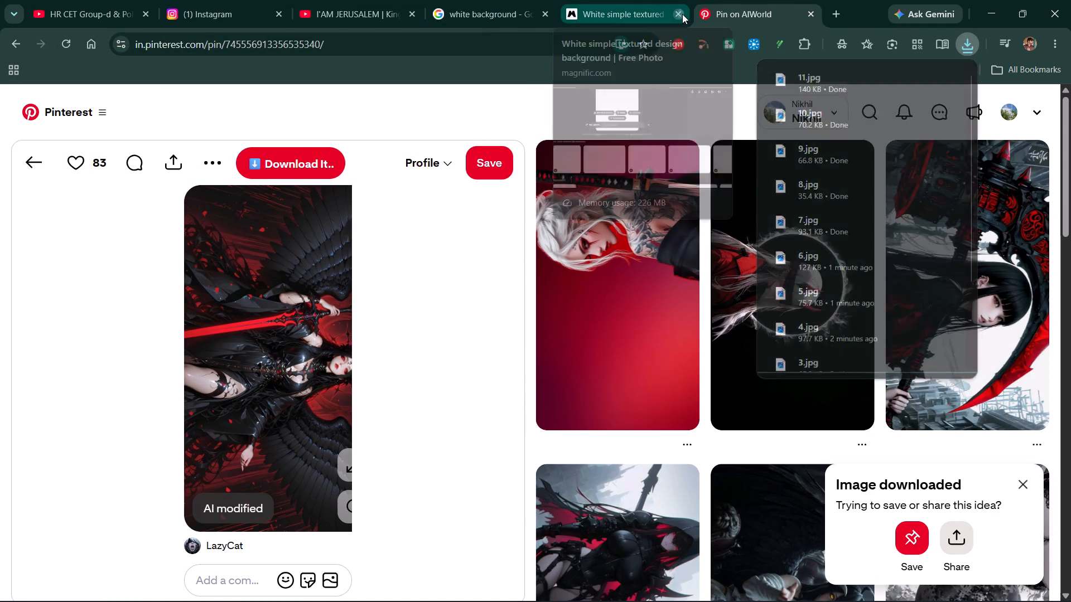
pyautogui.tripleClick(11, 49)
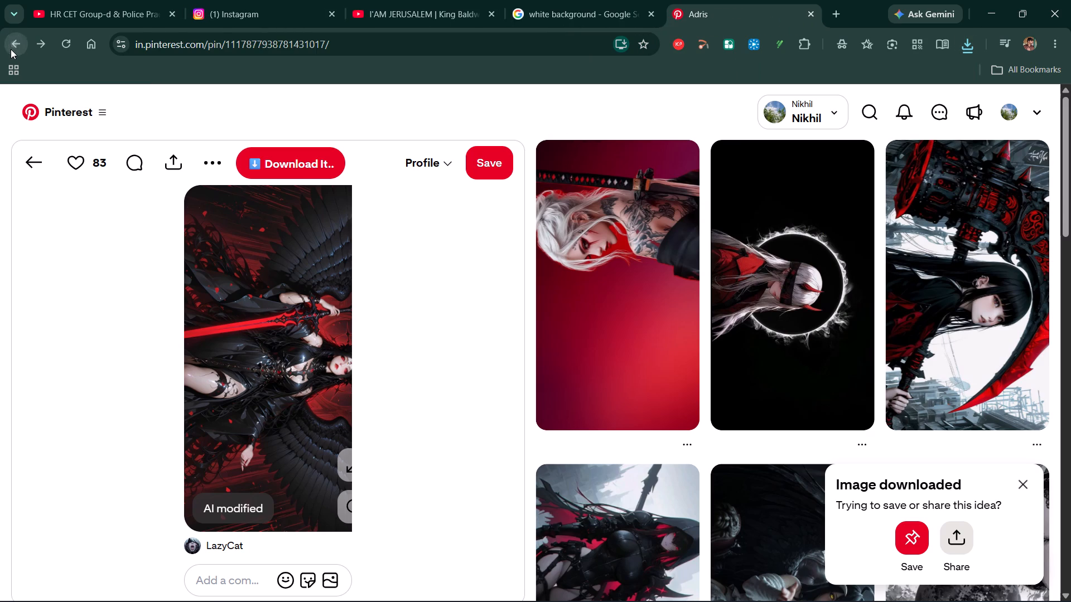
pyautogui.tripleClick(11, 49)
pyautogui.tripleClick(11, 49)
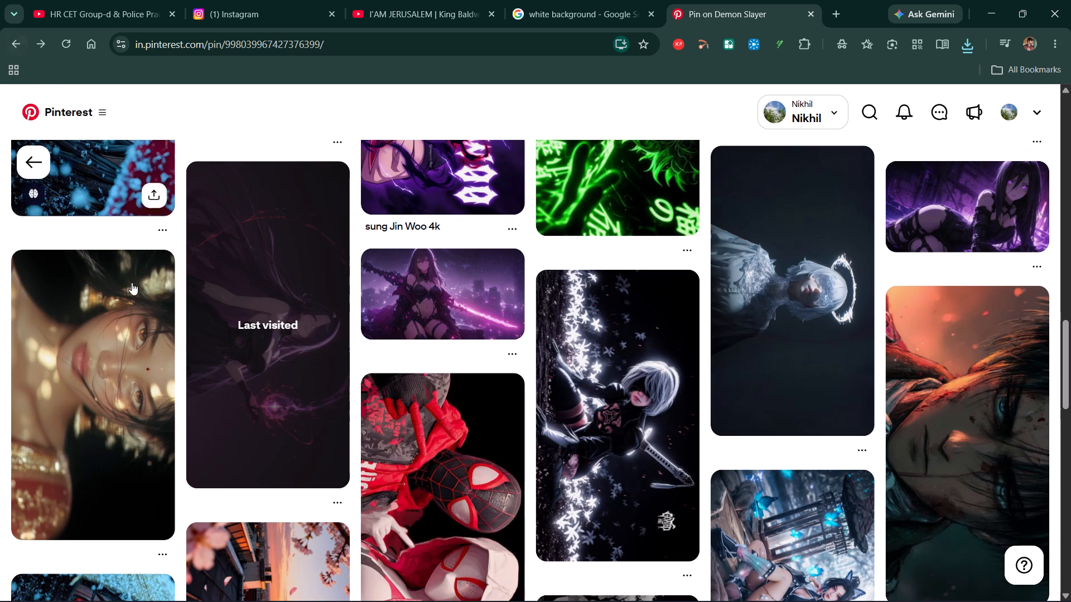
# Go back through the previously viewed Pinterest pins to the "Anime image 16:9" search results.
pyautogui.scroll(6, 133, 294)
pyautogui.scroll(9, 166, 435)
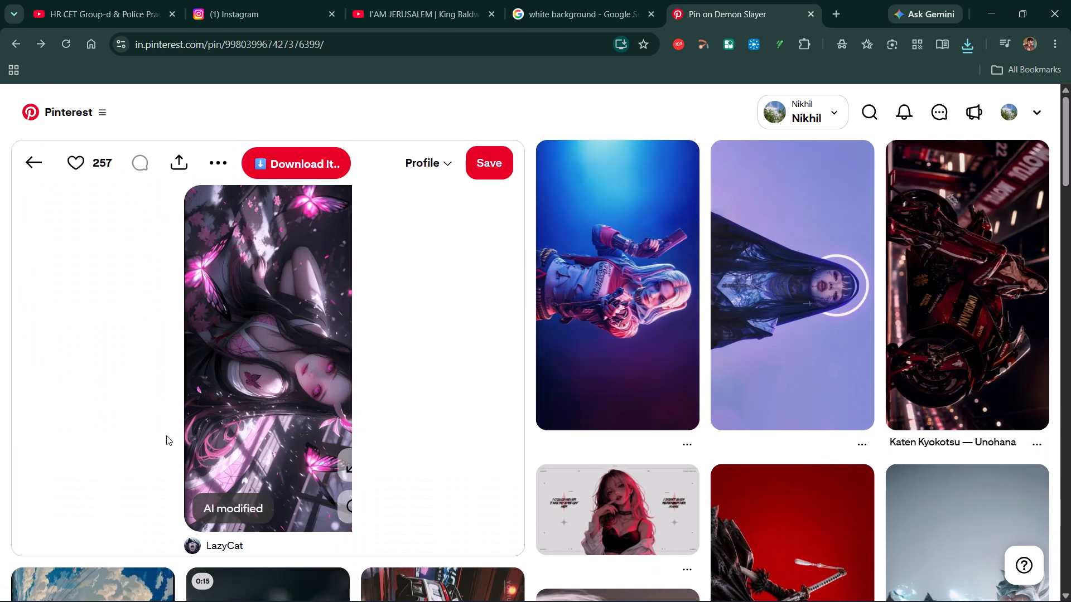
pyautogui.click(19, 38)
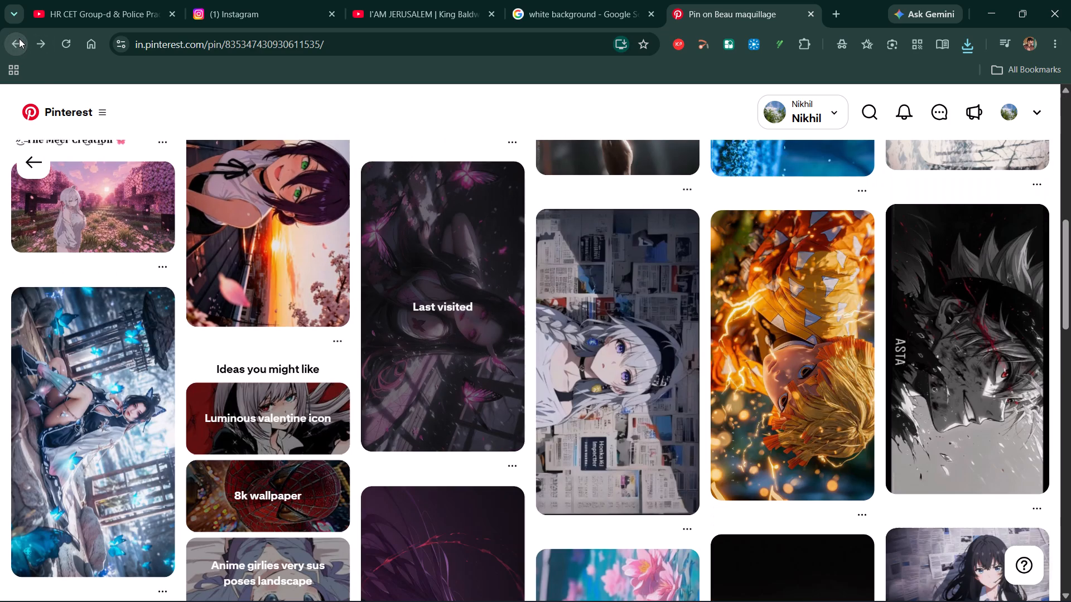
pyautogui.scroll(10, 127, 318)
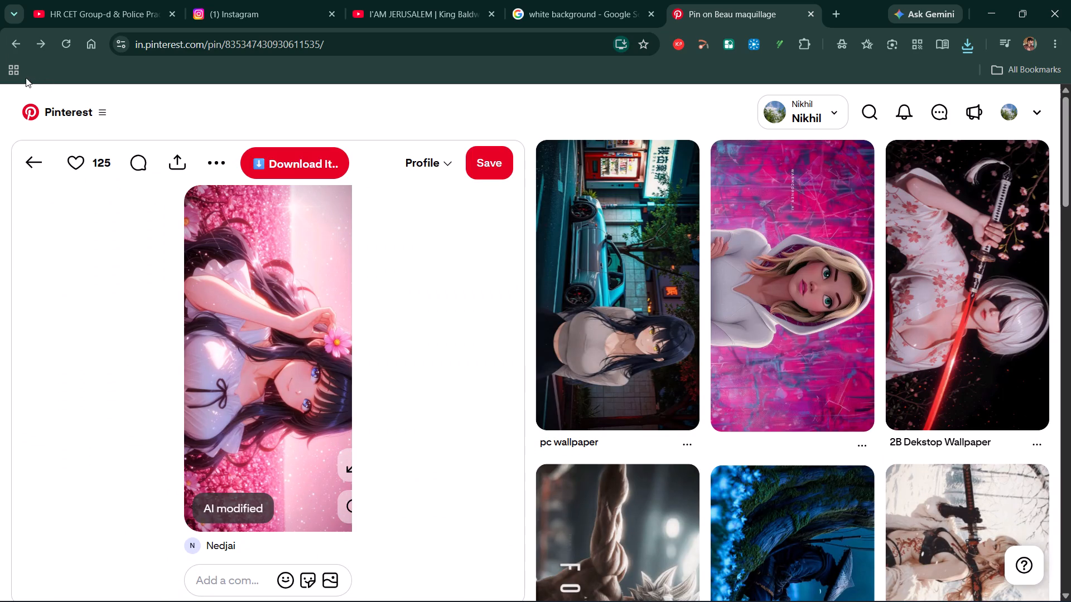
pyautogui.click(16, 46)
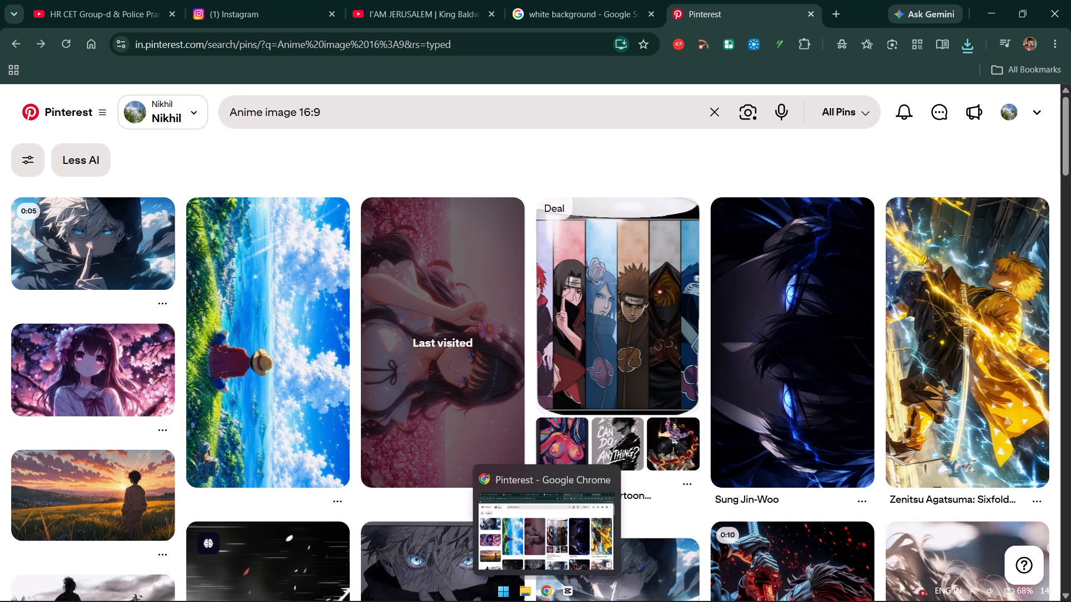
# Return to the Instagram tutorial and play the part showing the image placed after the white clips, pausing it there.
pyautogui.click(308, 0)
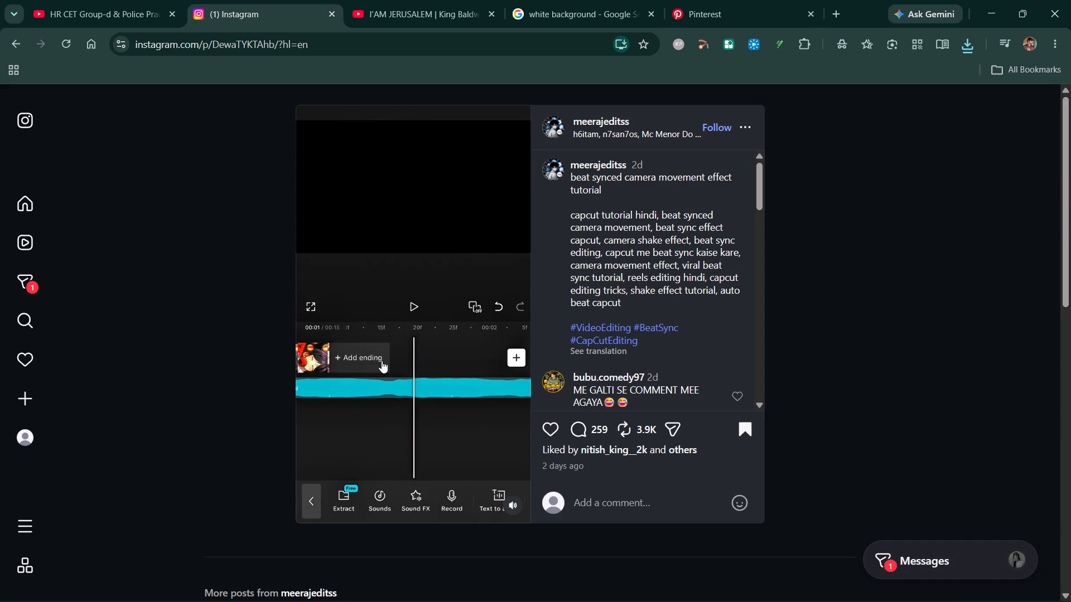
pyautogui.click(382, 361)
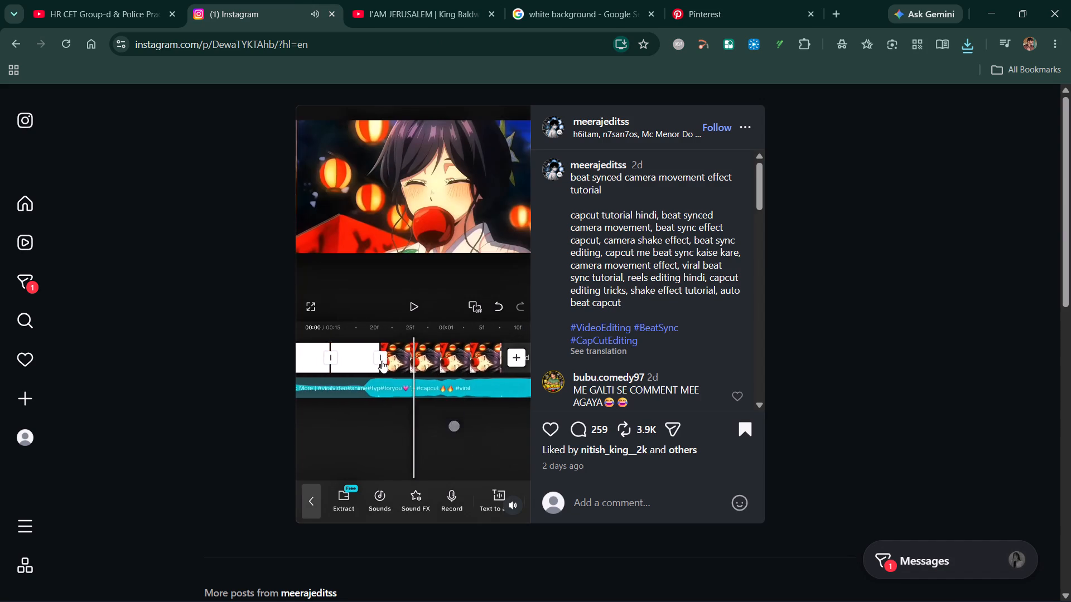
pyautogui.click(382, 361)
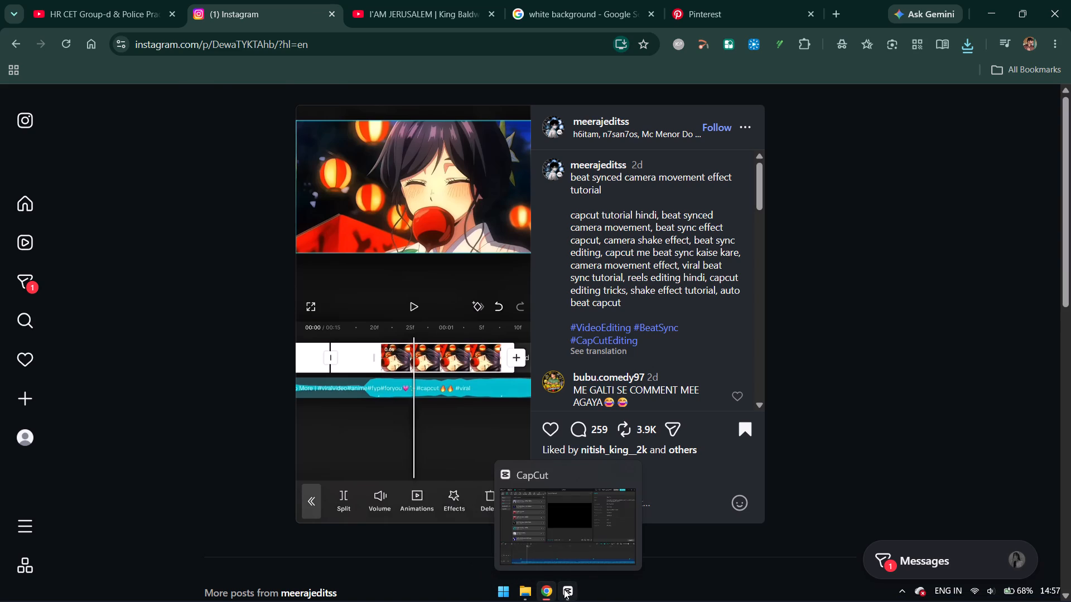
# Switch to CapCut and import the downloaded anime images from the photo folder into the project media.
pyautogui.click(564, 589)
pyautogui.click(13, 36)
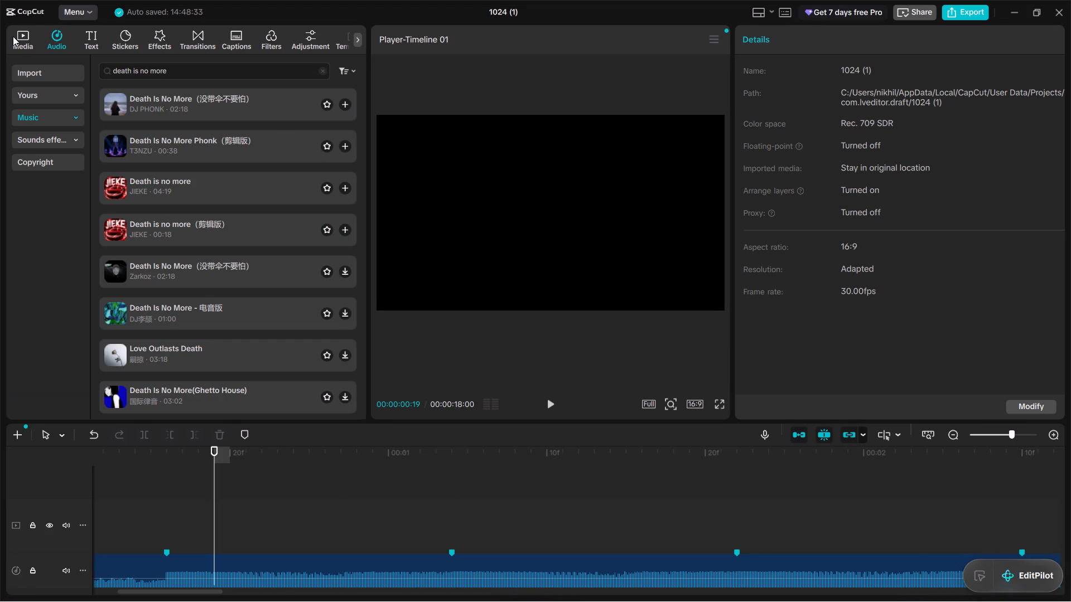
pyautogui.click(130, 69)
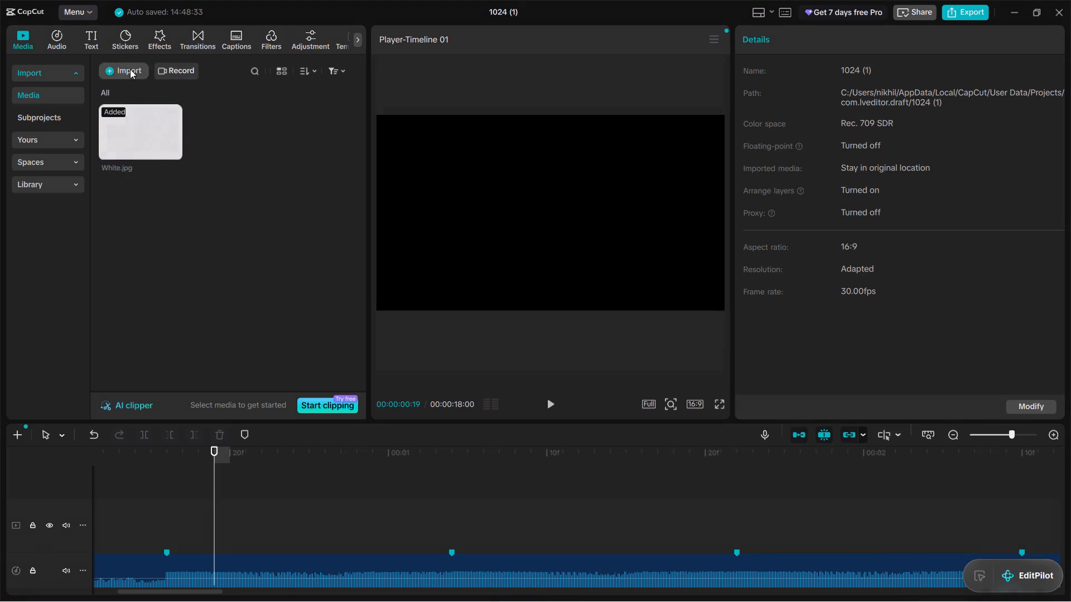
pyautogui.click(152, 103)
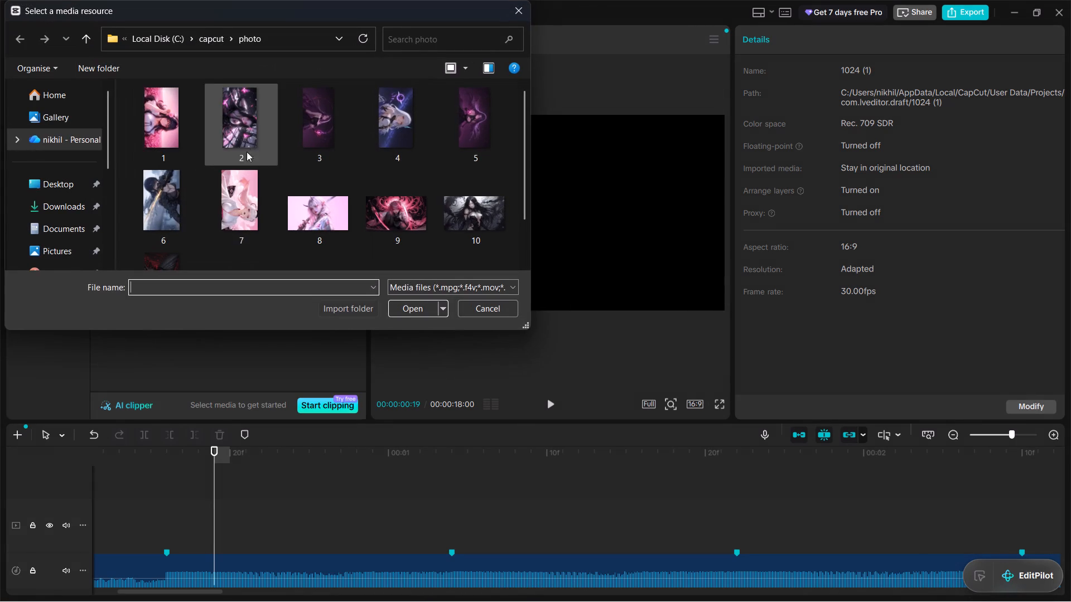
# In CapCut, import images 1 through 11 from the photo folder into the project media.
pyautogui.keyDown('shift'); pyautogui.click(184, 148); pyautogui.keyUp('shift')
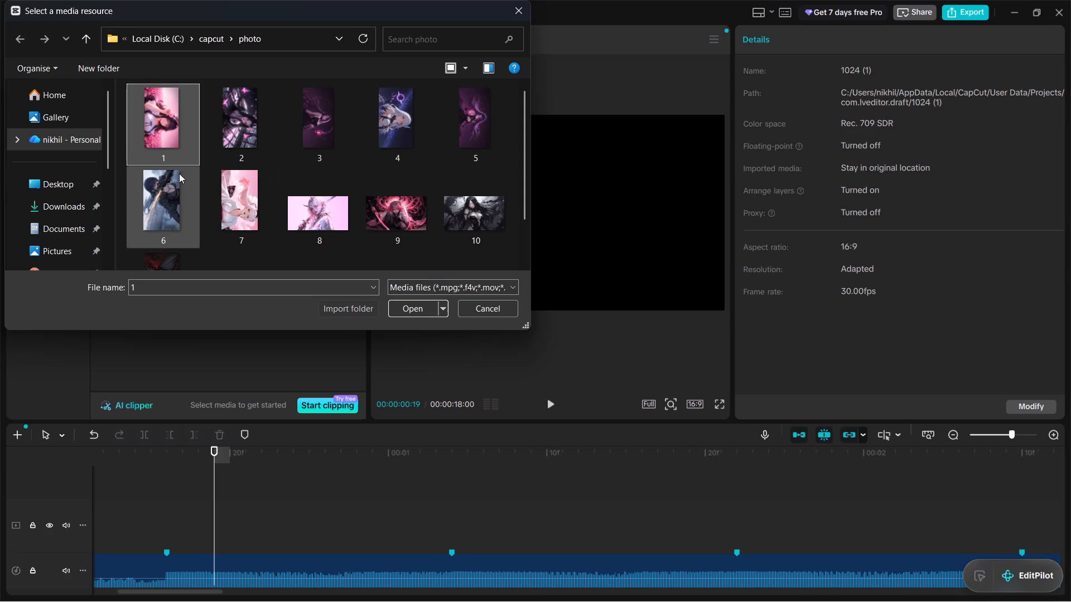
pyautogui.keyDown('shift'); pyautogui.click(159, 255); pyautogui.keyUp('shift')
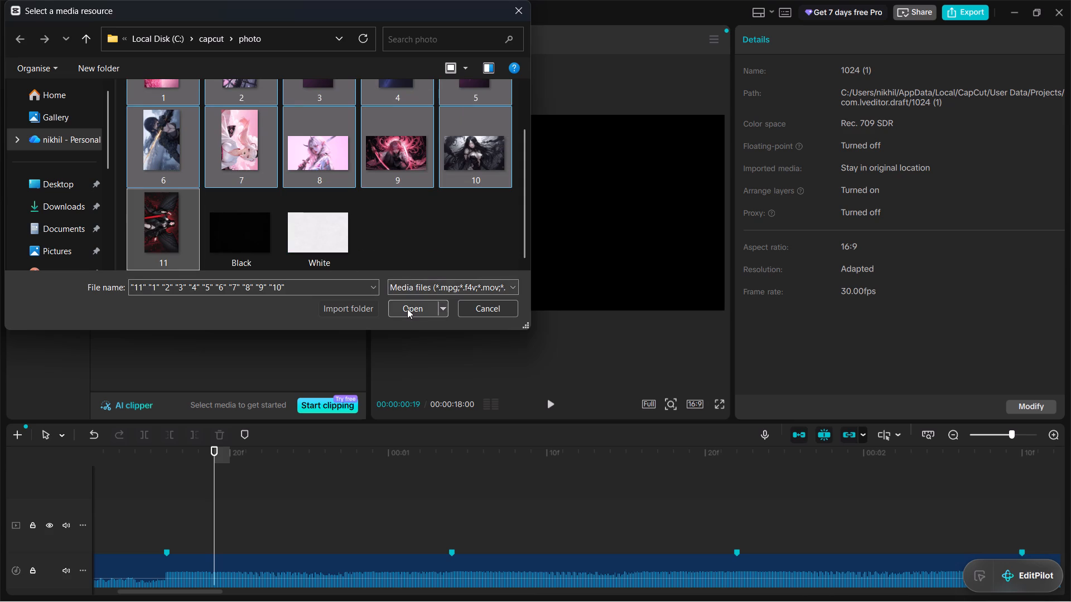
pyautogui.click(407, 309)
pyautogui.click(312, 192)
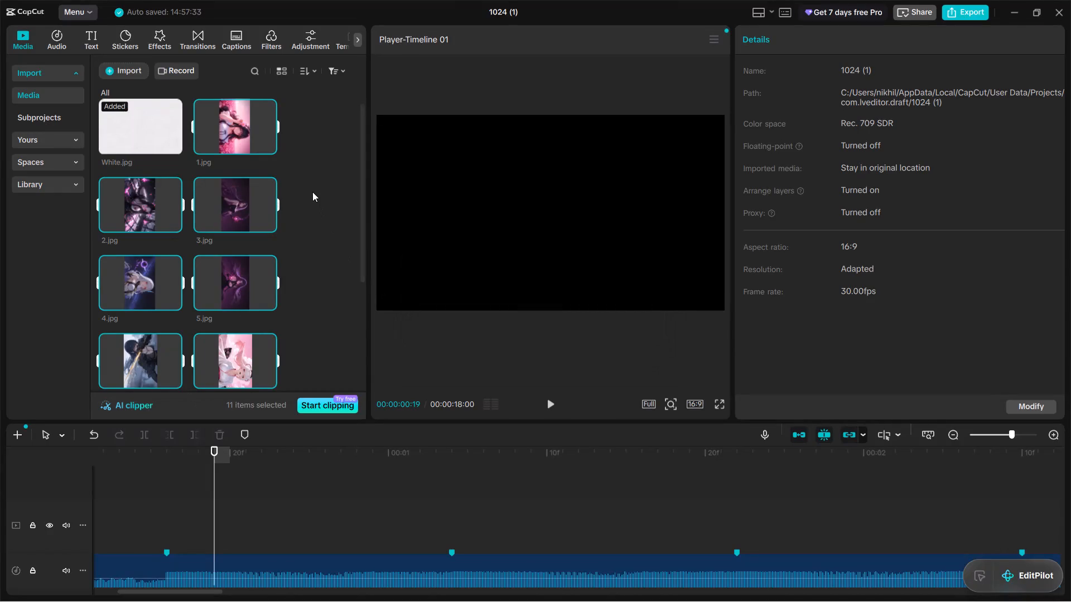
# Place 10.jpg on the main track directly after the third white clip.
pyautogui.scroll(-4, 306, 271)
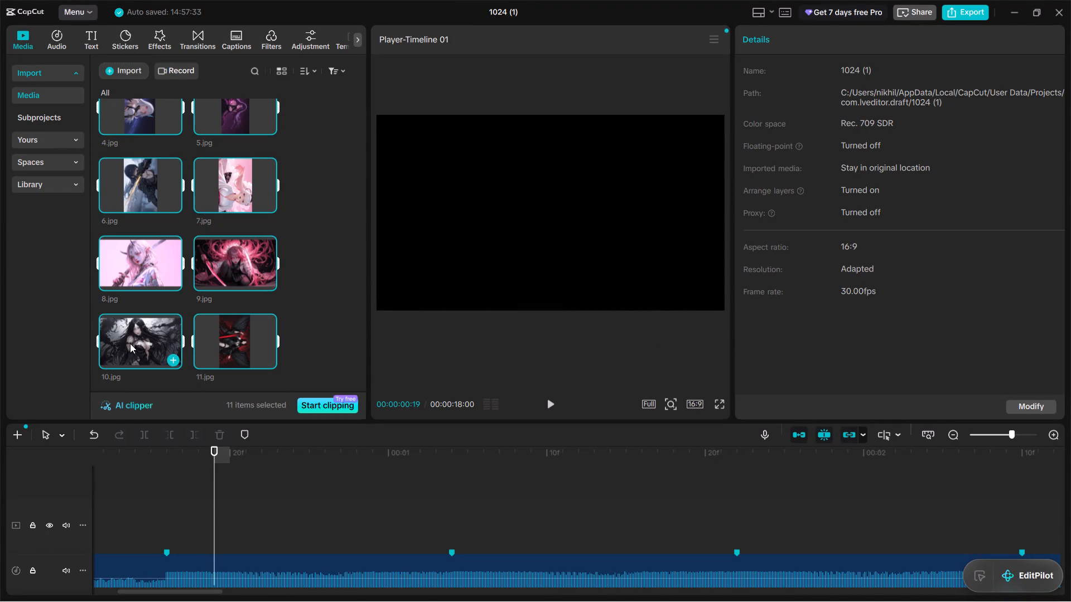
pyautogui.hscroll(3, 218, 542)
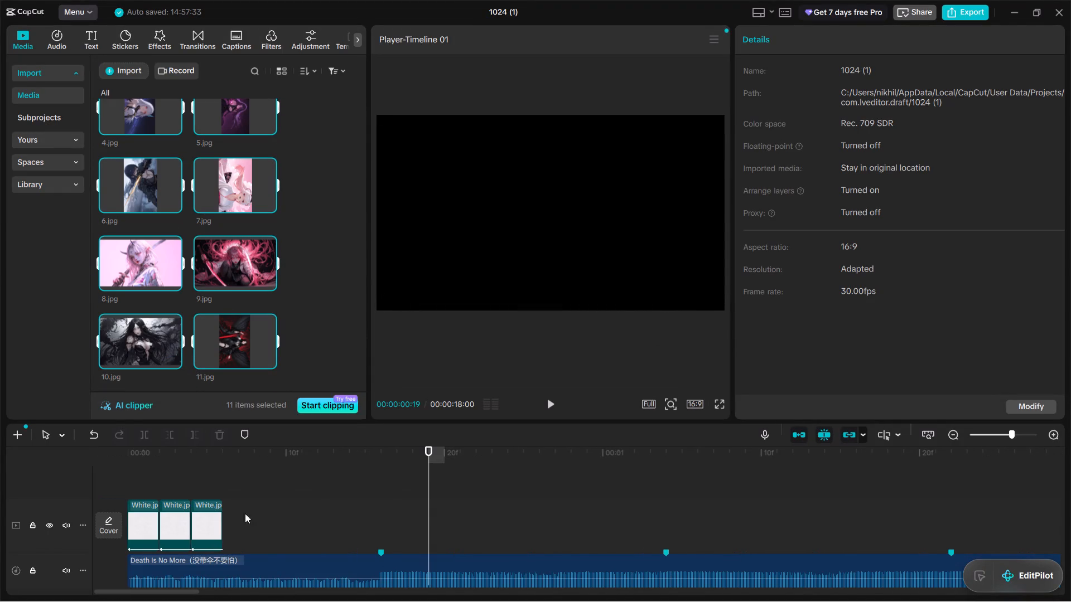
pyautogui.click(154, 340)
pyautogui.moveTo(154, 340); pyautogui.dragTo(233, 520)
pyautogui.hscroll(-6, 382, 520)
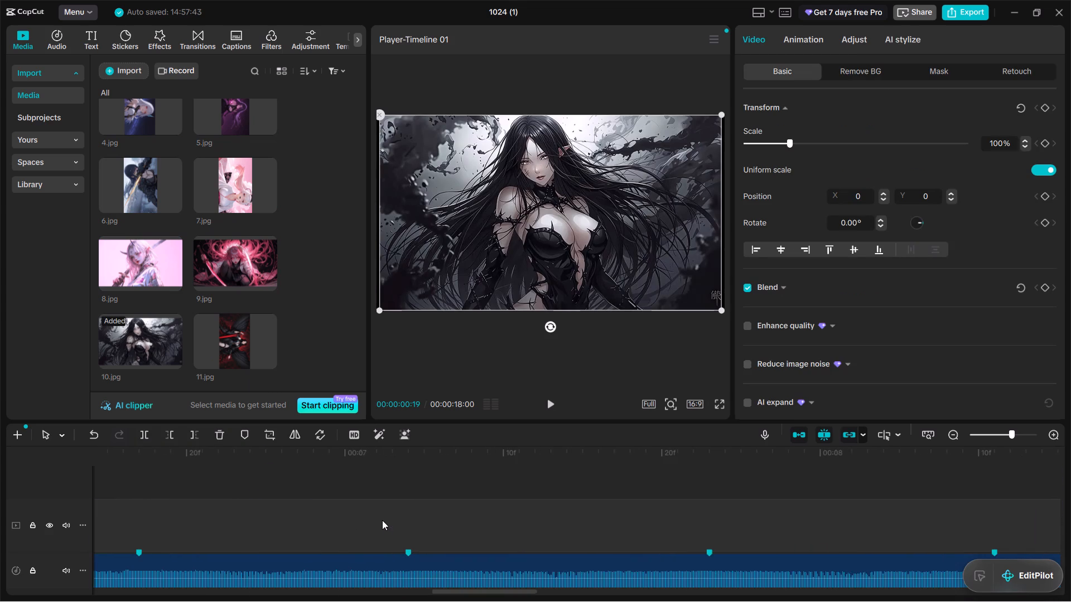
# Trim the end of the 10.jpg clip back to the first beat marker, making it 10 frames long.
pyautogui.hscroll(4, 382, 520)
pyautogui.hscroll(-2, 610, 533)
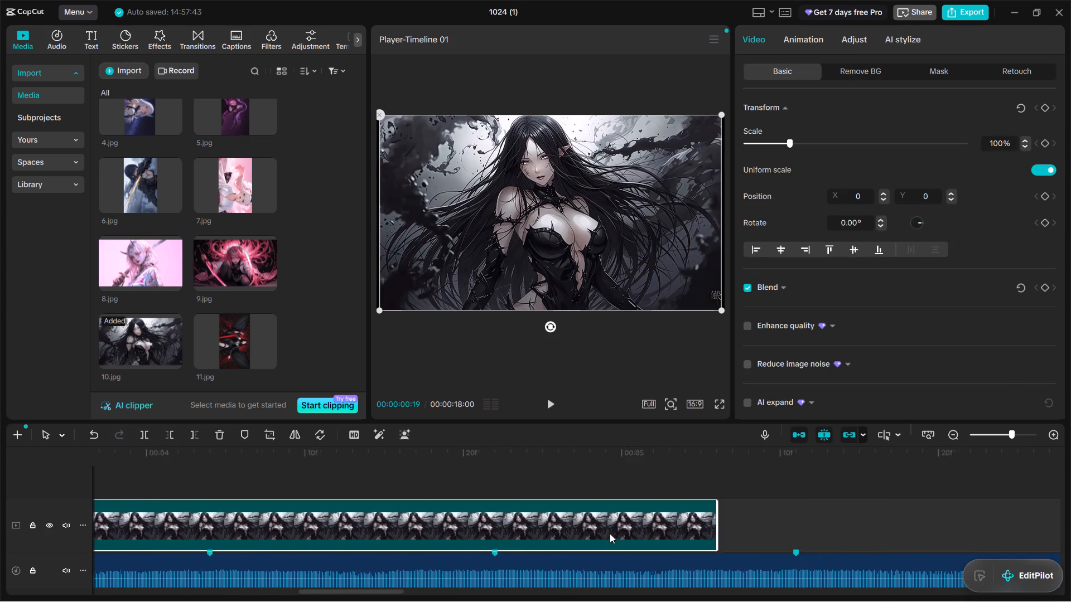
pyautogui.hscroll(-1, 610, 533)
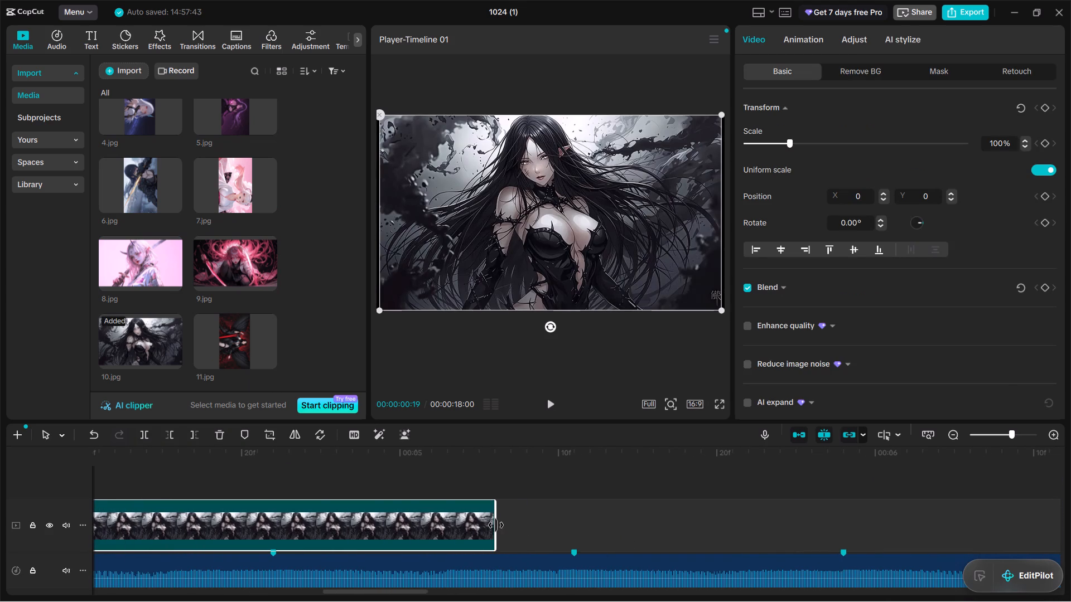
pyautogui.moveTo(496, 525); pyautogui.dragTo(99, 489)
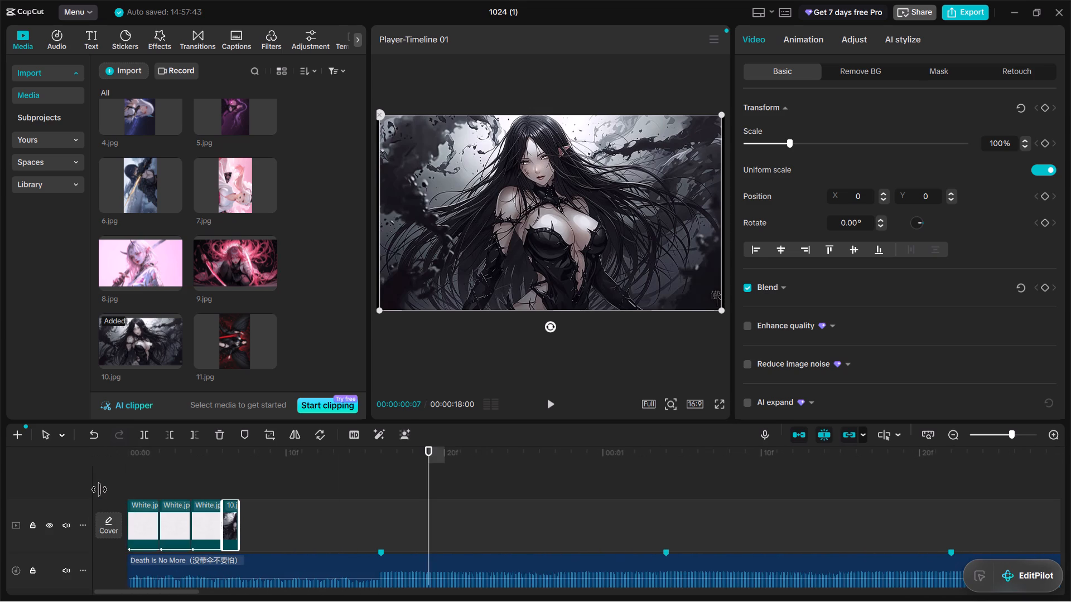
pyautogui.moveTo(99, 489); pyautogui.dragTo(374, 569)
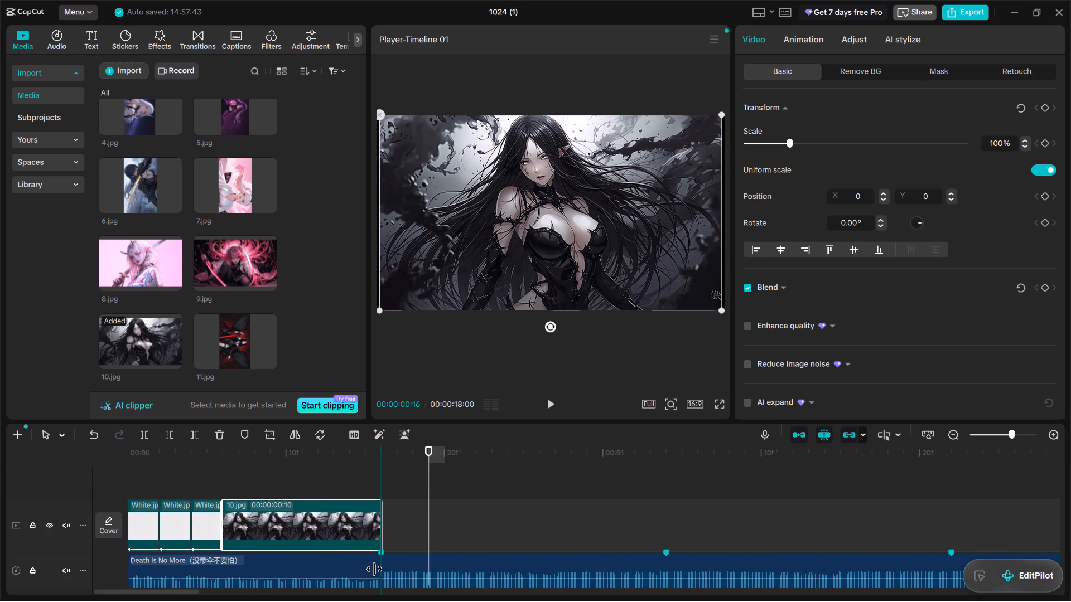
pyautogui.moveTo(374, 569); pyautogui.dragTo(375, 569)
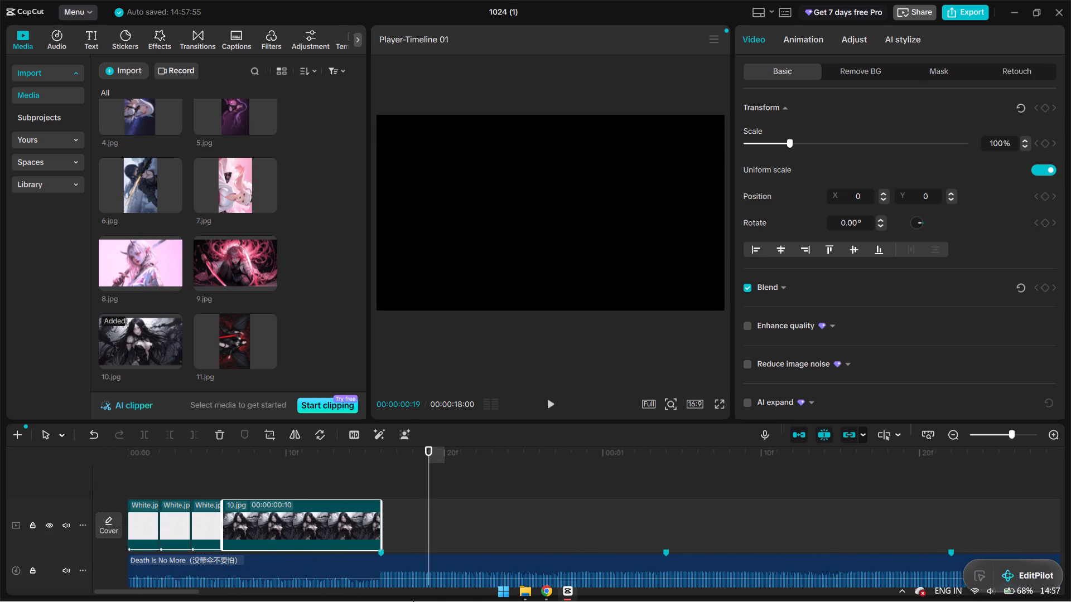
# Switch to Chrome and watch the next part of the Instagram tutorial, covering the image clip after the white clips.
pyautogui.click(541, 595)
pyautogui.click(456, 400)
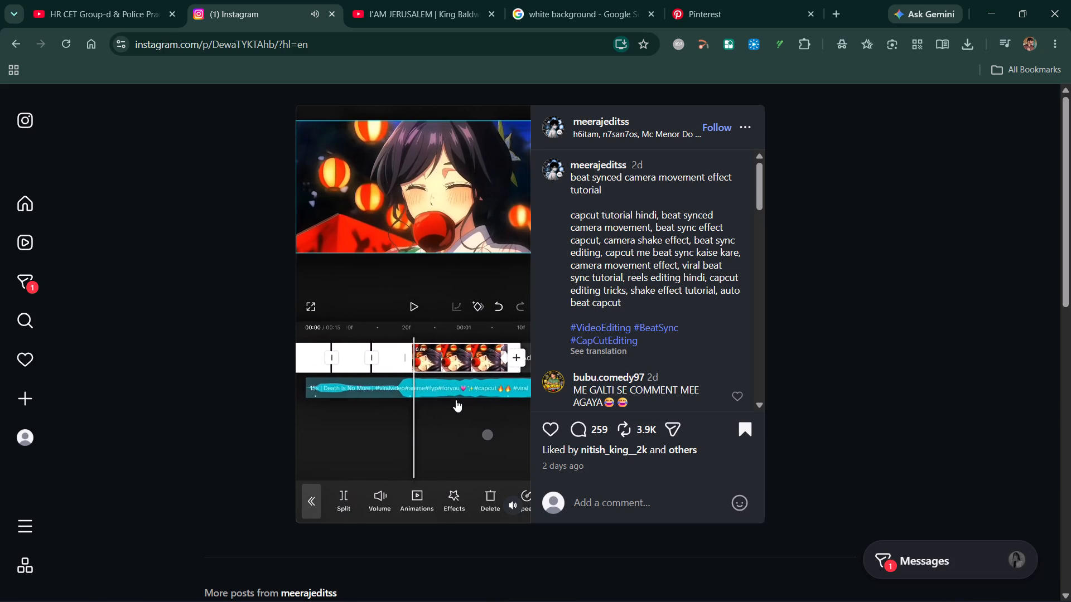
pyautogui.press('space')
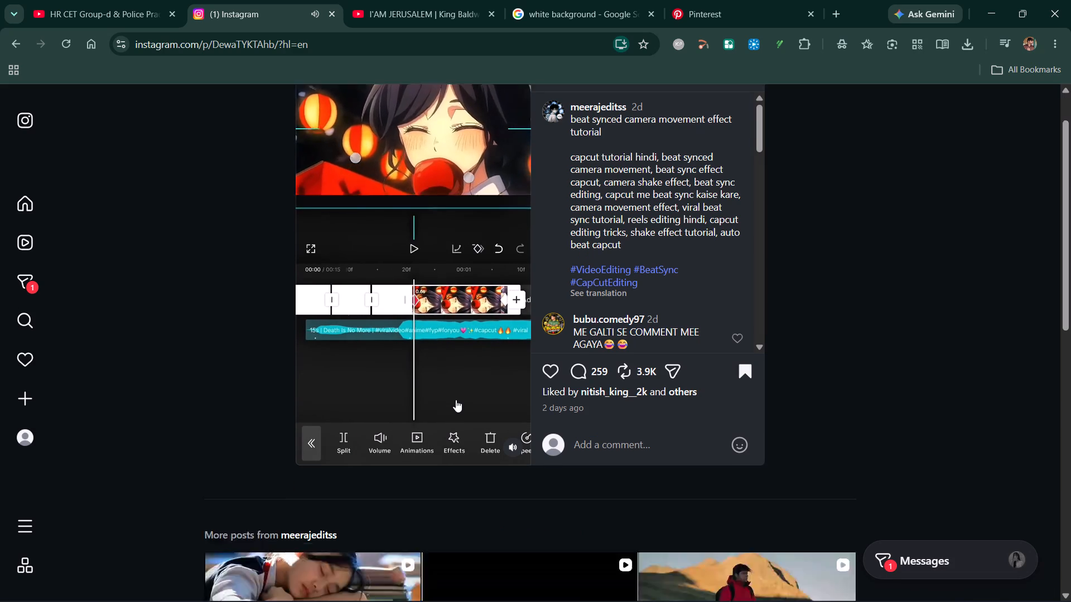
pyautogui.scroll(4, 453, 371)
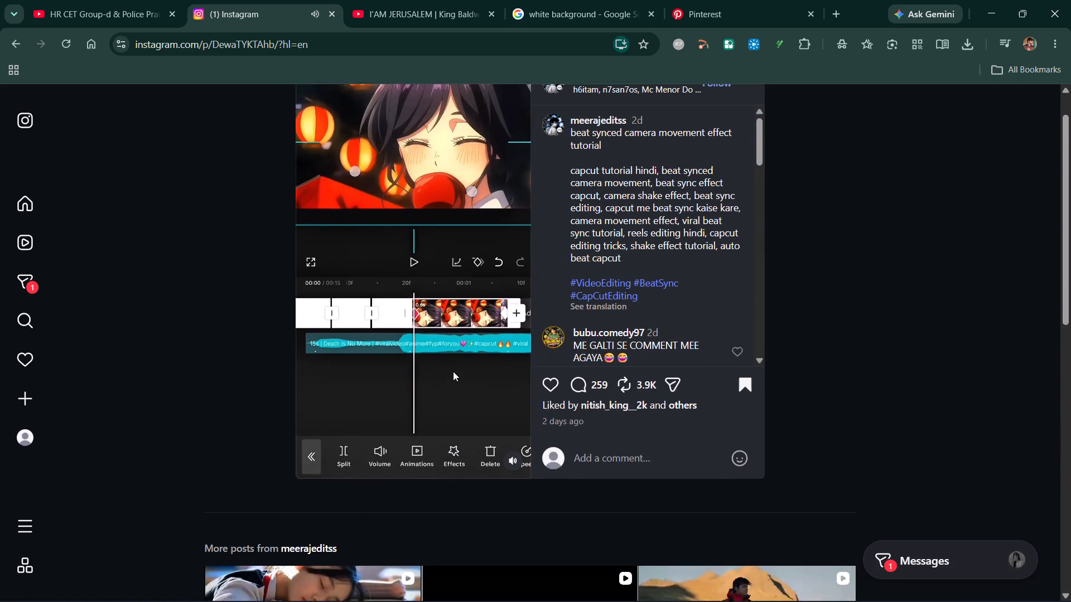
pyautogui.scroll(1, 453, 371)
pyautogui.click(453, 371)
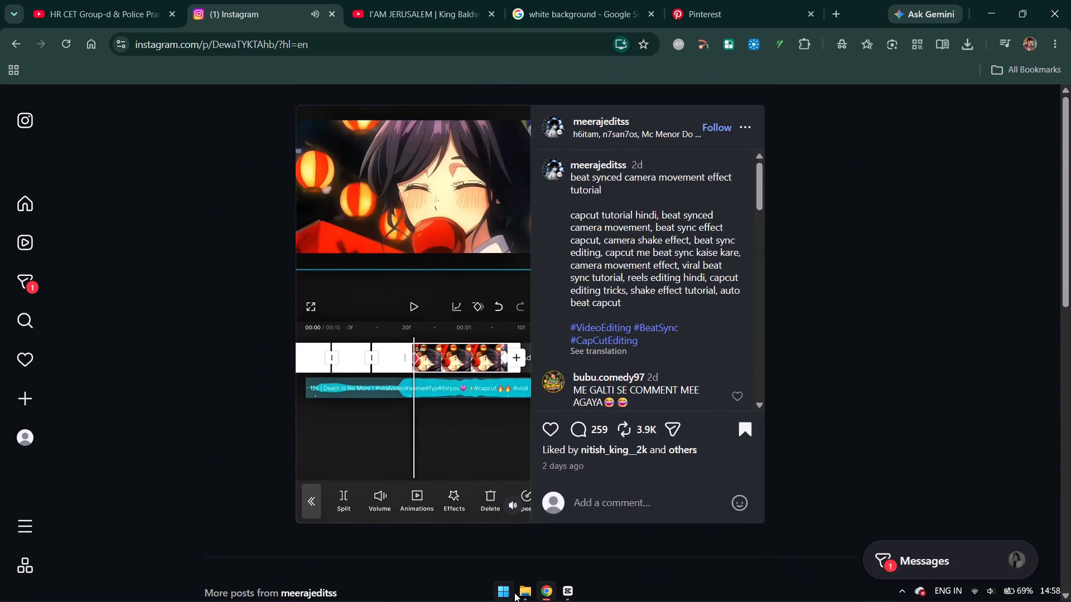
# Back in CapCut, move the playhead to the end of the 10.jpg clip at the first beat marker and select the clip.
pyautogui.click(562, 595)
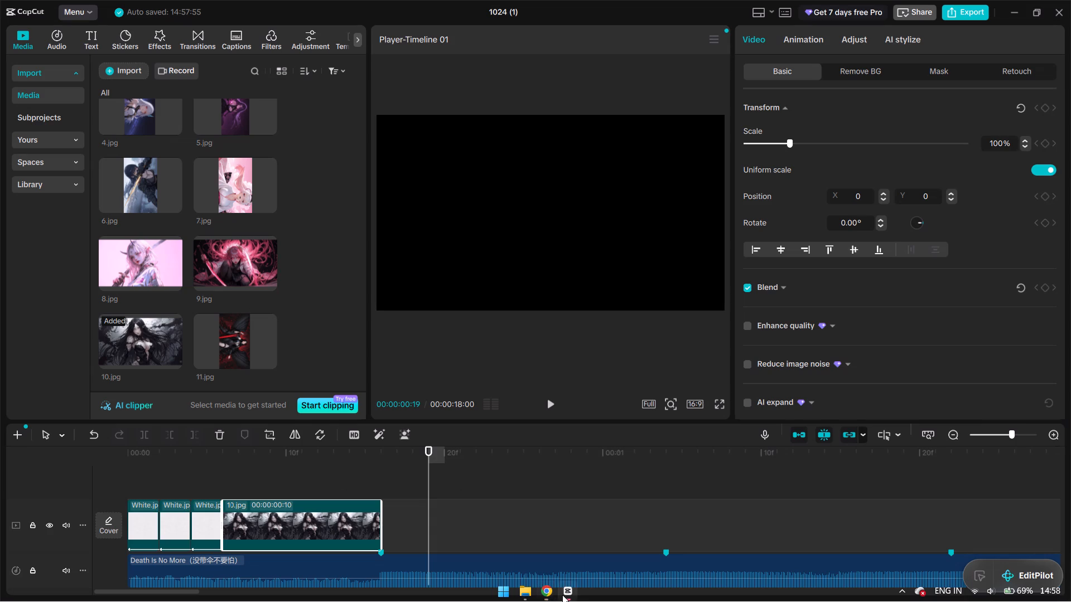
pyautogui.moveTo(426, 446); pyautogui.dragTo(379, 450)
pyautogui.click(378, 504)
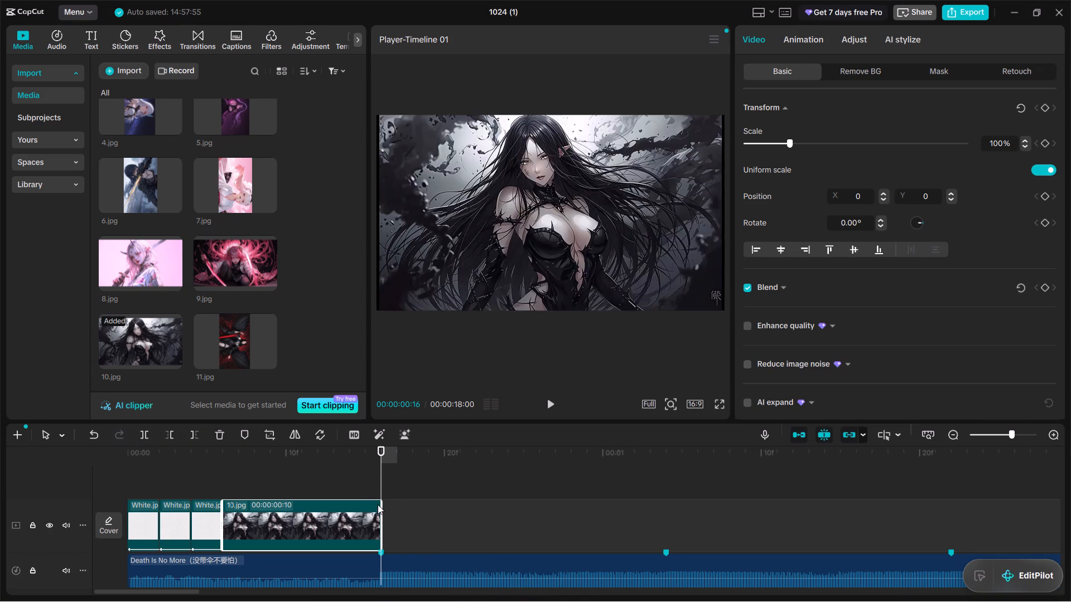
pyautogui.click(349, 506)
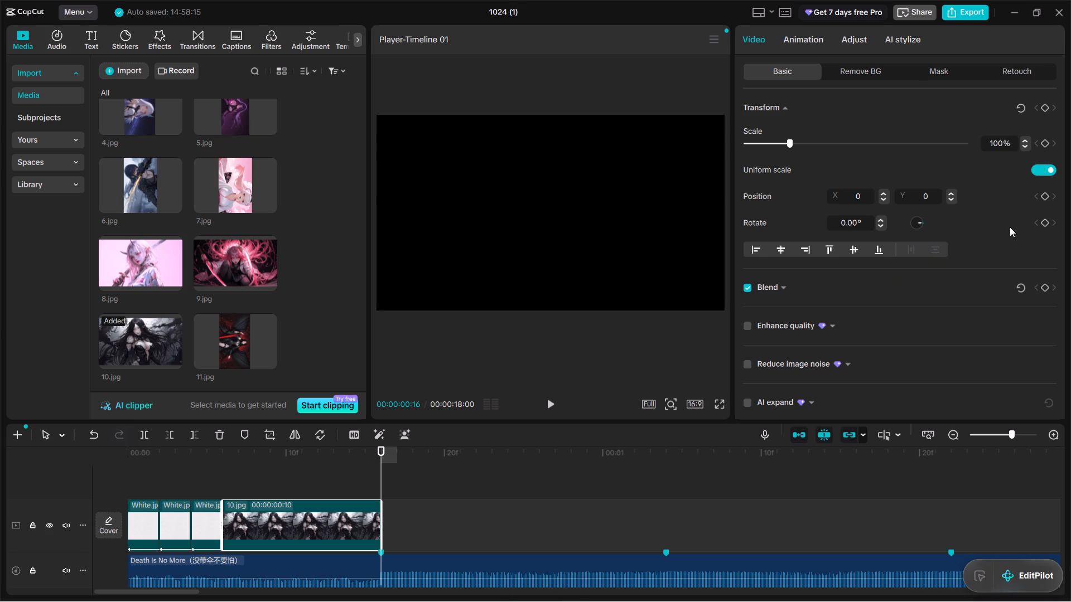
# Add a 100% scale keyframe at the end of the 10.jpg clip, at 00:00:00:16.
pyautogui.click(1049, 139)
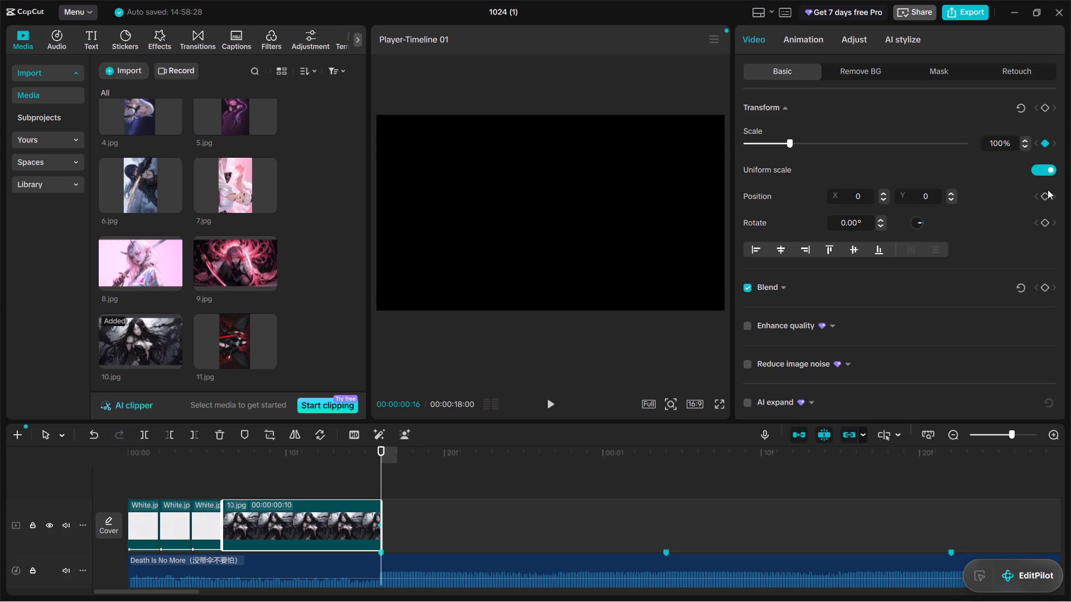
# Add a position keyframe at the end of the 10.jpg clip, at 00:00:00:16.
pyautogui.click(1046, 193)
# Set the 10.jpg clip's scale to 130% at its first frame, 00:00:00:06, as a starting keyframe.
pyautogui.moveTo(379, 445); pyautogui.dragTo(271, 464)
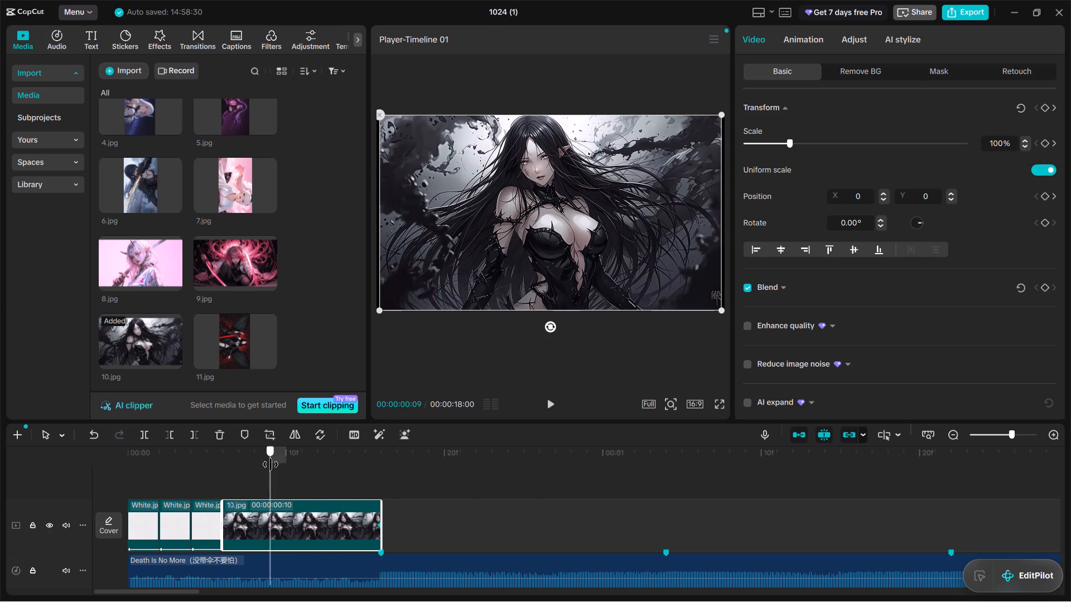
pyautogui.moveTo(271, 464); pyautogui.dragTo(227, 496)
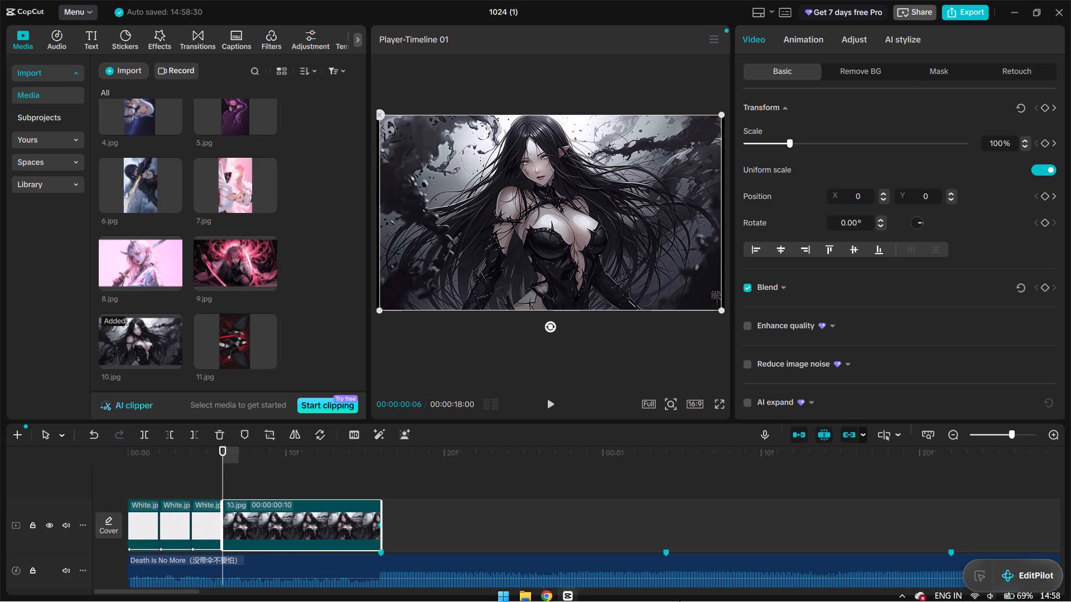
pyautogui.click(803, 142)
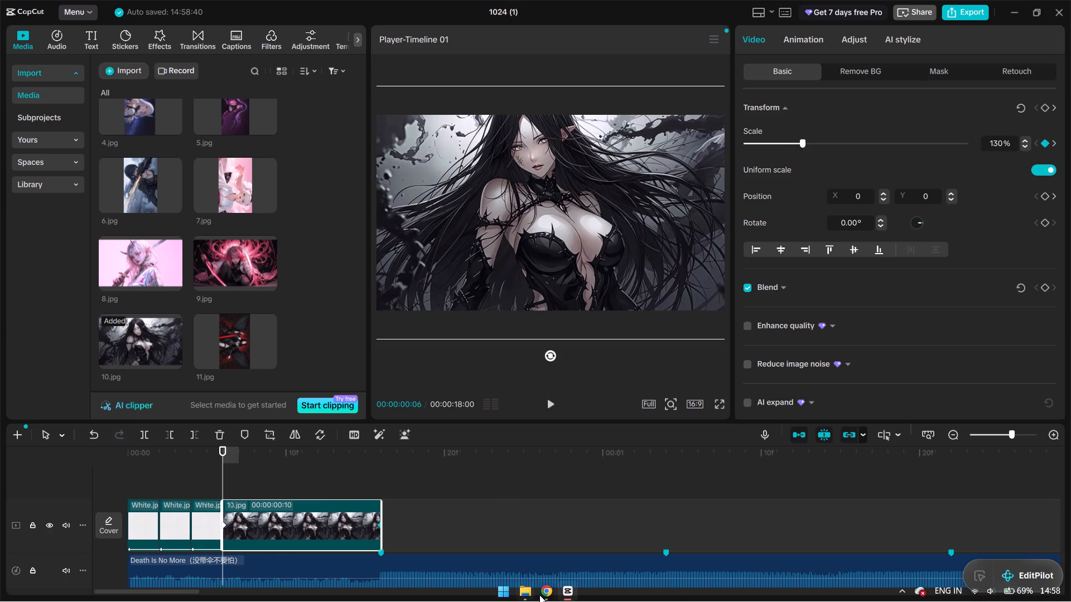
# Play the Instagram tutorial in Chrome up to its Combo animation part, and return to CapCut.
pyautogui.click(548, 595)
pyautogui.click(452, 344)
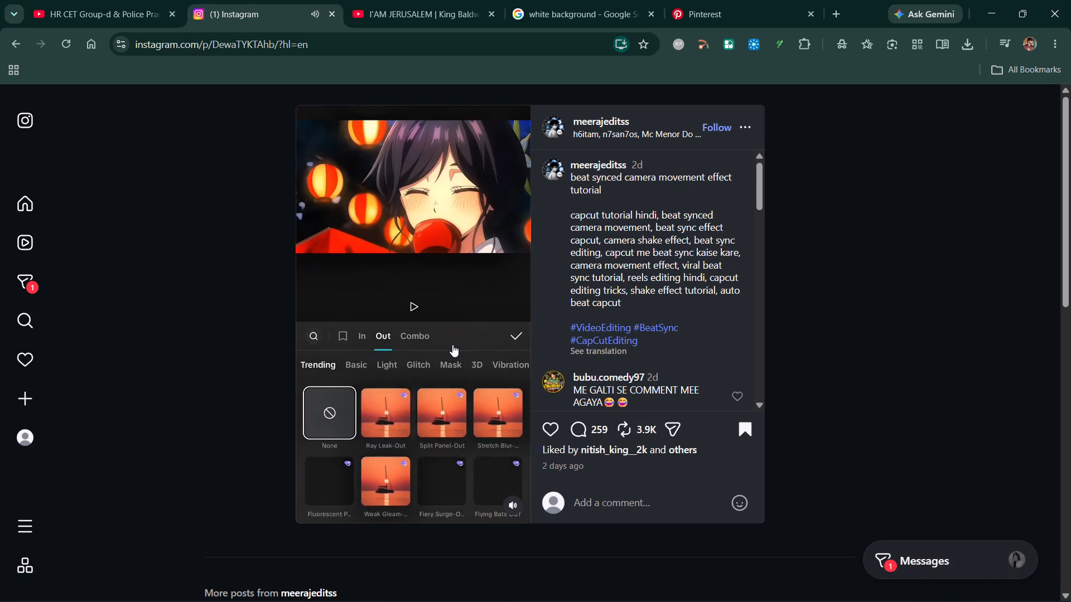
pyautogui.click(452, 344)
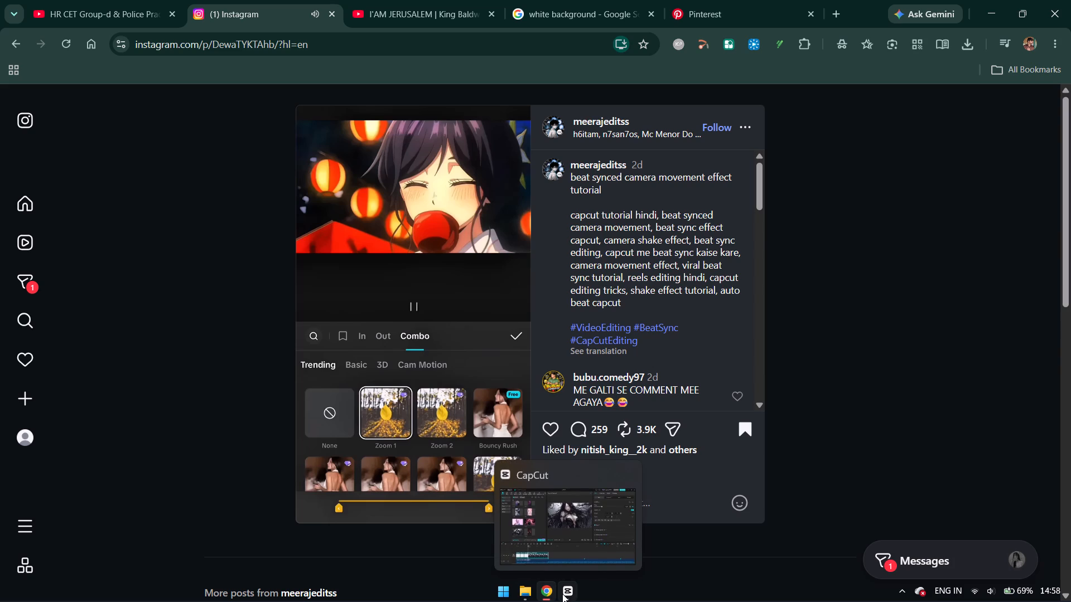
pyautogui.click(562, 594)
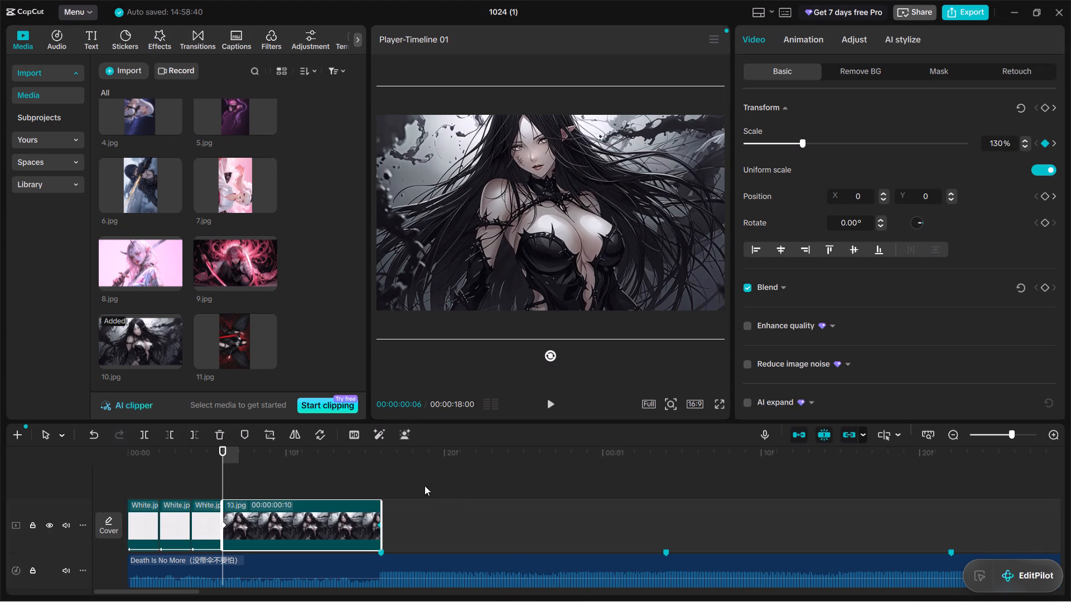
# Move the 10.jpg image down to Y position -320 at the clip's first frame, 00:00:00:06.
pyautogui.moveTo(561, 196); pyautogui.dragTo(561, 197)
pyautogui.moveTo(561, 197); pyautogui.dragTo(564, 225)
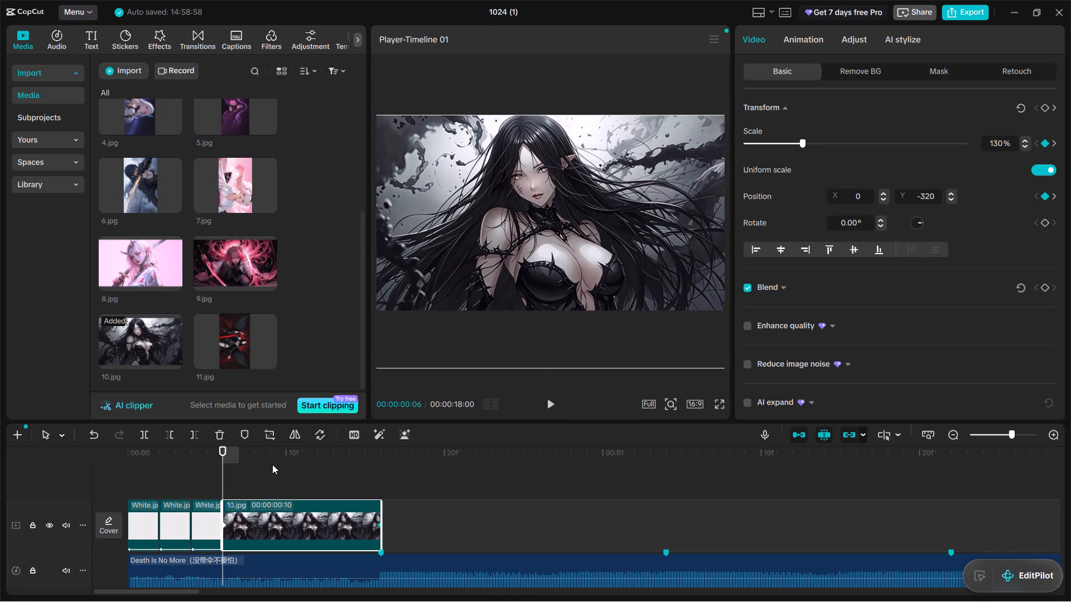
# Preview the keyframed zoom and vertical movement on the 10.jpg clip.
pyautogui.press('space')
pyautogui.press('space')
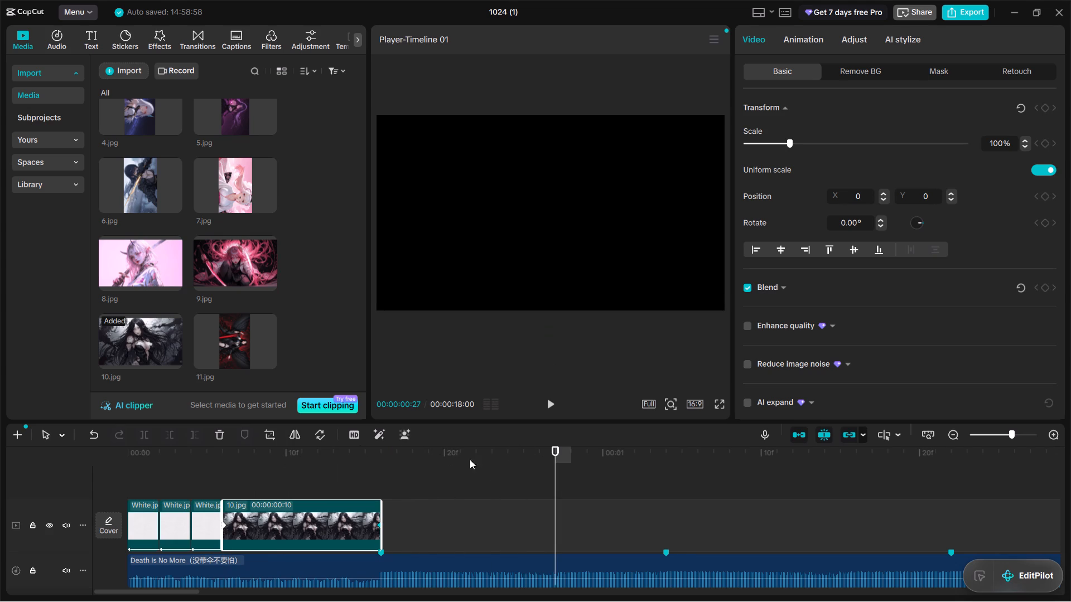
pyautogui.moveTo(553, 449); pyautogui.dragTo(360, 443)
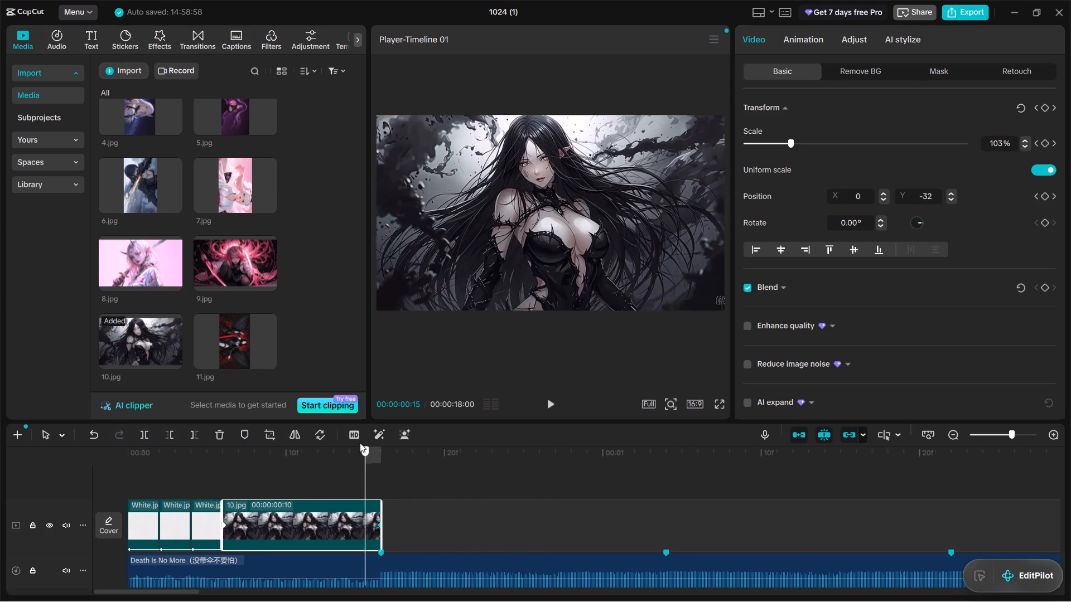
pyautogui.moveTo(360, 443); pyautogui.dragTo(369, 477)
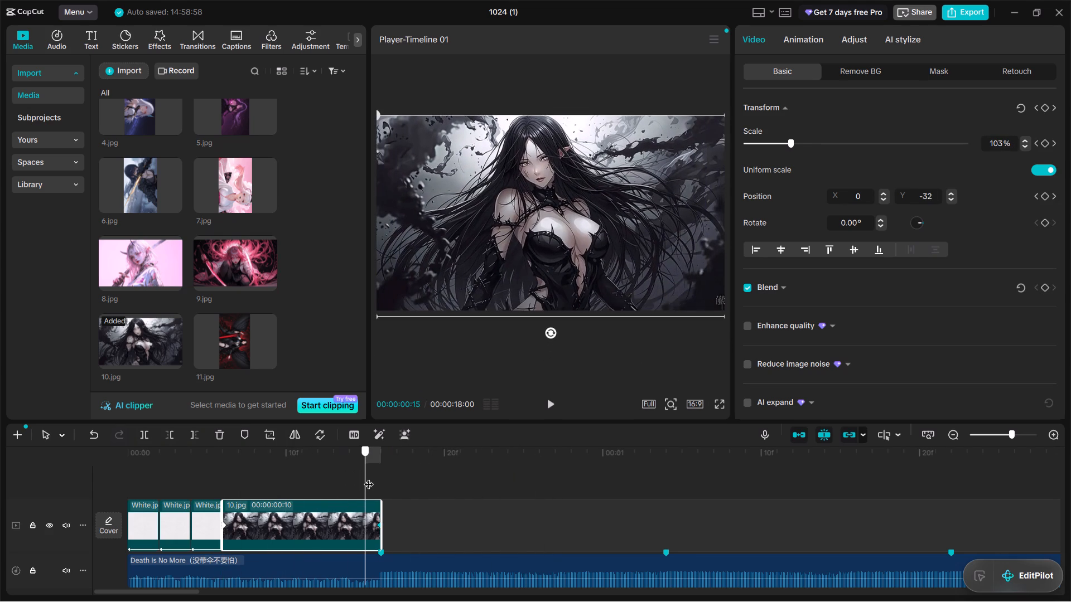
pyautogui.moveTo(369, 477); pyautogui.dragTo(253, 483)
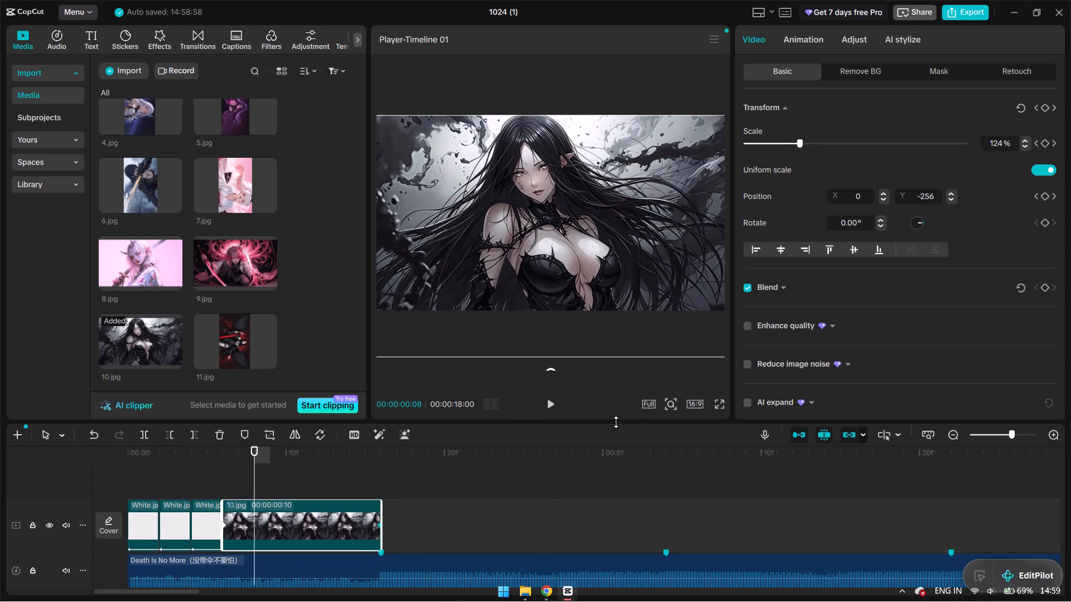
# Check the tutorial's animation choice in Chrome and apply the Zoom 1 combo animation to the 10.jpg clip in CapCut.
pyautogui.click(538, 586)
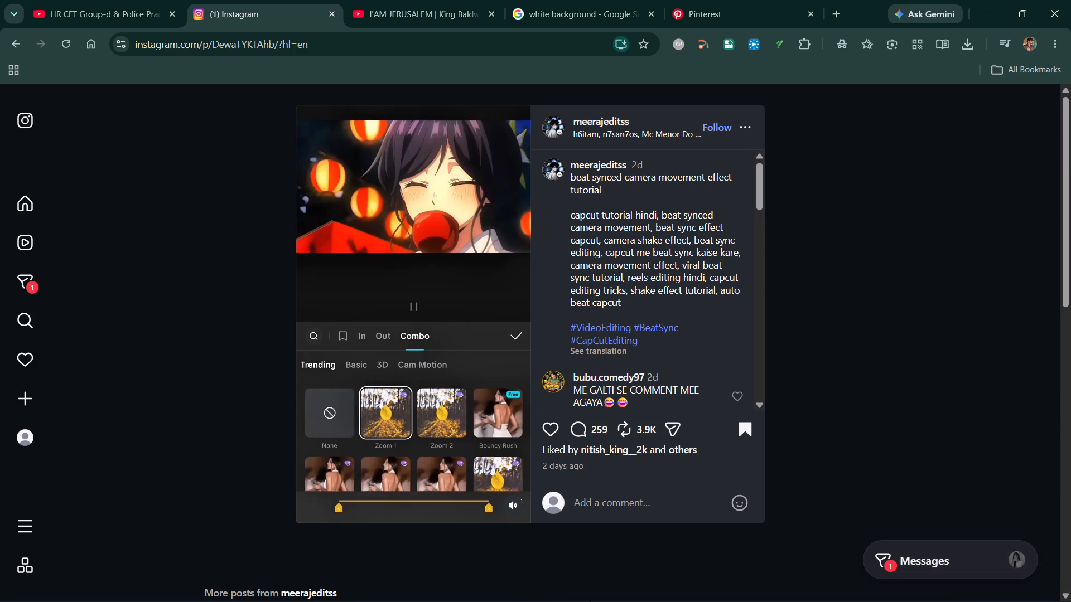
pyautogui.click(566, 589)
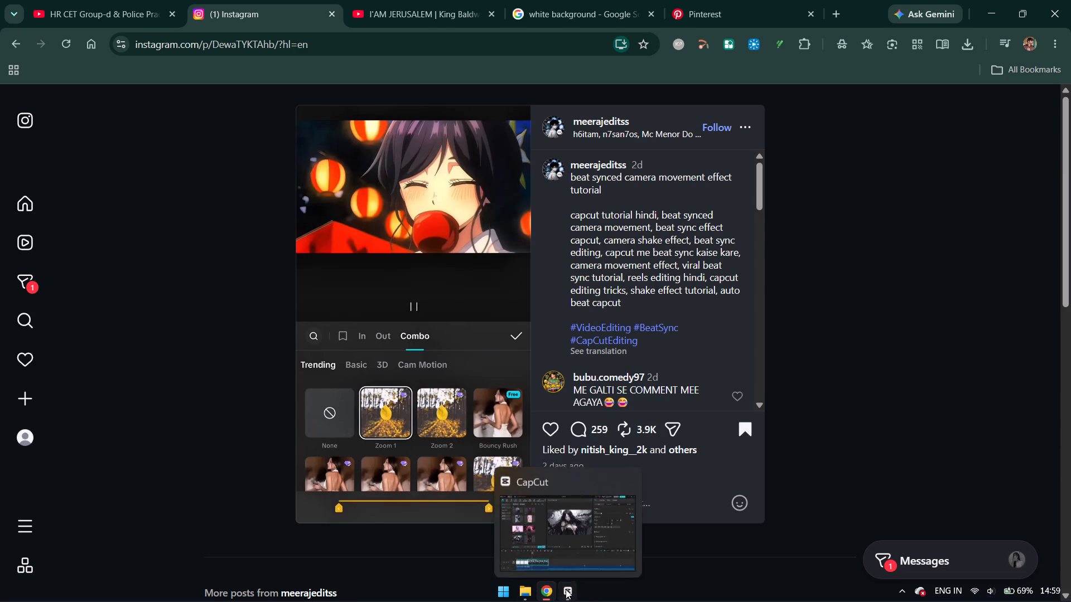
pyautogui.click(802, 31)
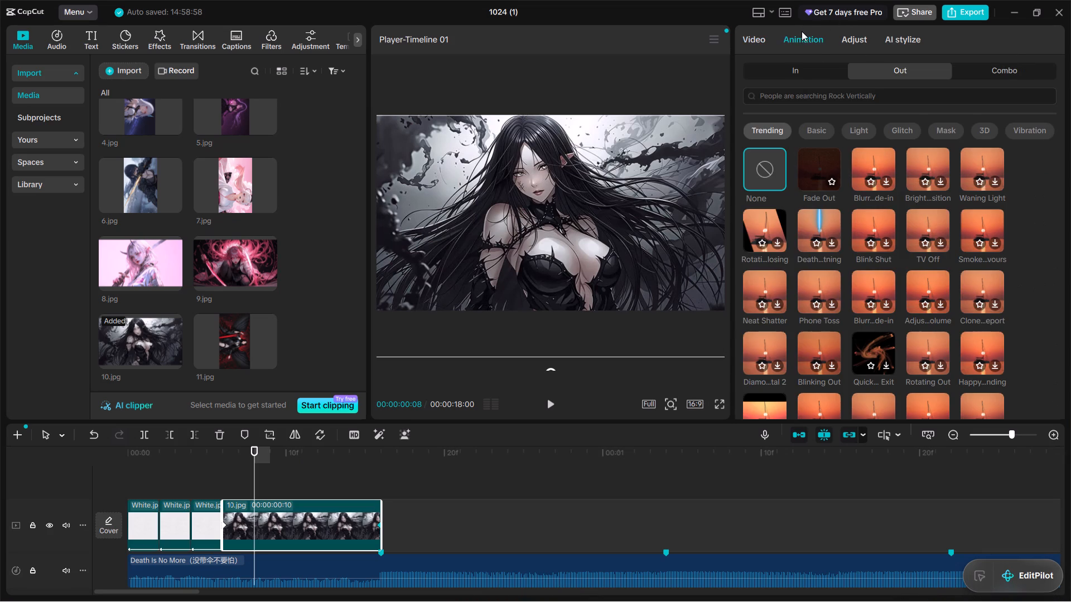
pyautogui.click(1006, 72)
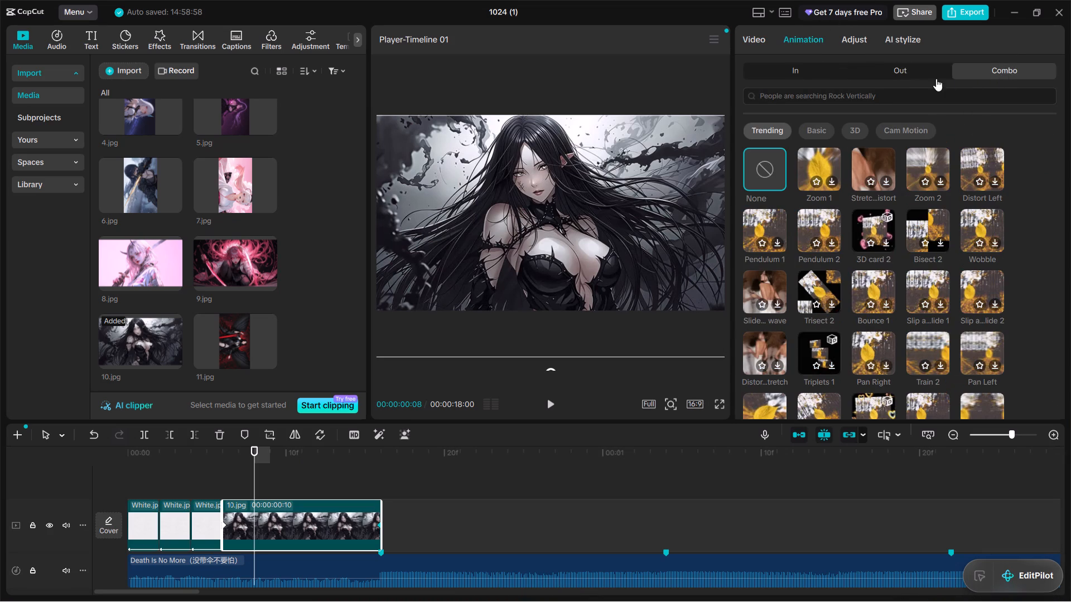
pyautogui.click(825, 163)
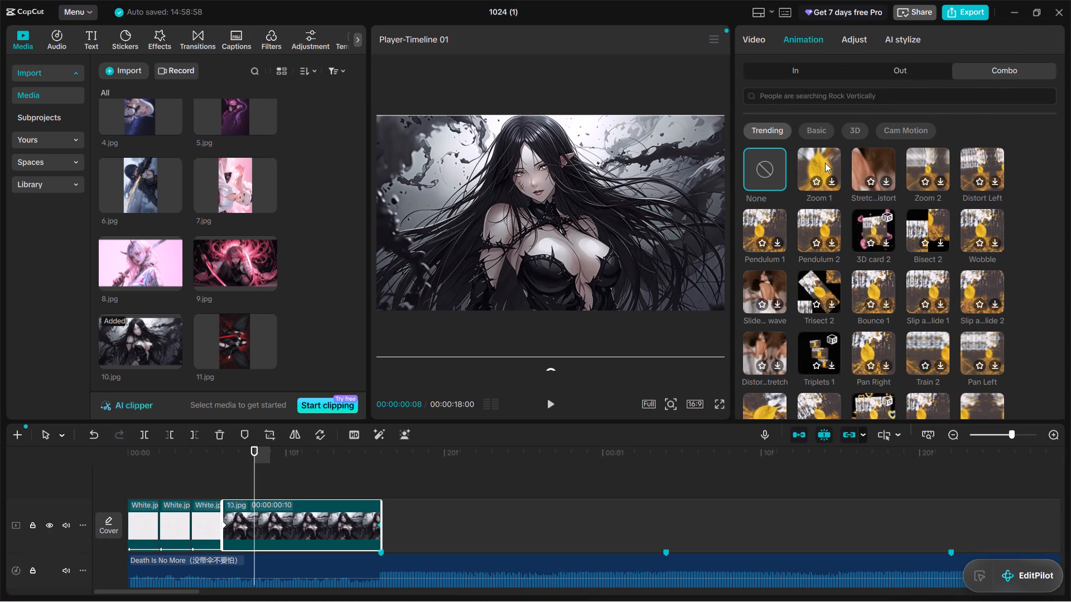
pyautogui.doubleClick(825, 163)
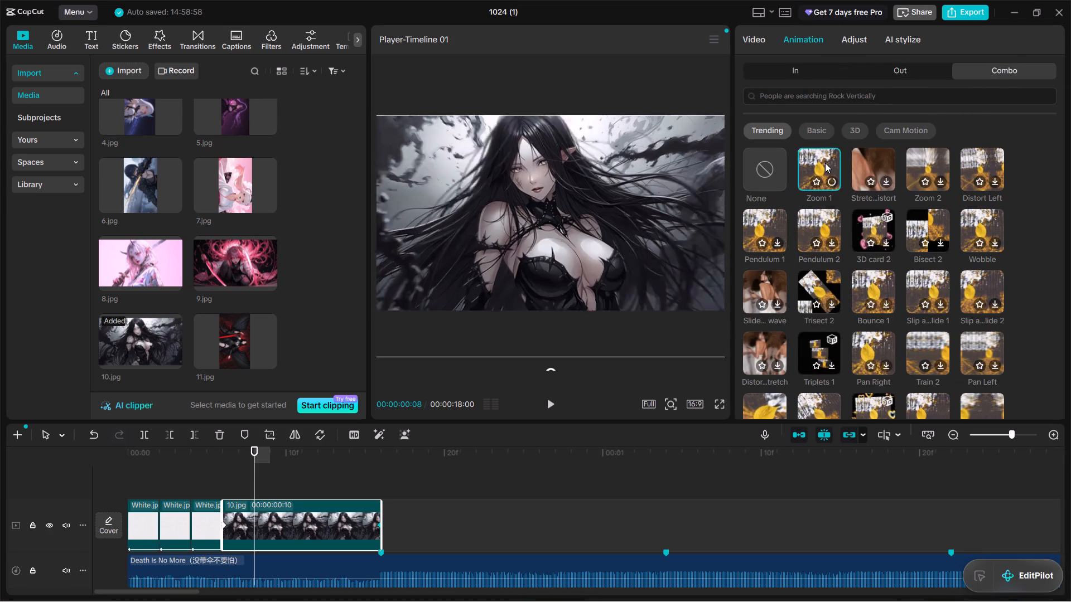
pyautogui.moveTo(825, 163); pyautogui.dragTo(535, 385)
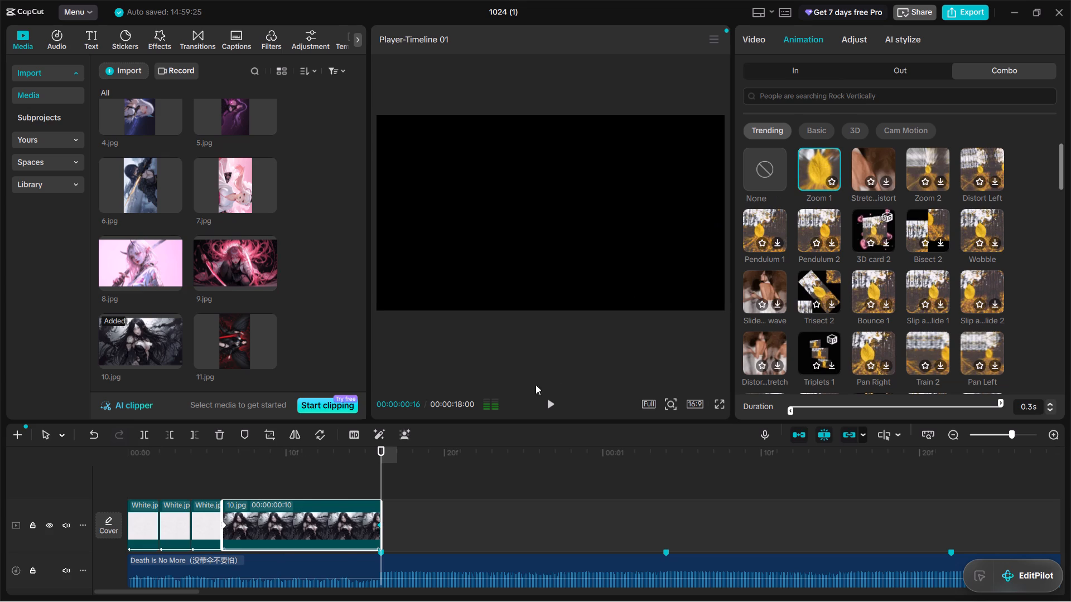
pyautogui.moveTo(535, 385); pyautogui.dragTo(350, 525)
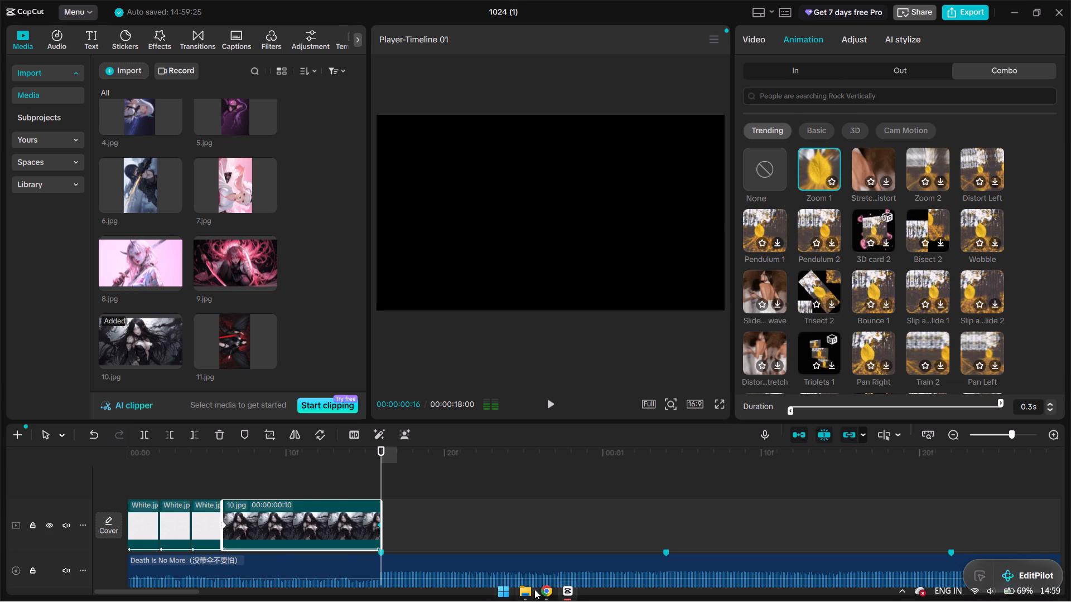
# Play the next part of the Instagram tutorial in Chrome to see its finished clip timeline, and return to CapCut.
pyautogui.click(541, 591)
pyautogui.click(438, 289)
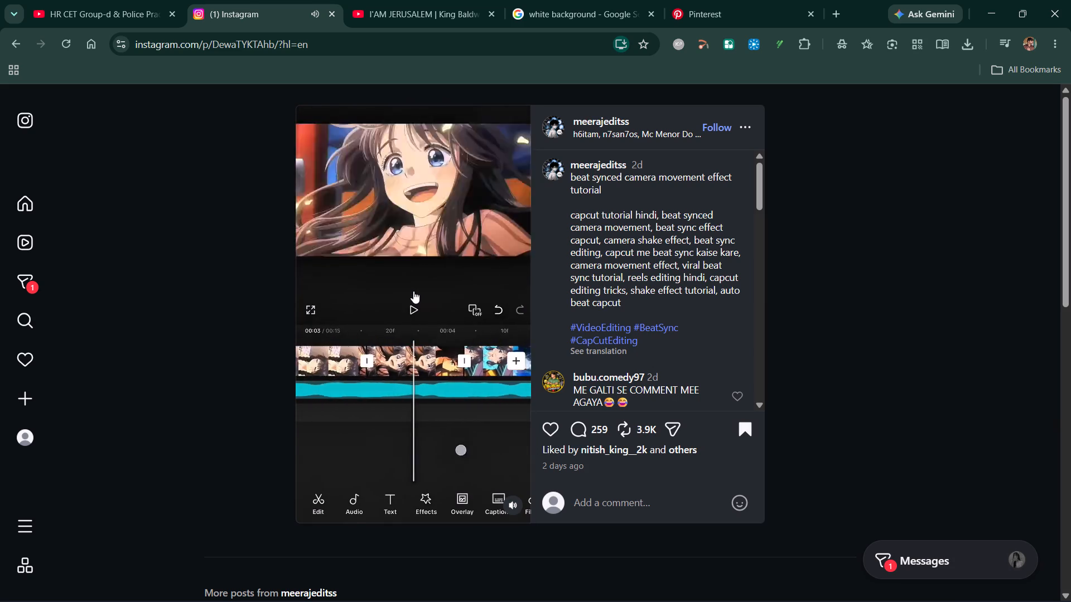
pyautogui.click(413, 291)
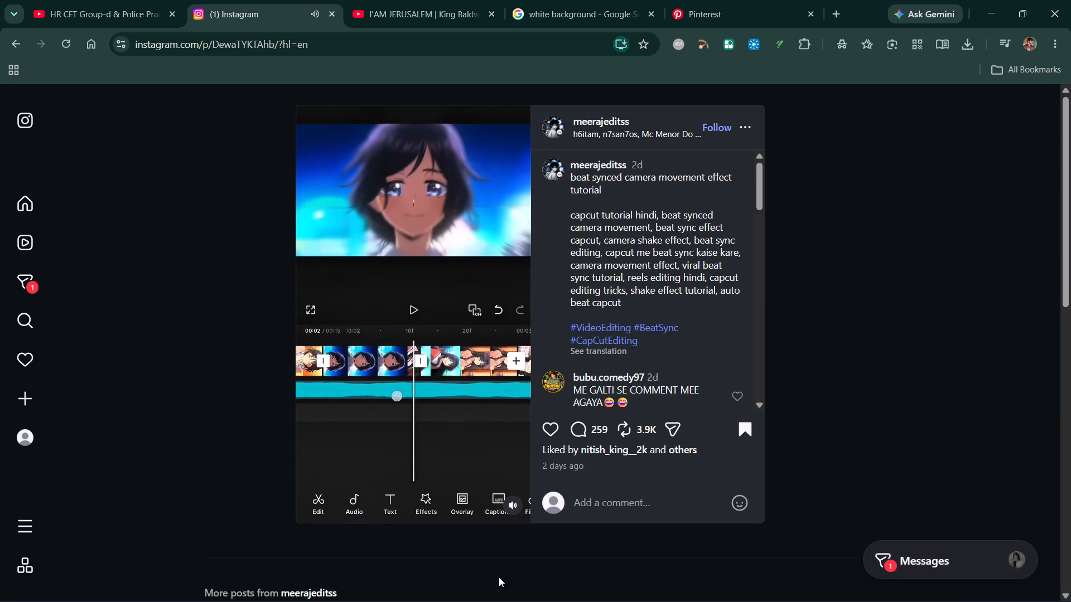
pyautogui.click(569, 601)
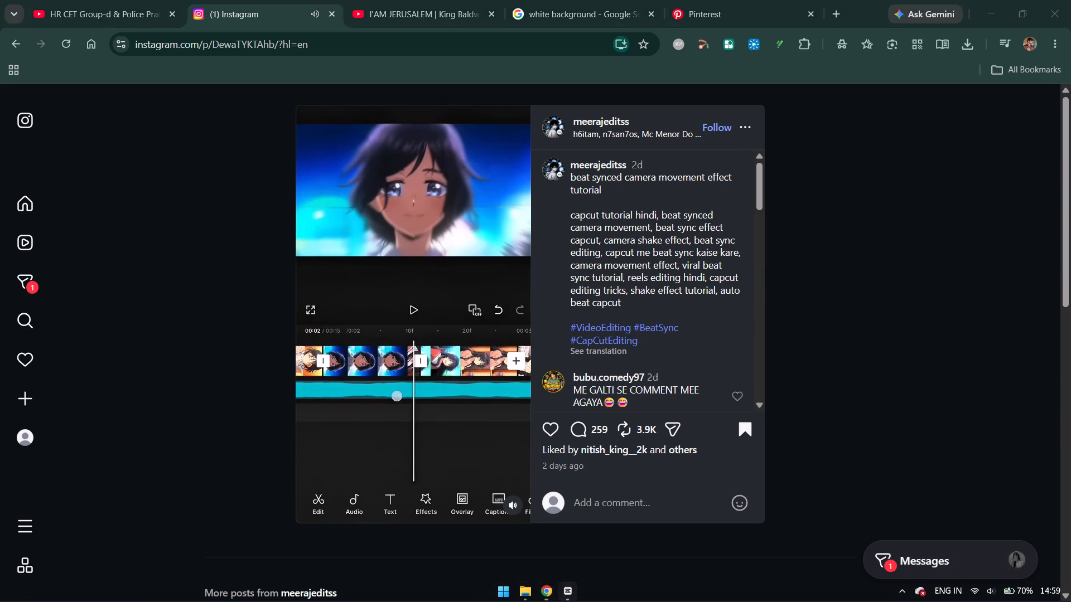
# Copy the animated 10.jpg clip and try to paste a duplicate after it on the timeline.
pyautogui.click(345, 504)
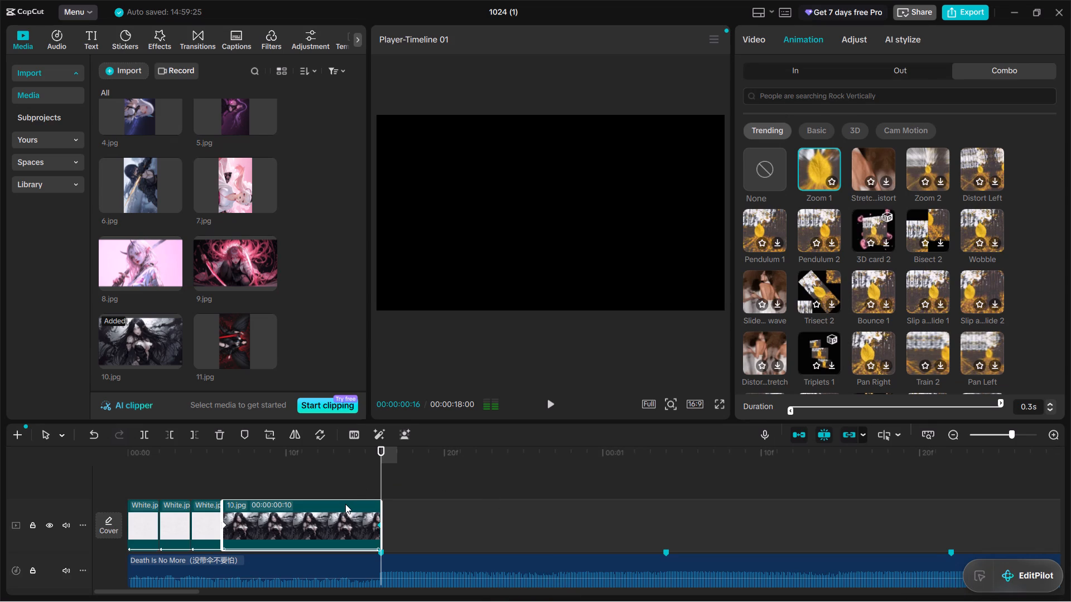
pyautogui.hotkey('ctrl', 'c')
pyautogui.hotkey('ctrl', 'v')
pyautogui.hotkey('ctrl', 'v')
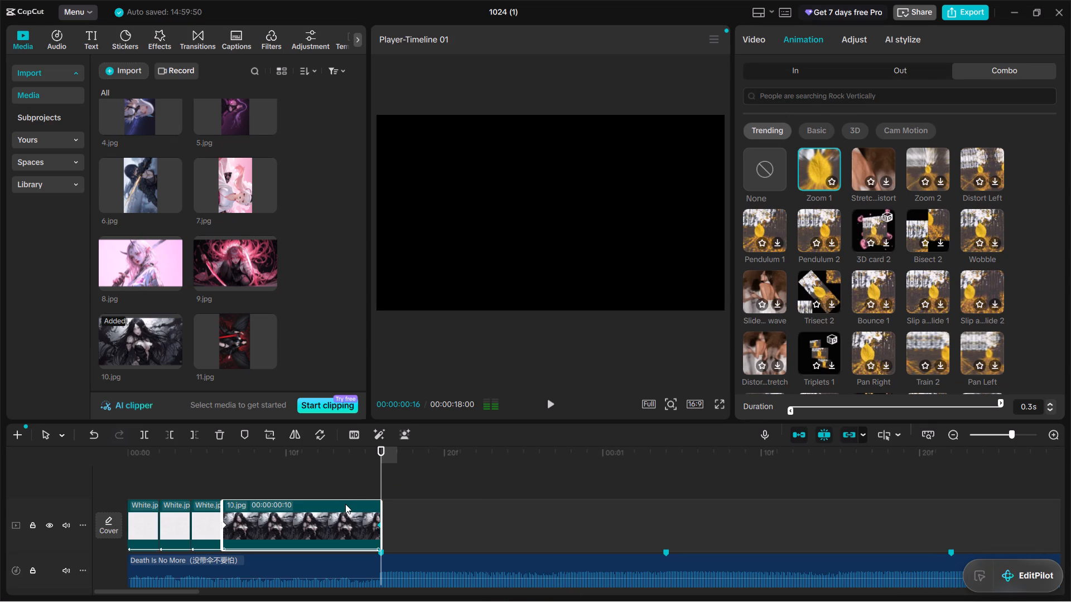
pyautogui.hotkey('ctrl', 'c')
pyautogui.click(344, 509)
pyautogui.hotkey('ctrl', 'c')
pyautogui.click(442, 550)
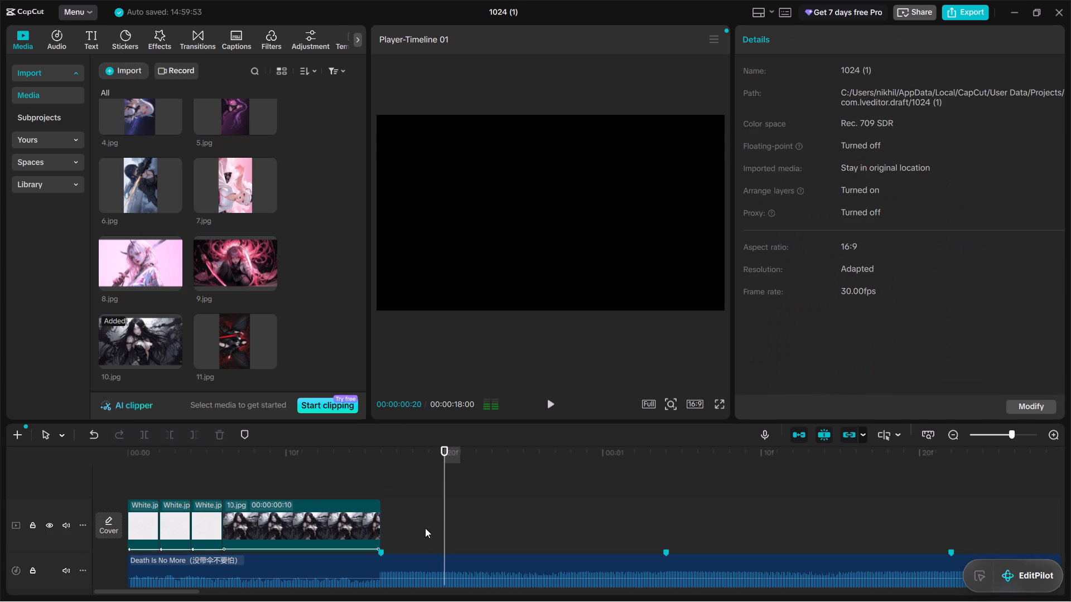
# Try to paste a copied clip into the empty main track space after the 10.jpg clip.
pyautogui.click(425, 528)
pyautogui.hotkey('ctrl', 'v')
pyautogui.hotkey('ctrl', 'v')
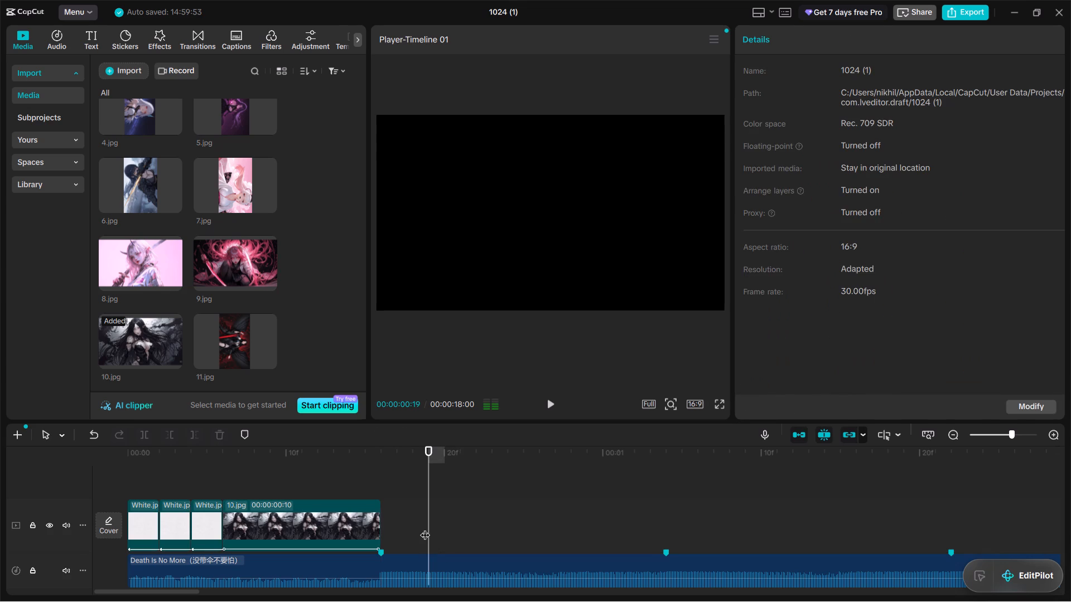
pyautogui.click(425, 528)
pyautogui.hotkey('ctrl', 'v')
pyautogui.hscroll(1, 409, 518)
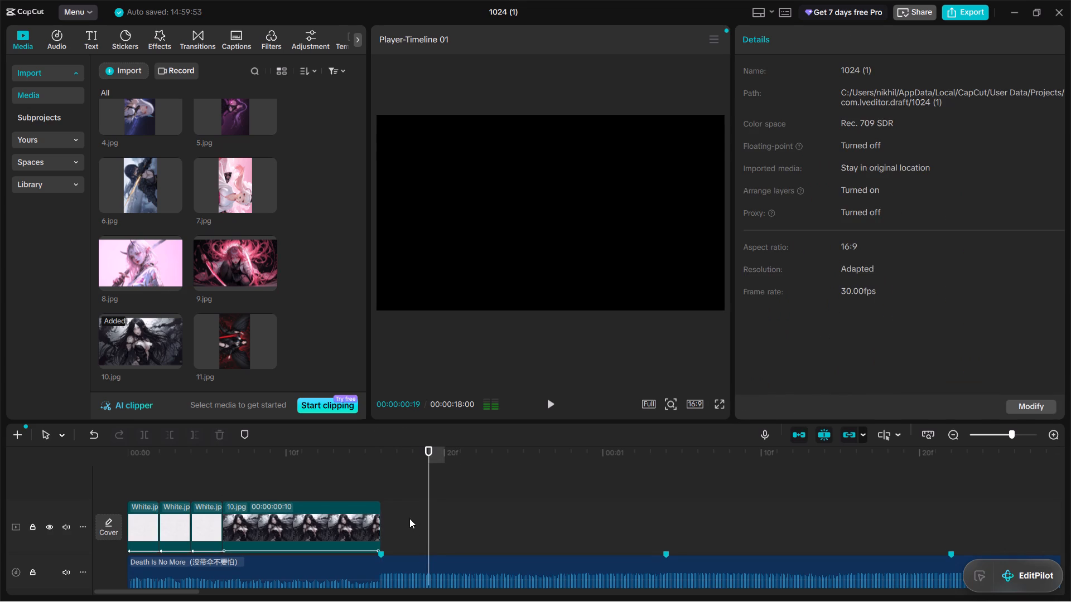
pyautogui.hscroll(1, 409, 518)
# Copy the keyframed 10.jpg clip and paste seven copies of it at 00:00:00:21.
pyautogui.click(329, 520)
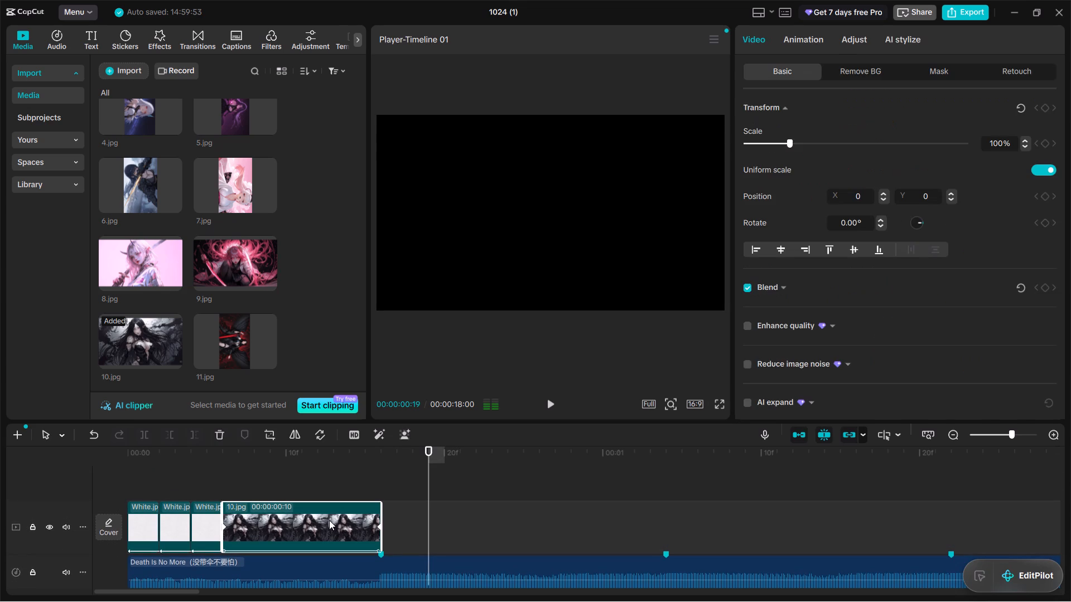
pyautogui.hotkey('ctrl', 'c')
pyautogui.click(427, 523)
pyautogui.click(460, 505)
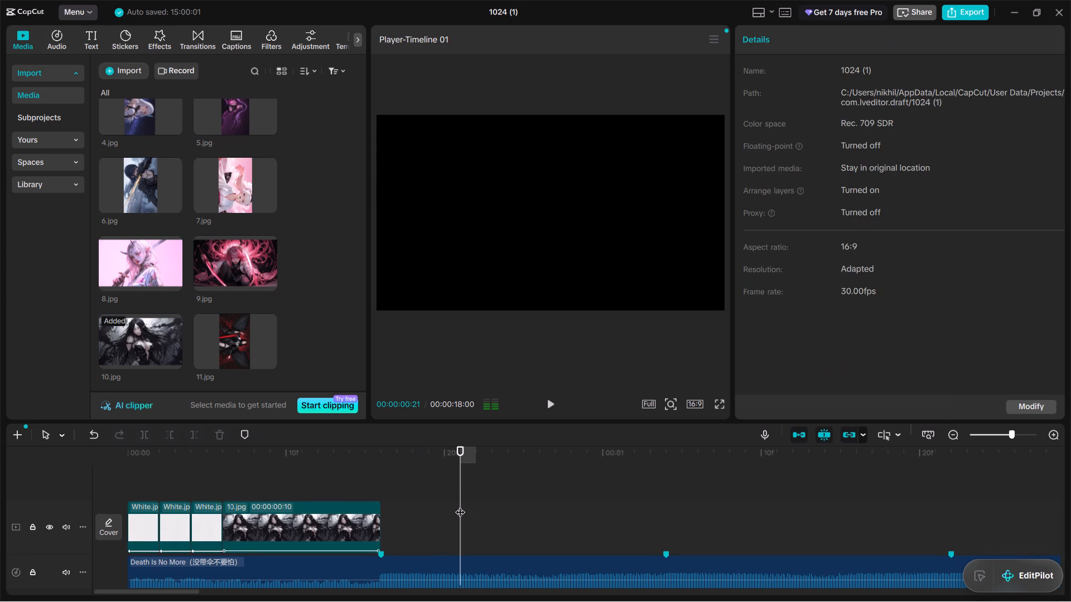
pyautogui.hotkey('ctrl', 'v')
pyautogui.hotkey('ctrl', 'v')
pyautogui.hotkey('ctrl', 'v')
pyautogui.hotkey('ctrl', 'v')
pyautogui.hotkey('ctrl', 'v')
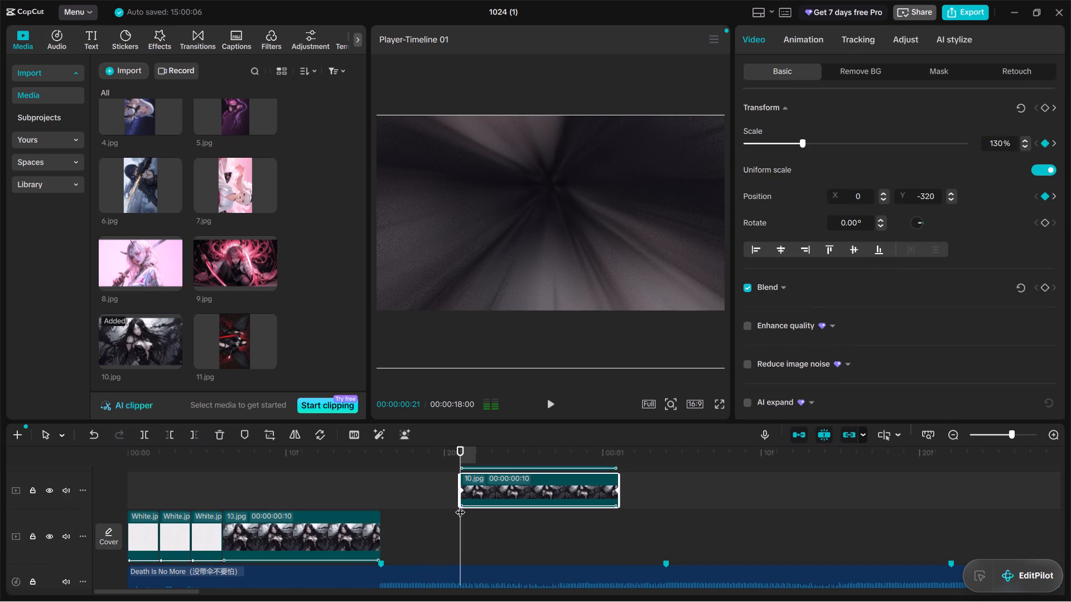
pyautogui.hotkey('ctrl', 'v')
pyautogui.hotkey('ctrl', 'v')
# Move four of the pasted 10.jpg copies from the overlay tracks onto the main track, end to end after the original 10.jpg clip.
pyautogui.moveTo(517, 490); pyautogui.dragTo(446, 532)
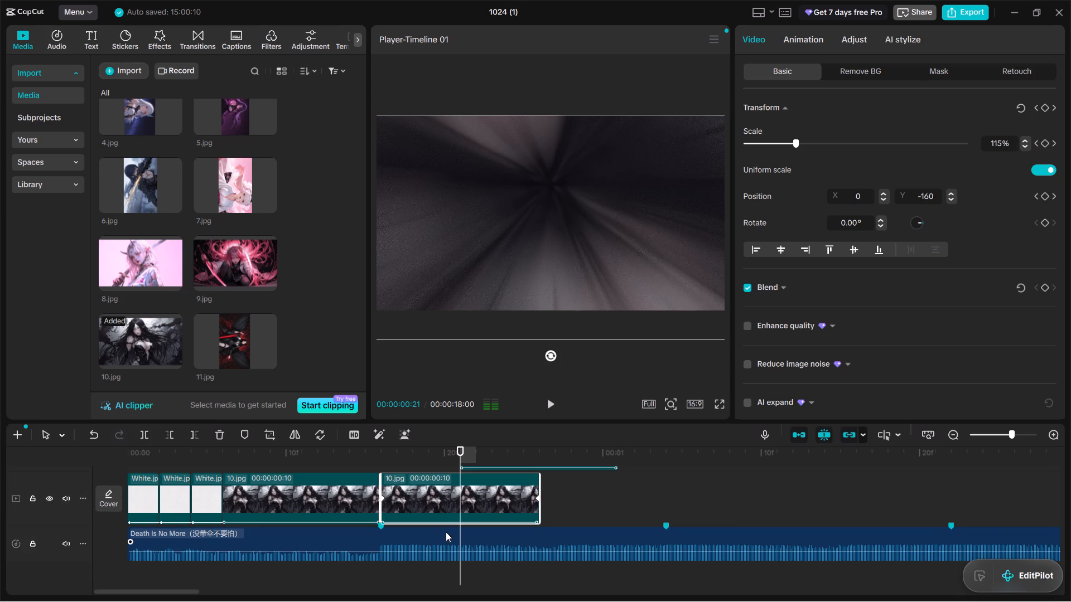
pyautogui.scroll(1, 561, 495)
pyautogui.moveTo(543, 491); pyautogui.dragTo(616, 545)
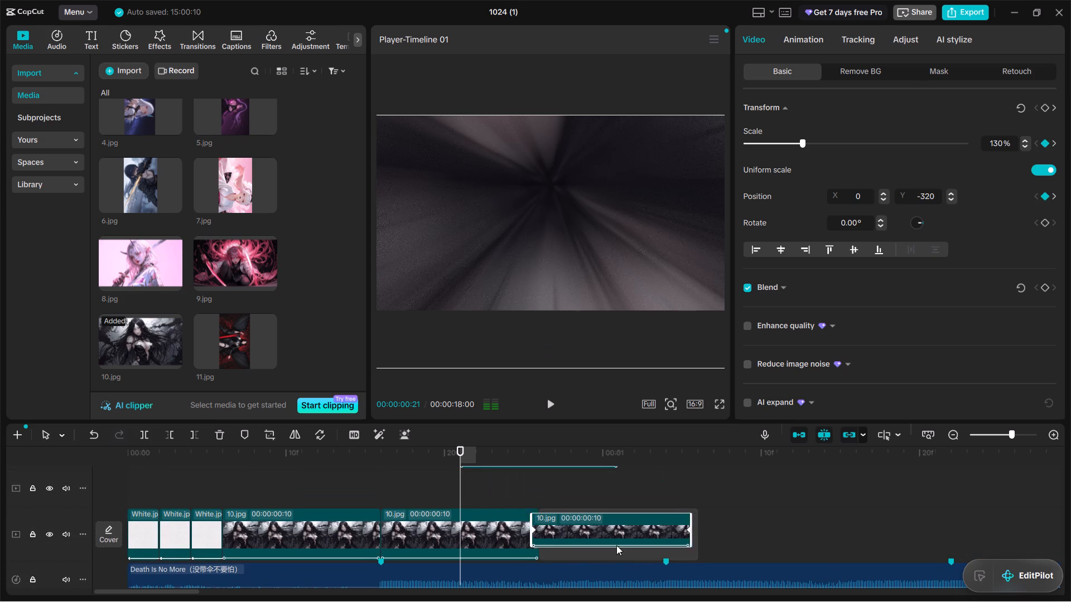
pyautogui.moveTo(616, 545); pyautogui.dragTo(616, 552)
pyautogui.scroll(2, 722, 499)
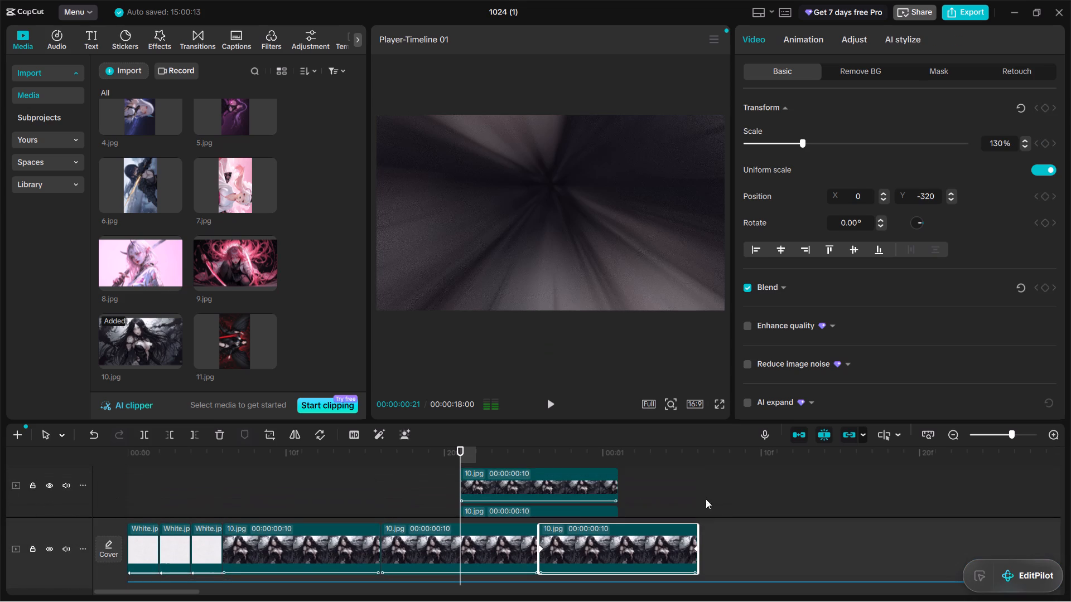
pyautogui.moveTo(547, 476); pyautogui.dragTo(601, 472)
pyautogui.moveTo(601, 472); pyautogui.dragTo(809, 554)
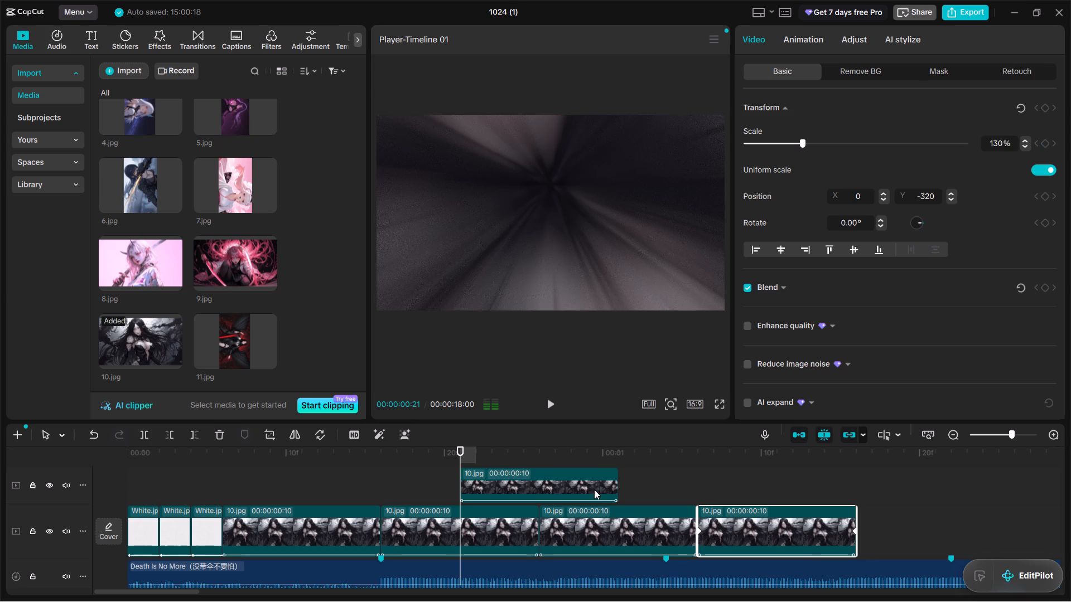
pyautogui.moveTo(588, 488); pyautogui.dragTo(994, 535)
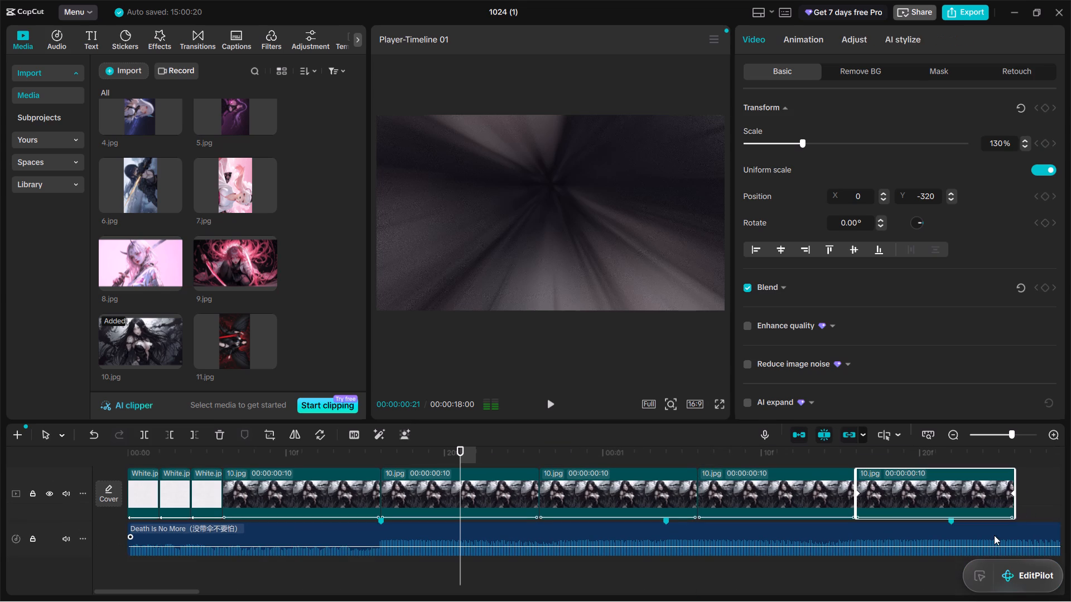
# Insert the remaining three pasted 10.jpg copies into the main track's run of 10.jpg clips.
pyautogui.scroll(2, 879, 498)
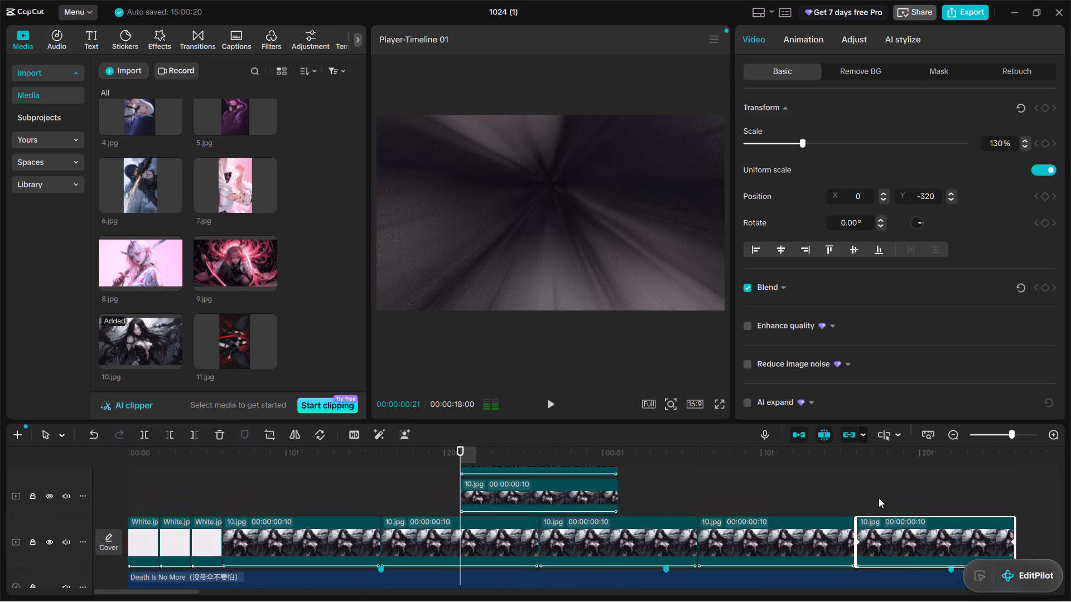
pyautogui.scroll(1, 879, 498)
pyautogui.moveTo(568, 489); pyautogui.dragTo(686, 531)
pyautogui.moveTo(561, 467); pyautogui.dragTo(584, 513)
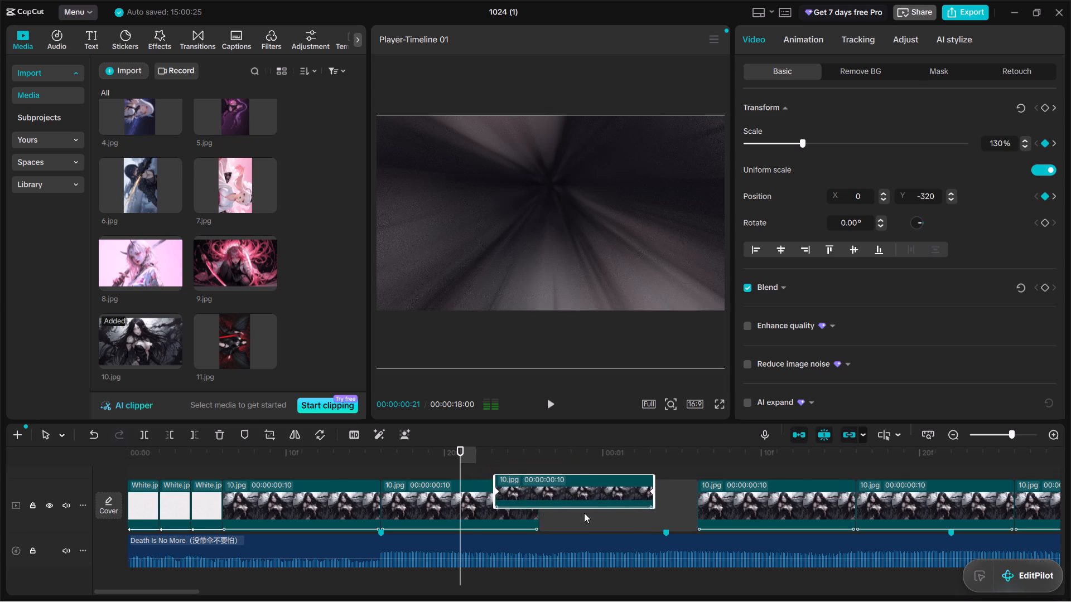
pyautogui.moveTo(584, 513); pyautogui.dragTo(577, 517)
pyautogui.scroll(2, 577, 517)
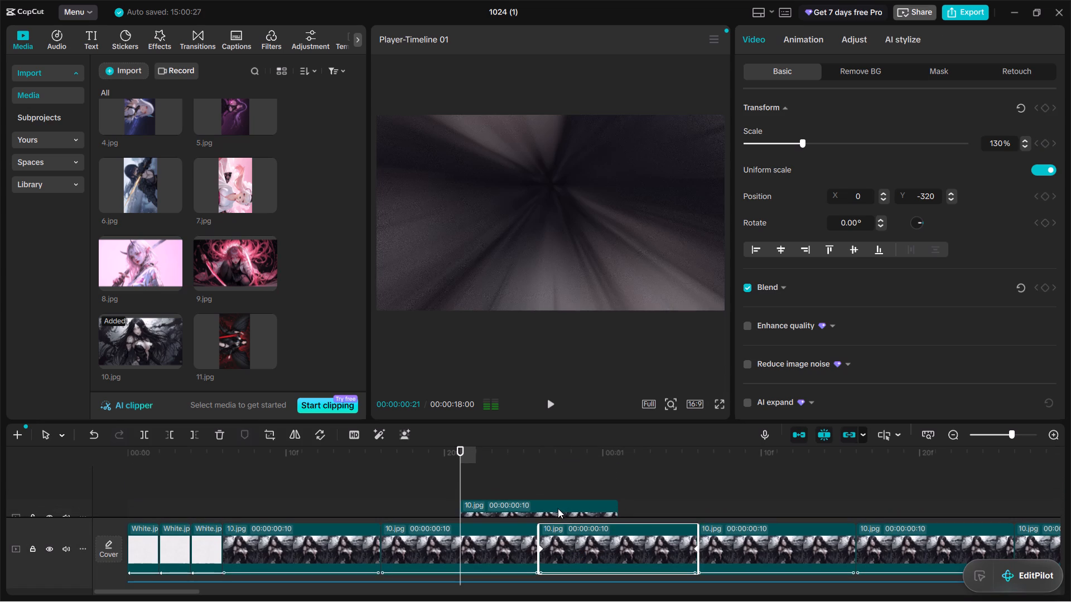
pyautogui.moveTo(557, 508); pyautogui.dragTo(559, 550)
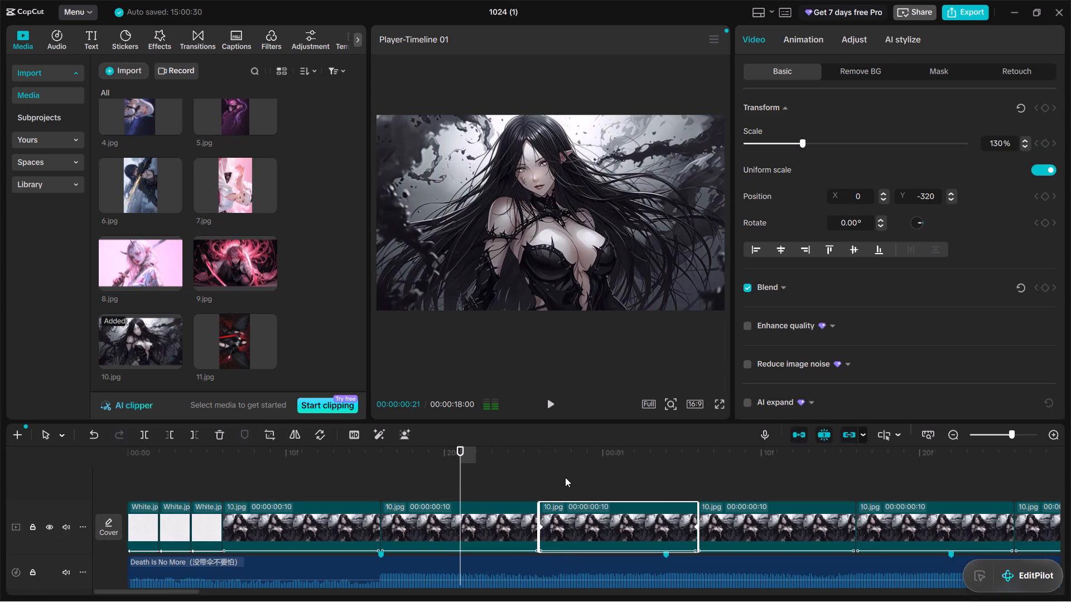
# Check the run of 10.jpg clips along the timeline and paste four more copies at 00:00:00:21.
pyautogui.scroll(1, 565, 477)
pyautogui.hscroll(-5, 633, 490)
pyautogui.hscroll(3, 633, 490)
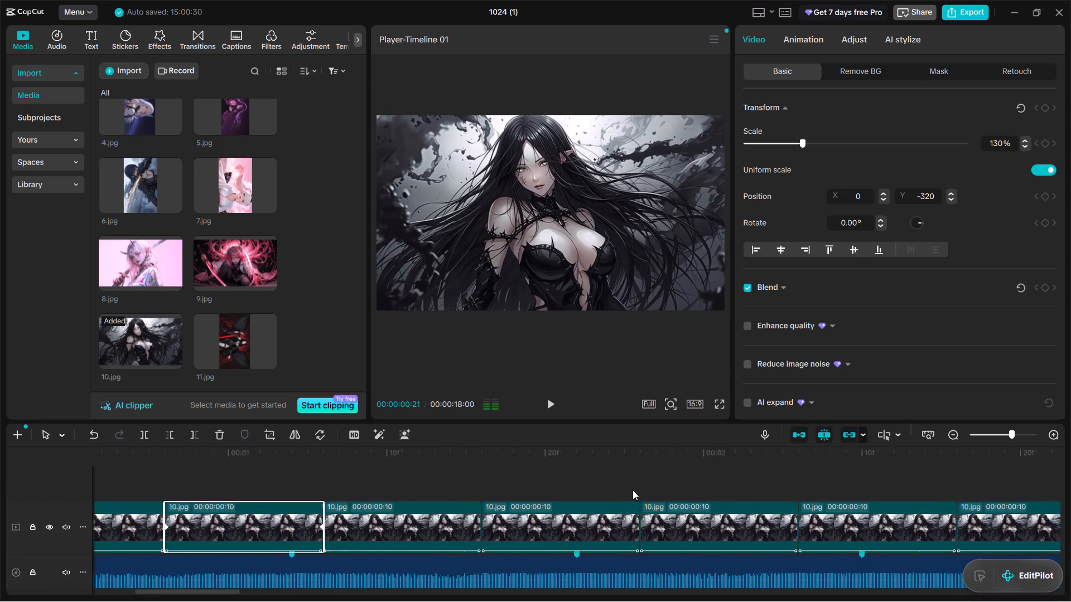
pyautogui.hscroll(3, 633, 490)
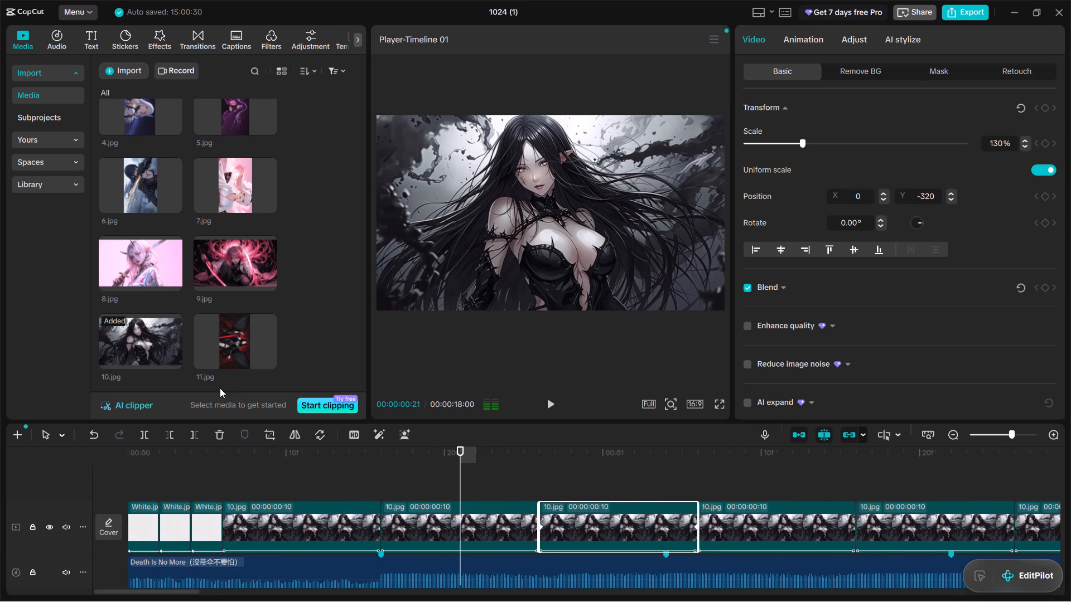
pyautogui.hscroll(-2, 568, 537)
pyautogui.hscroll(-2, 743, 477)
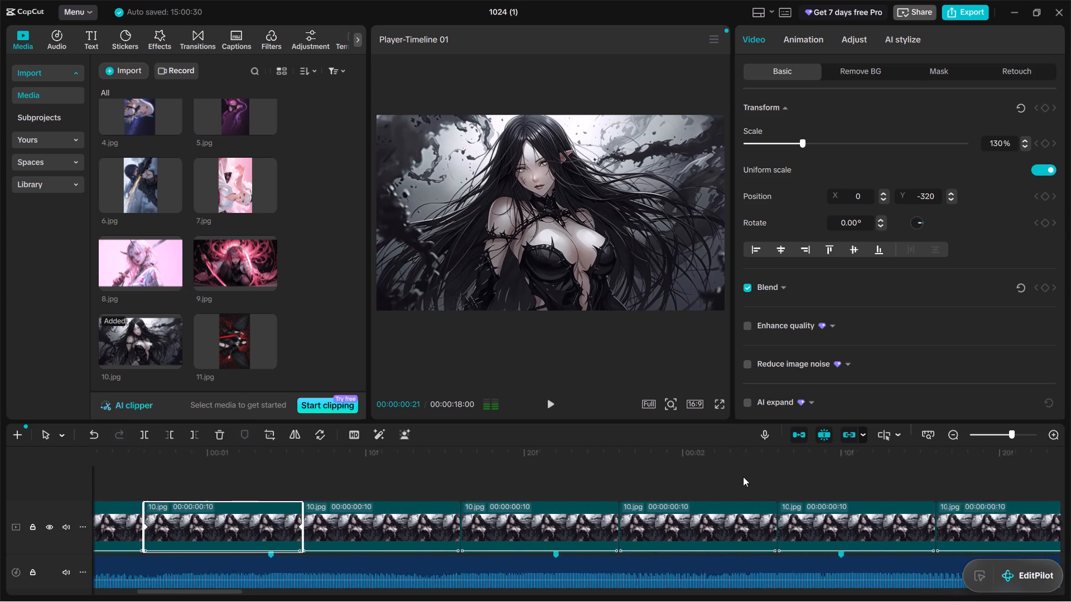
pyautogui.hscroll(-1, 743, 477)
pyautogui.hotkey('ctrl', 'v')
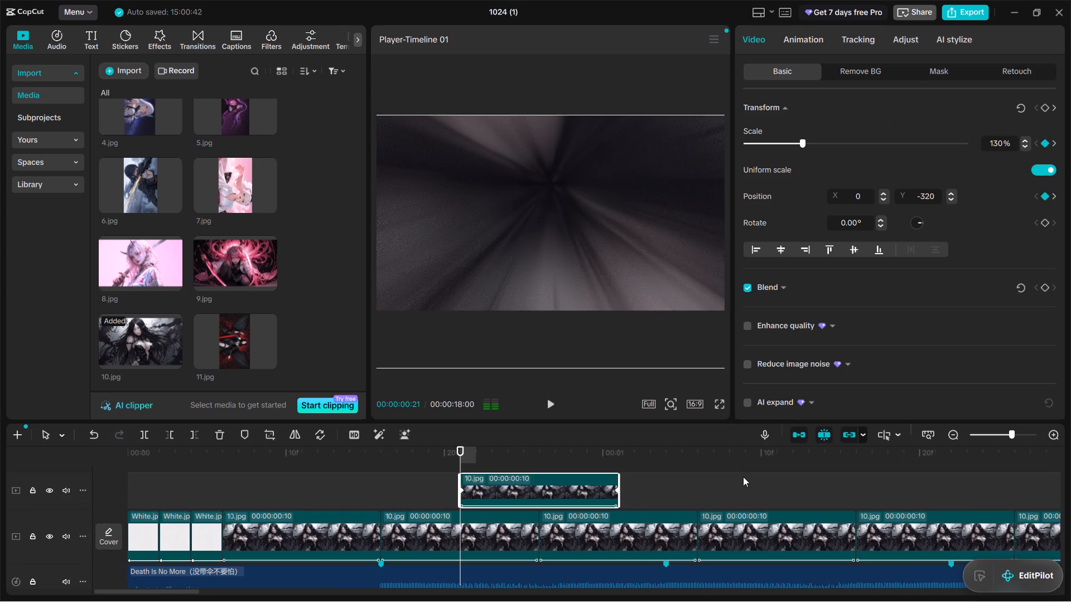
pyautogui.hotkey('ctrl', 'v')
pyautogui.hotkey('ctrl', 'v')
pyautogui.hotkey('ctrl', 'v')
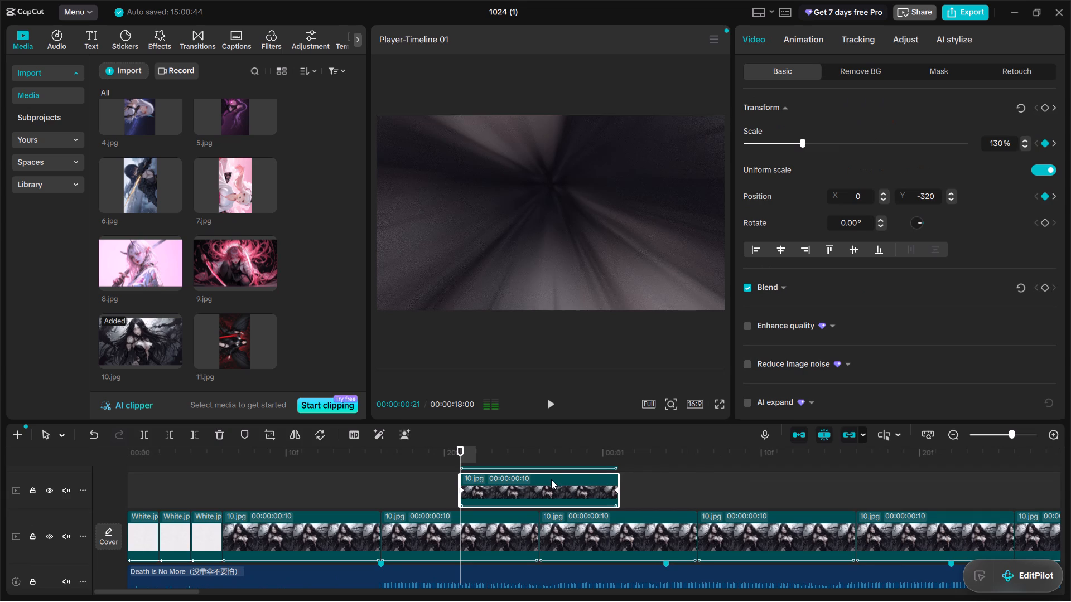
# Insert the four new 10.jpg copies into the main track directly after the second 10.jpg clip.
pyautogui.moveTo(551, 479); pyautogui.dragTo(558, 532)
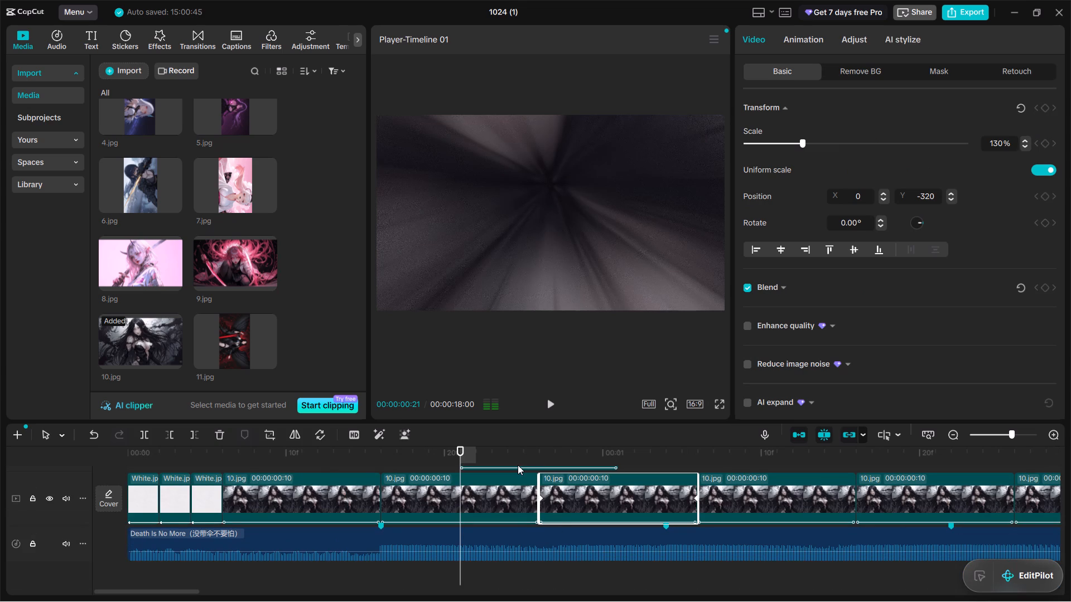
pyautogui.scroll(2, 512, 503)
pyautogui.moveTo(538, 498); pyautogui.dragTo(546, 547)
pyautogui.scroll(1, 538, 528)
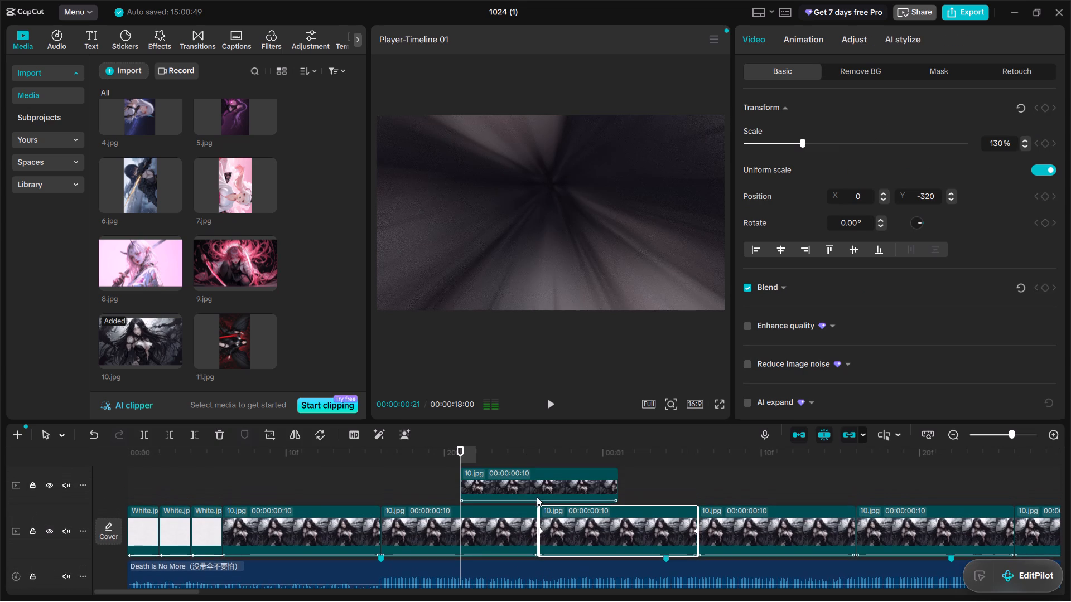
pyautogui.moveTo(534, 492); pyautogui.dragTo(541, 547)
pyautogui.scroll(1, 533, 538)
pyautogui.moveTo(548, 502); pyautogui.dragTo(574, 548)
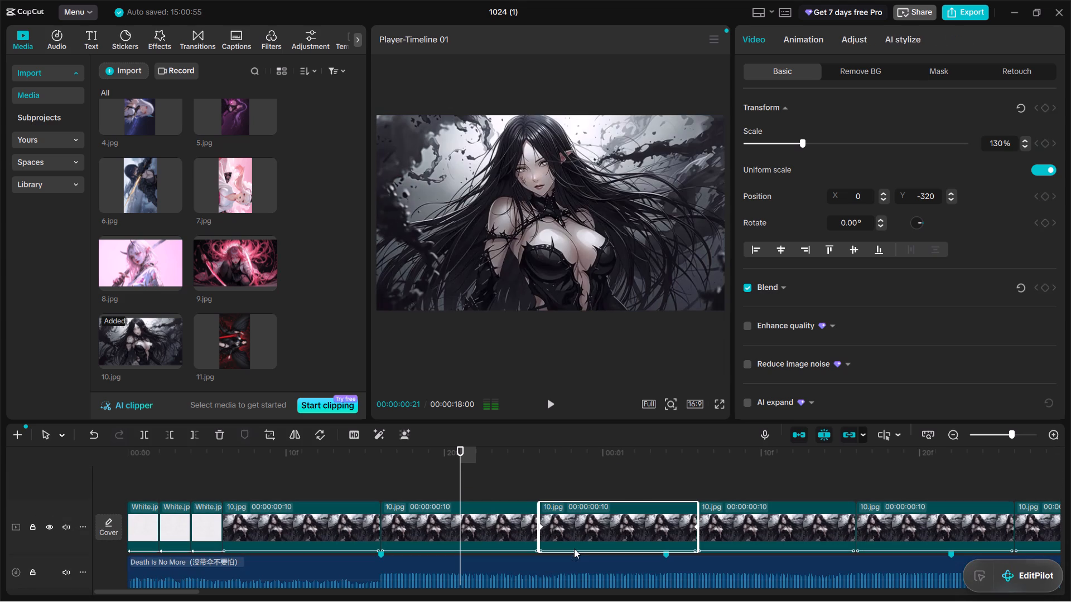
# Replace the second 10.jpg clip on the main track with 1.jpg, keeping the original video effect.
pyautogui.hscroll(1, 443, 512)
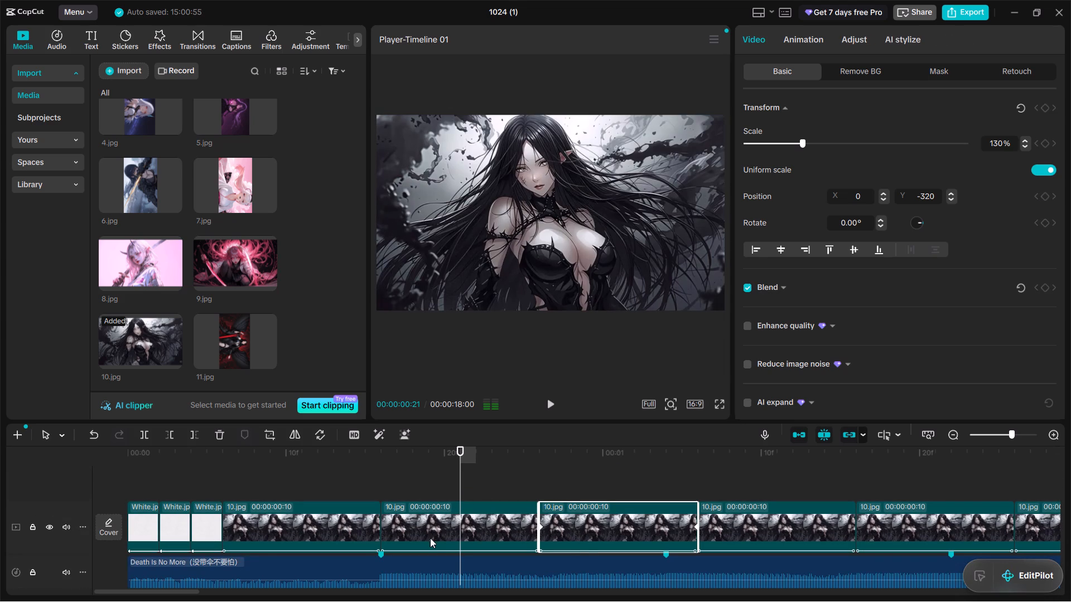
pyautogui.click(427, 538)
pyautogui.click(427, 538)
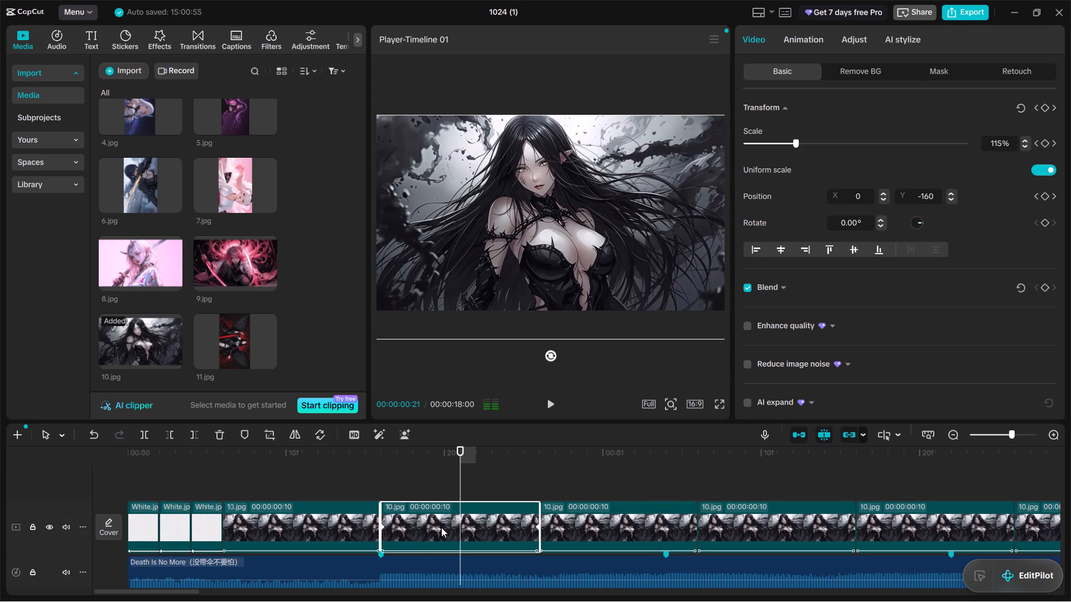
pyautogui.rightClick(441, 527)
pyautogui.click(485, 469)
pyautogui.doubleClick(173, 132)
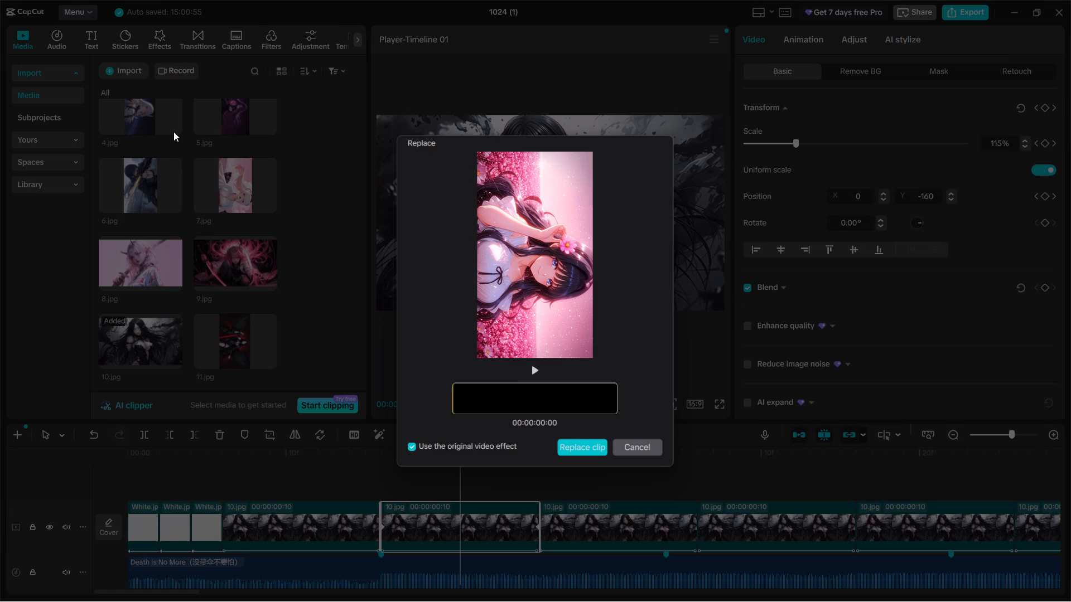
pyautogui.click(581, 449)
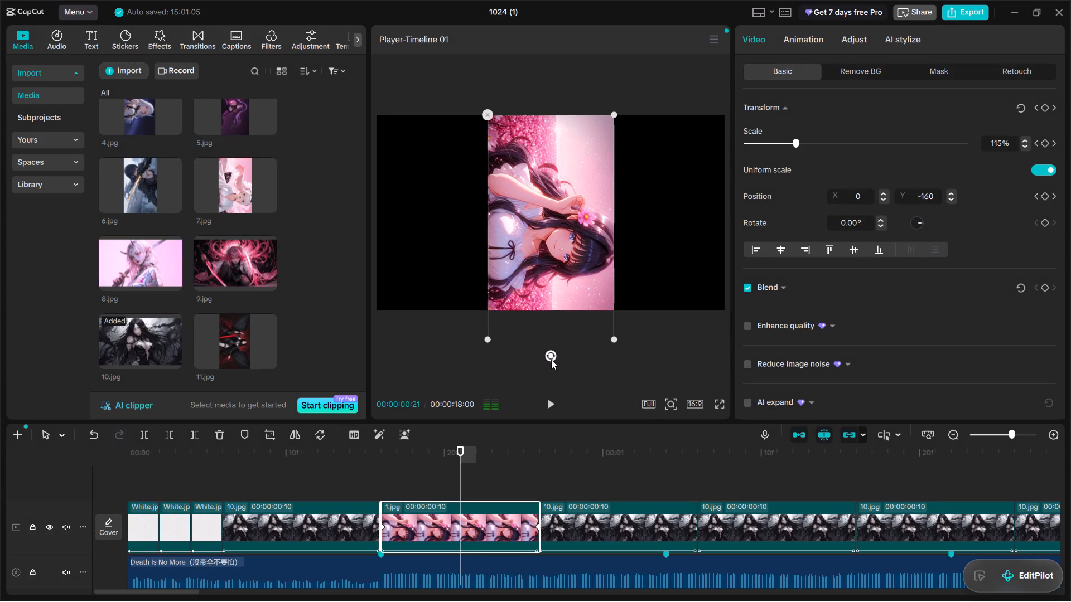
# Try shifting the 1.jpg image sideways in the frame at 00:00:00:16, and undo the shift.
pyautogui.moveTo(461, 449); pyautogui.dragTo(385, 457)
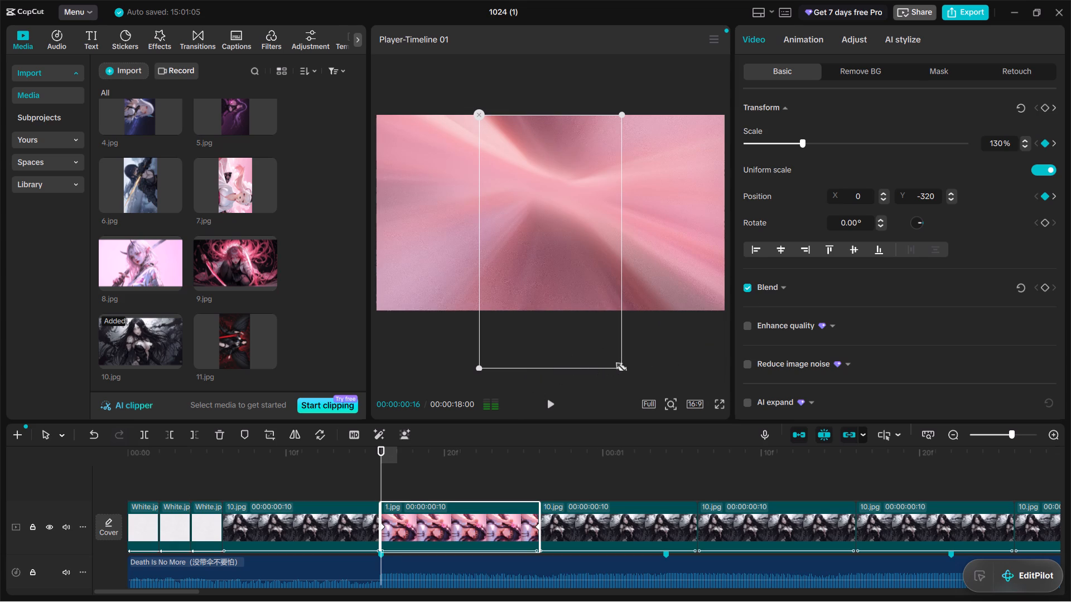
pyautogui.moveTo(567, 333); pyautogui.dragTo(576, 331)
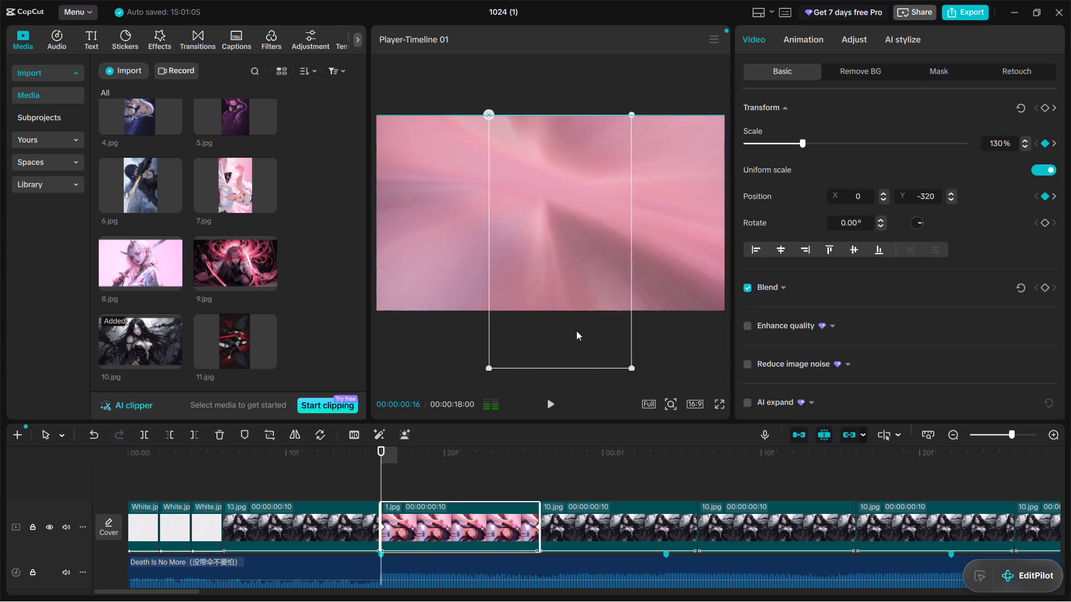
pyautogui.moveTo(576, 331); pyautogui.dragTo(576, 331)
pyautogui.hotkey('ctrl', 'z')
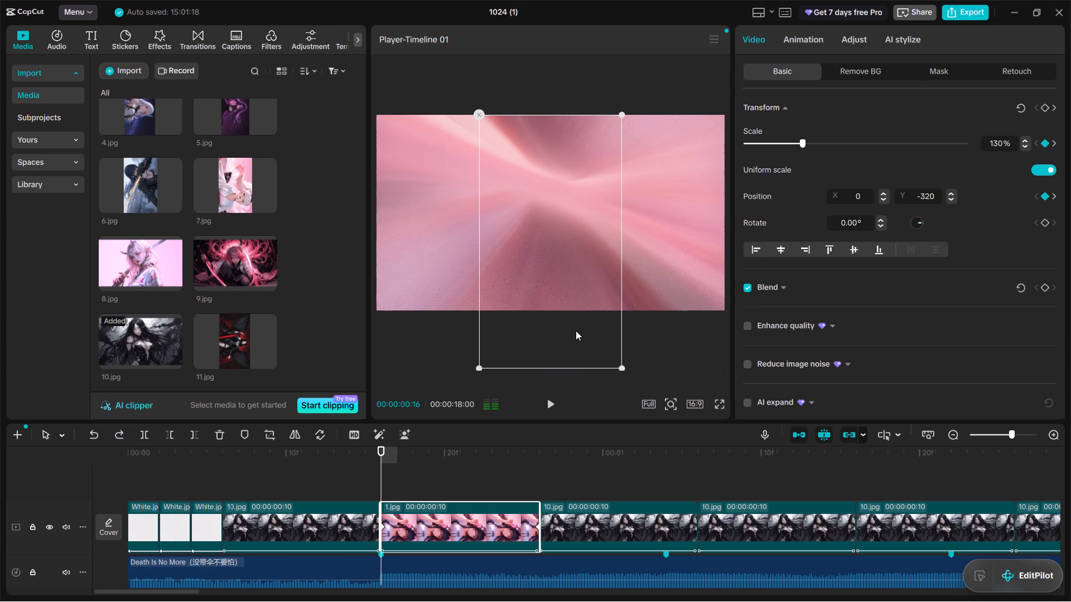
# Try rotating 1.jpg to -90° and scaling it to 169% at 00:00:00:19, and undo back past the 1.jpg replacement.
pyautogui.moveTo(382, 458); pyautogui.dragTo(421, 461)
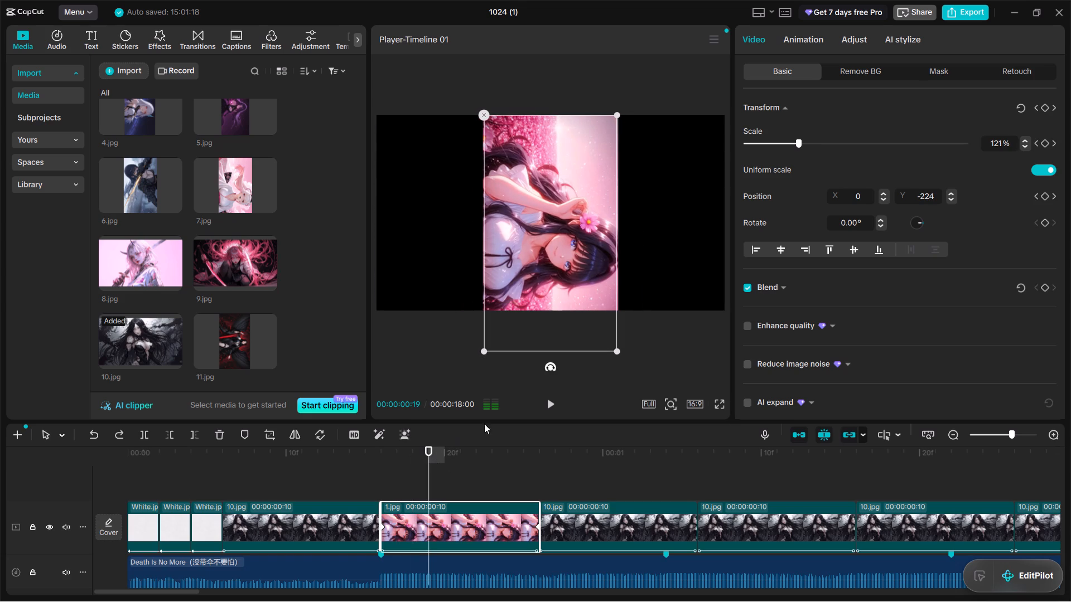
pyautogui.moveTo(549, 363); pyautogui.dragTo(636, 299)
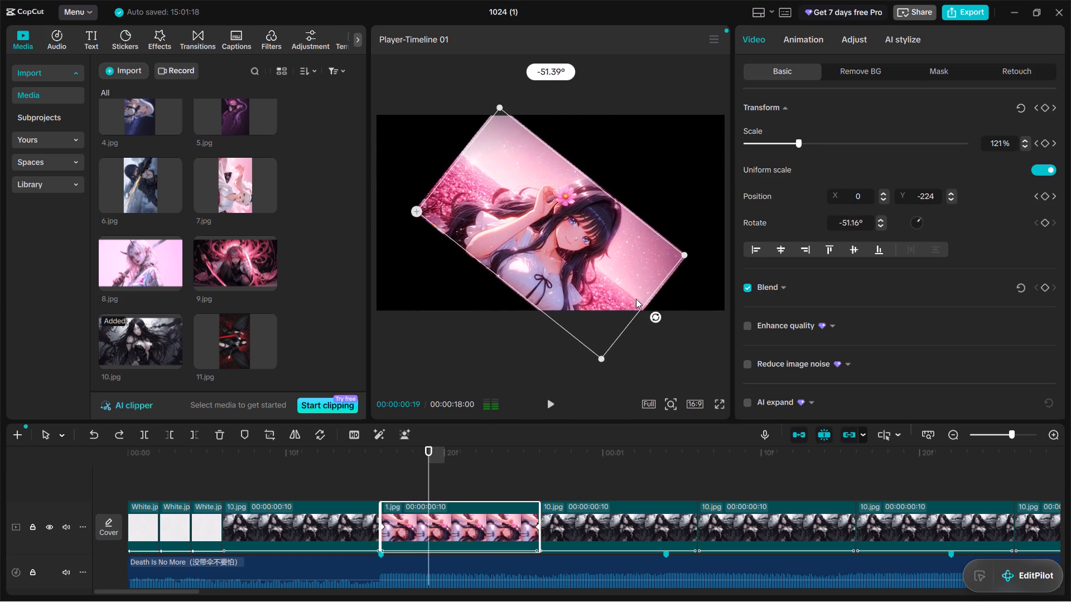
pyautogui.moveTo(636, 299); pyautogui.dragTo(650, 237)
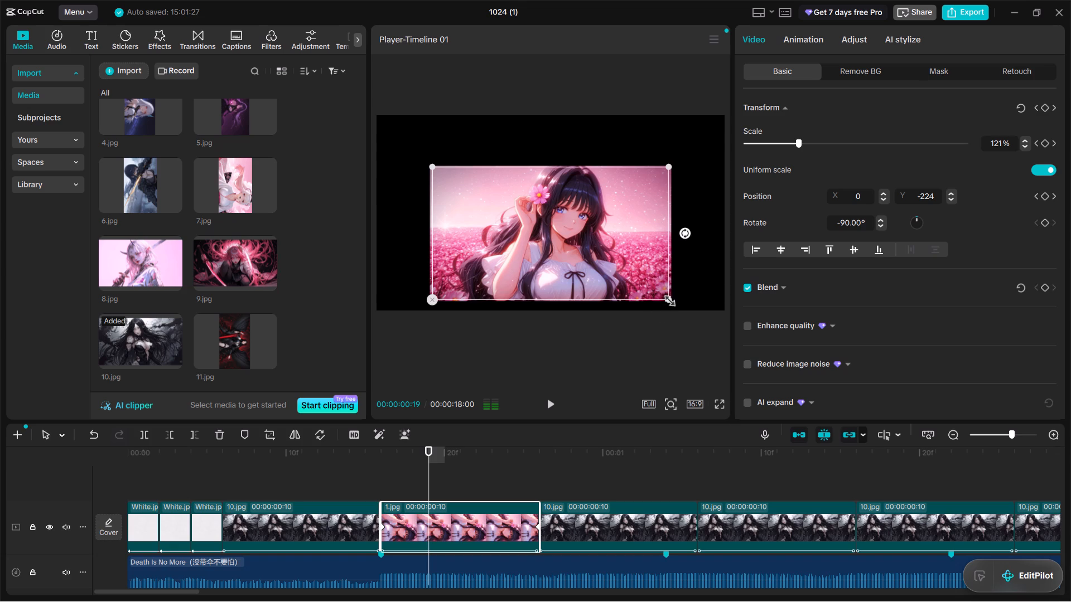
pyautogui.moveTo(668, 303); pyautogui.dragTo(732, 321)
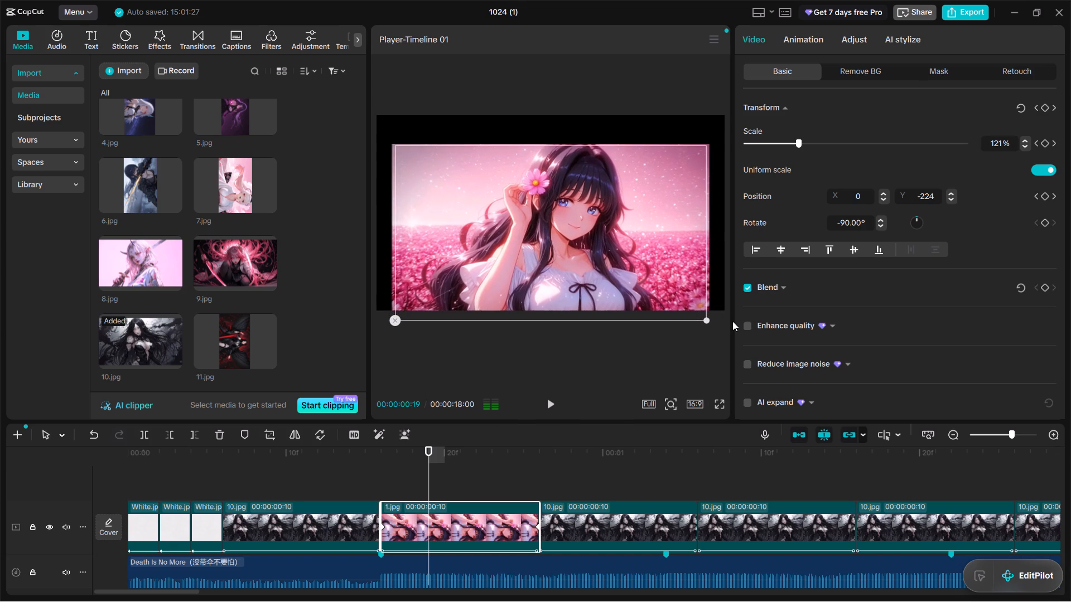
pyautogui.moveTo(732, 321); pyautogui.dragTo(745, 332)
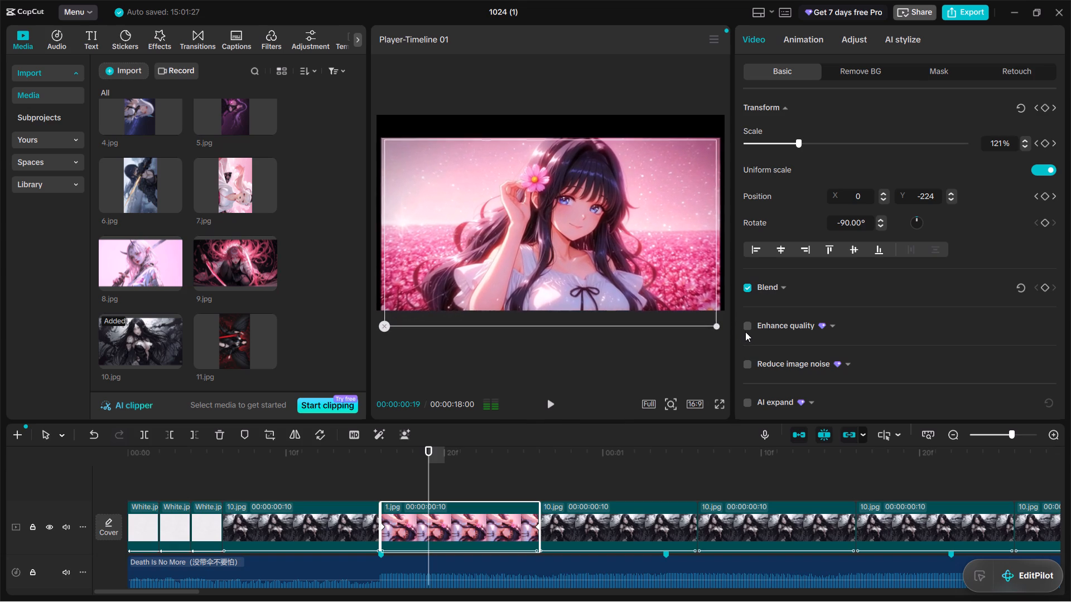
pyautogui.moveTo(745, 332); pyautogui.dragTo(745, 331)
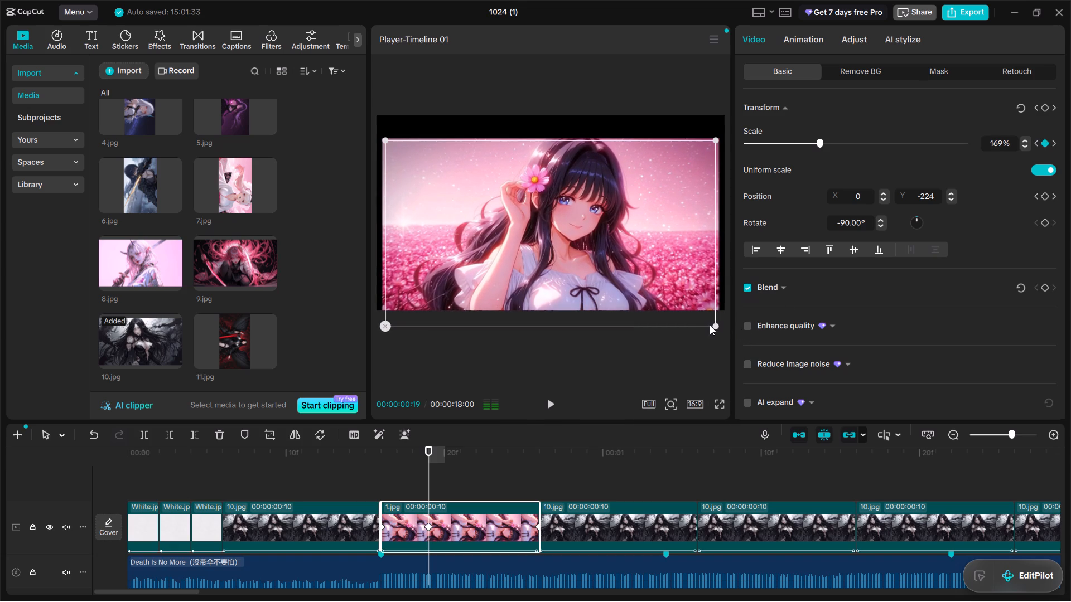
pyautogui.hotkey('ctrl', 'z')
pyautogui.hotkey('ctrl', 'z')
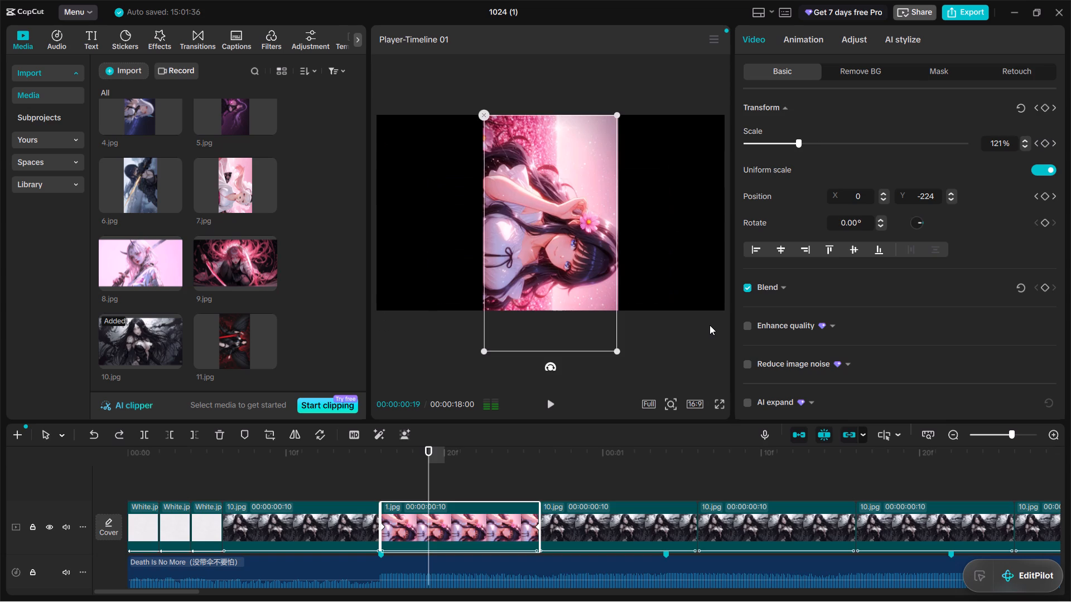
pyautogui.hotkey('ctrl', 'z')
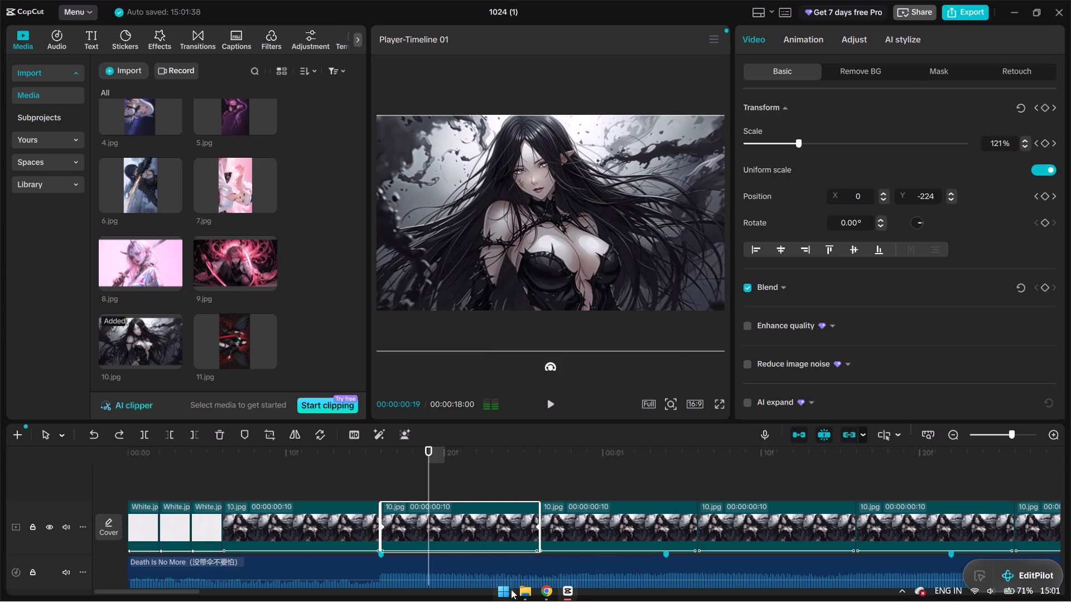
# Switch to File Explorer, open 1.jpg from C:\capcut\photo in Photos, and rotate it three quarter turns to upright landscape.
pyautogui.click(527, 593)
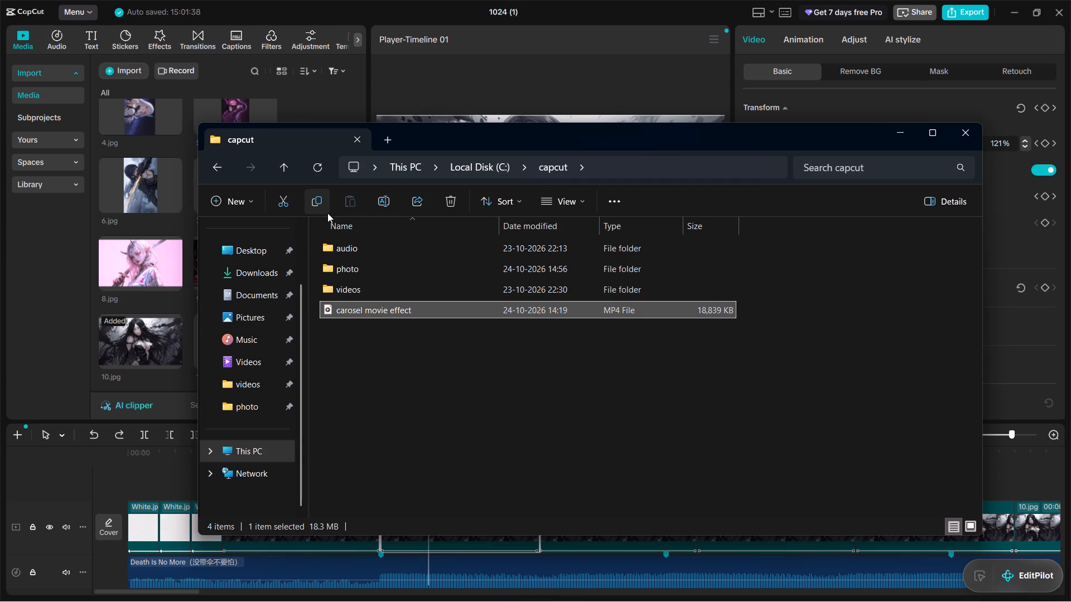
pyautogui.press('BackSpace')
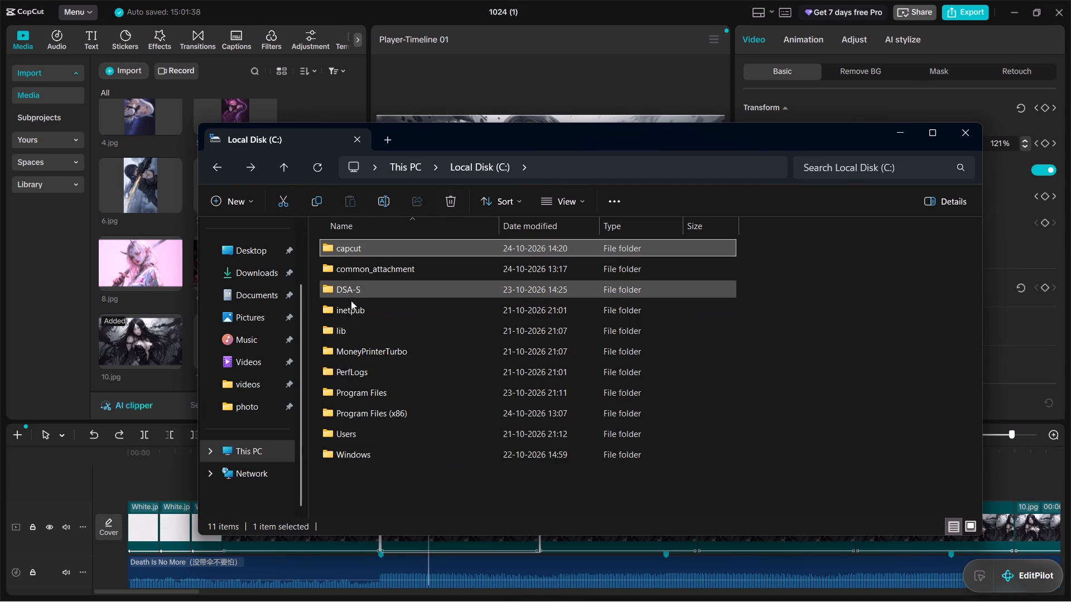
pyautogui.doubleClick(340, 242)
pyautogui.doubleClick(373, 274)
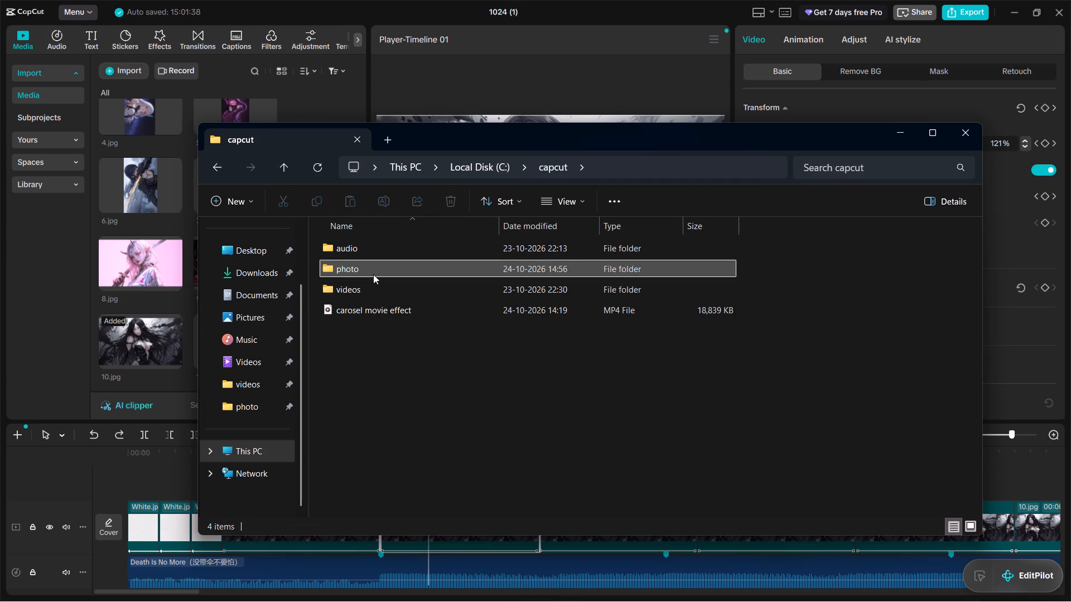
pyautogui.doubleClick(348, 279)
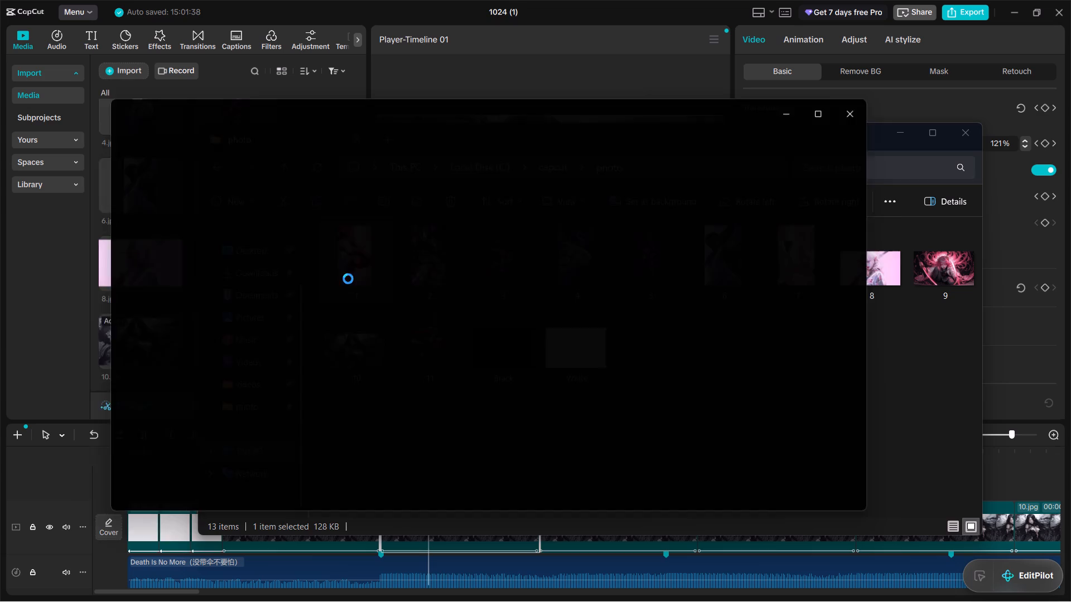
pyautogui.click(181, 111)
pyautogui.click(181, 111)
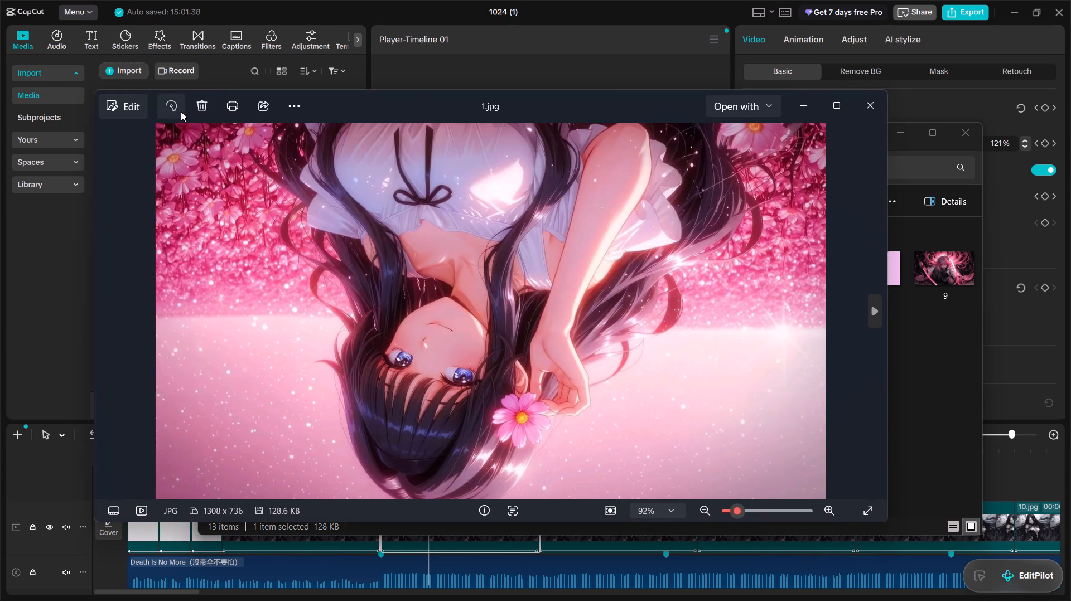
pyautogui.click(181, 111)
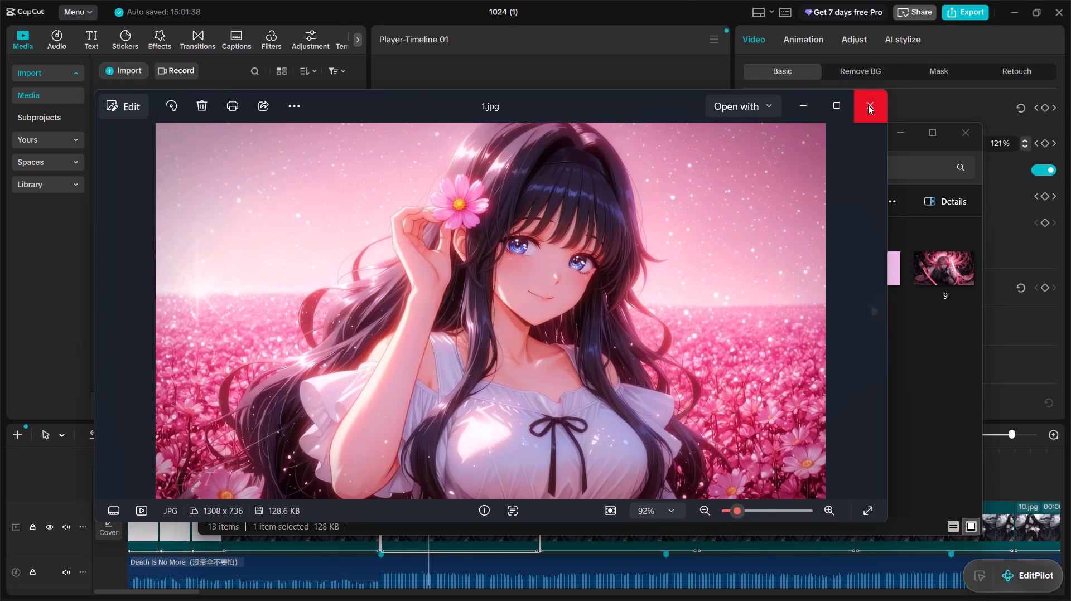
pyautogui.click(868, 105)
# Rotate 2.jpg from the photo folder three quarter turns to upright landscape, and reopen 1.jpg to check its orientation.
pyautogui.doubleClick(437, 268)
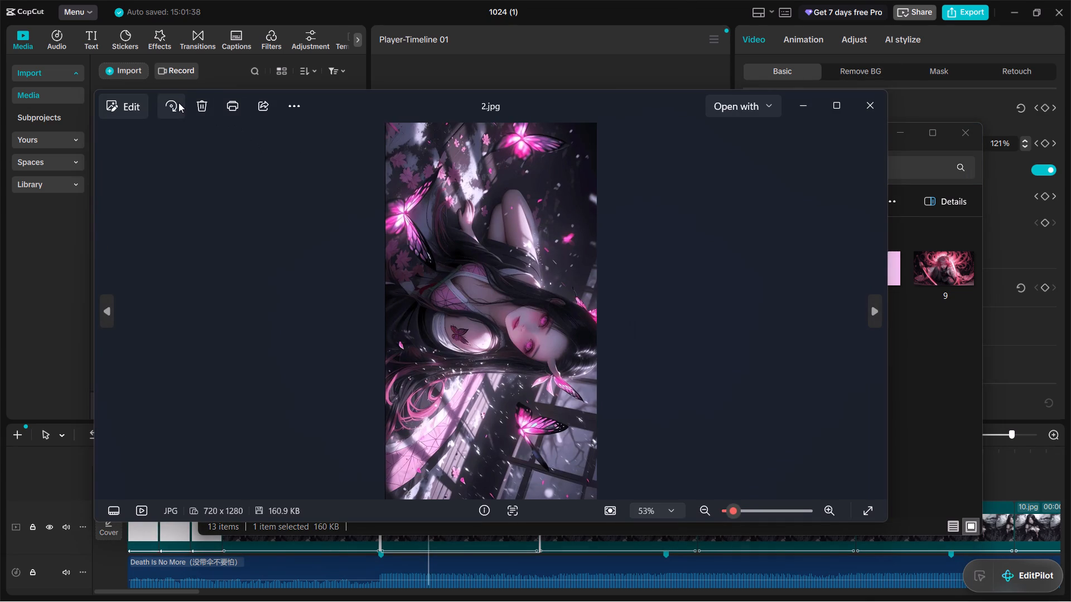
pyautogui.click(178, 103)
pyautogui.click(178, 103)
pyautogui.click(178, 103)
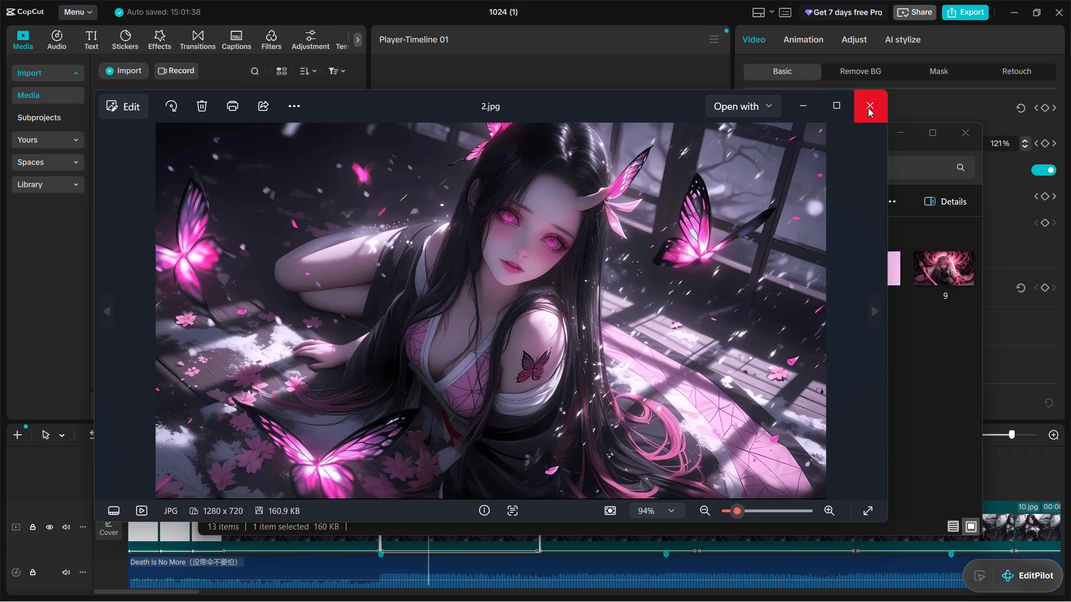
pyautogui.click(864, 103)
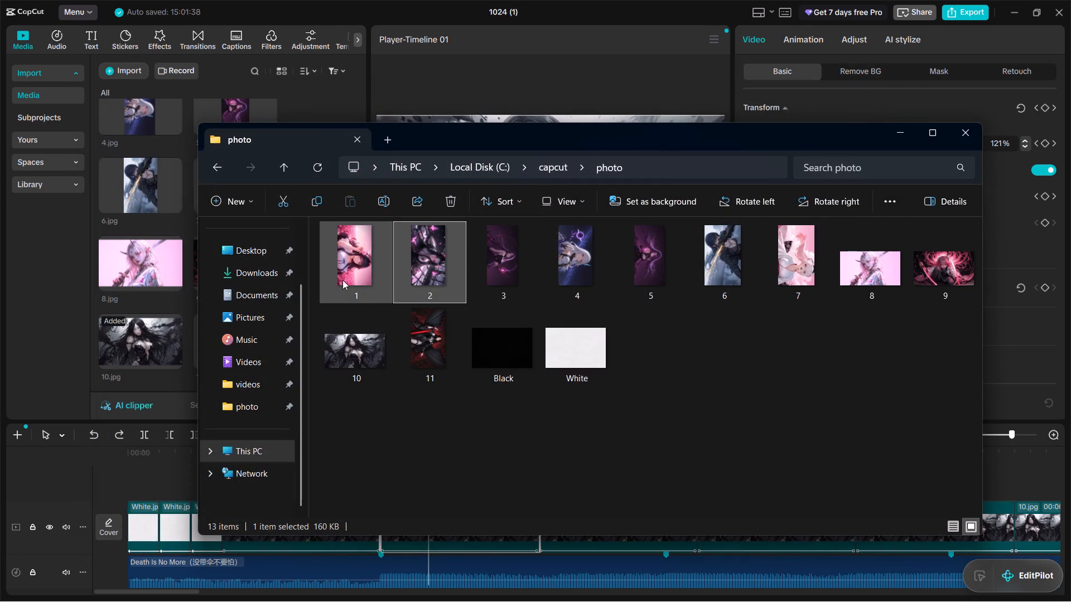
pyautogui.doubleClick(342, 280)
pyautogui.click(877, 108)
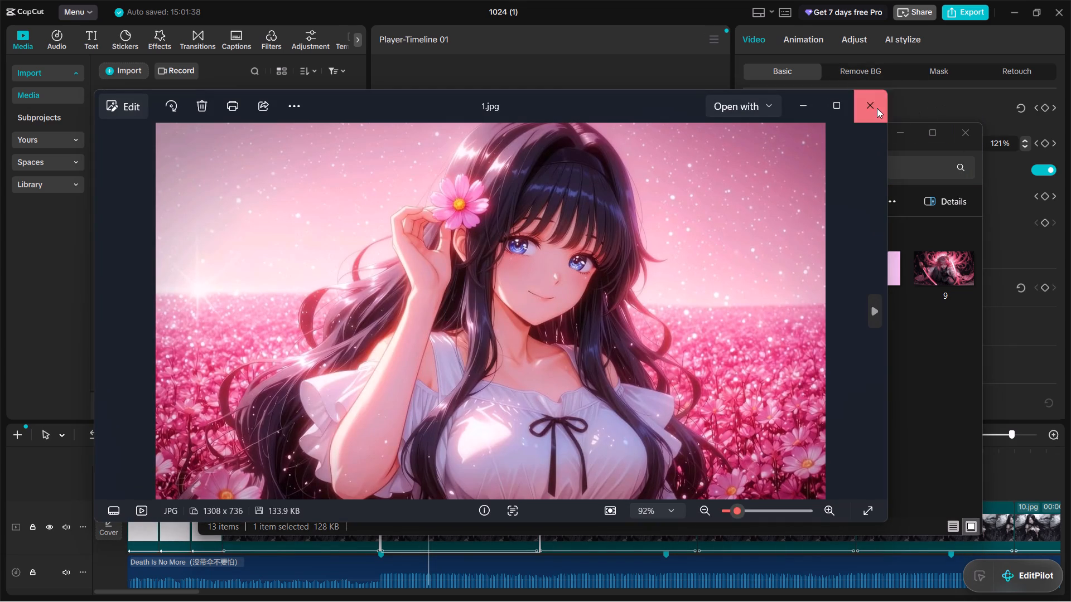
# Rotate 3.jpg, 4.jpg and 5.jpg from the photo folder three quarter turns each to upright landscape.
pyautogui.doubleClick(511, 279)
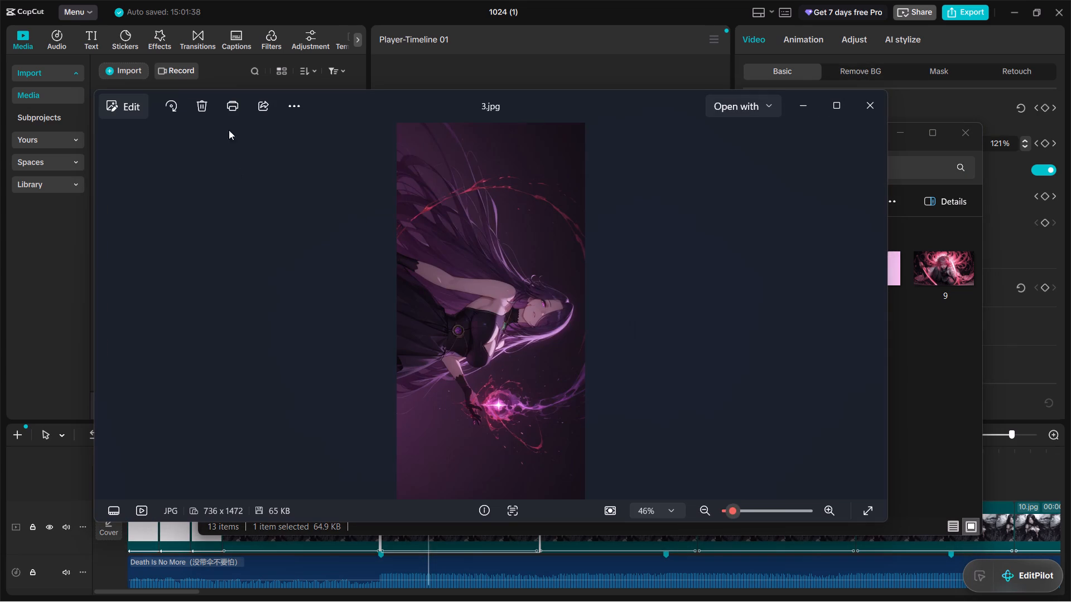
pyautogui.tripleClick(178, 114)
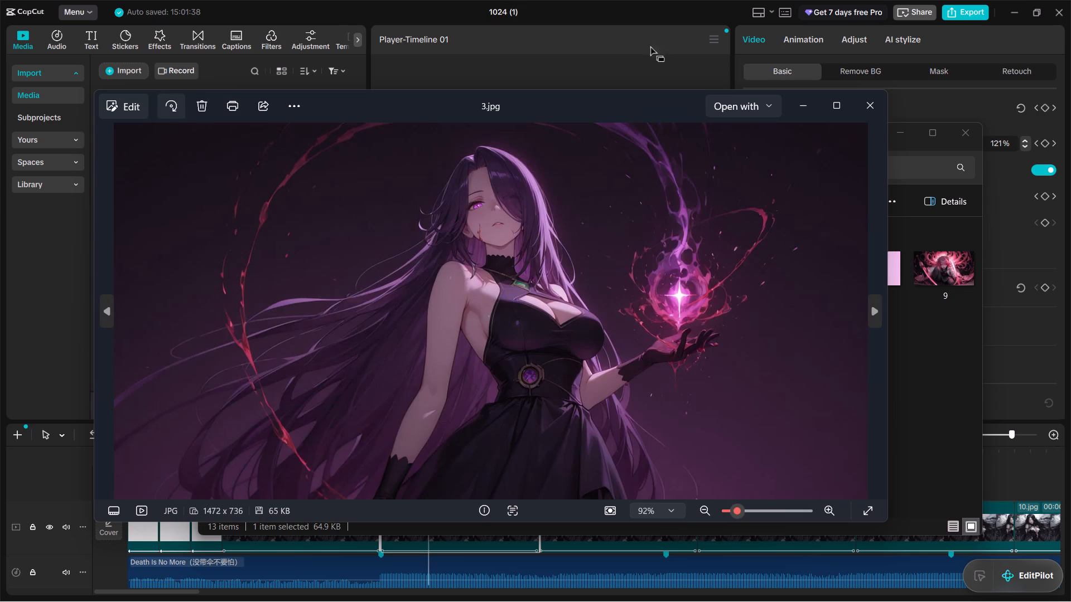
pyautogui.click(867, 99)
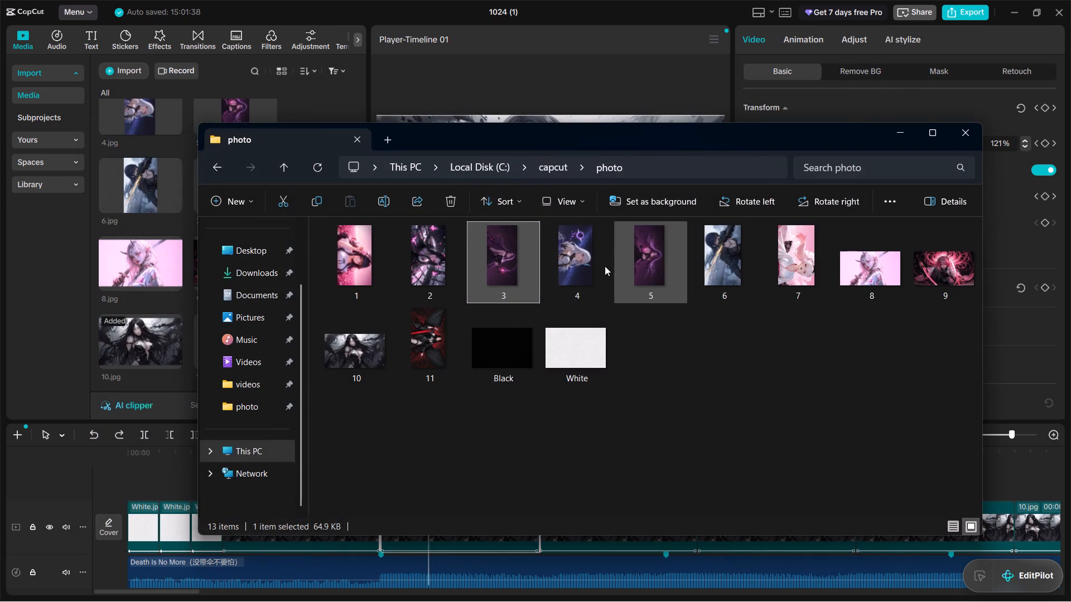
pyautogui.doubleClick(605, 266)
pyautogui.tripleClick(184, 106)
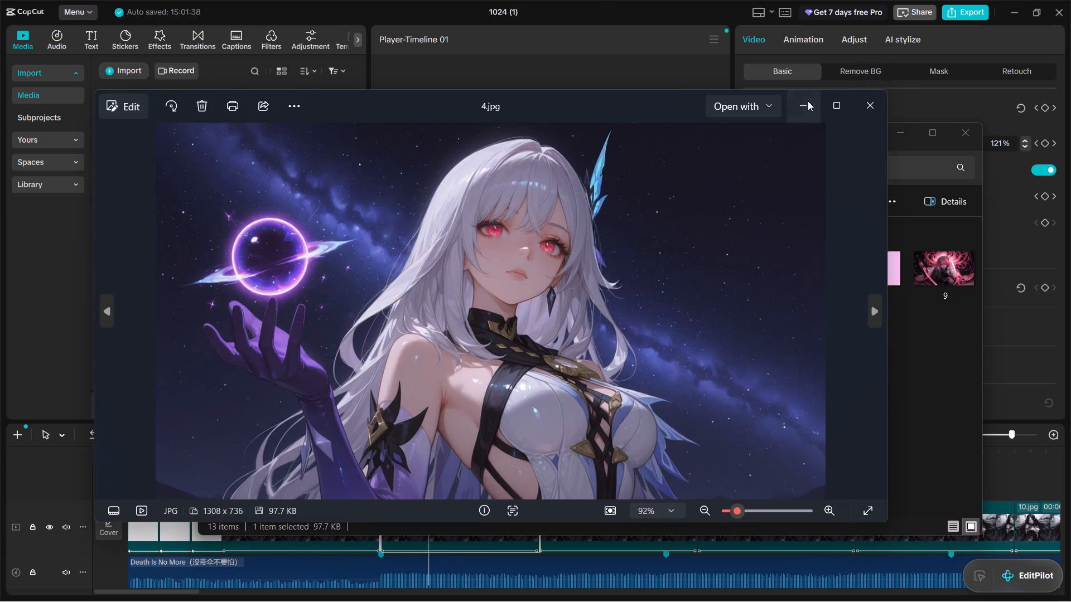
pyautogui.click(808, 101)
pyautogui.click(660, 234)
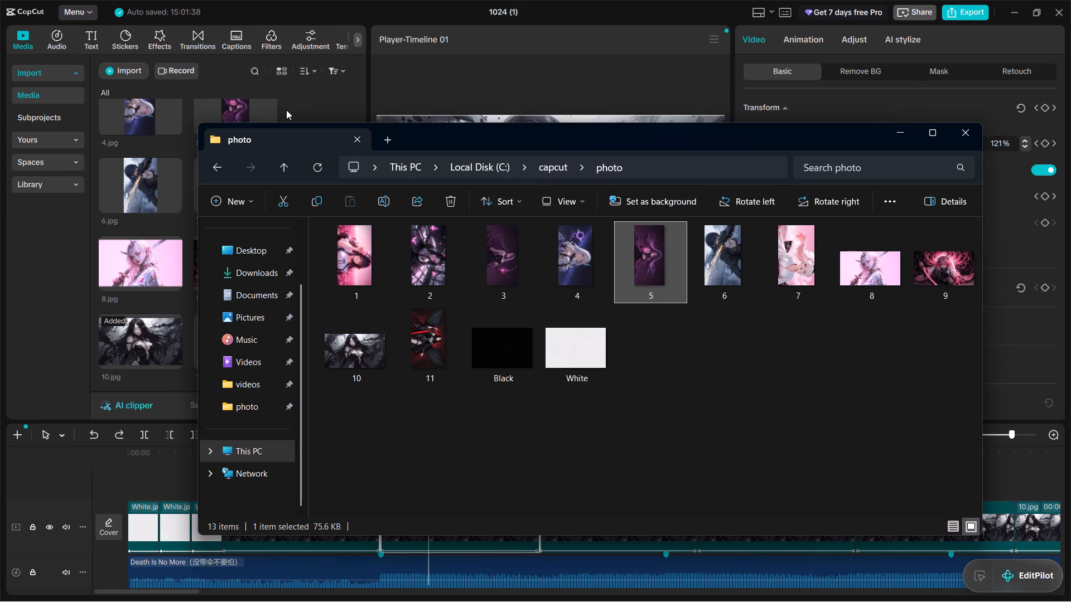
pyautogui.doubleClick(664, 279)
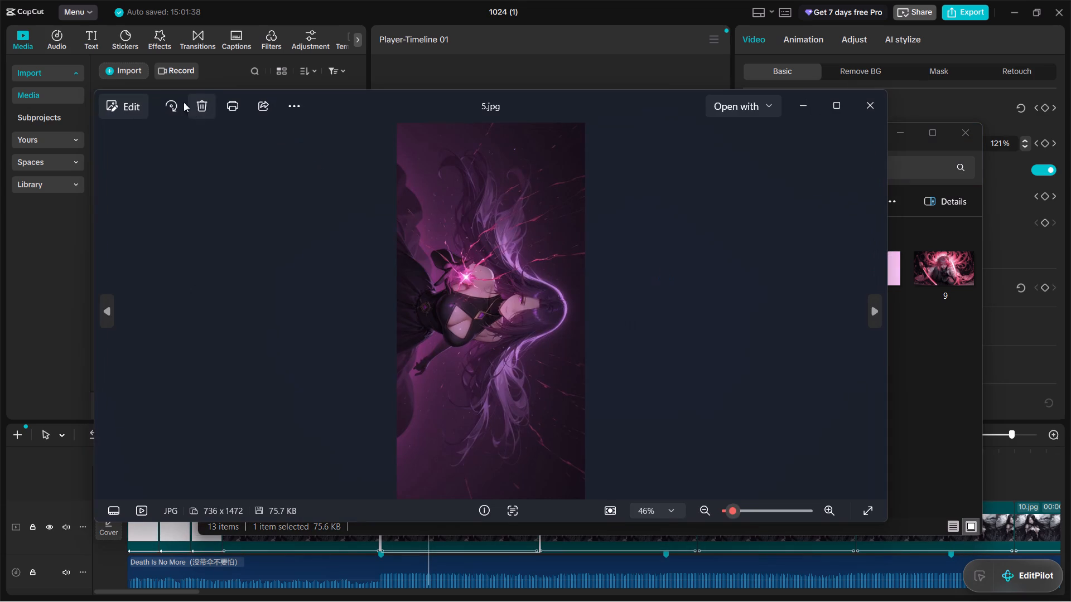
pyautogui.tripleClick(181, 101)
pyautogui.click(809, 95)
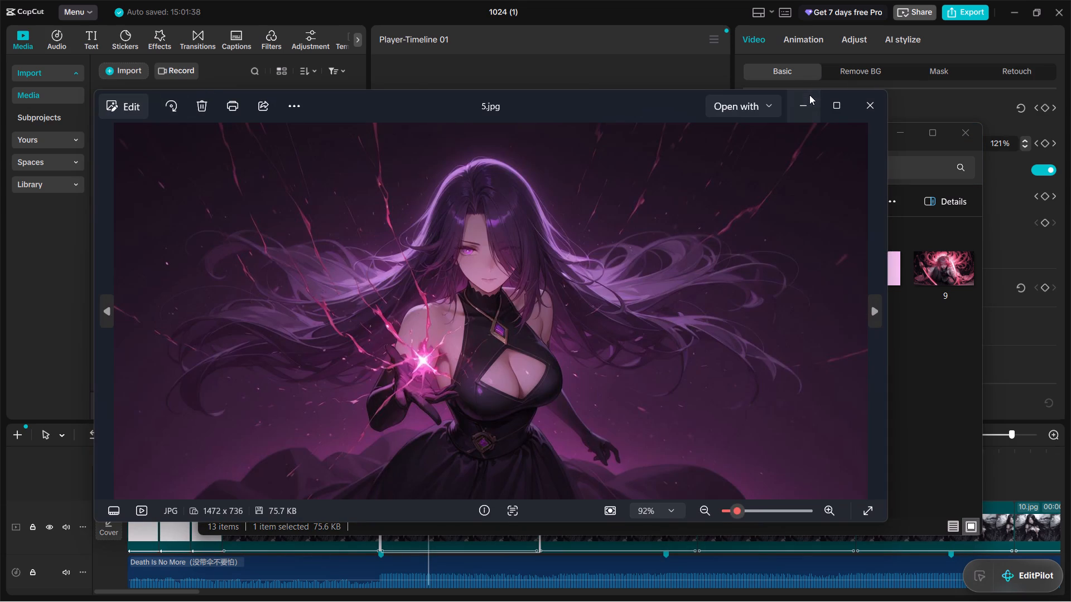
# Rotate 6.jpg from the photo folder to upright landscape, a net quarter turn clockwise.
pyautogui.doubleClick(706, 240)
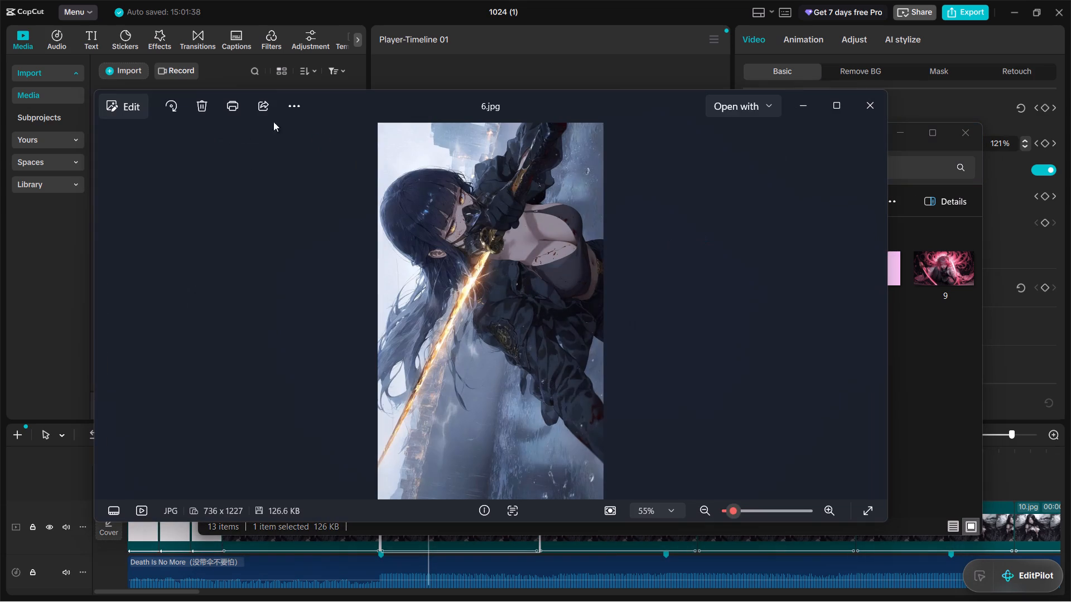
pyautogui.click(182, 109)
pyautogui.click(182, 109)
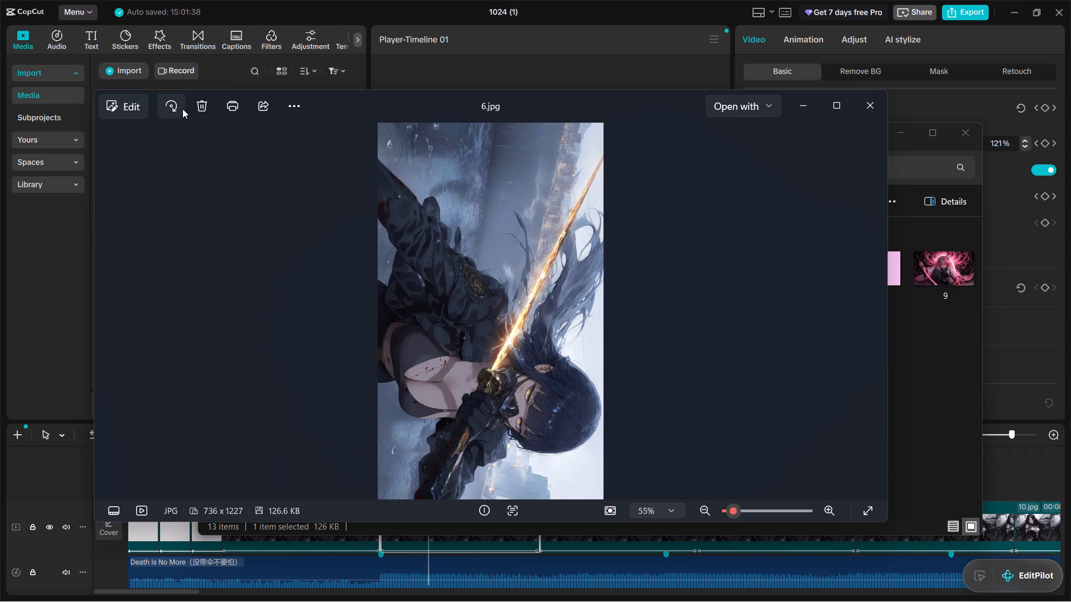
pyautogui.hotkey('ctrl', 'z')
pyautogui.click(182, 109)
pyautogui.click(182, 109)
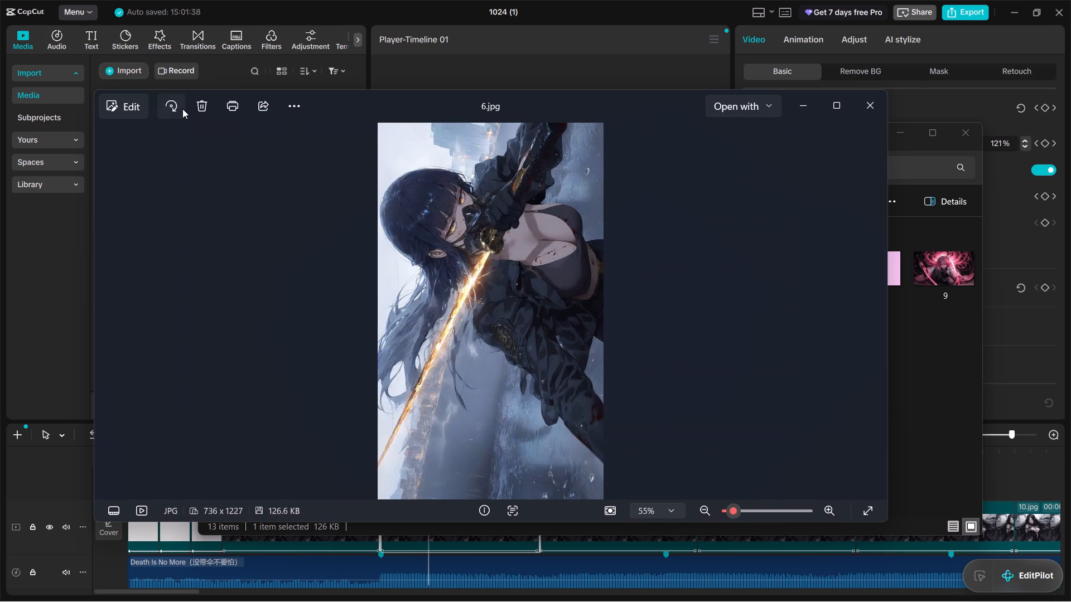
pyautogui.click(182, 109)
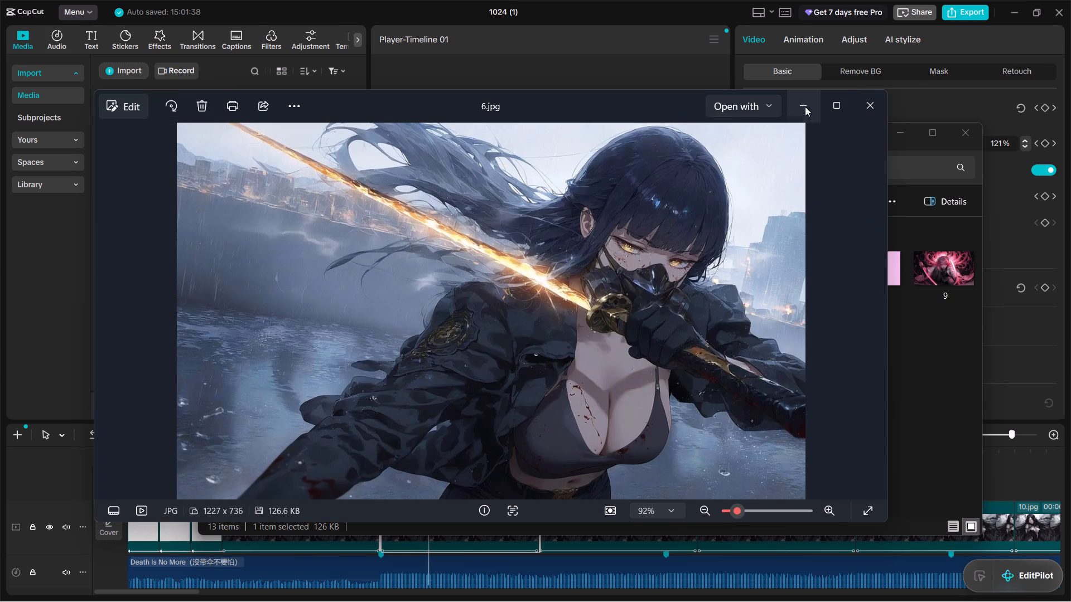
pyautogui.click(788, 103)
# Rotate 7.jpg from the photo folder three quarter turns to upright landscape.
pyautogui.doubleClick(765, 288)
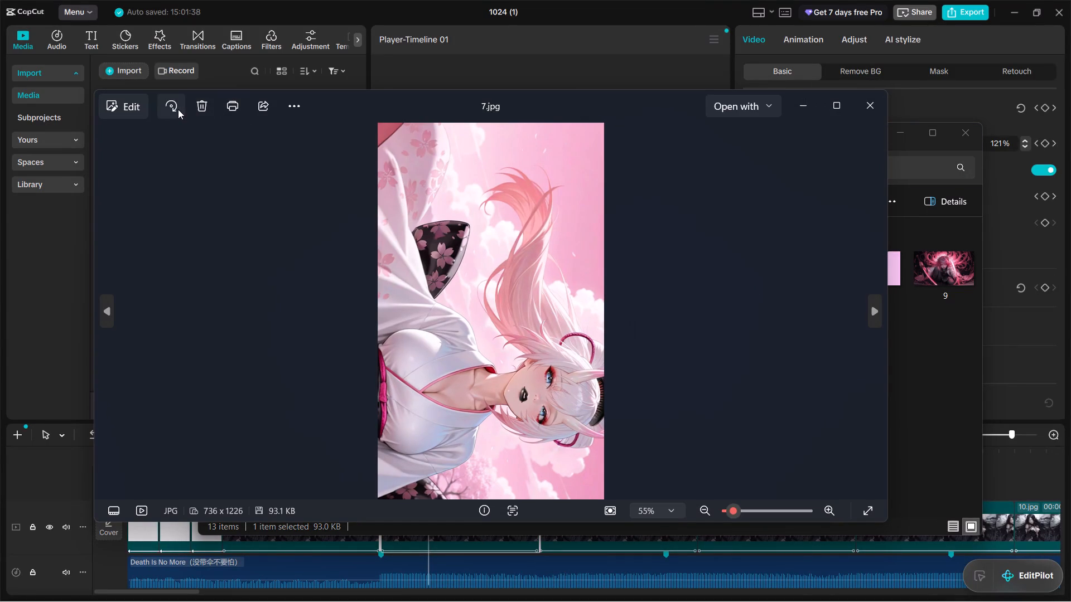
pyautogui.tripleClick(178, 109)
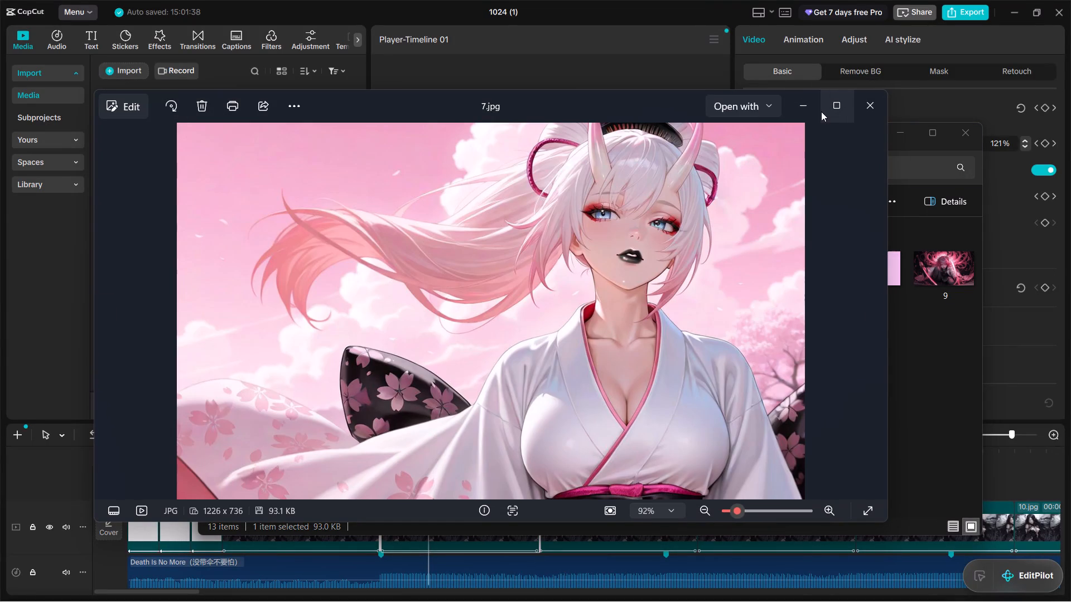
pyautogui.click(821, 111)
pyautogui.click(799, 103)
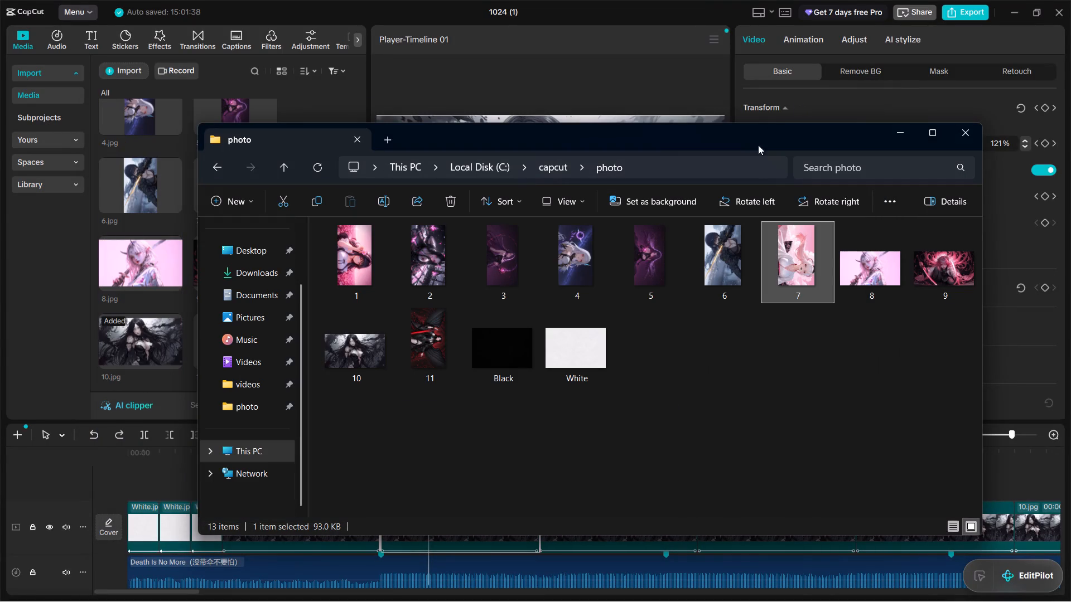
# Check the orientation of 8.jpg and 9.jpg, and rotate 11.jpg from the photo folder three quarter turns to upright landscape.
pyautogui.click(838, 274)
pyautogui.doubleClick(838, 274)
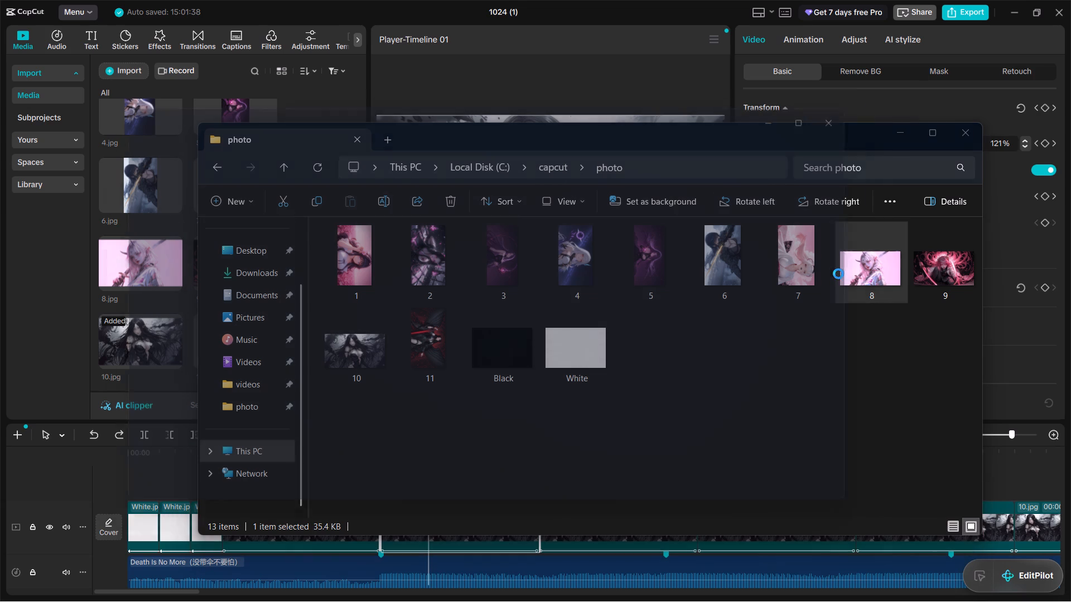
pyautogui.click(872, 105)
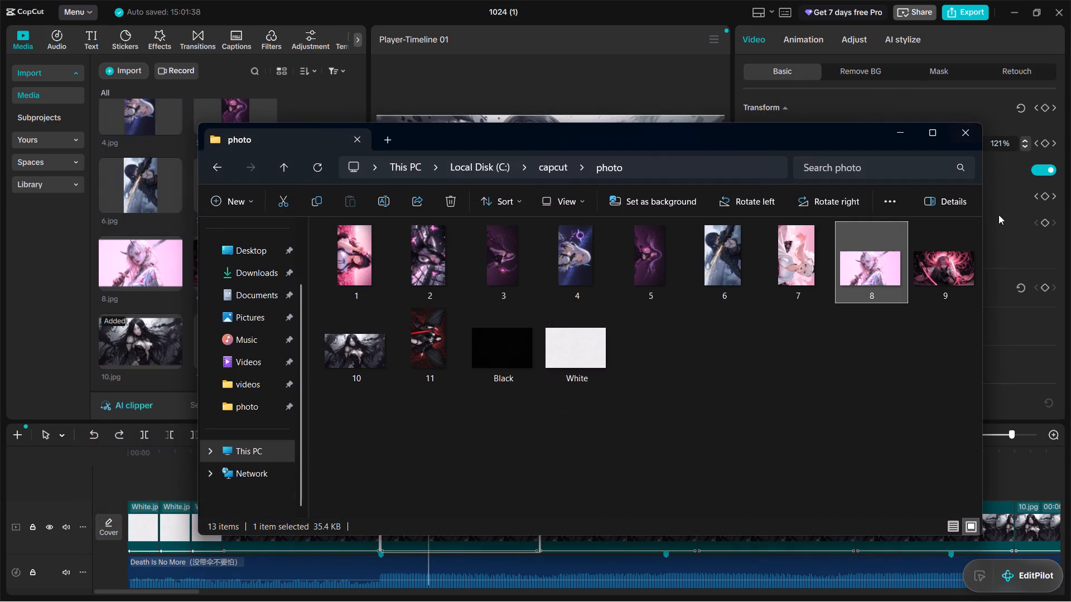
pyautogui.tripleClick(958, 294)
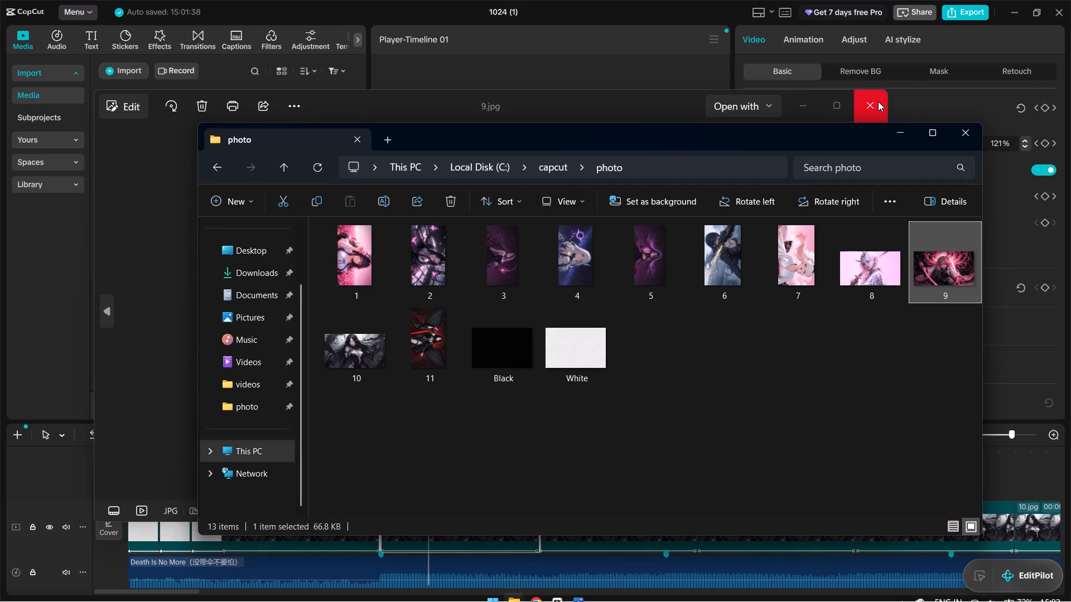
pyautogui.click(878, 101)
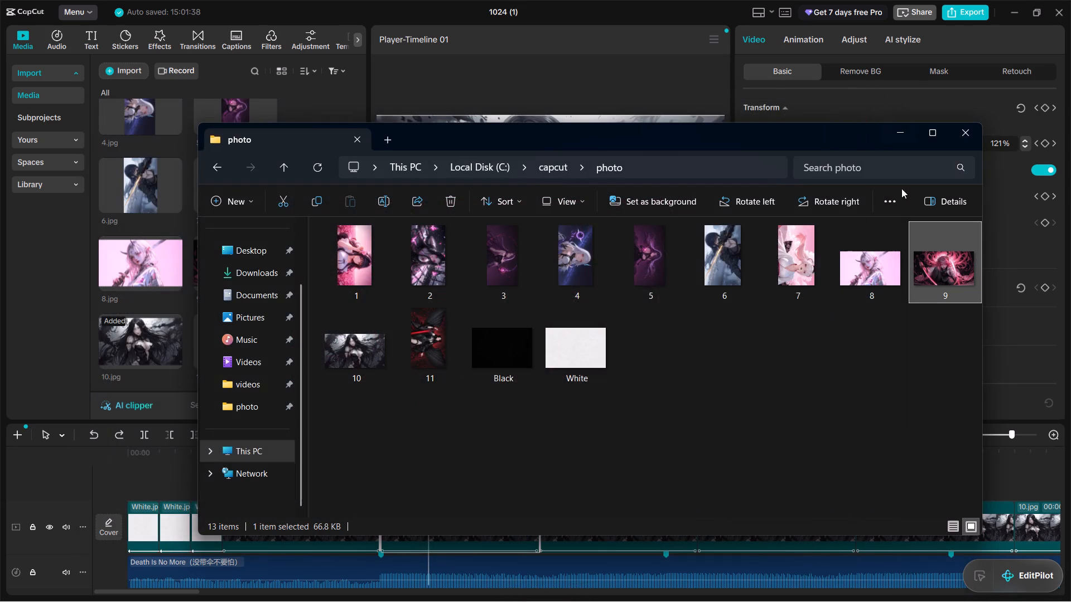
pyautogui.doubleClick(425, 340)
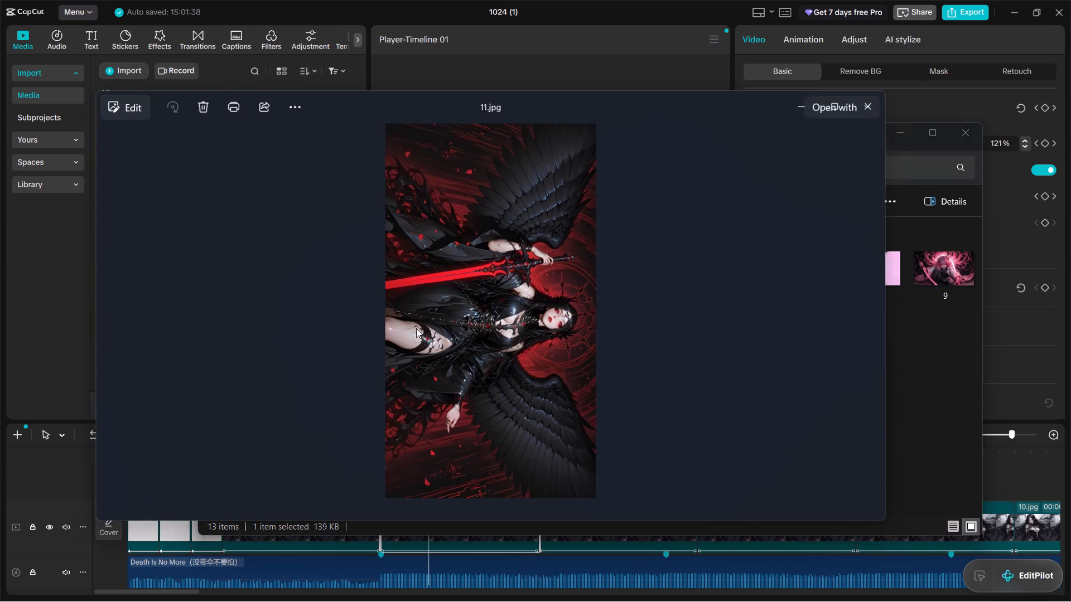
pyautogui.tripleClick(171, 100)
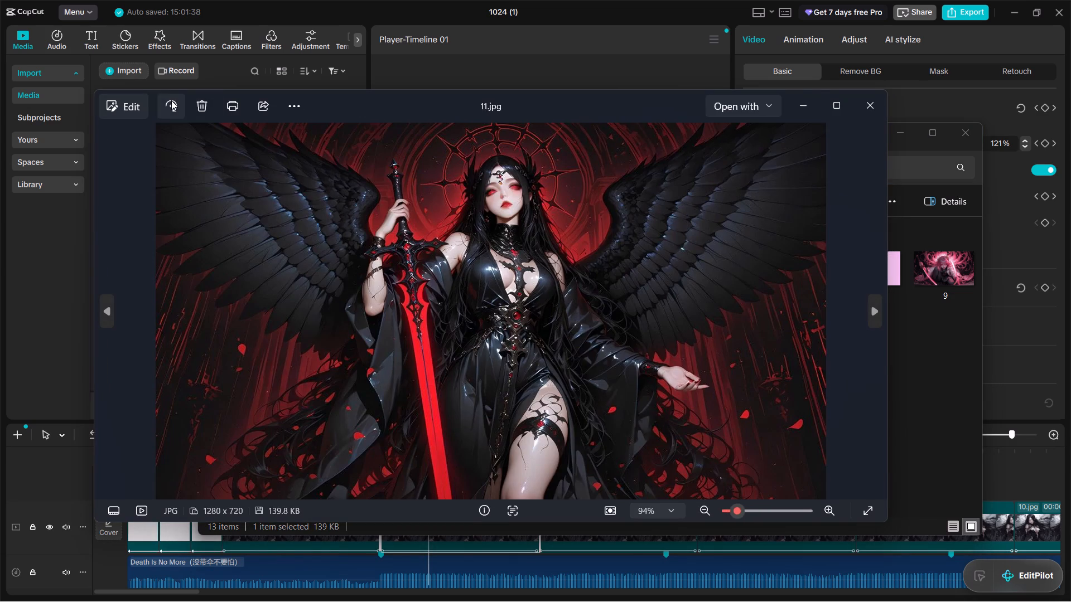
pyautogui.click(803, 109)
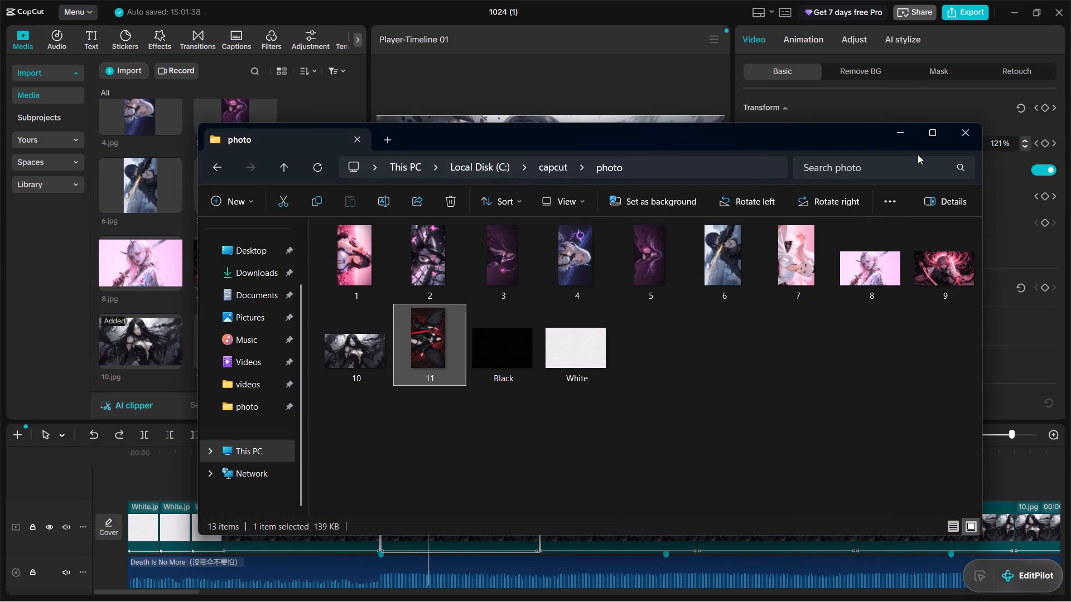
pyautogui.click(908, 138)
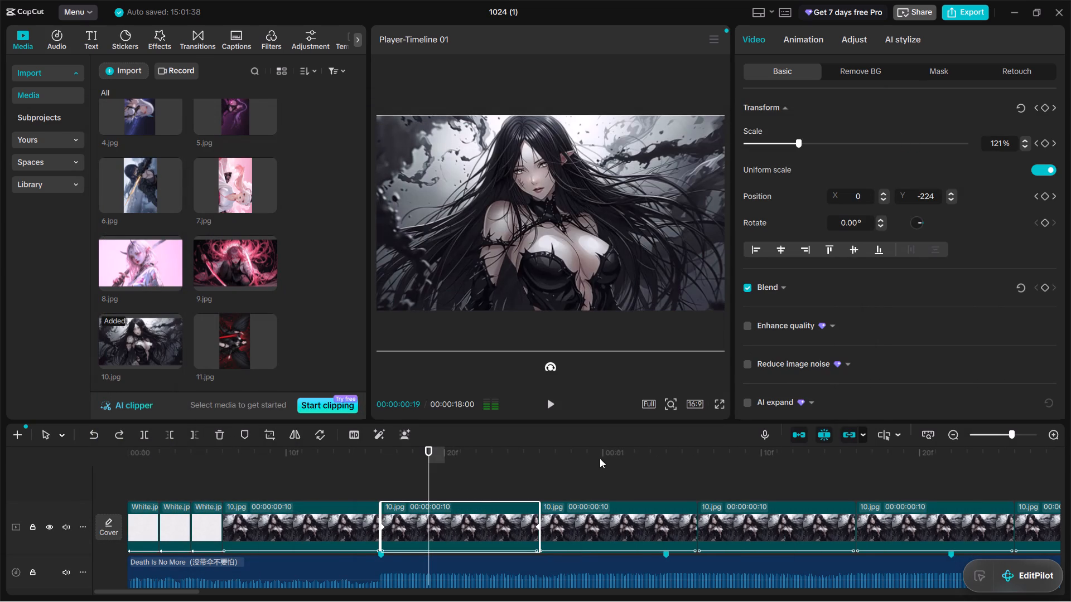
# Replace the second 10.jpg clip on the timeline with 1.jpg from the photo folder, keeping the original video effect.
pyautogui.rightClick(475, 523)
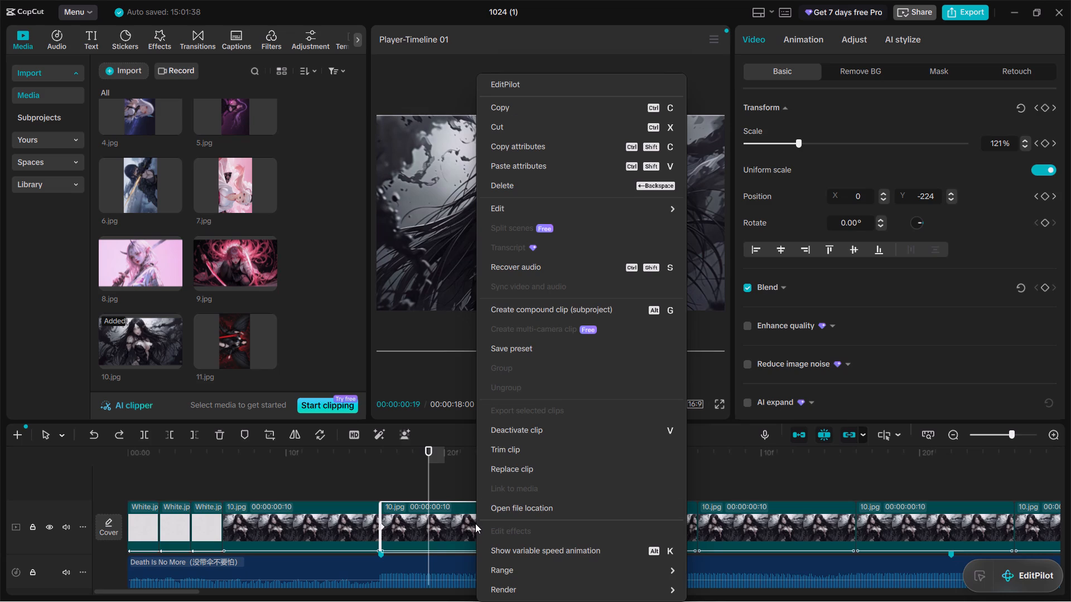
pyautogui.click(539, 473)
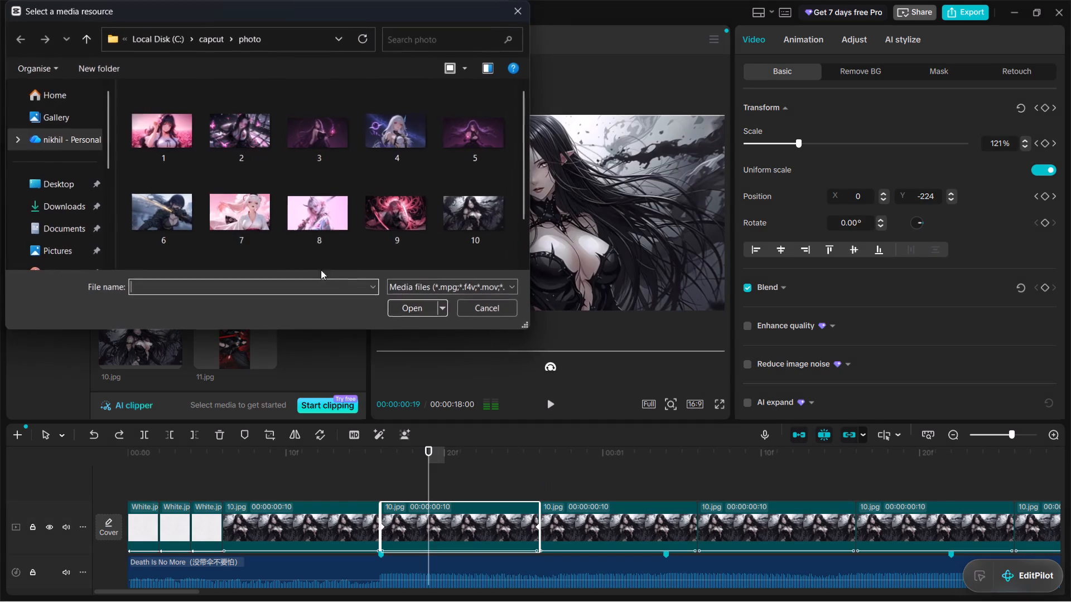
pyautogui.doubleClick(152, 119)
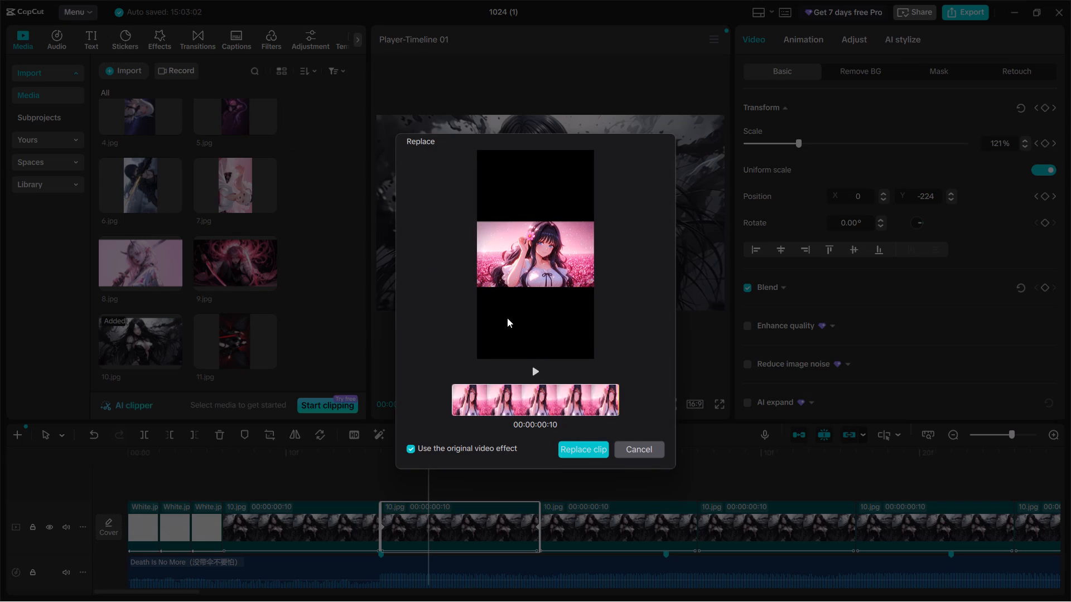
pyautogui.click(582, 450)
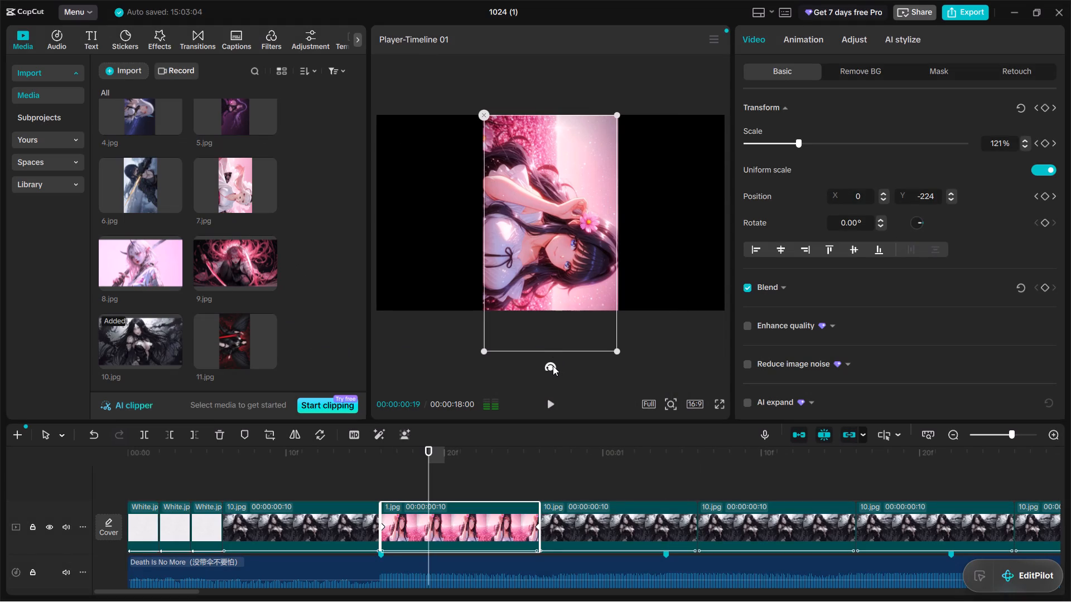
# Rotate the 1.jpg clip to -90° so the picture is upright.
pyautogui.moveTo(553, 366); pyautogui.dragTo(563, 368)
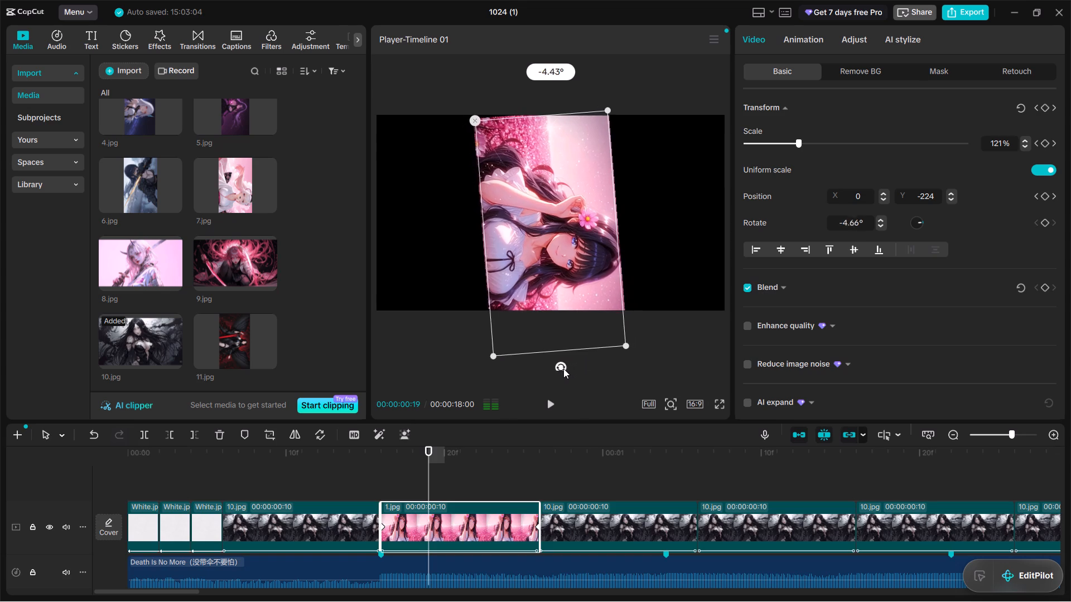
pyautogui.moveTo(563, 368); pyautogui.dragTo(750, 221)
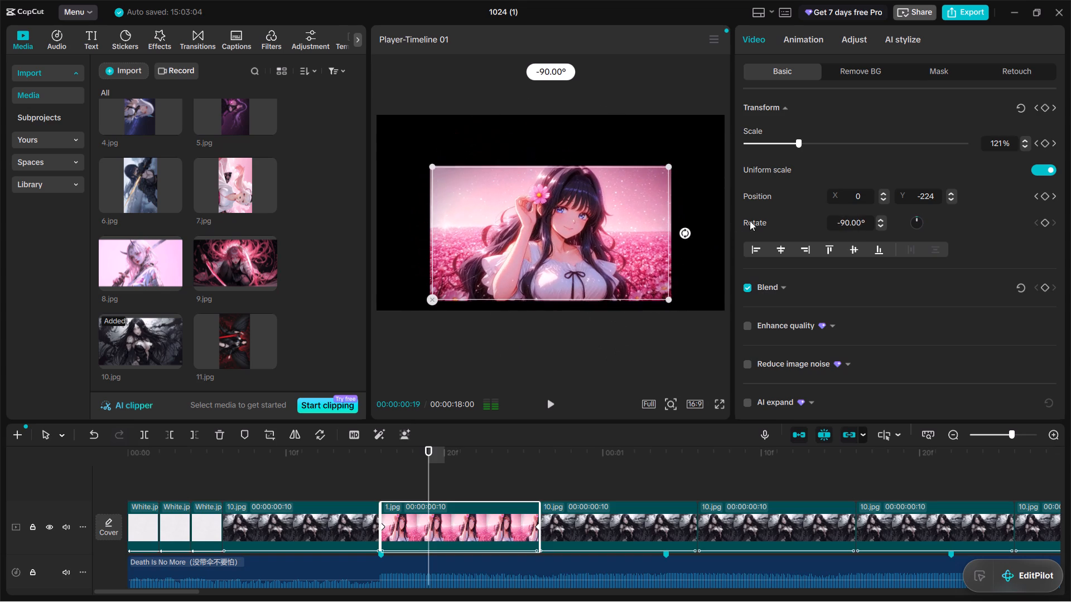
pyautogui.moveTo(750, 221); pyautogui.dragTo(837, 216)
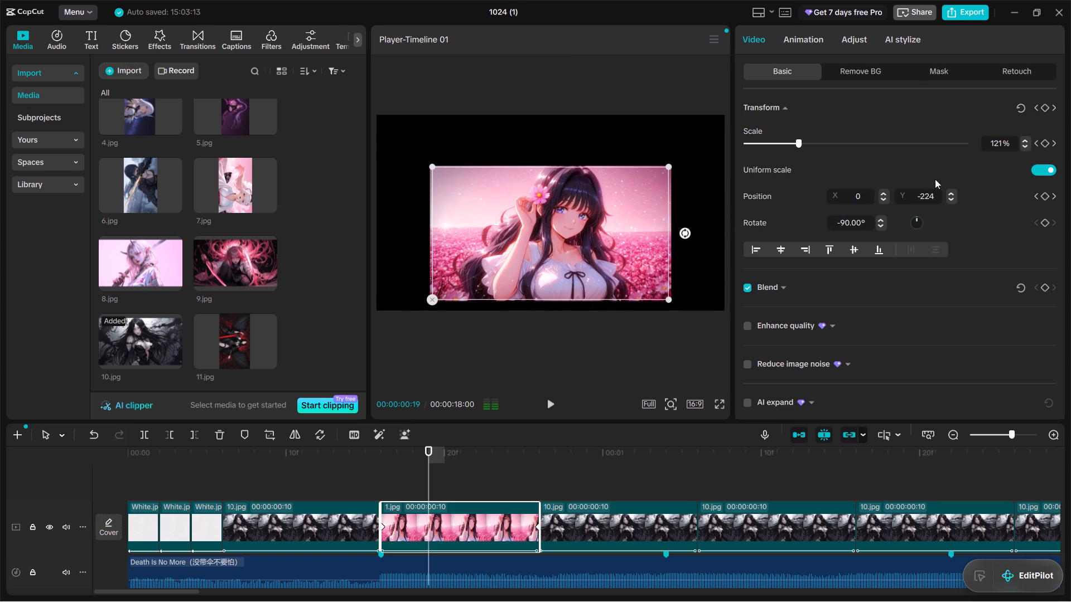
# Delete the scale and position keyframes at the start and end of the 1.jpg clip.
pyautogui.moveTo(427, 452); pyautogui.dragTo(448, 460)
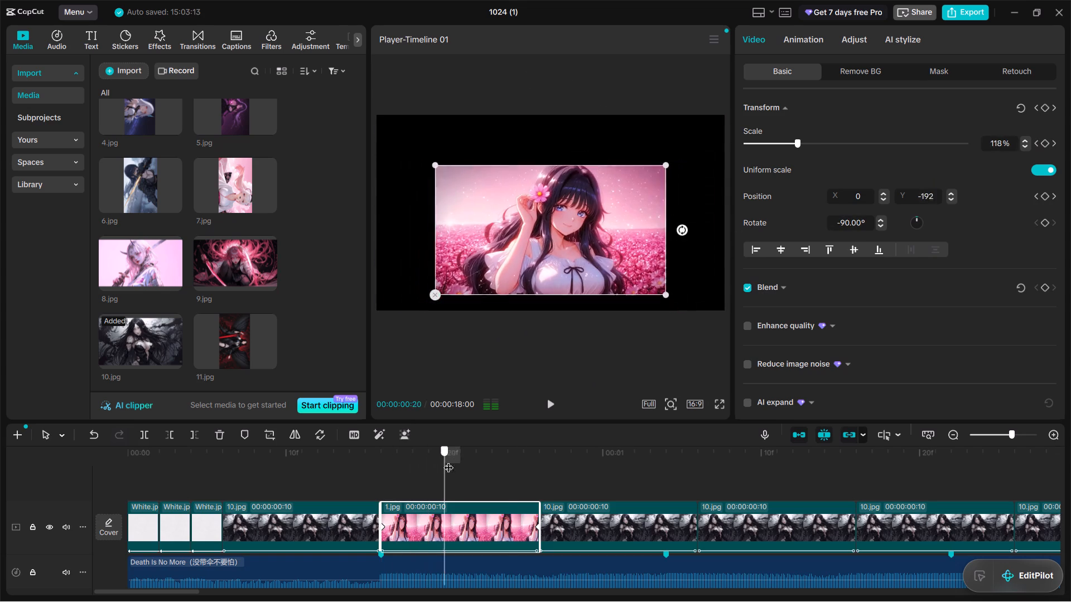
pyautogui.moveTo(448, 460); pyautogui.dragTo(532, 486)
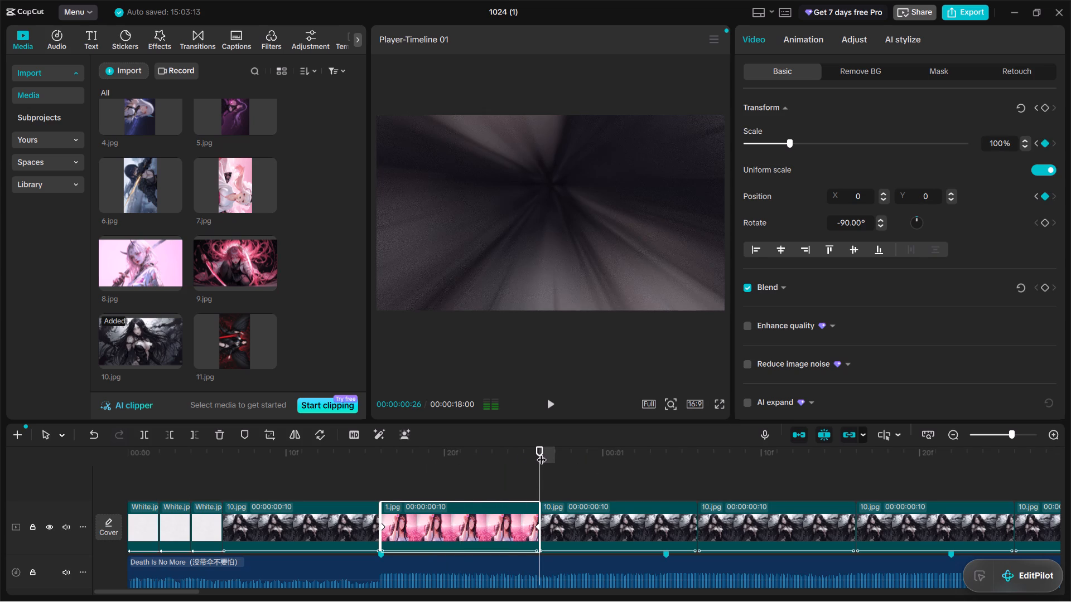
pyautogui.moveTo(542, 453); pyautogui.dragTo(526, 455)
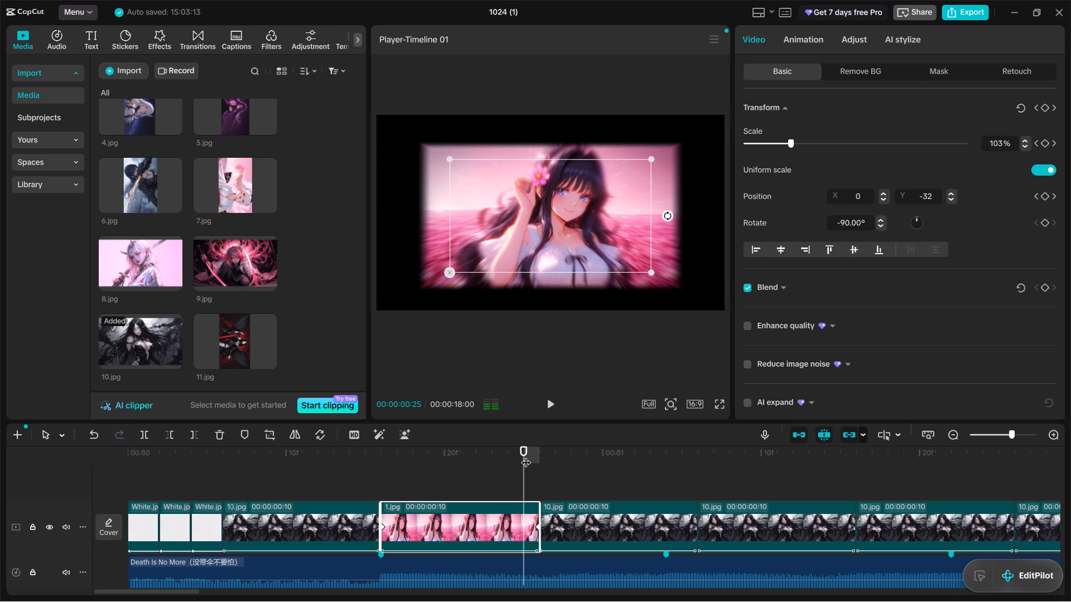
pyautogui.click(470, 518)
pyautogui.click(382, 526)
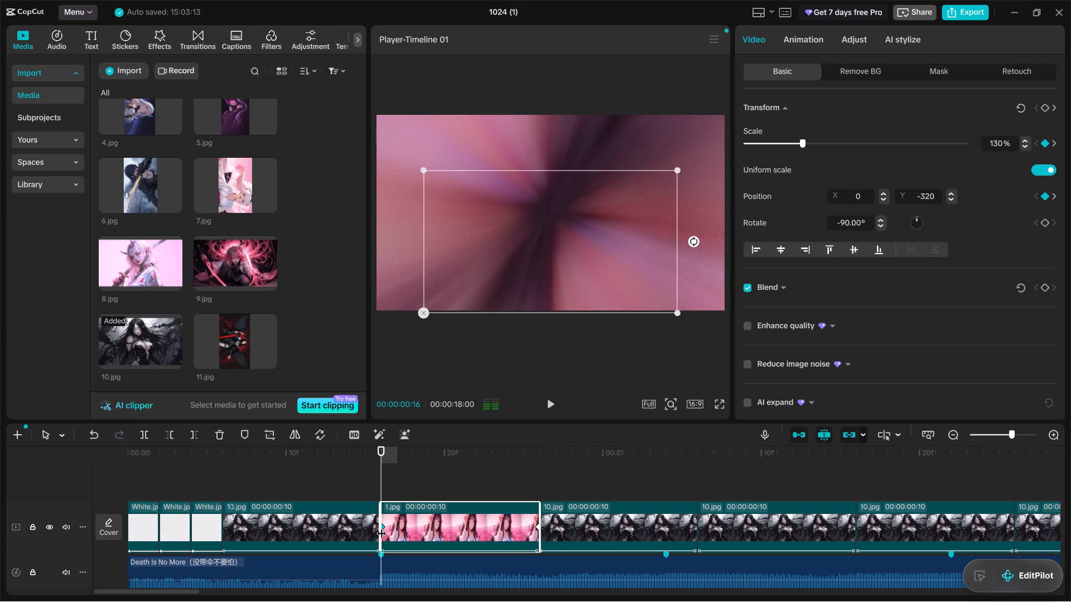
pyautogui.press('Delete')
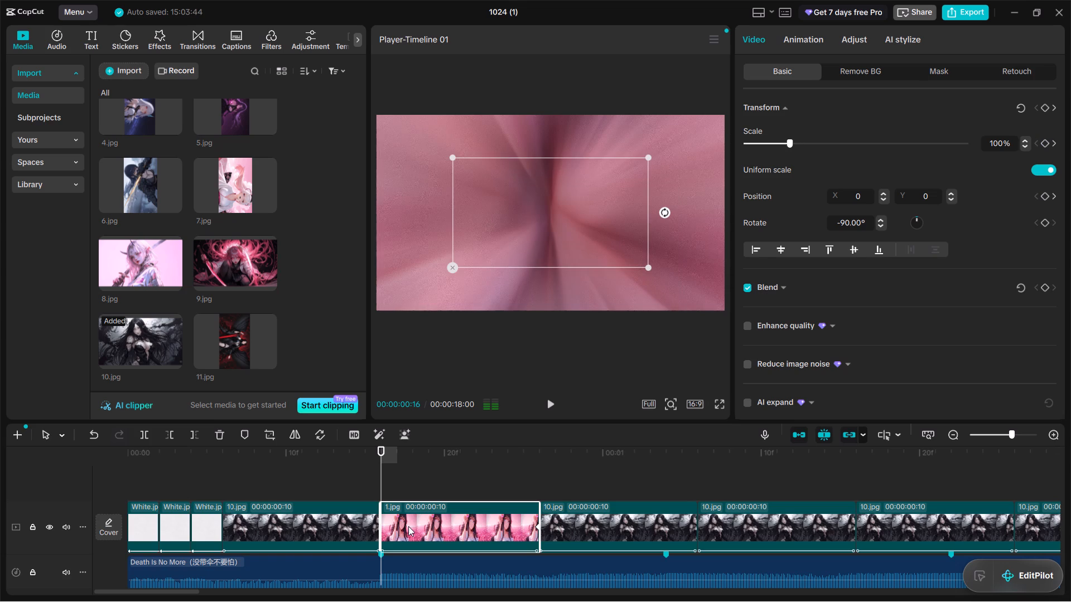
pyautogui.click(537, 527)
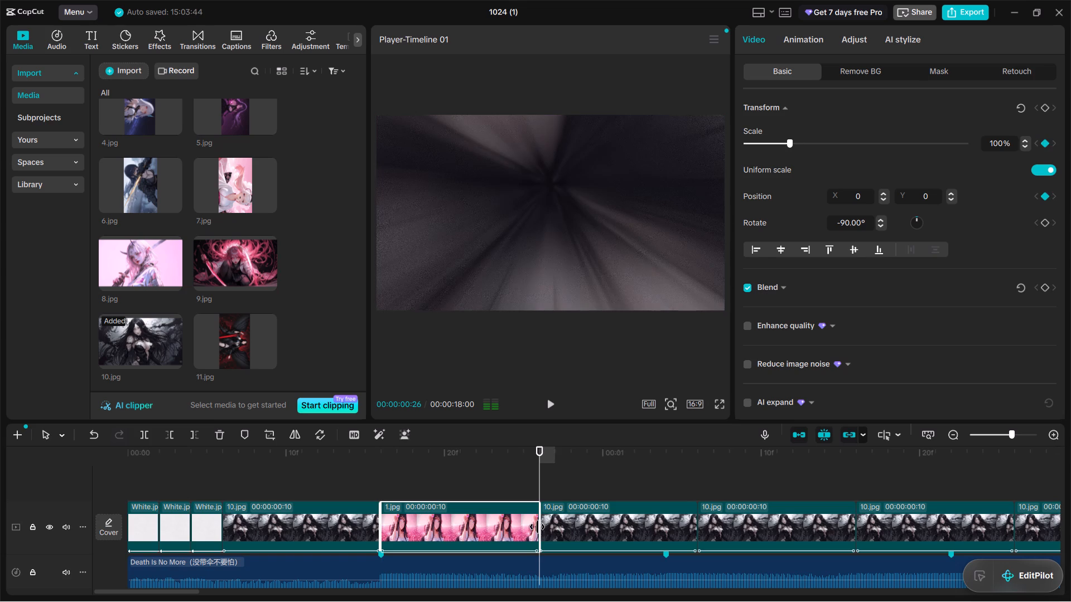
pyautogui.press('Delete')
# Play back the 1.jpg clip and set its scale to 146% to enlarge it in the frame.
pyautogui.click(370, 488)
pyautogui.press('space')
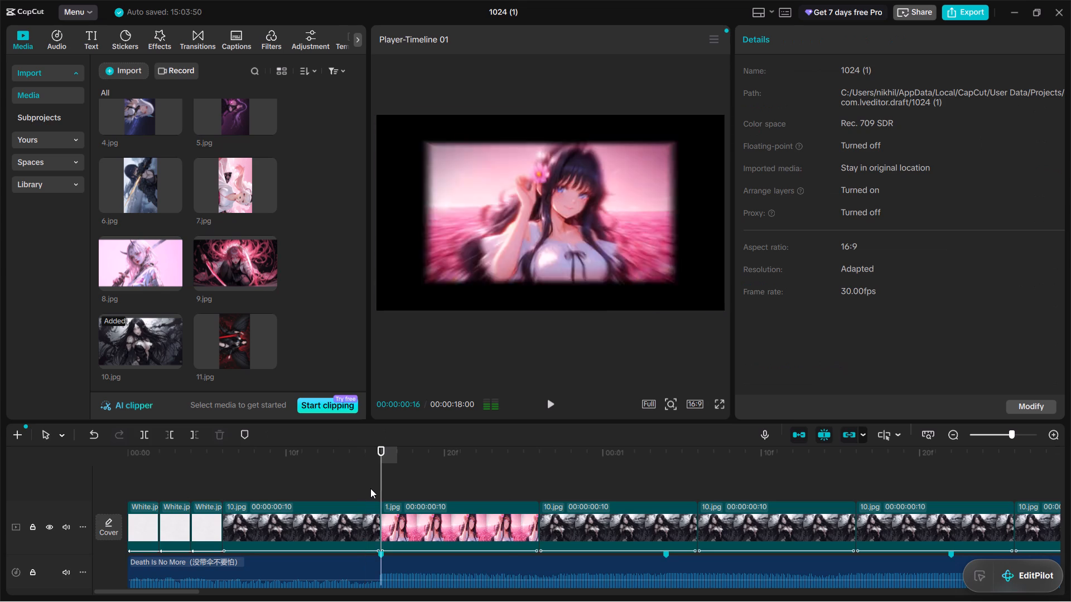
pyautogui.press('space')
pyautogui.click(396, 489)
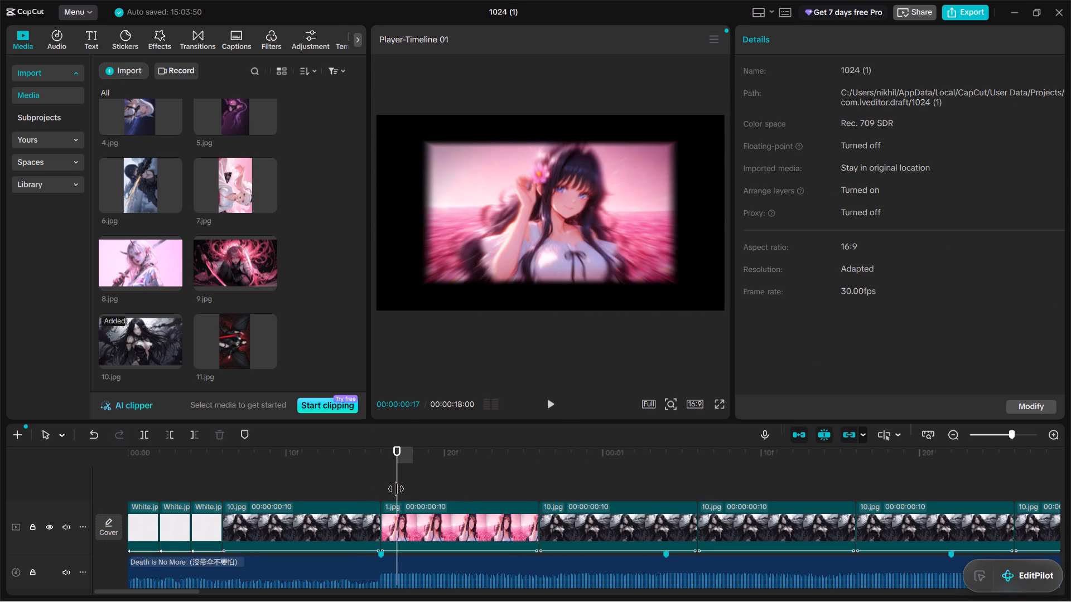
pyautogui.press('space')
pyautogui.press('space')
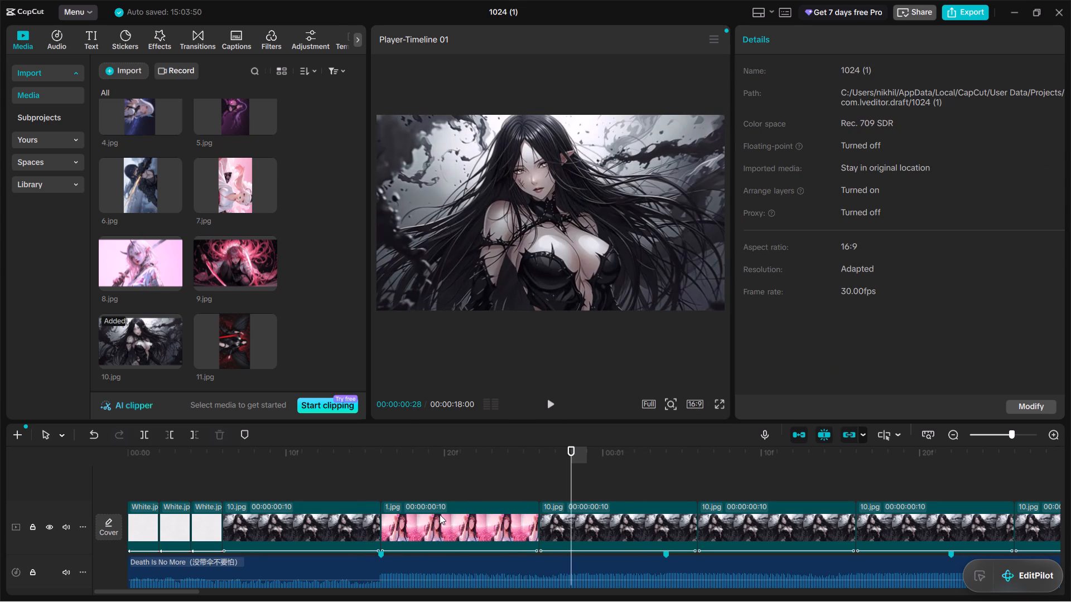
pyautogui.click(446, 515)
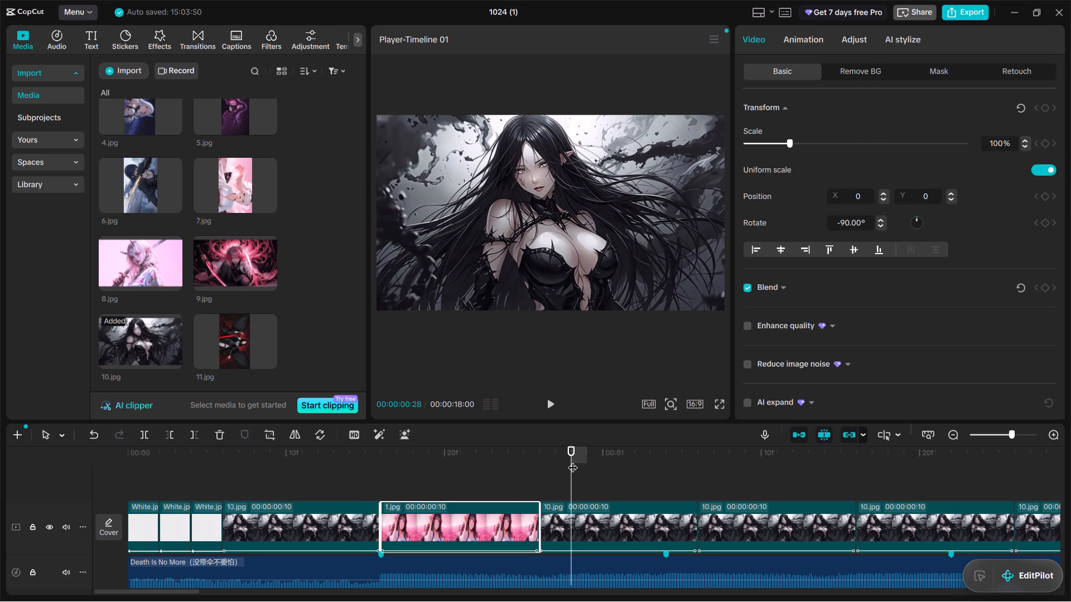
pyautogui.moveTo(573, 460); pyautogui.dragTo(400, 469)
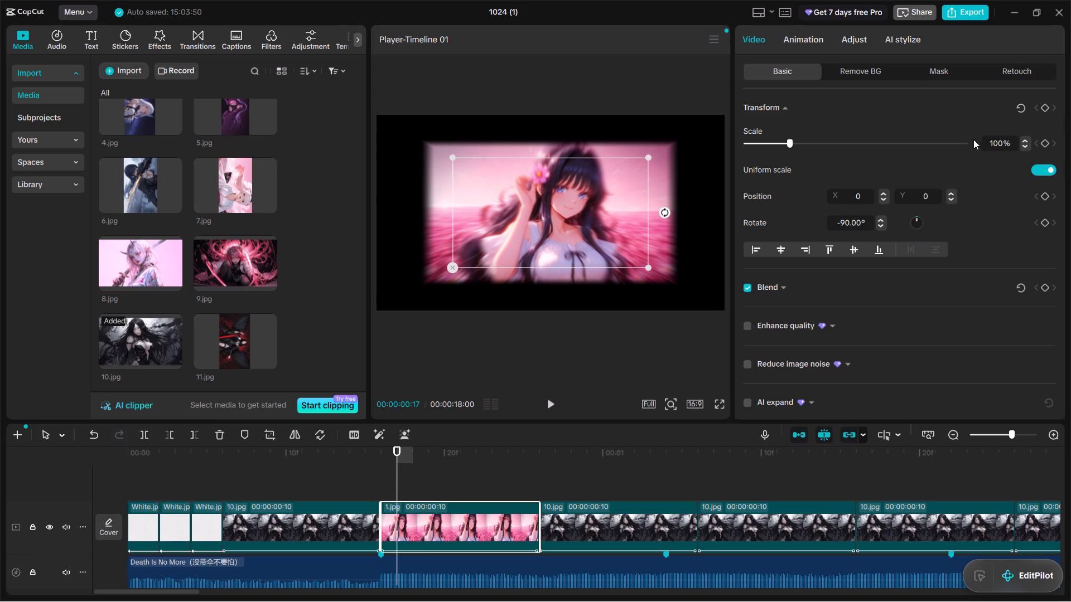
pyautogui.click(797, 145)
pyautogui.moveTo(797, 145); pyautogui.dragTo(810, 145)
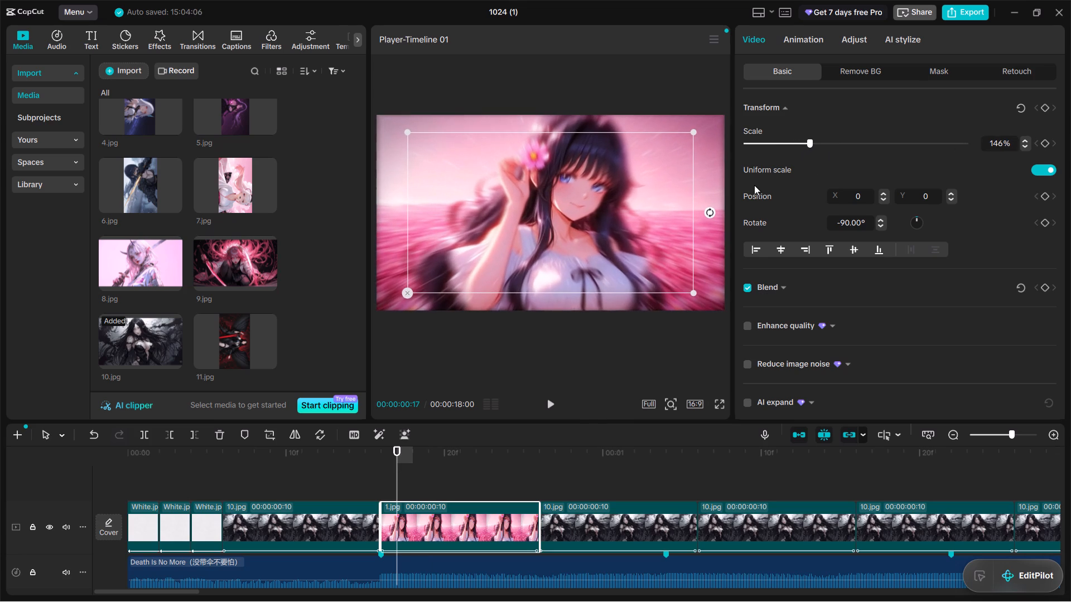
# Scrub between the preceding 10.jpg clip and the 1.jpg clip to compare their framing and transition motion.
pyautogui.click(358, 496)
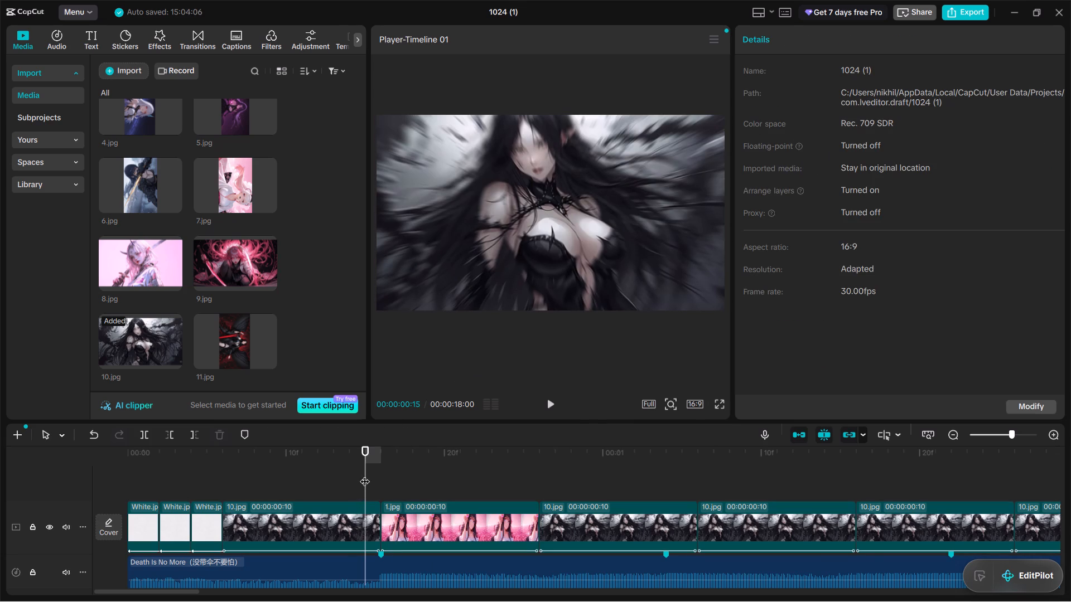
pyautogui.moveTo(365, 474); pyautogui.dragTo(431, 476)
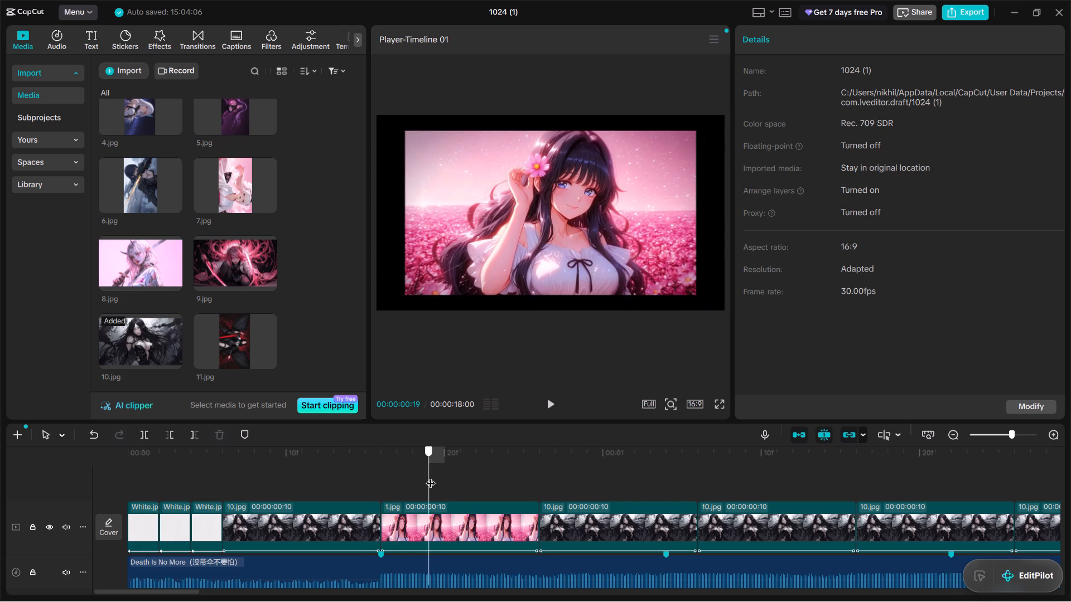
pyautogui.moveTo(431, 476); pyautogui.dragTo(320, 460)
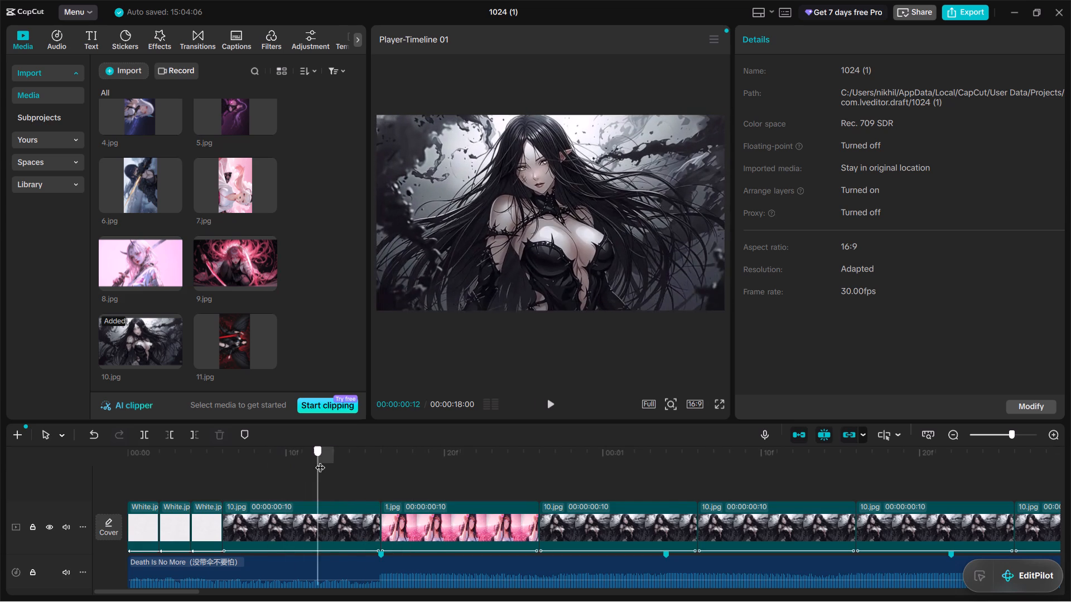
pyautogui.moveTo(320, 460); pyautogui.dragTo(425, 463)
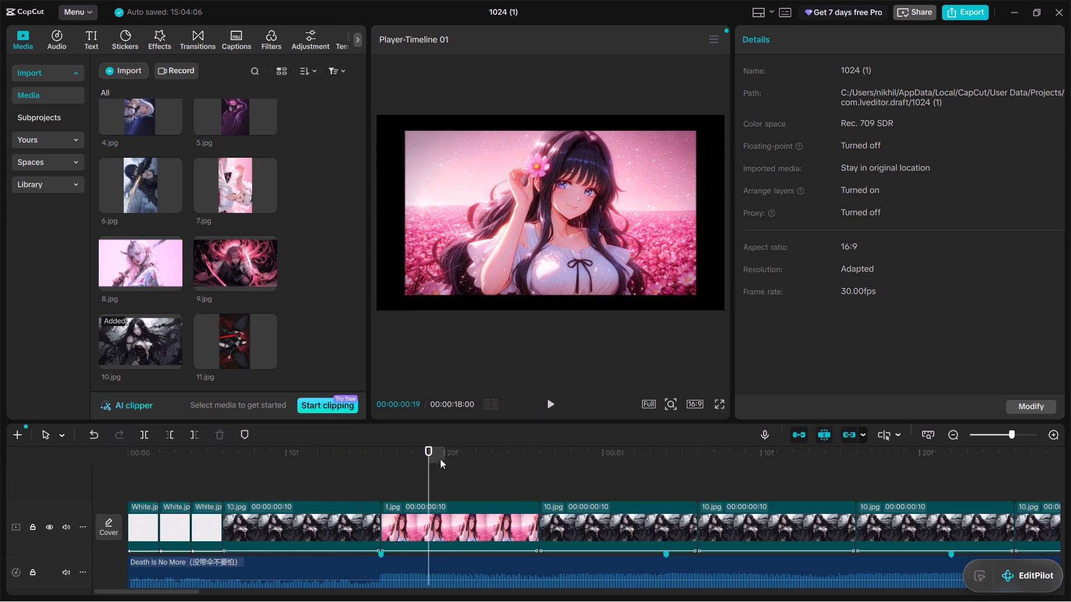
pyautogui.moveTo(426, 475); pyautogui.dragTo(505, 467)
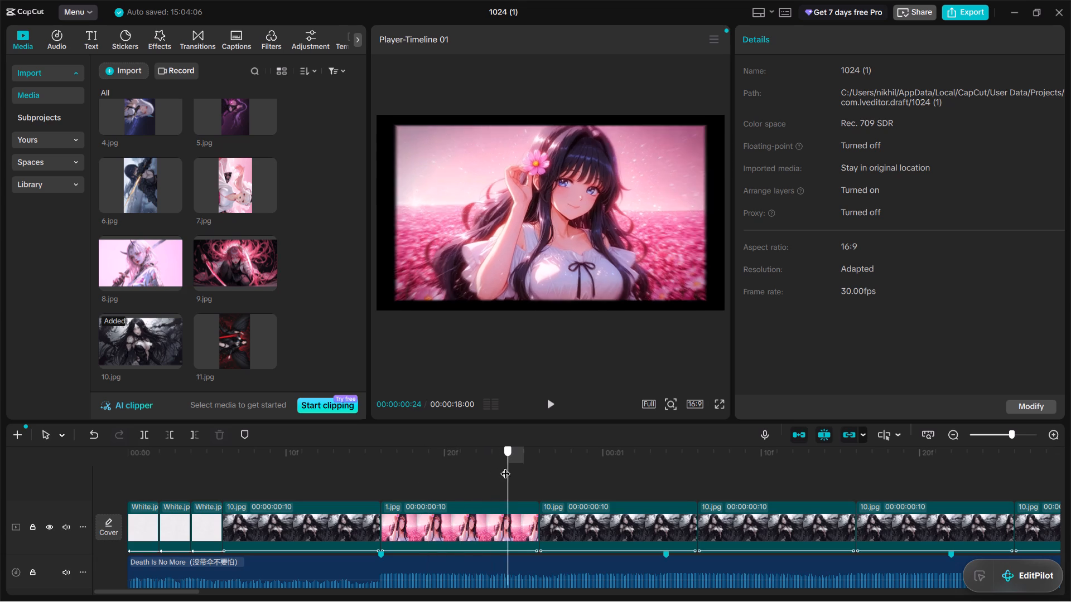
pyautogui.moveTo(505, 467); pyautogui.dragTo(292, 487)
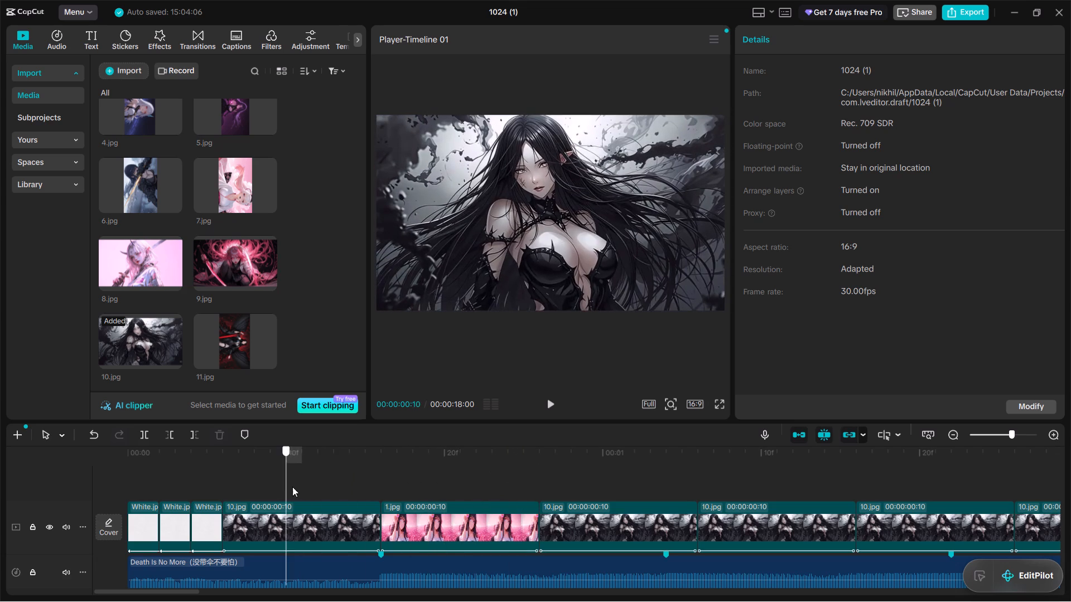
# Set the scale of the 1.jpg clip to 160%.
pyautogui.moveTo(292, 487); pyautogui.dragTo(399, 487)
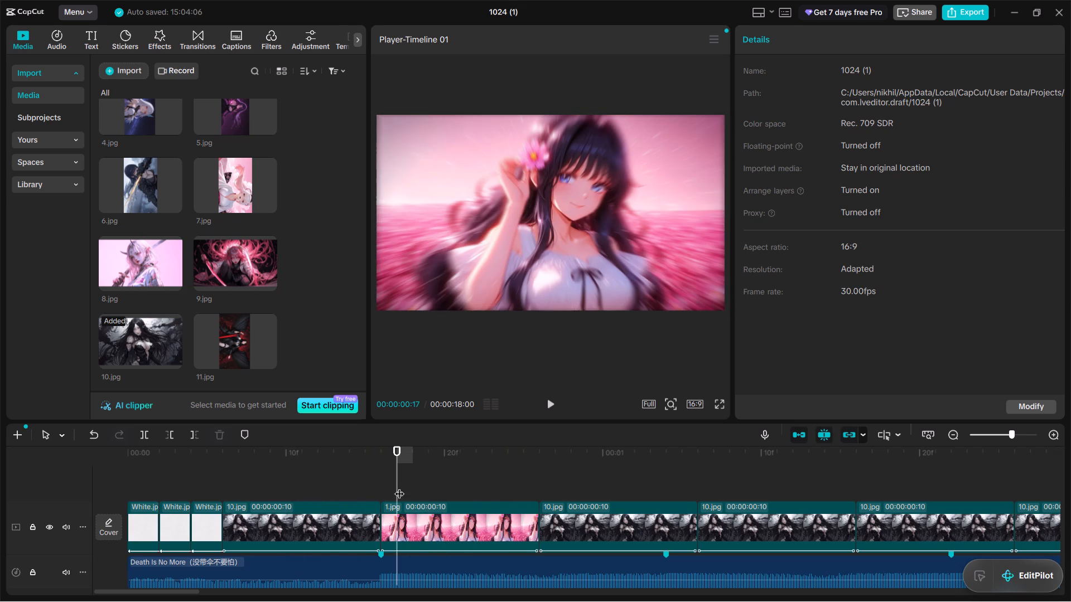
pyautogui.click(417, 537)
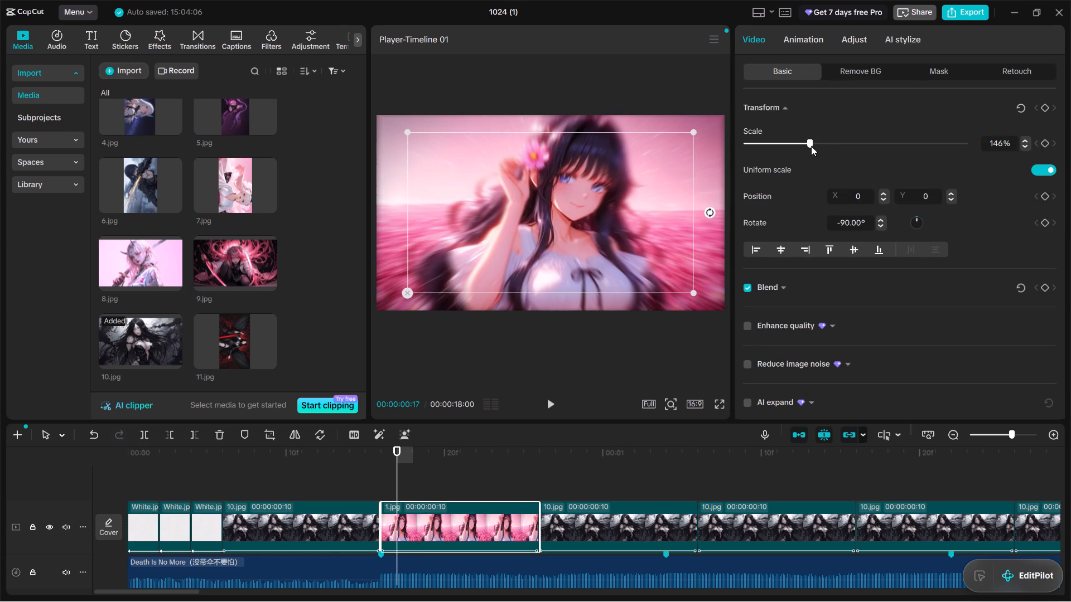
pyautogui.moveTo(809, 145); pyautogui.dragTo(810, 144)
pyautogui.moveTo(810, 144); pyautogui.dragTo(816, 144)
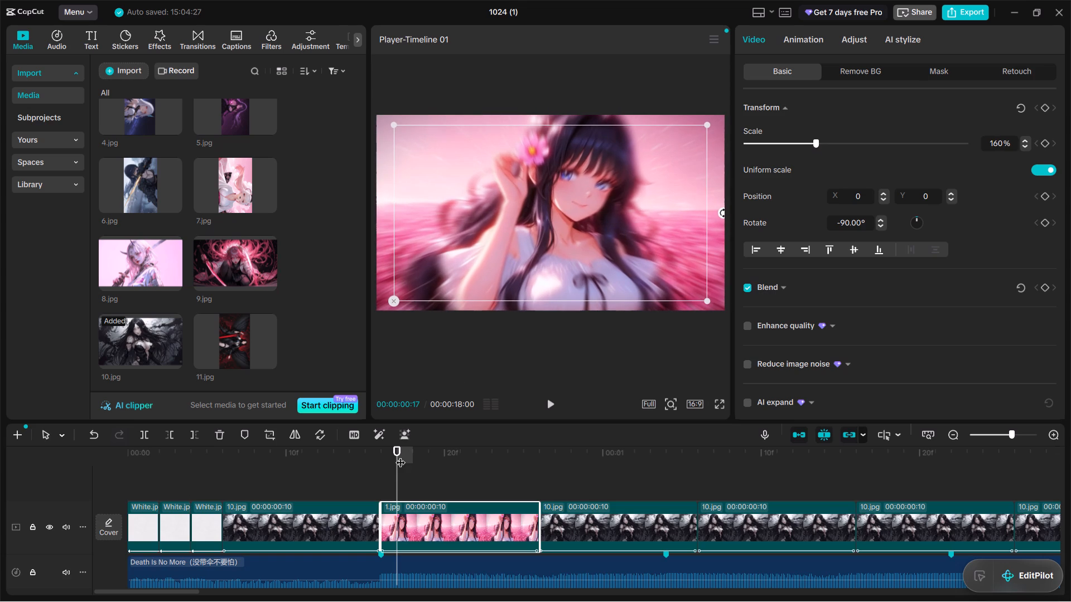
# Add position and scale keyframes at the end of the 1.jpg clip, with the scale enlarged to 209%.
pyautogui.moveTo(397, 449); pyautogui.dragTo(521, 453)
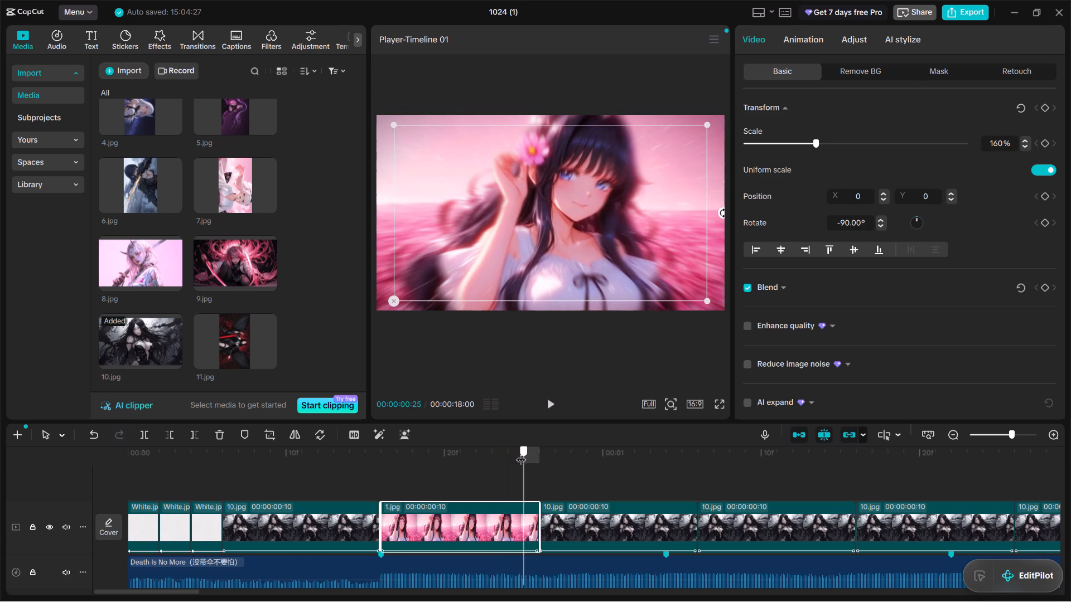
pyautogui.moveTo(521, 453); pyautogui.dragTo(533, 477)
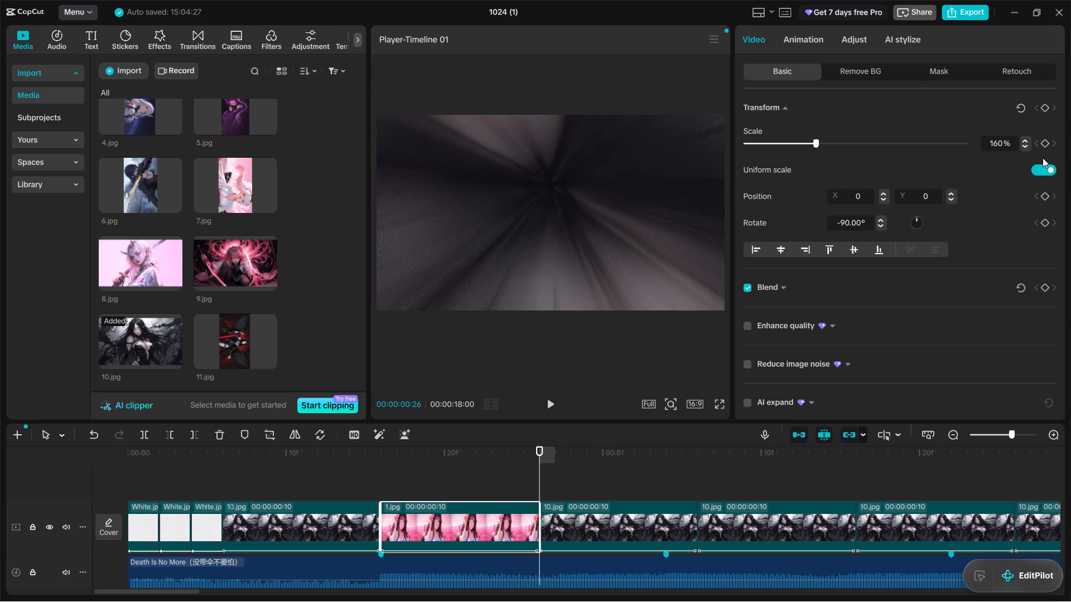
pyautogui.click(1046, 198)
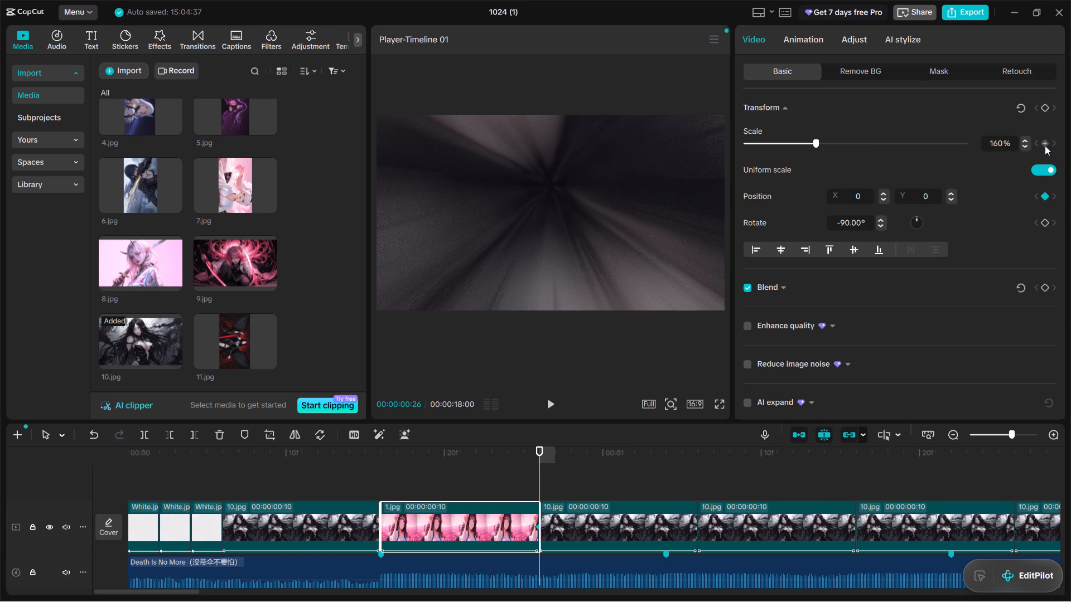
pyautogui.click(1046, 145)
pyautogui.moveTo(824, 144); pyautogui.dragTo(838, 148)
pyautogui.moveTo(838, 148); pyautogui.dragTo(838, 149)
pyautogui.hotkey('ctrl', 'z')
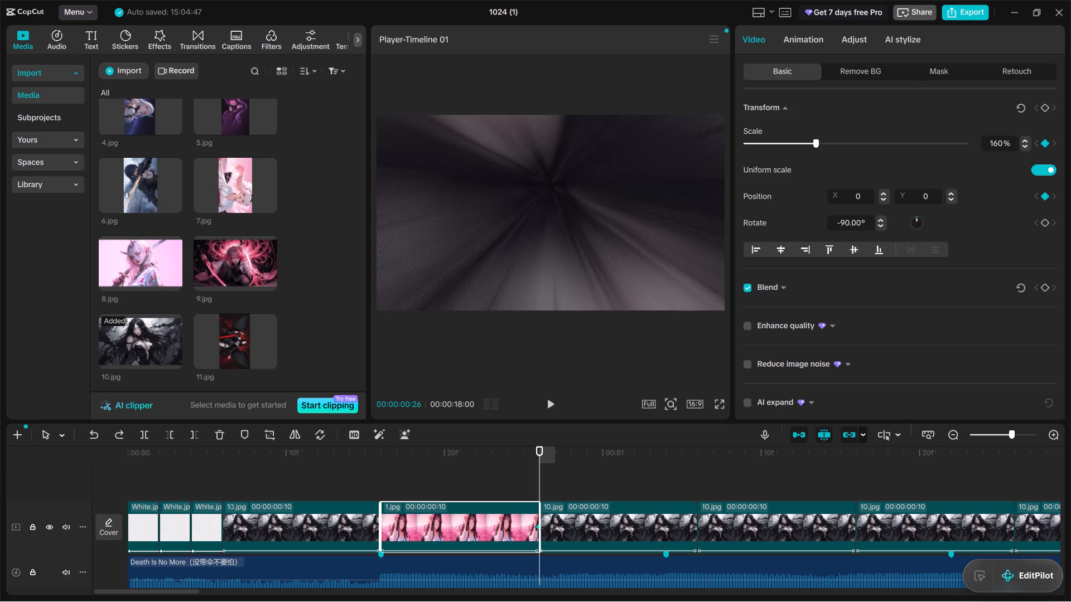
pyautogui.click(118, 430)
# Set the scale at the start of the 1.jpg clip to 160% and play back the zoom.
pyautogui.click(543, 444)
pyautogui.click(543, 444)
pyautogui.moveTo(541, 447); pyautogui.dragTo(387, 474)
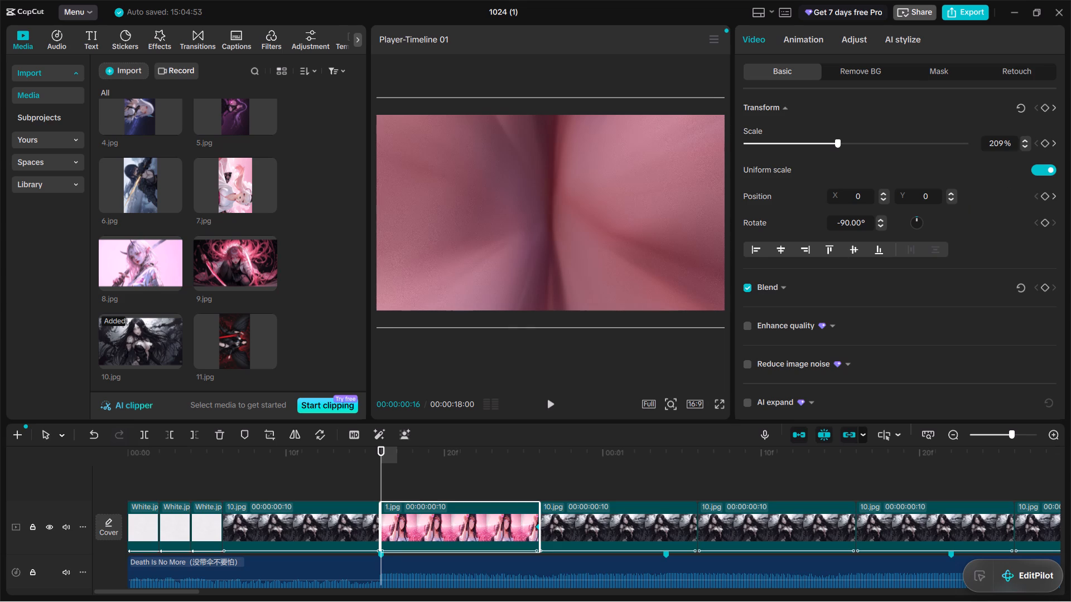
pyautogui.click(1000, 142)
pyautogui.press('Right')
pyautogui.press('BackSpace')
pyautogui.press('BackSpace')
pyautogui.press('BackSpace')
pyautogui.write('160')
pyautogui.press('Return')
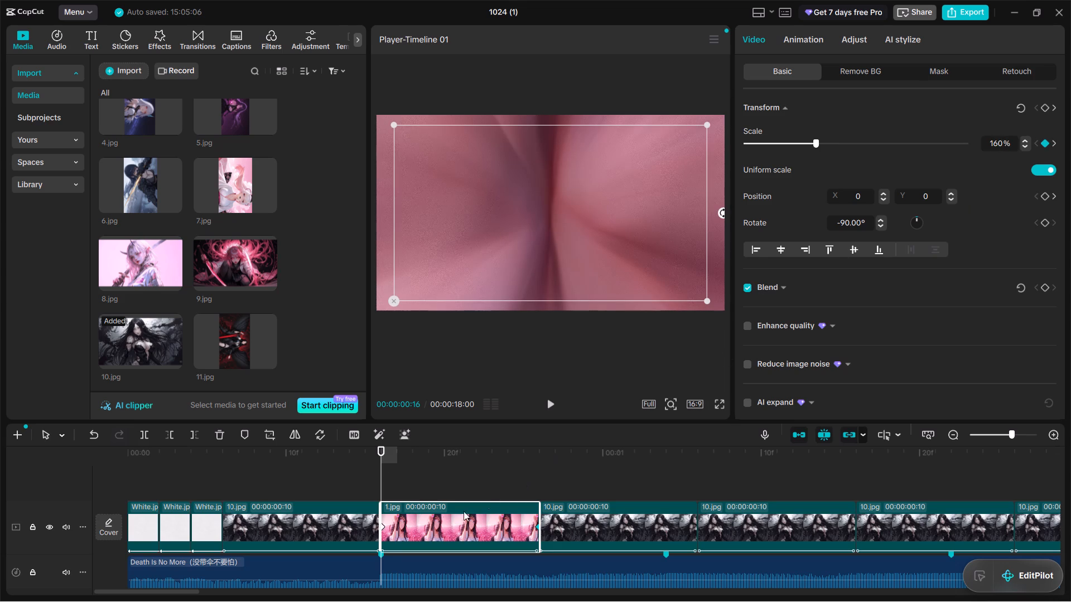
pyautogui.click(256, 463)
pyautogui.press('space')
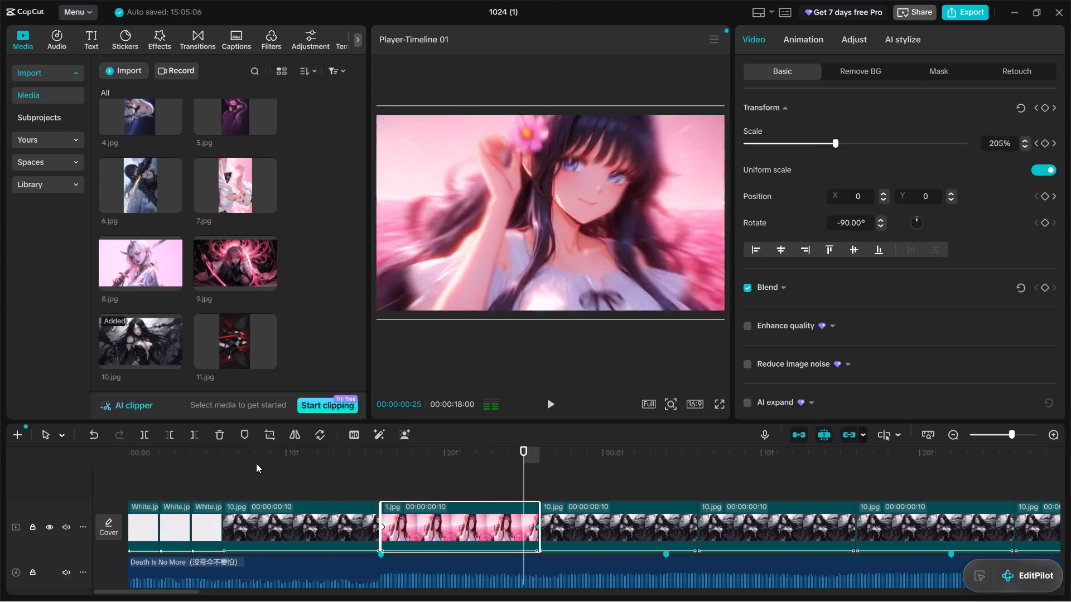
pyautogui.press('space')
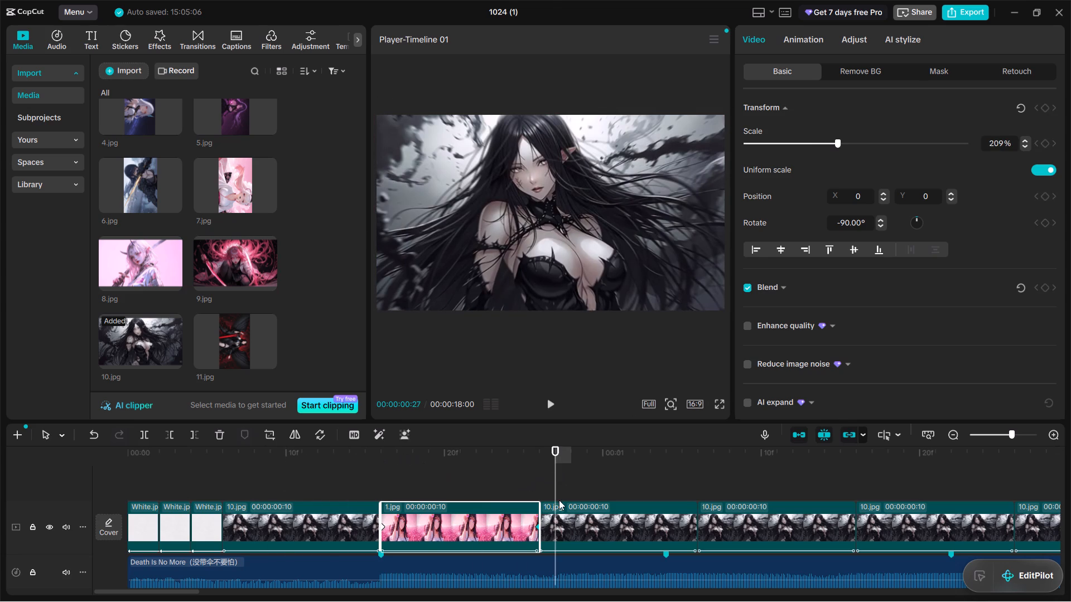
# Replace the 10.jpg clip right after 1.jpg with image 2, keeping the original video effect, and play it back.
pyautogui.click(563, 511)
pyautogui.rightClick(598, 523)
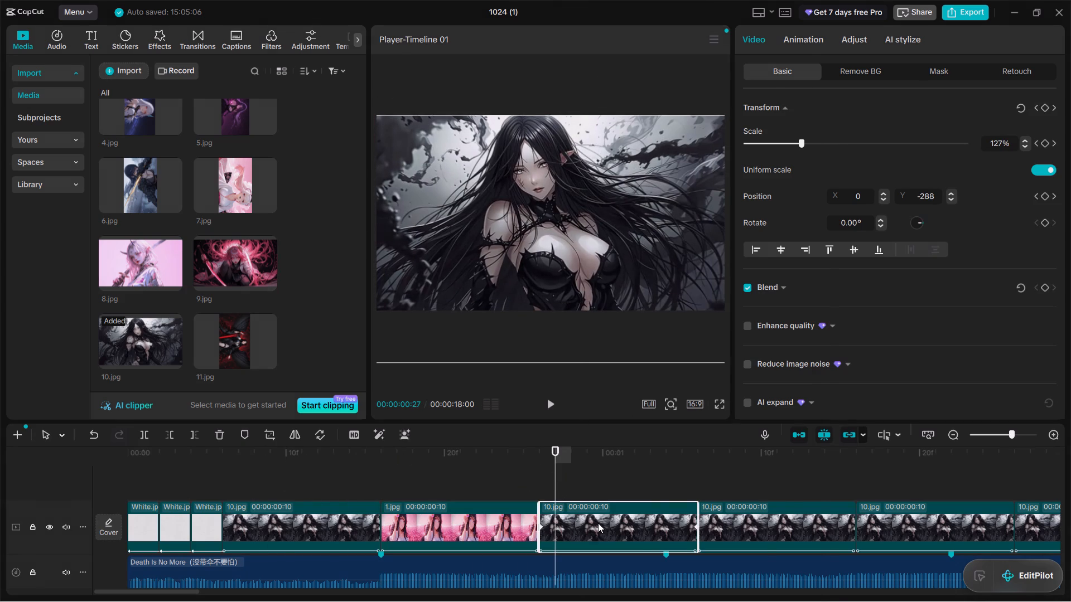
pyautogui.click(655, 472)
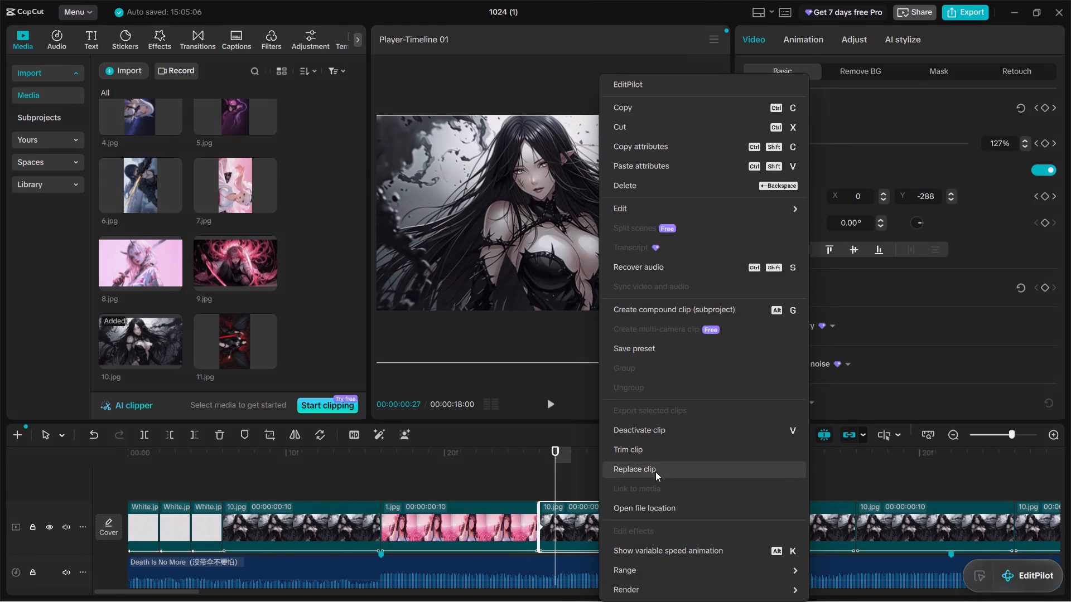
pyautogui.doubleClick(262, 139)
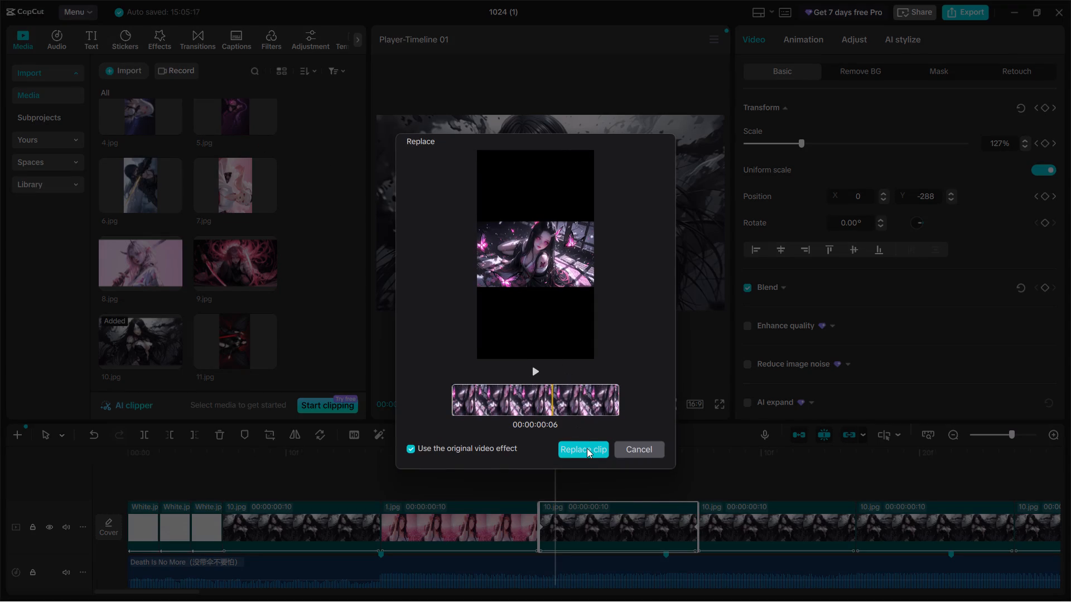
pyautogui.click(587, 448)
pyautogui.click(423, 474)
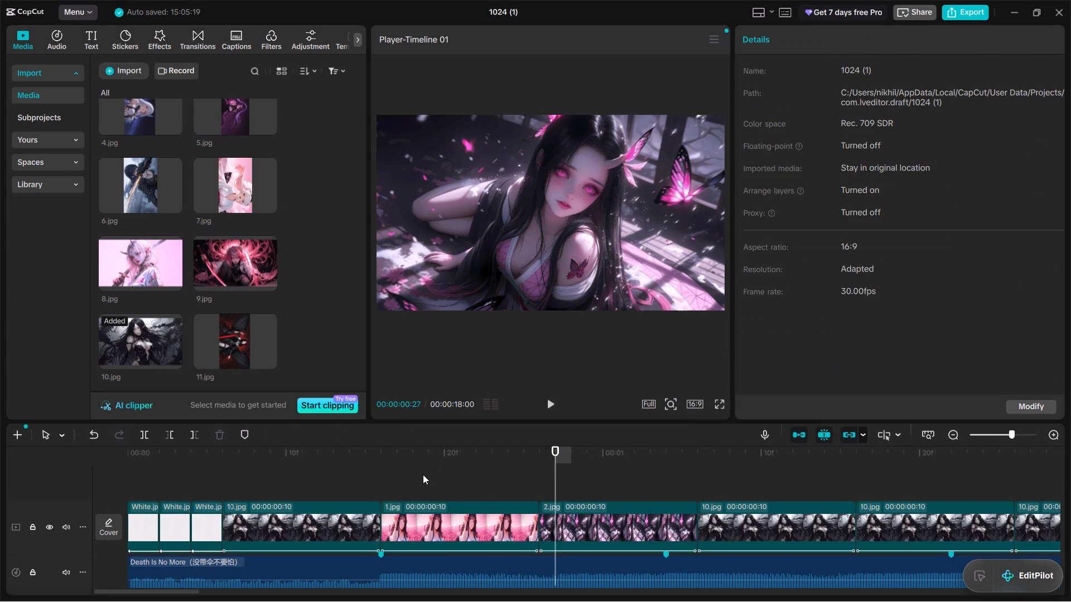
pyautogui.press('space')
pyautogui.press('space')
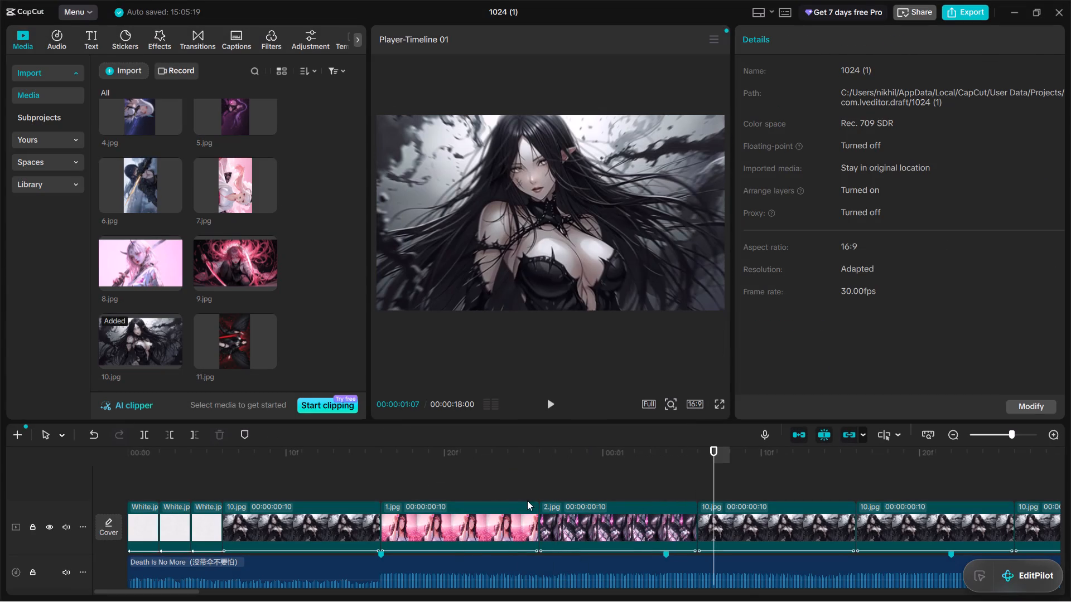
pyautogui.press('space')
pyautogui.press('space')
# Replace the 10.jpg clip right after 2.jpg with image 3, keeping the original video effect, and scrub across the cut to check its framing.
pyautogui.rightClick(753, 523)
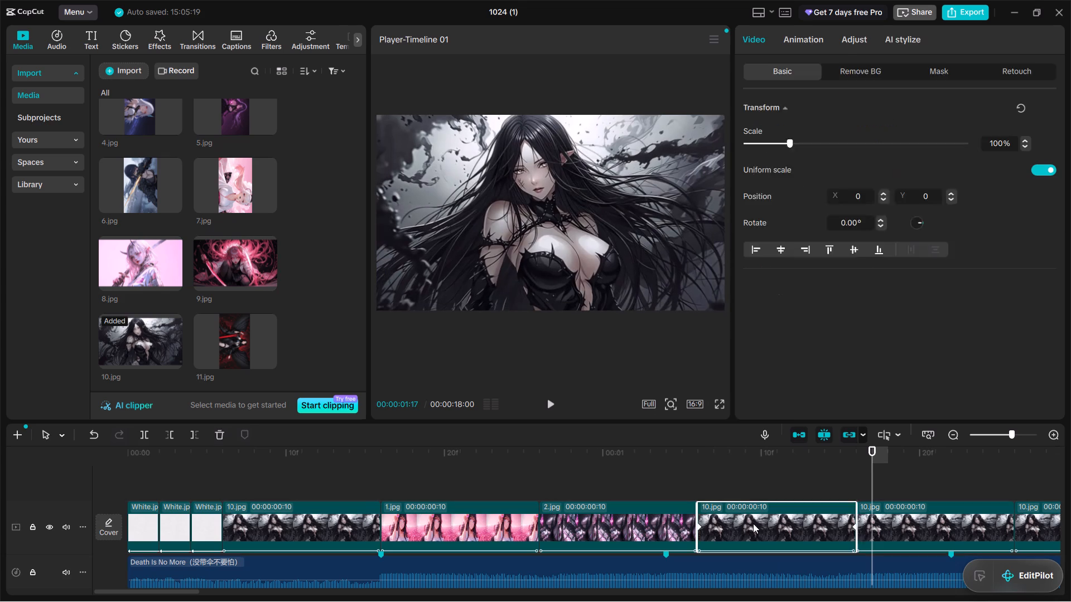
pyautogui.click(807, 462)
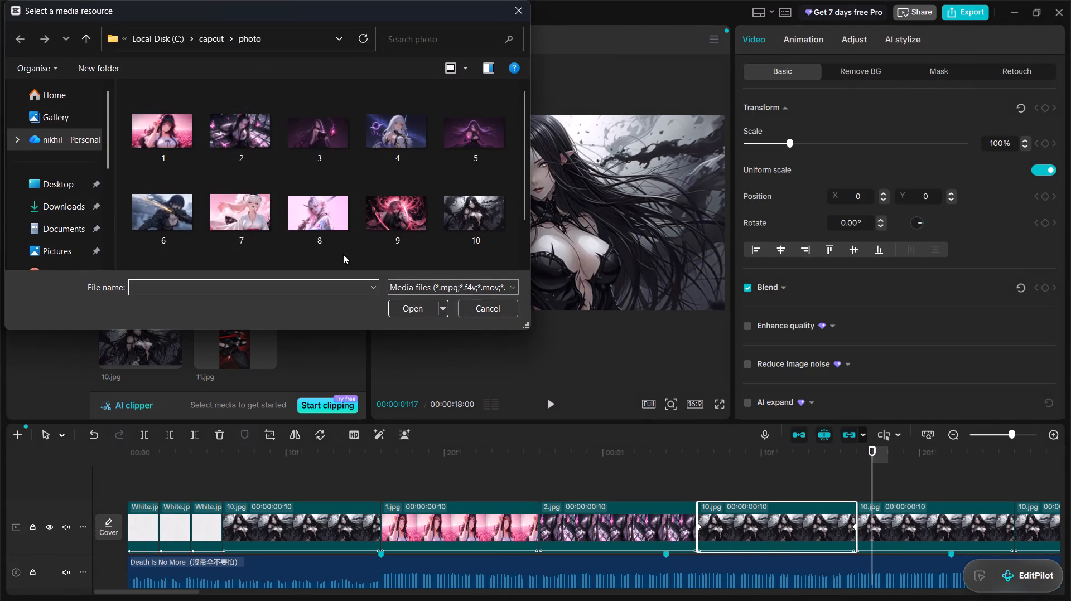
pyautogui.doubleClick(302, 149)
pyautogui.click(588, 448)
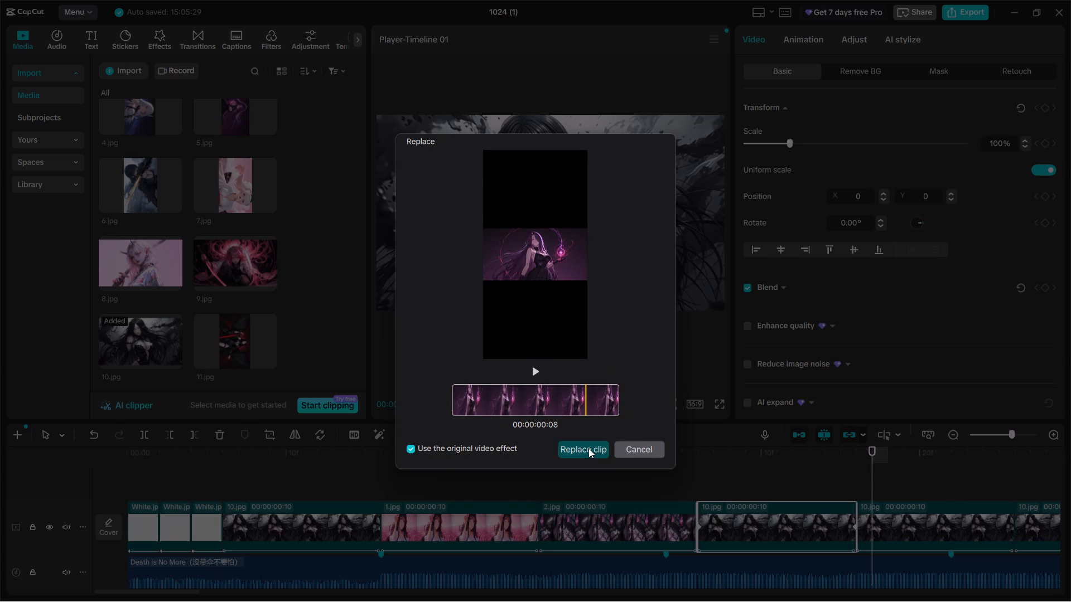
pyautogui.click(739, 458)
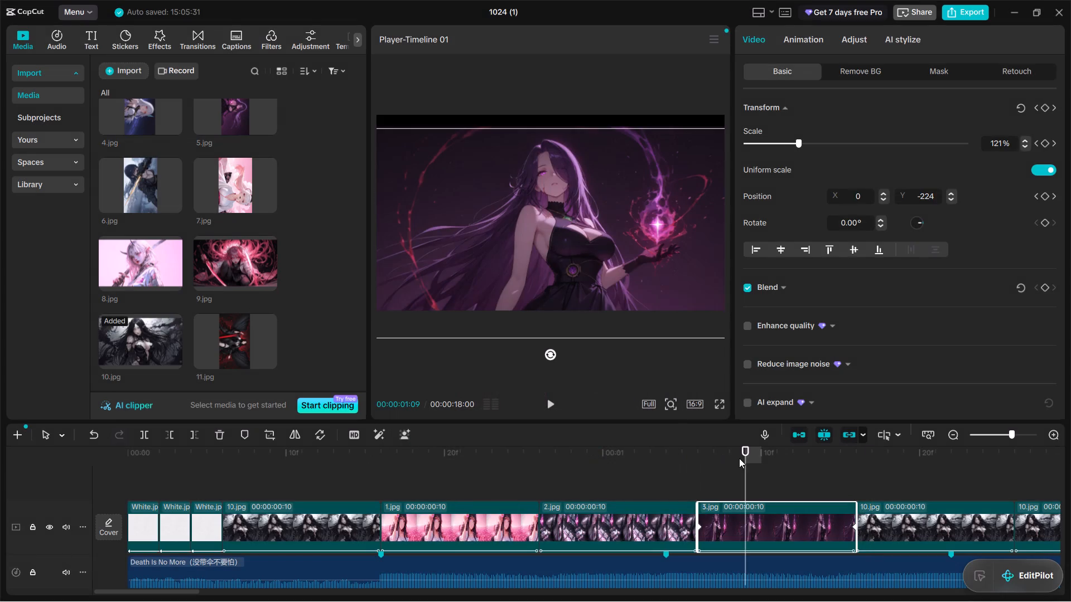
pyautogui.moveTo(739, 458); pyautogui.dragTo(686, 463)
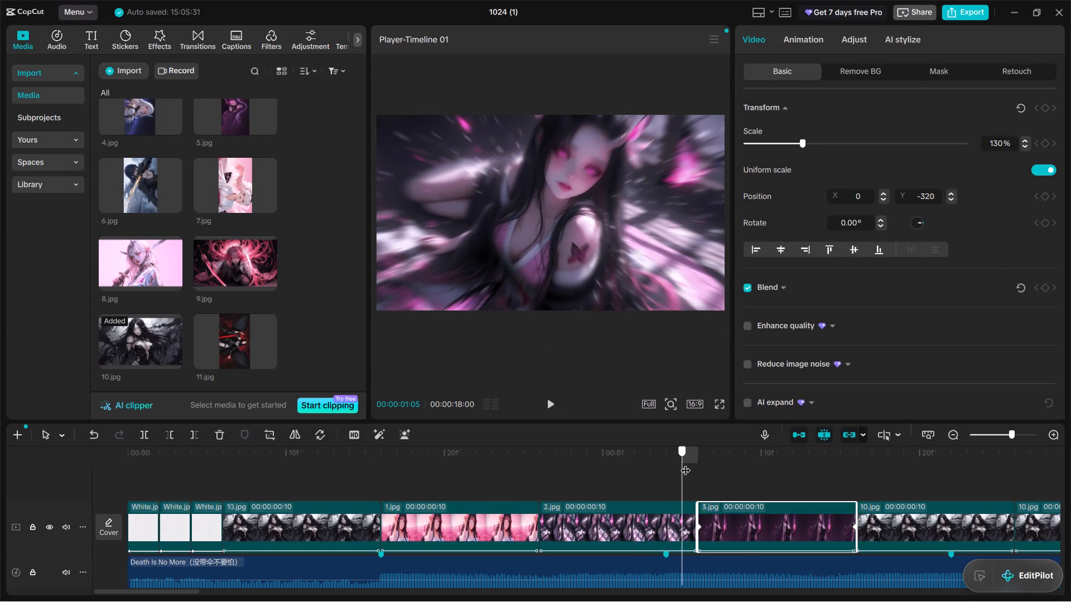
pyautogui.moveTo(686, 463); pyautogui.dragTo(732, 464)
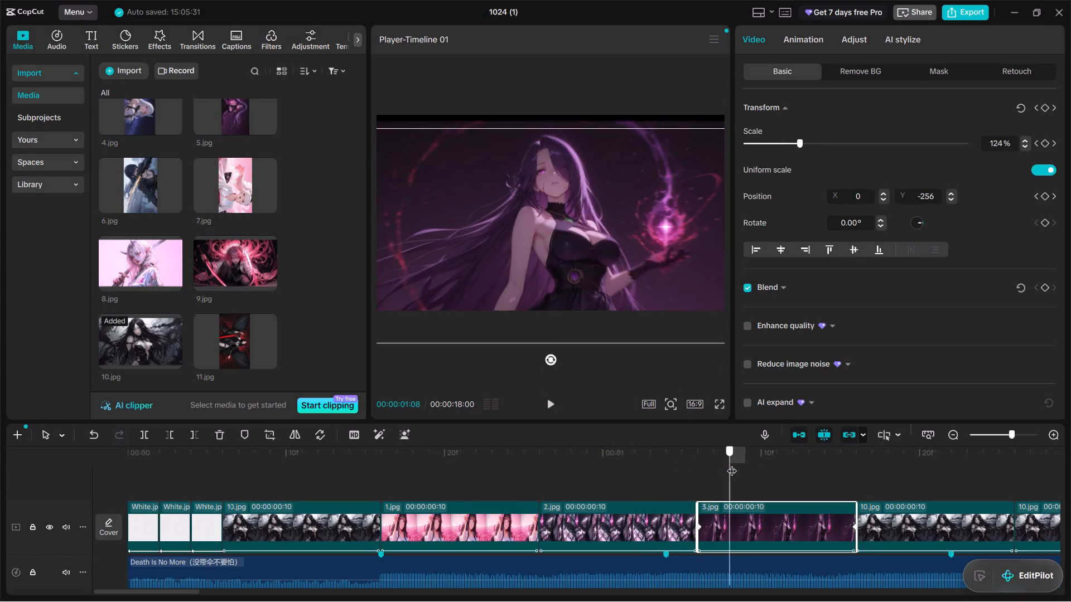
pyautogui.moveTo(732, 464); pyautogui.dragTo(724, 471)
# Delete the scale and position keyframes at the start and end of the 3.jpg clip.
pyautogui.click(700, 527)
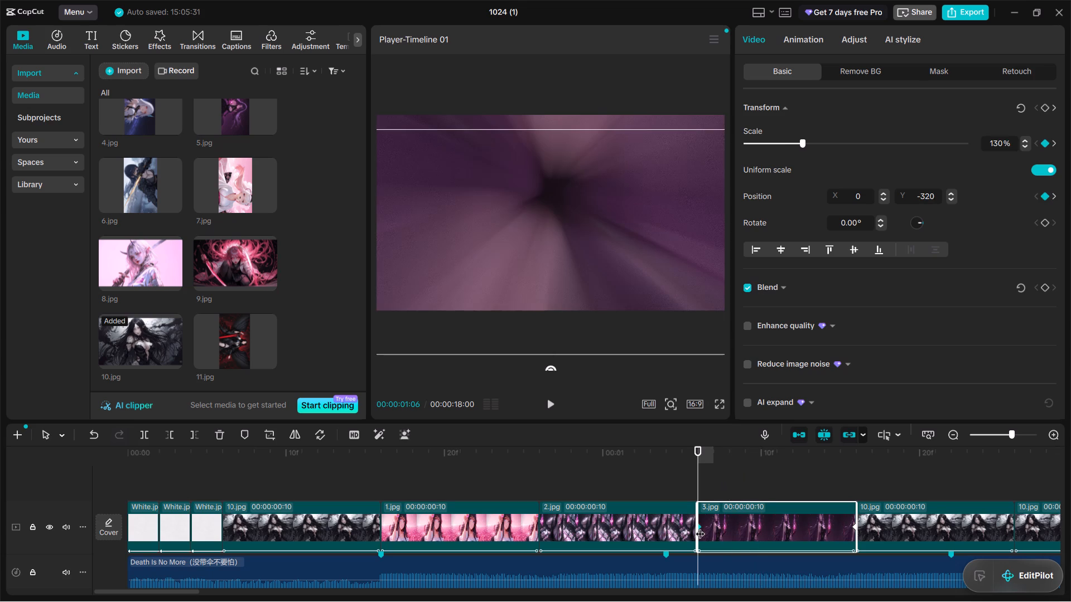
pyautogui.press('Delete')
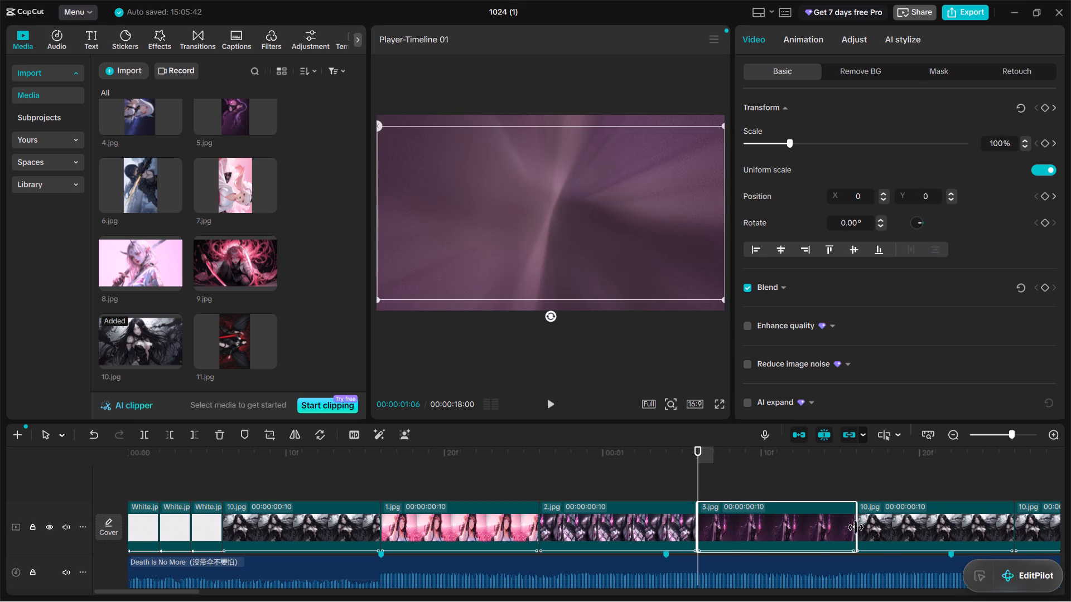
pyautogui.click(853, 529)
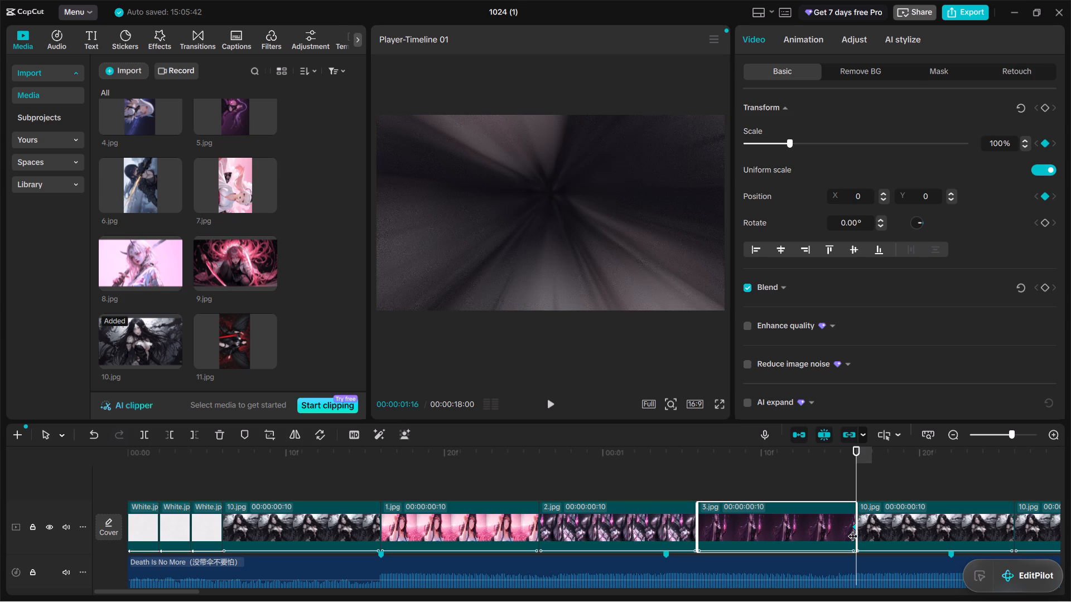
pyautogui.press('Delete')
# Set the scale of the 3.jpg clip to 137% so the picture fills the frame.
pyautogui.click(802, 482)
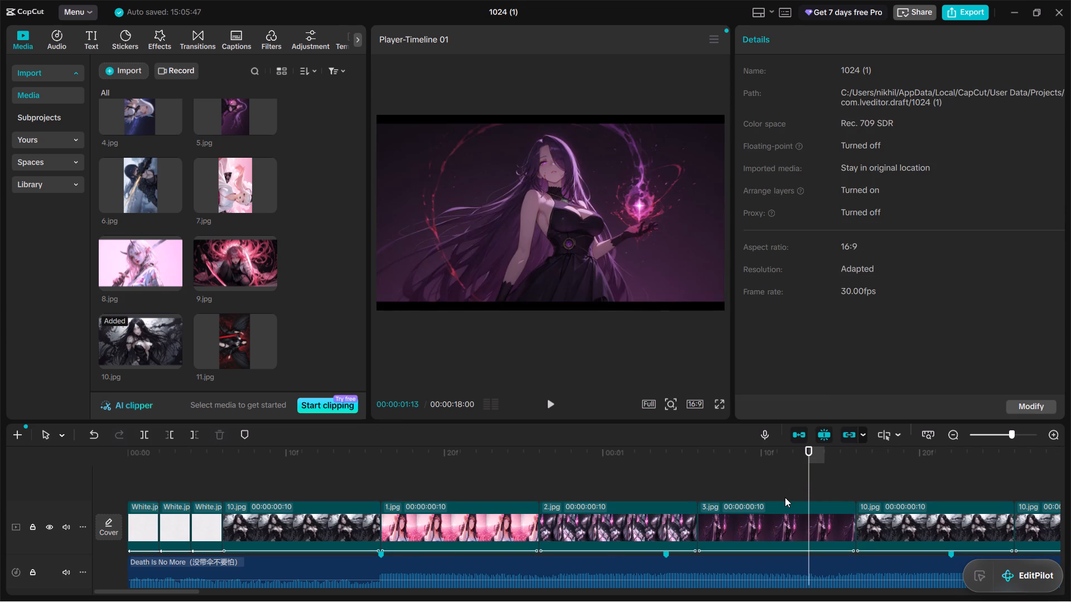
pyautogui.click(785, 497)
pyautogui.click(781, 510)
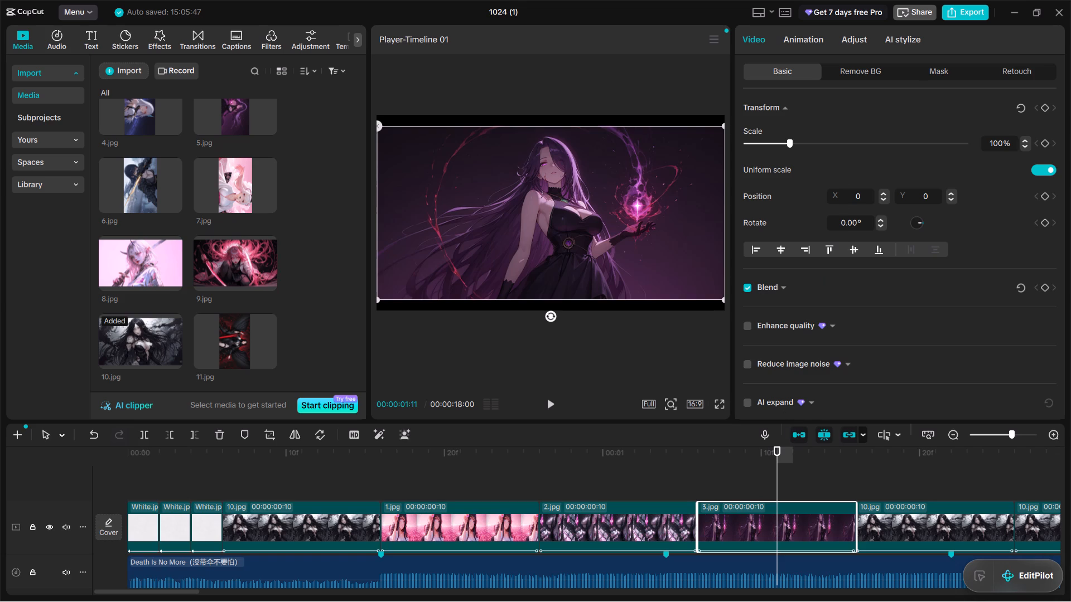
pyautogui.click(806, 145)
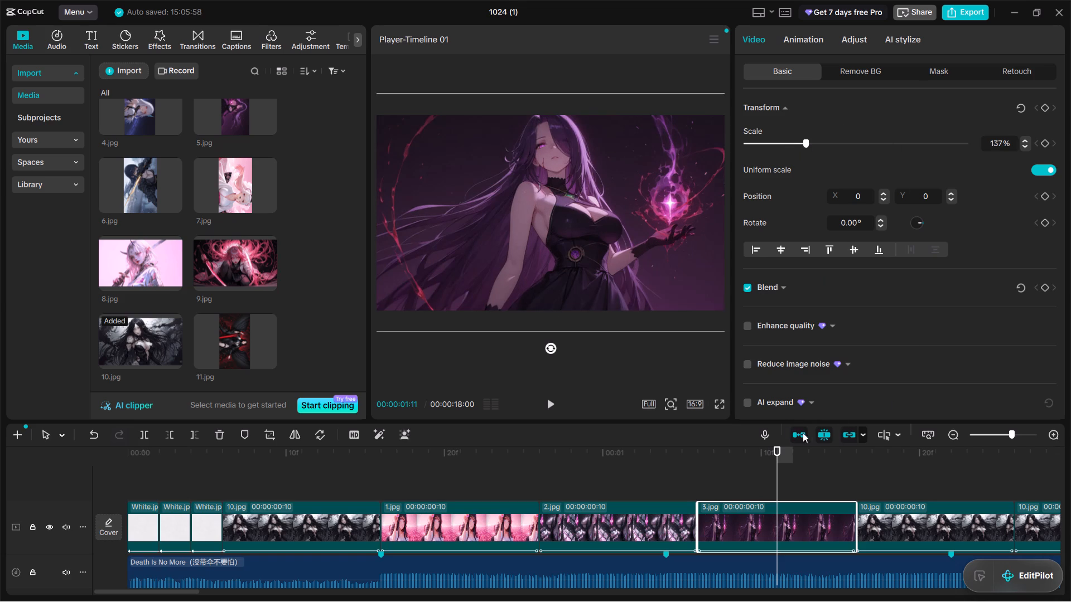
# Add a scale keyframe at the end of the 3.jpg clip and set it to 179%.
pyautogui.moveTo(777, 459); pyautogui.dragTo(775, 474)
pyautogui.moveTo(775, 474); pyautogui.dragTo(852, 488)
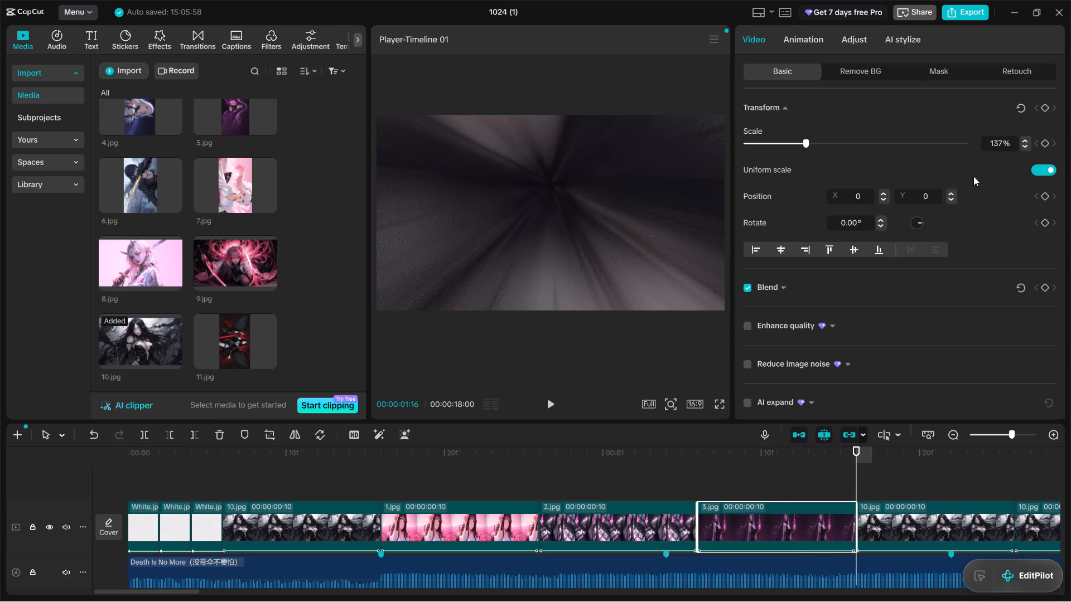
pyautogui.click(1044, 145)
pyautogui.click(823, 143)
pyautogui.moveTo(823, 143); pyautogui.dragTo(832, 144)
pyautogui.moveTo(832, 144); pyautogui.dragTo(828, 143)
pyautogui.moveTo(828, 143); pyautogui.dragTo(824, 143)
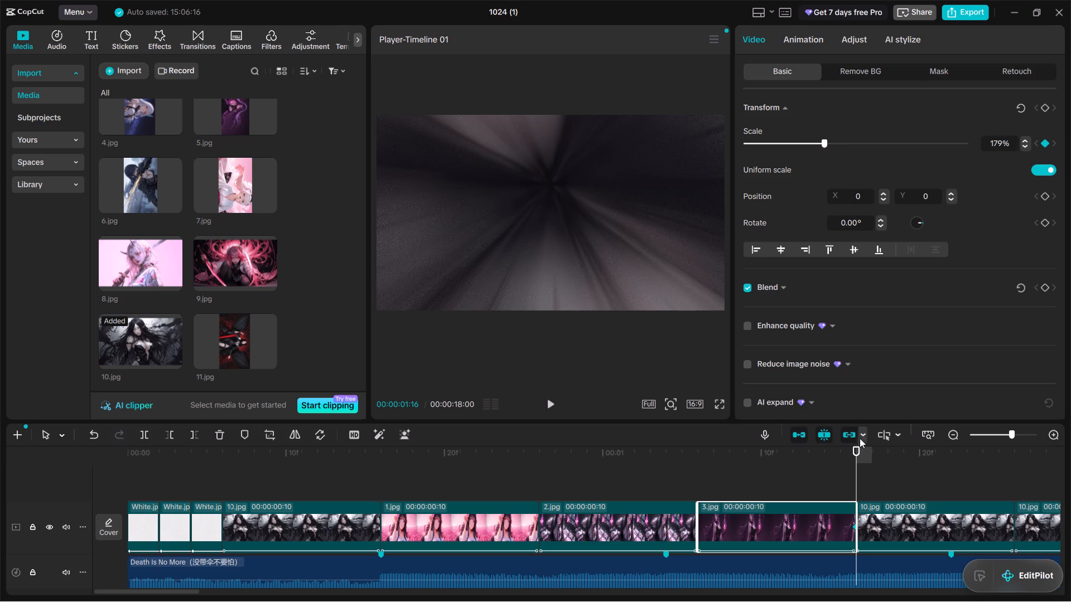
# Set a scale keyframe of 137% at the start of the 3.jpg clip.
pyautogui.moveTo(855, 450); pyautogui.dragTo(717, 456)
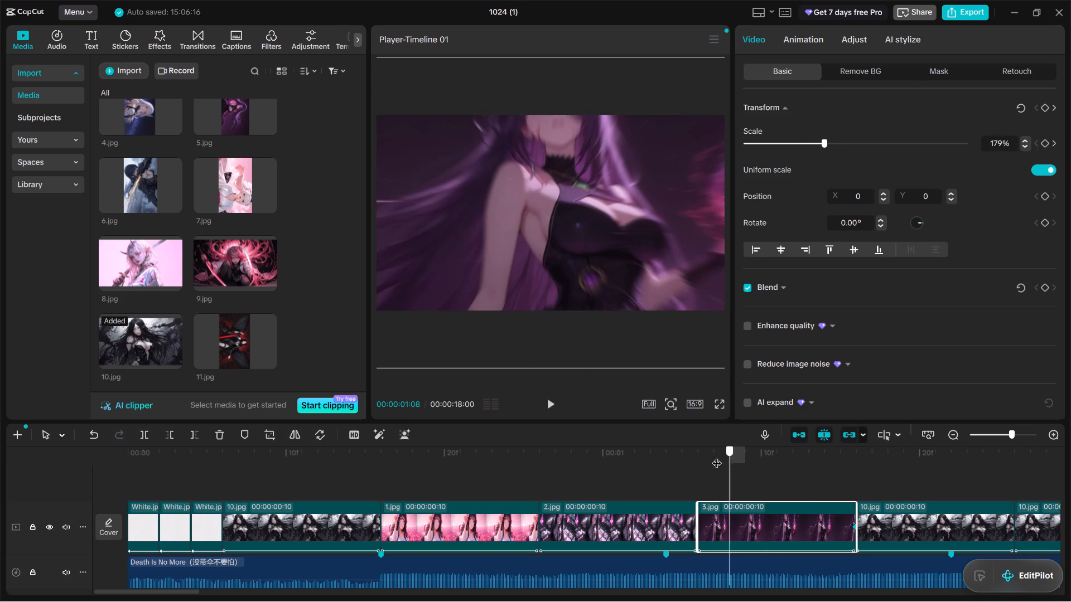
pyautogui.moveTo(717, 456); pyautogui.dragTo(705, 458)
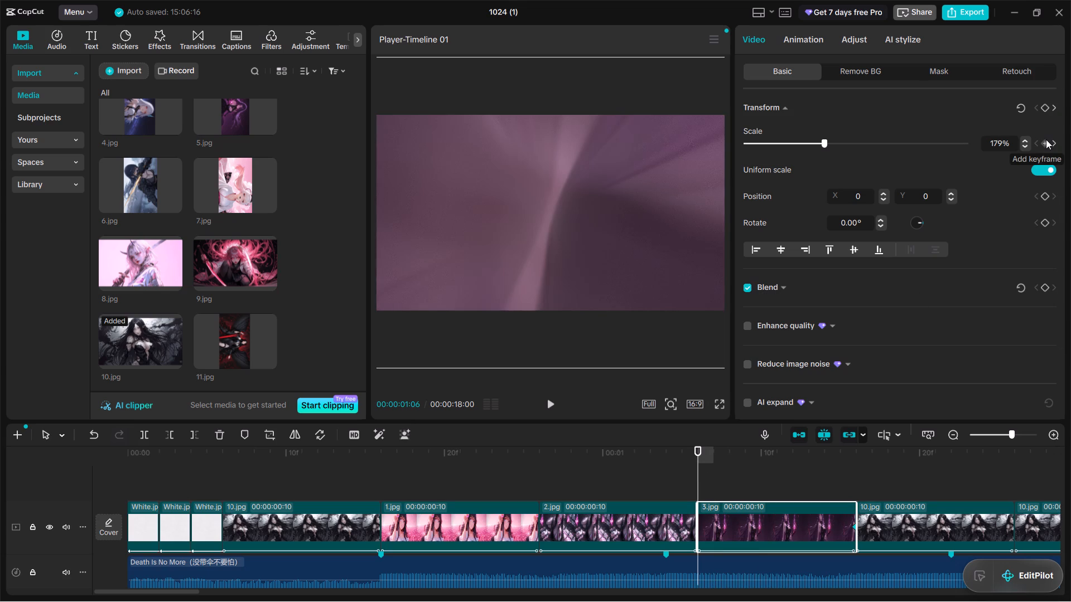
pyautogui.click(1002, 144)
pyautogui.press('BackSpace')
pyautogui.press('BackSpace')
pyautogui.write('37')
pyautogui.press('Return')
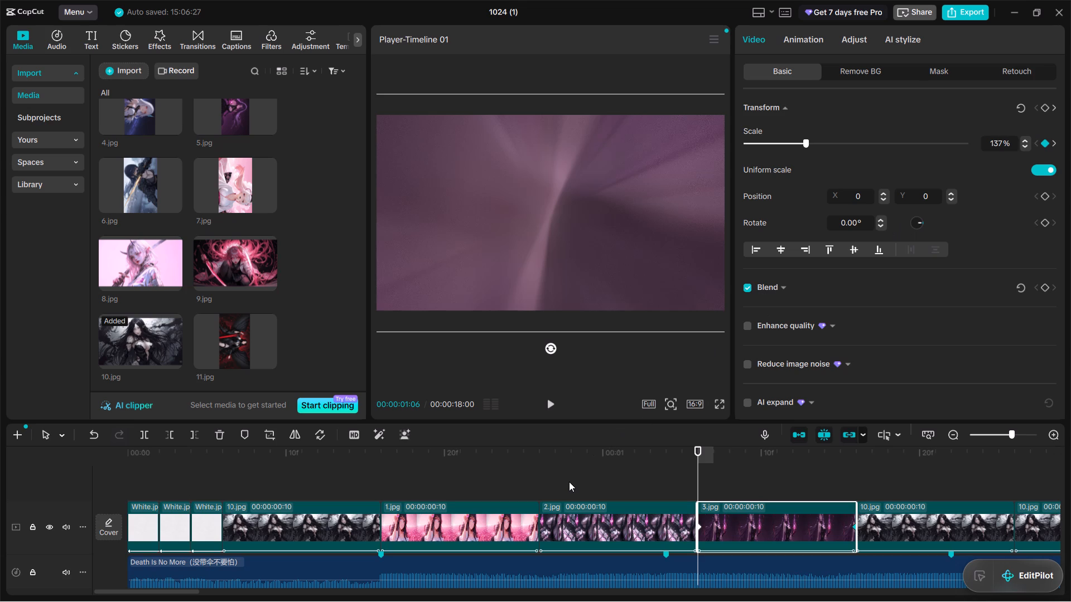
# Move the 3.jpg picture down in the frame to position Y -235, keeping it horizontally centred.
pyautogui.moveTo(606, 254); pyautogui.dragTo(606, 270)
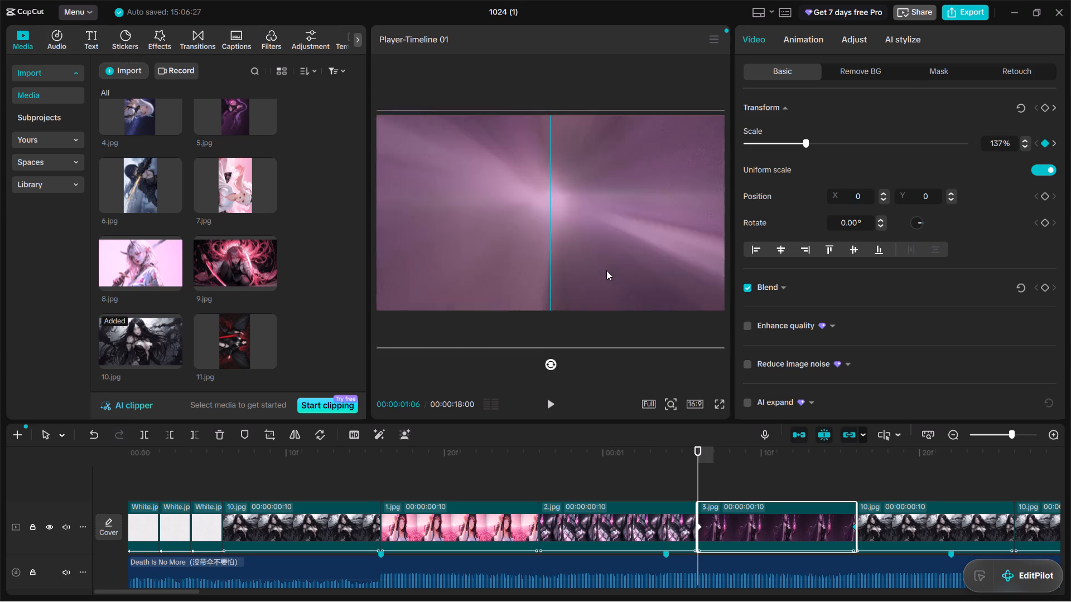
pyautogui.moveTo(606, 270); pyautogui.dragTo(609, 277)
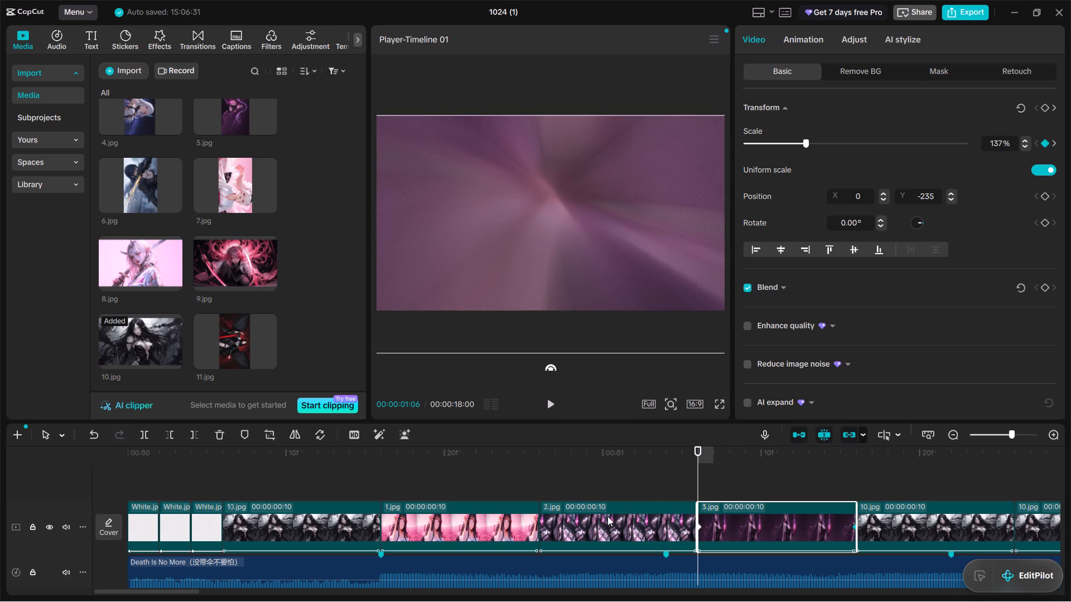
# Examine the framing and scale of the 2.jpg clip and of the 1.jpg clip back to its first frame.
pyautogui.click(607, 516)
pyautogui.click(559, 469)
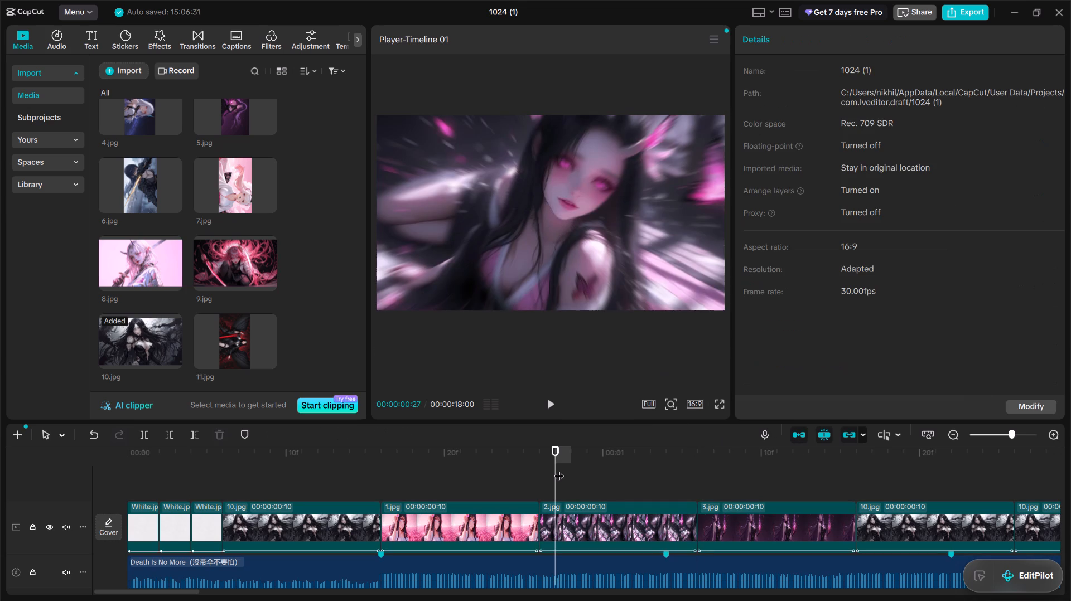
pyautogui.click(563, 512)
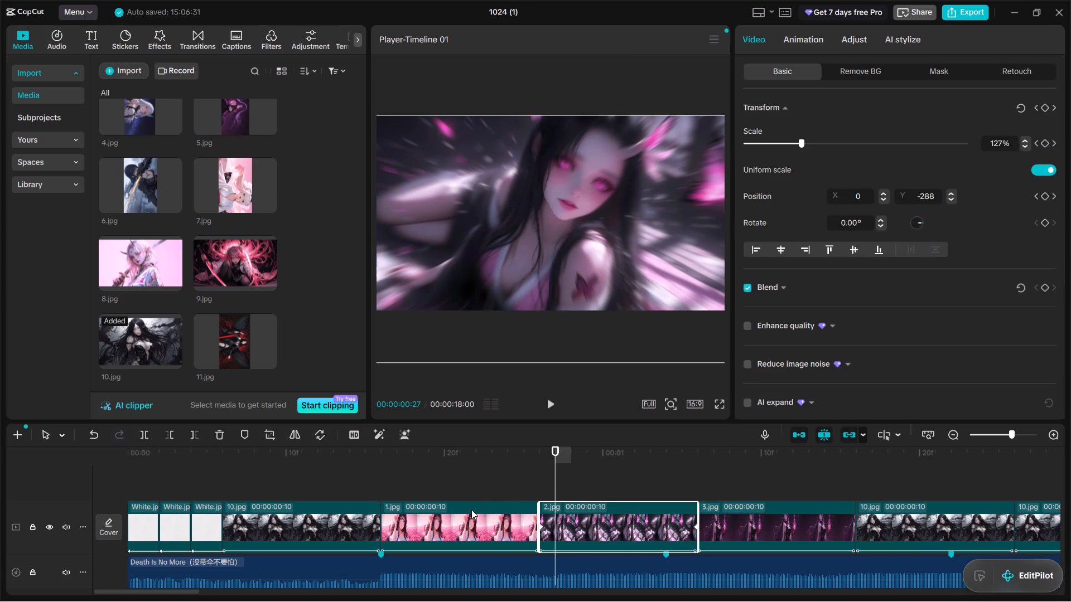
pyautogui.click(469, 511)
pyautogui.click(464, 472)
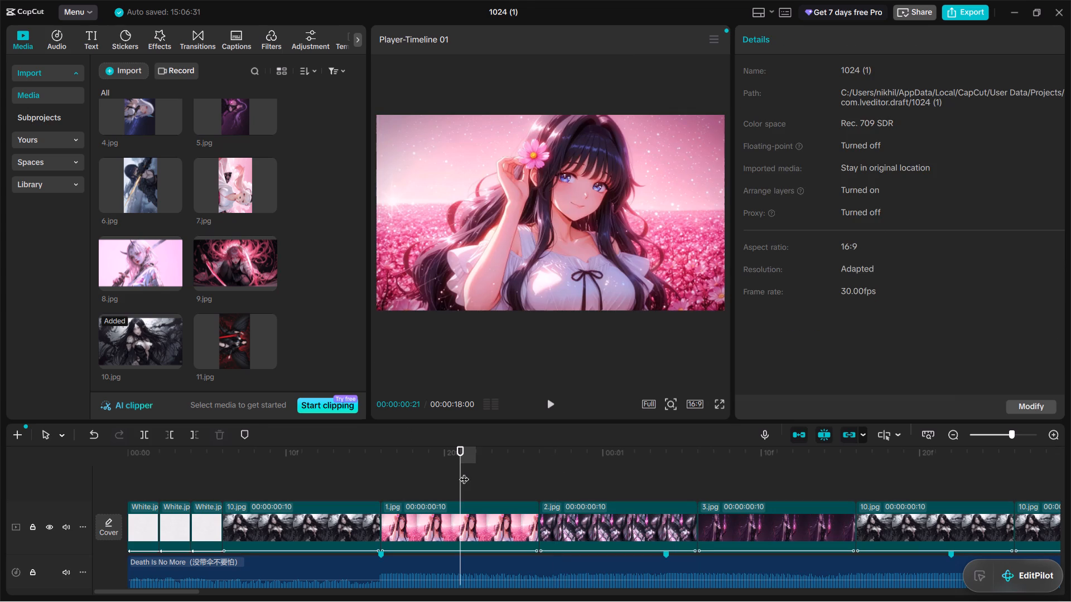
pyautogui.click(443, 517)
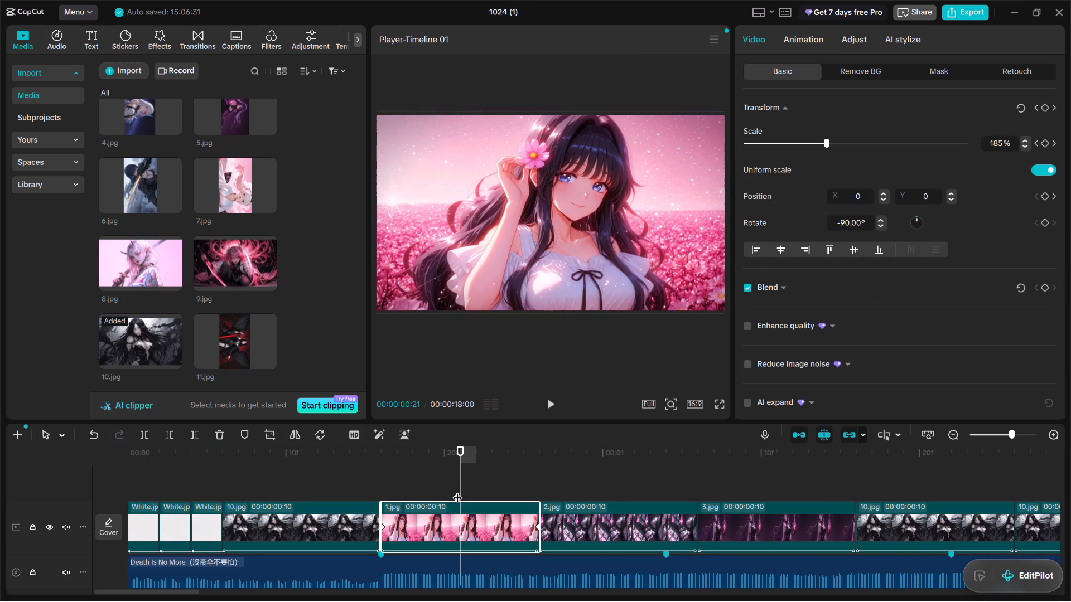
pyautogui.moveTo(461, 486); pyautogui.dragTo(416, 492)
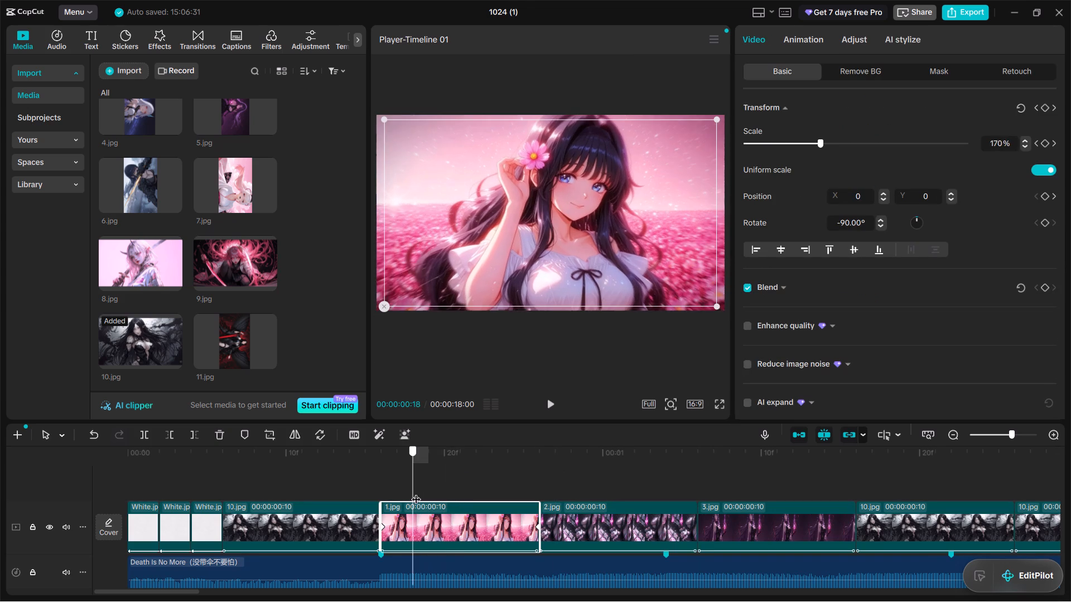
pyautogui.moveTo(416, 492); pyautogui.dragTo(384, 498)
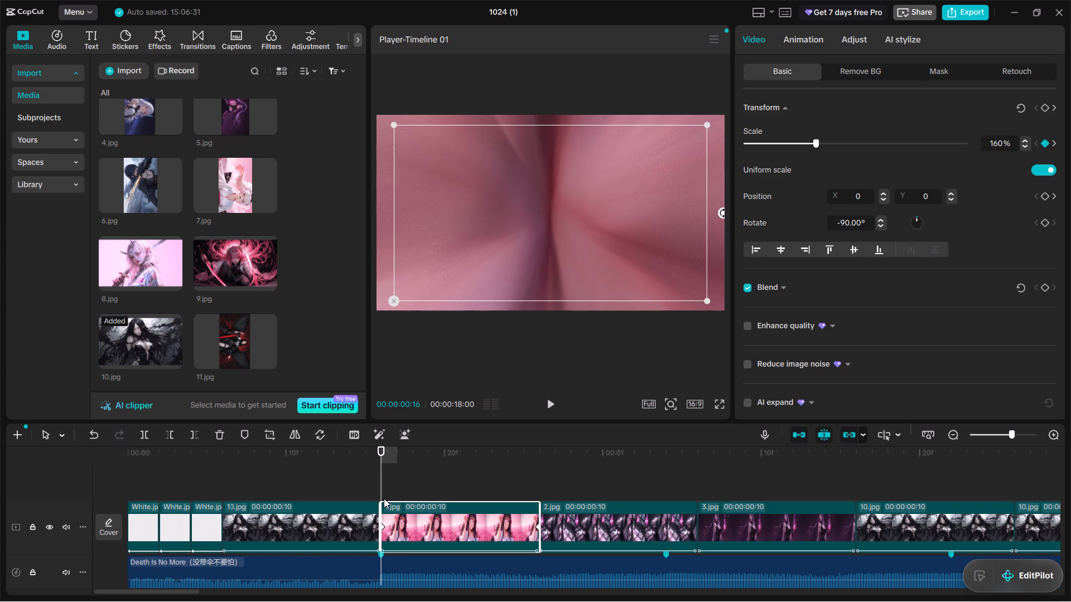
# Play back the opening of the edit through the replaced clips to check the zooms and transitions.
pyautogui.click(346, 499)
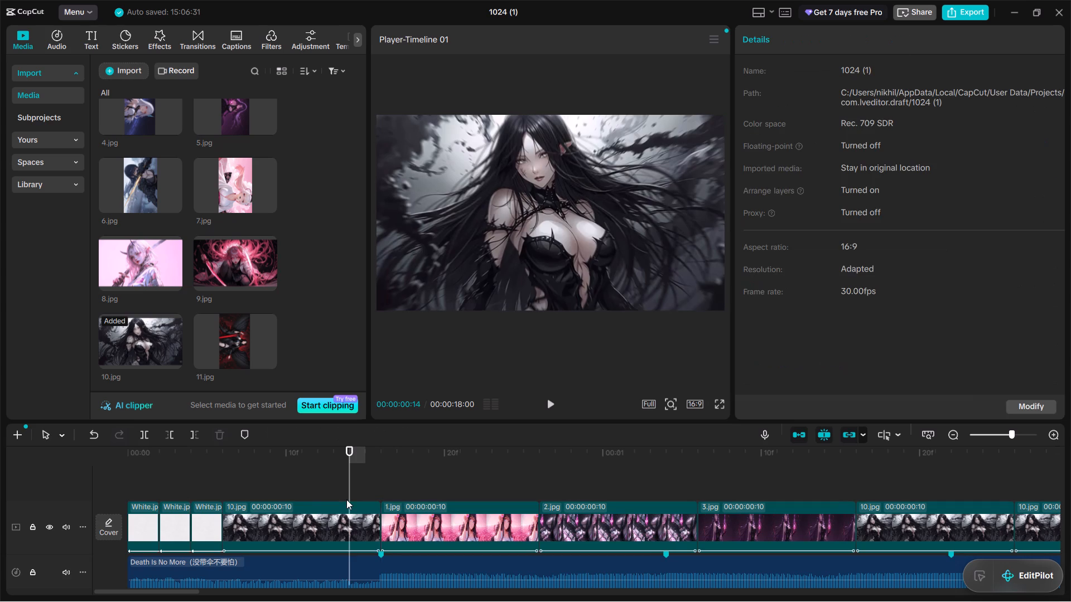
pyautogui.press('space')
pyautogui.press('space')
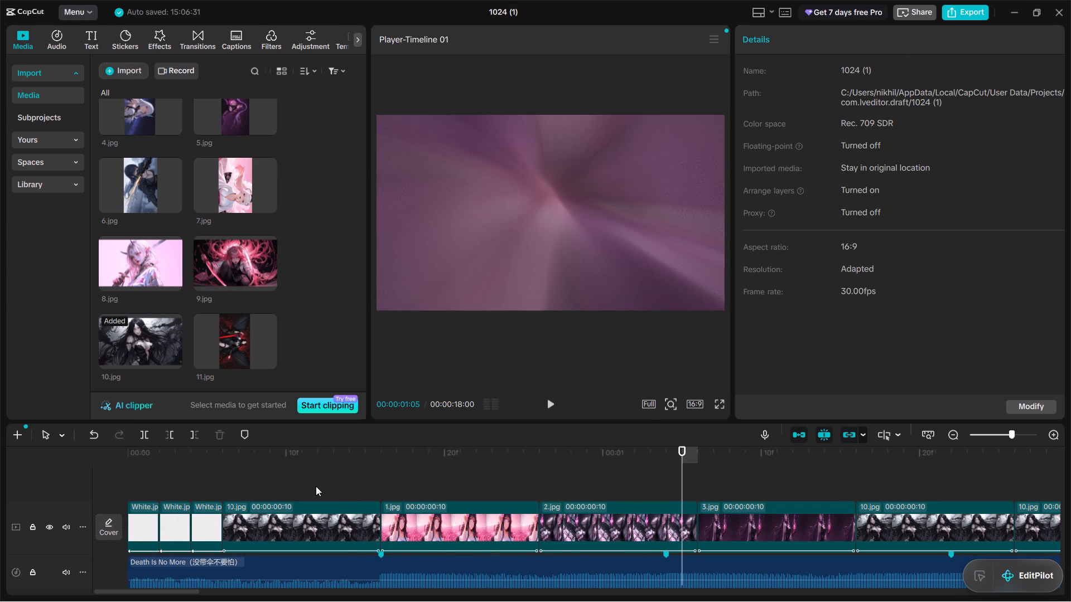
pyautogui.click(210, 484)
pyautogui.press('space')
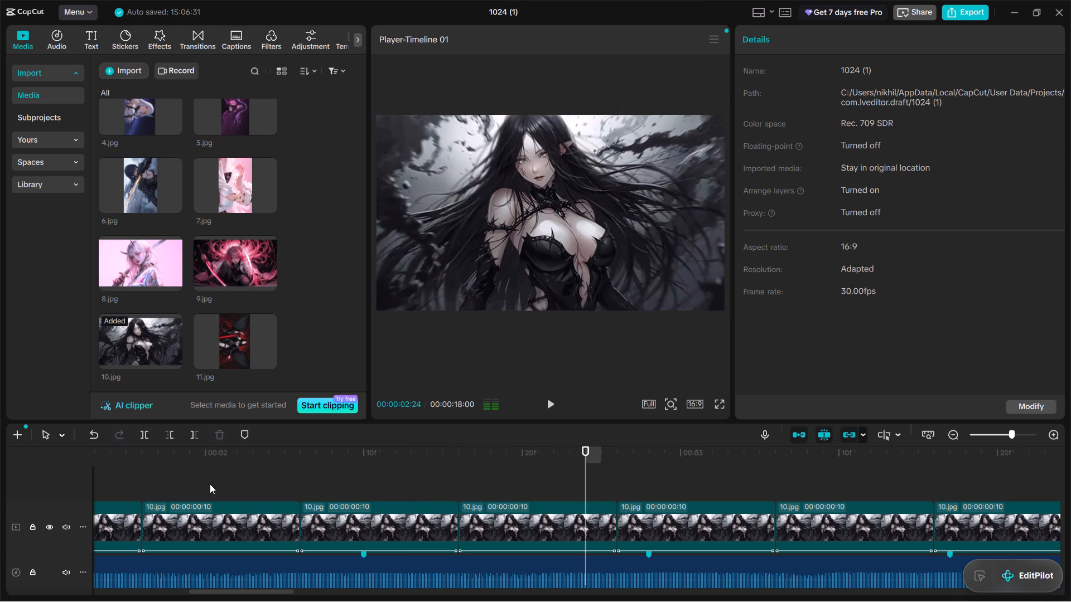
pyautogui.press('space')
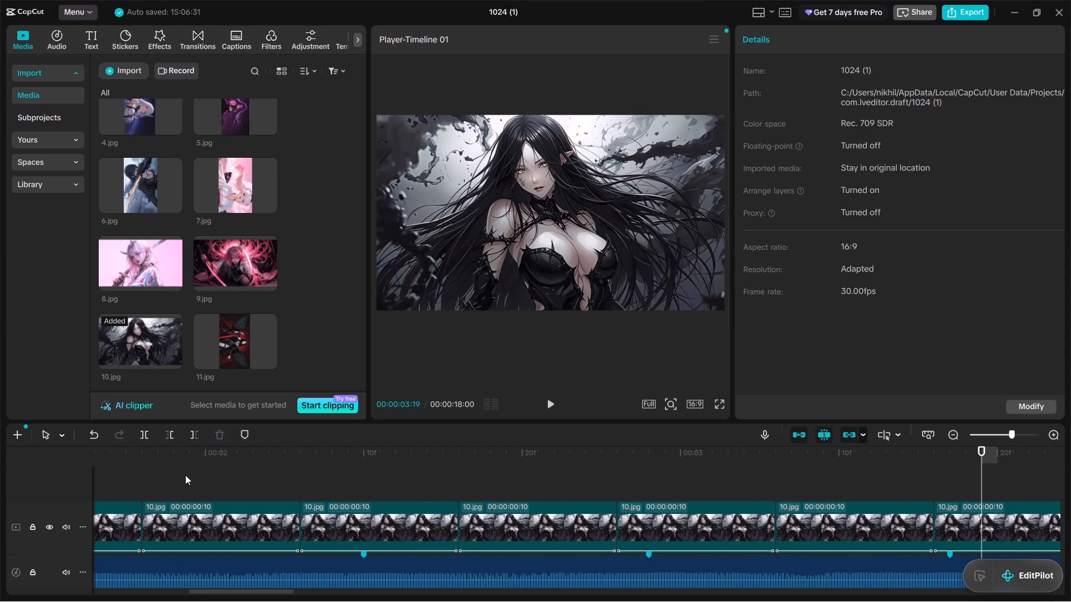
pyautogui.hscroll(5, 185, 475)
pyautogui.click(162, 470)
pyautogui.press('space')
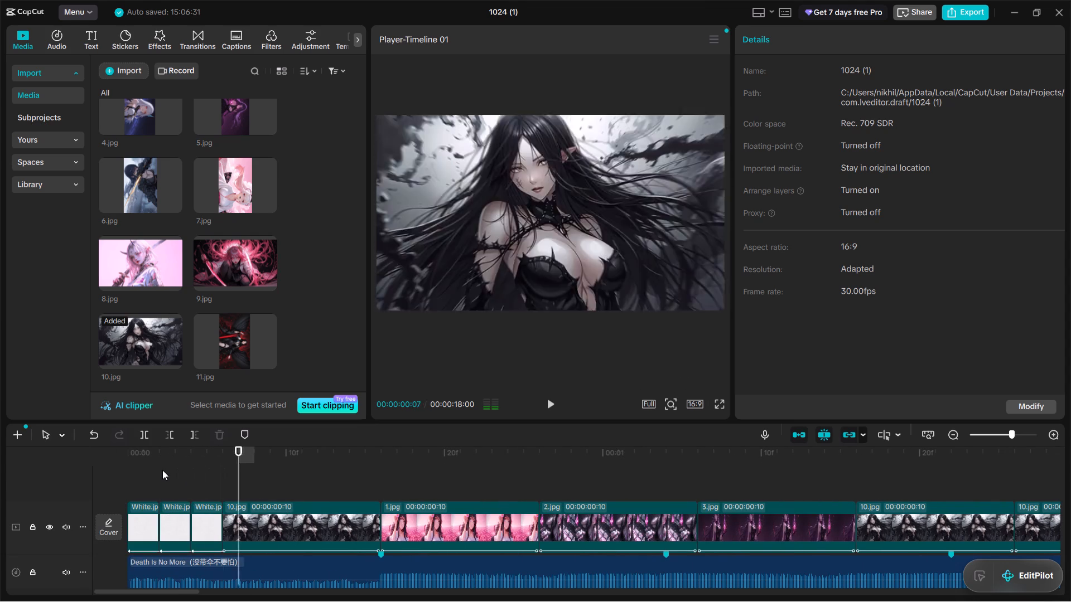
pyautogui.press('space')
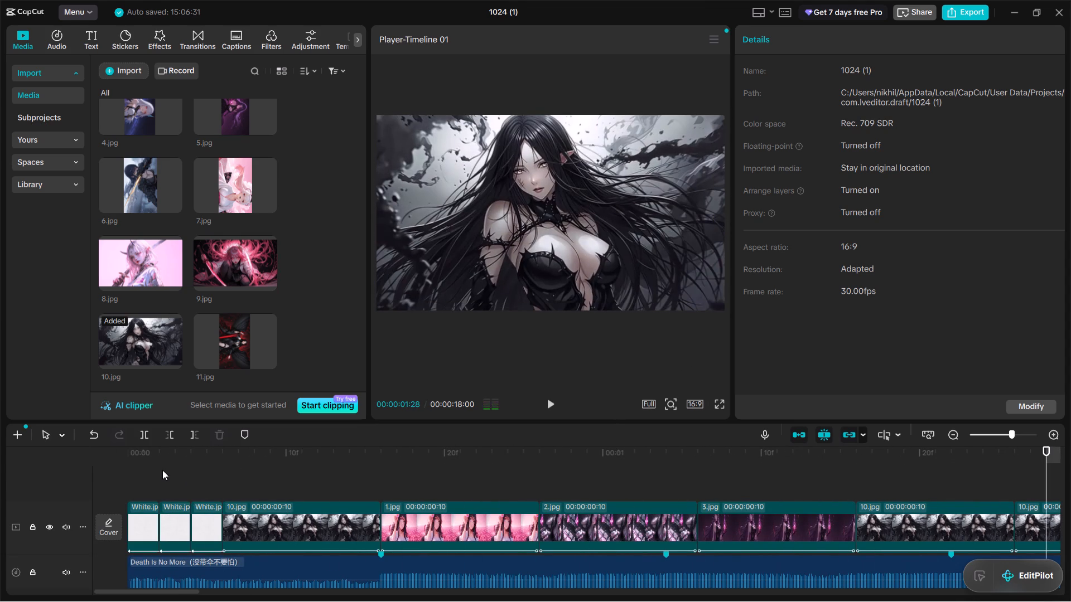
# At the start of the 1.jpg clip, set the scale to 202% and lower the picture to position Y -147.
pyautogui.click(406, 521)
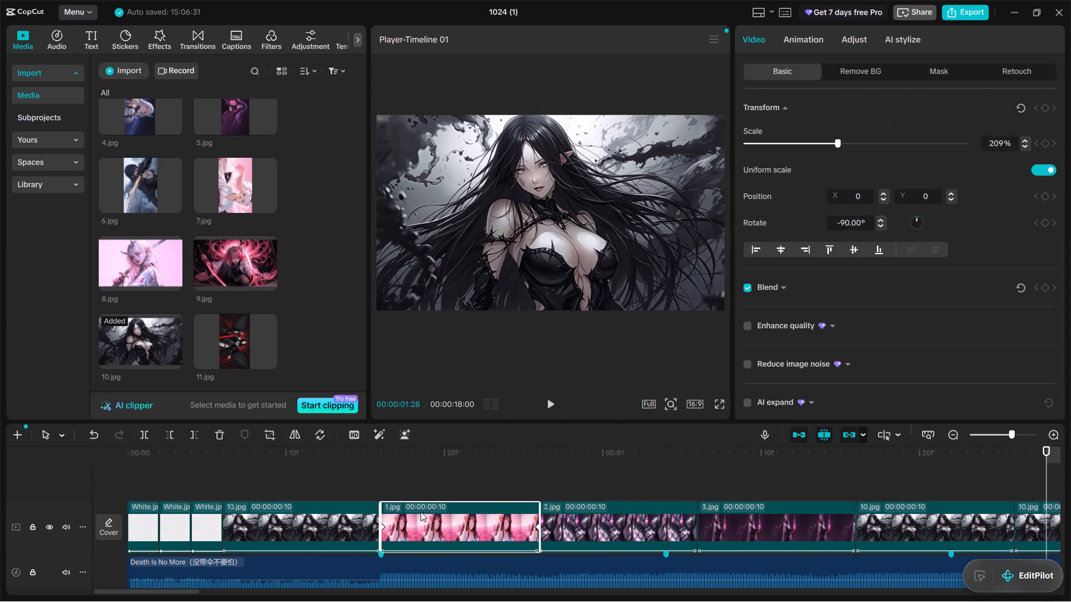
pyautogui.click(444, 477)
pyautogui.moveTo(444, 477); pyautogui.dragTo(397, 467)
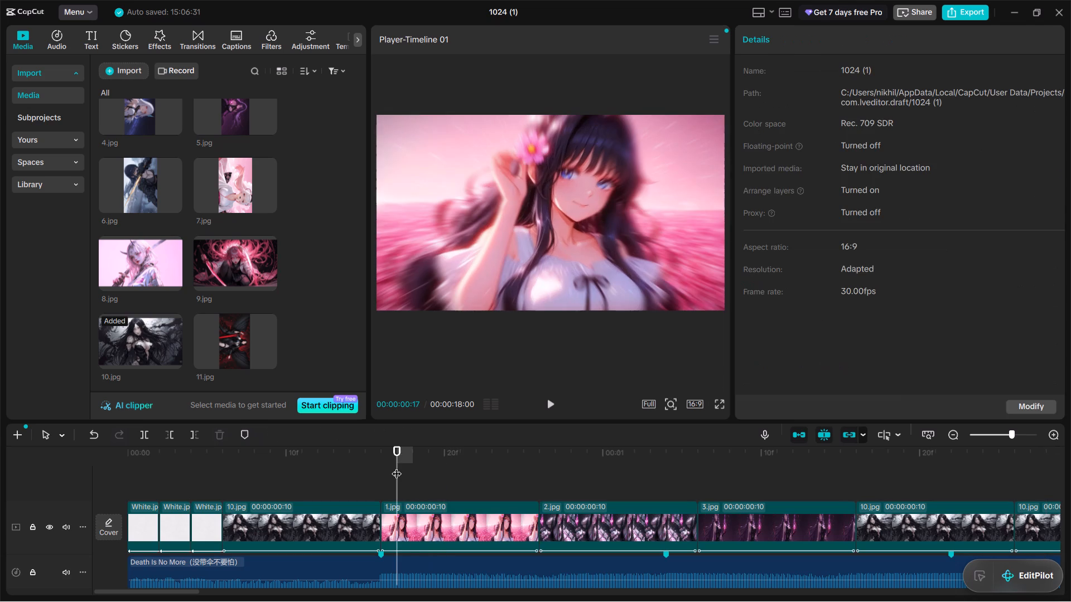
pyautogui.click(406, 514)
pyautogui.moveTo(399, 484); pyautogui.dragTo(395, 483)
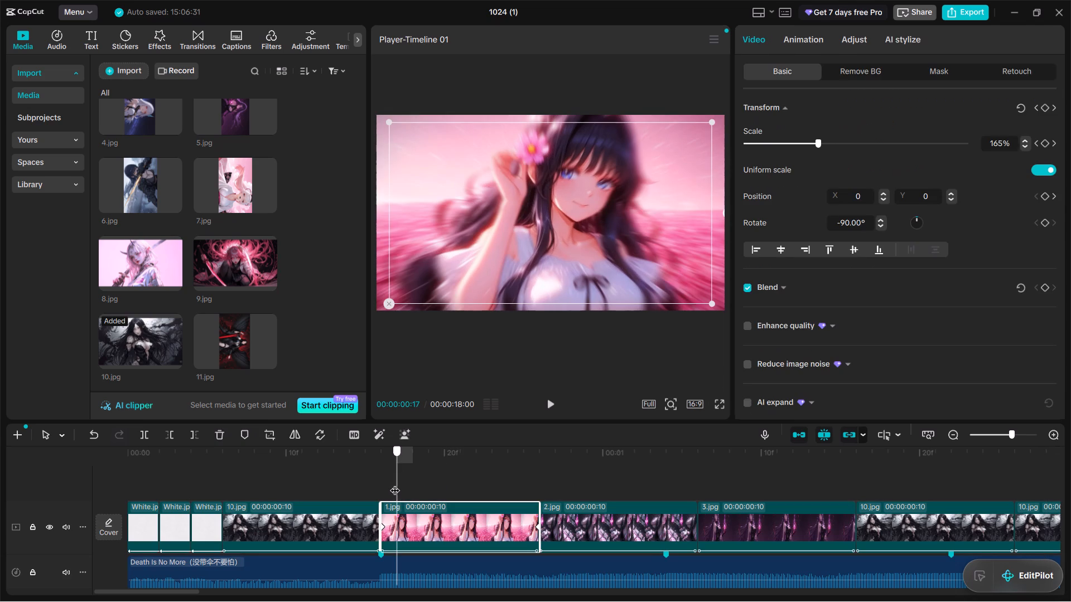
pyautogui.moveTo(395, 483); pyautogui.dragTo(382, 483)
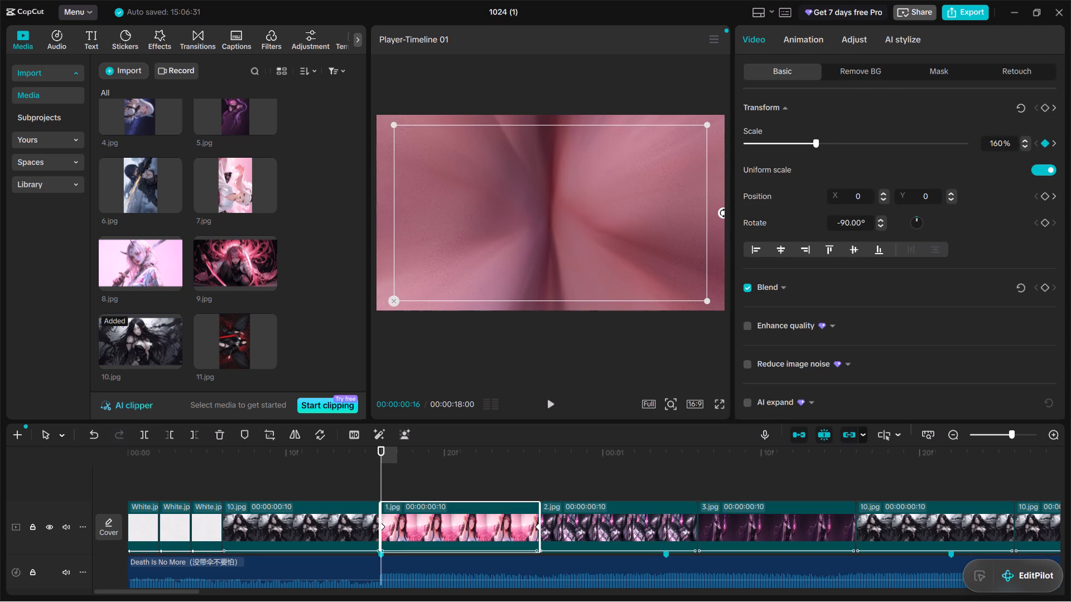
pyautogui.click(827, 144)
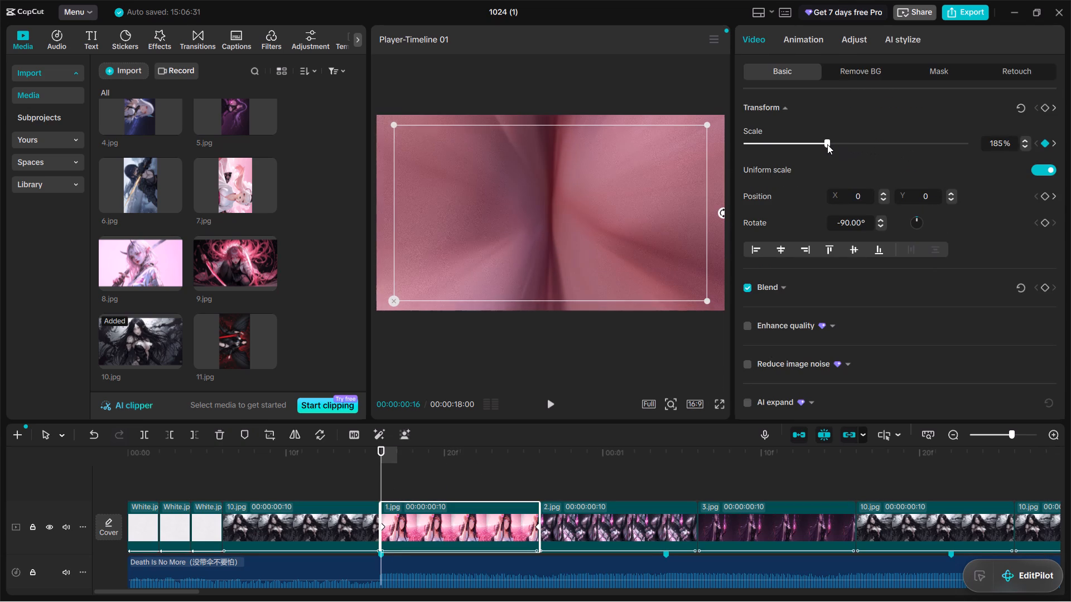
pyautogui.click(834, 144)
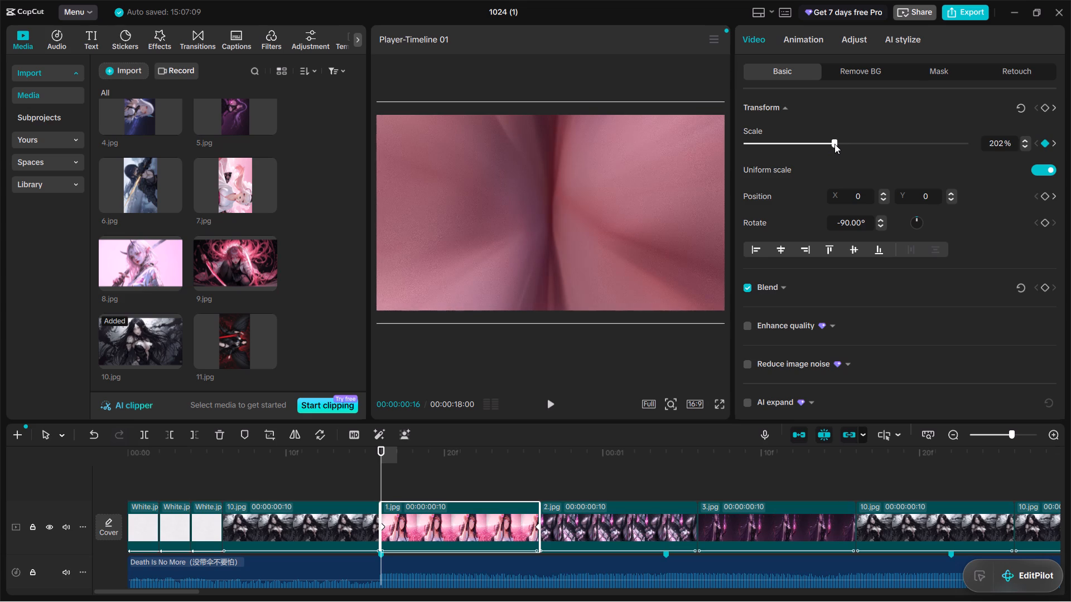
pyautogui.moveTo(625, 173); pyautogui.dragTo(628, 184)
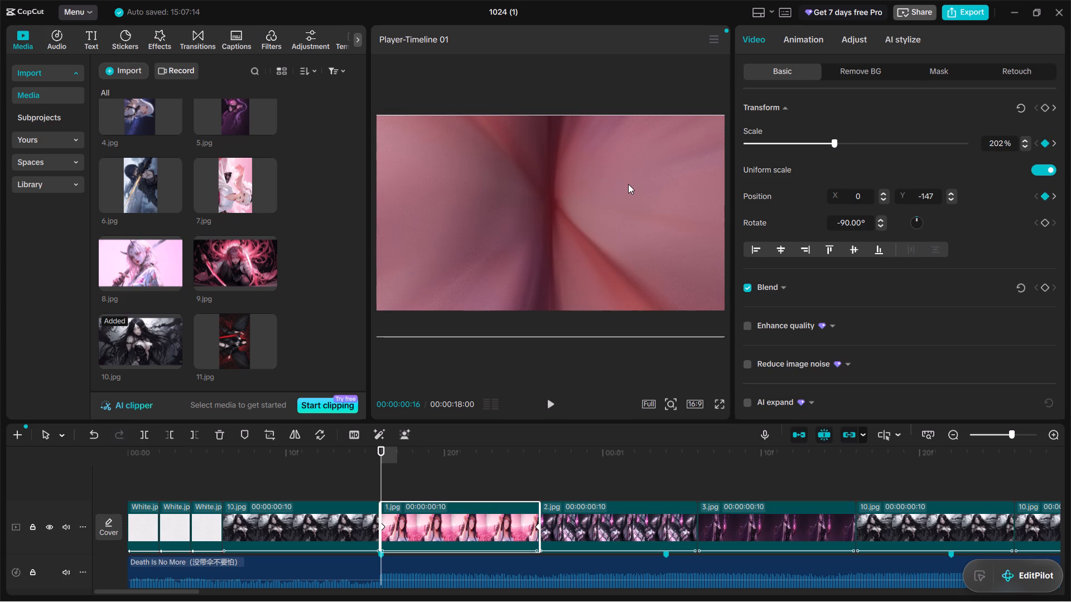
# Play back the edit from the 10.jpg clip before 1.jpg, and again from 3.jpg, to check the zooms and transitions.
pyautogui.click(316, 465)
pyautogui.press('space')
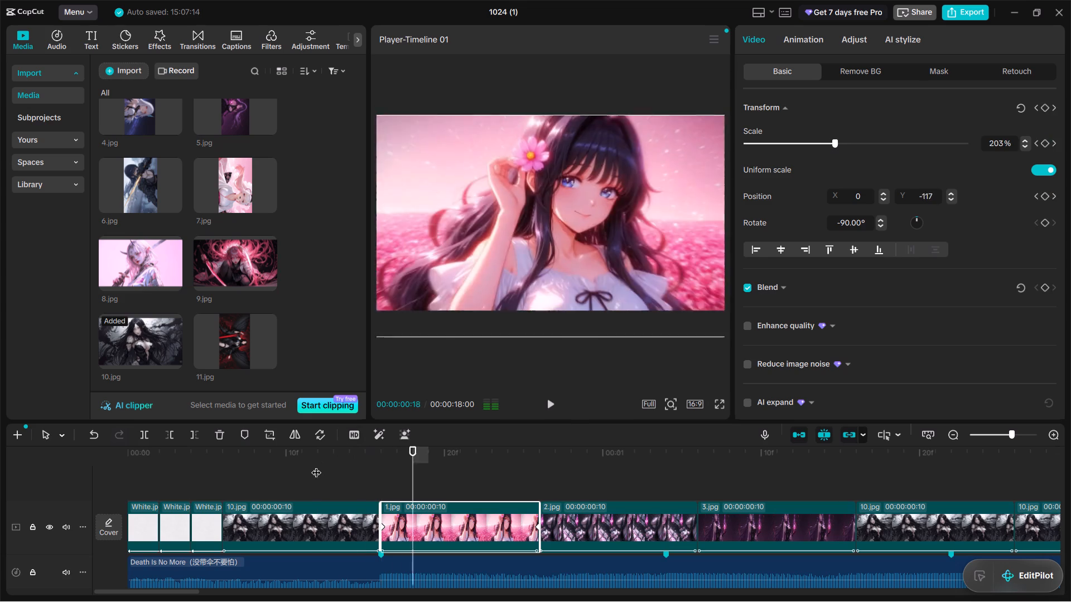
pyautogui.press('space')
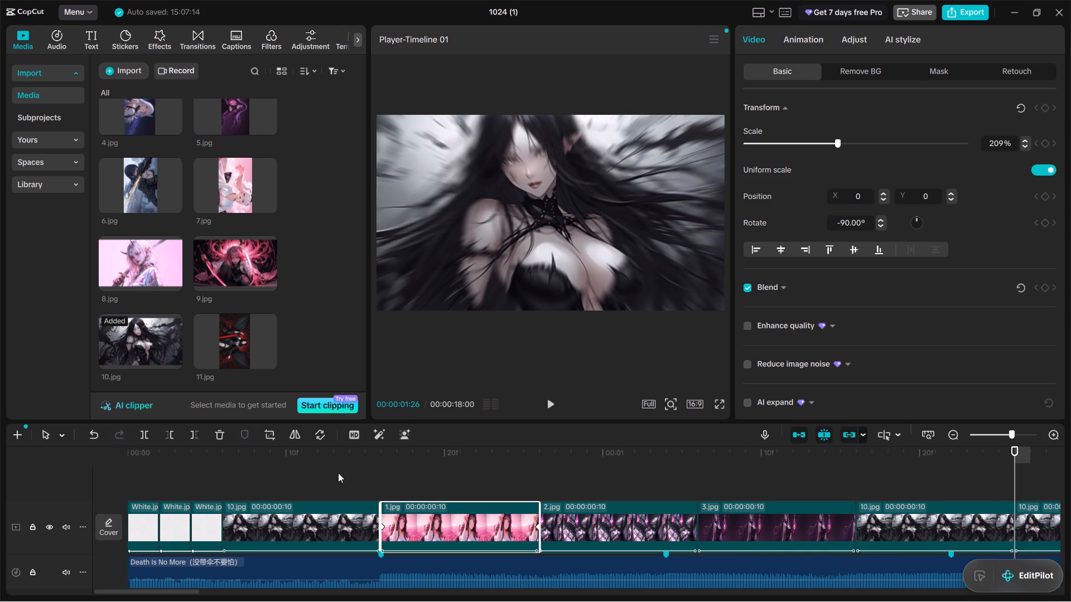
pyautogui.hscroll(-1, 438, 462)
pyautogui.hscroll(-1, 509, 485)
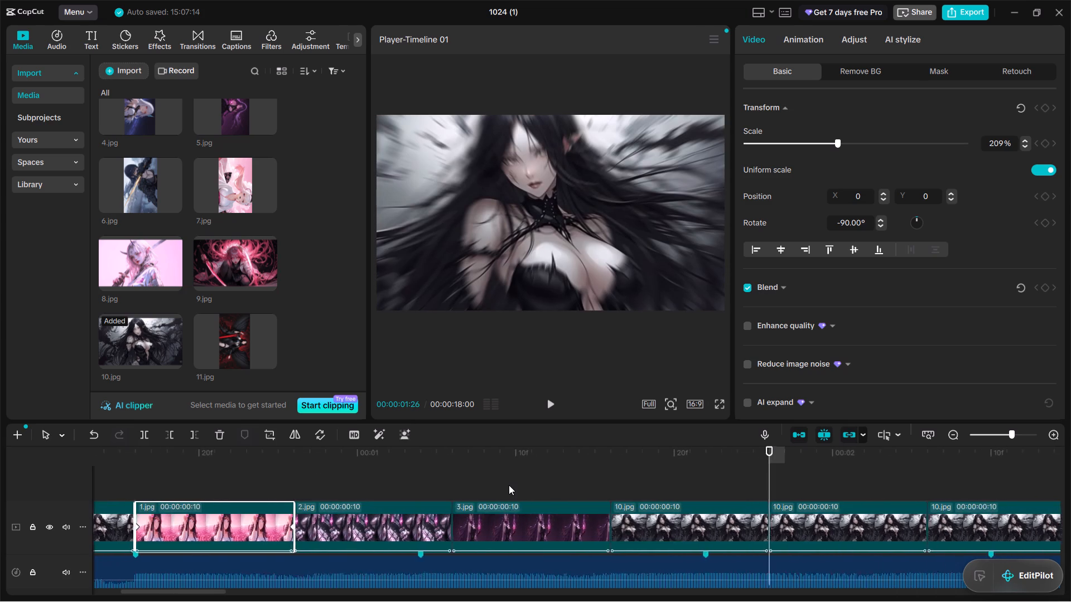
pyautogui.hscroll(-1, 509, 485)
pyautogui.hscroll(-1, 428, 476)
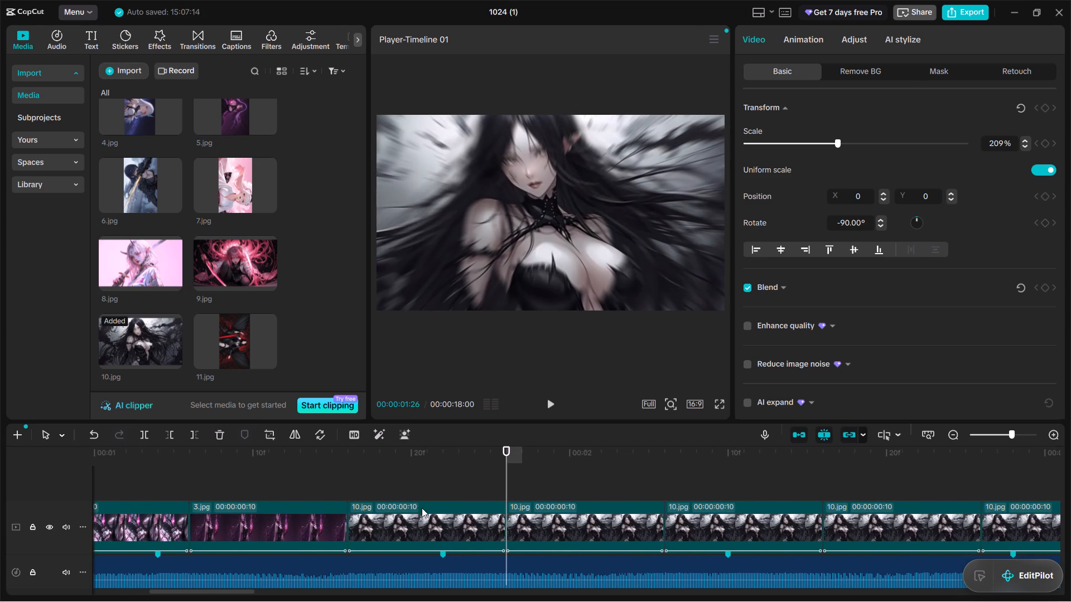
pyautogui.click(260, 517)
pyautogui.click(234, 470)
pyautogui.press('space')
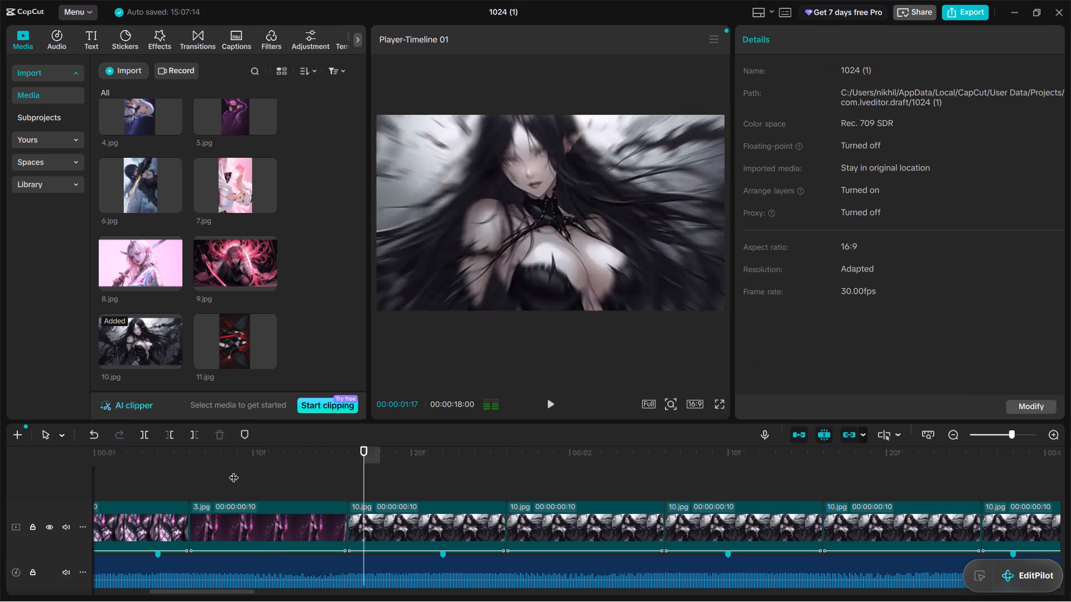
pyautogui.press('space')
# Replace the 10.jpg clip directly after 3.jpg with picture 4 from the photo folder, keeping the original video effect.
pyautogui.click(419, 528)
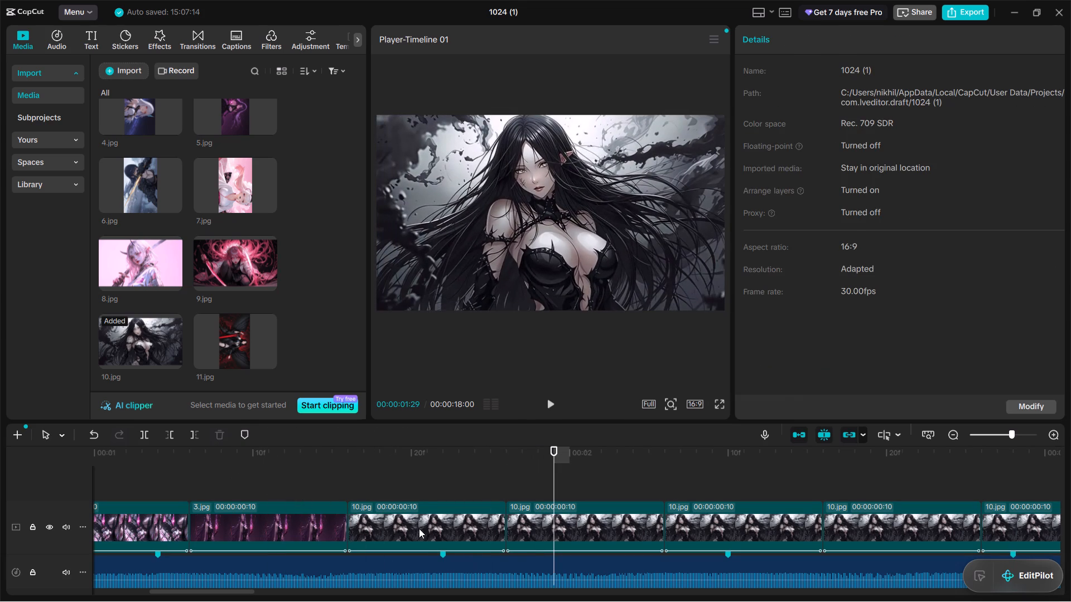
pyautogui.click(419, 528)
pyautogui.rightClick(455, 531)
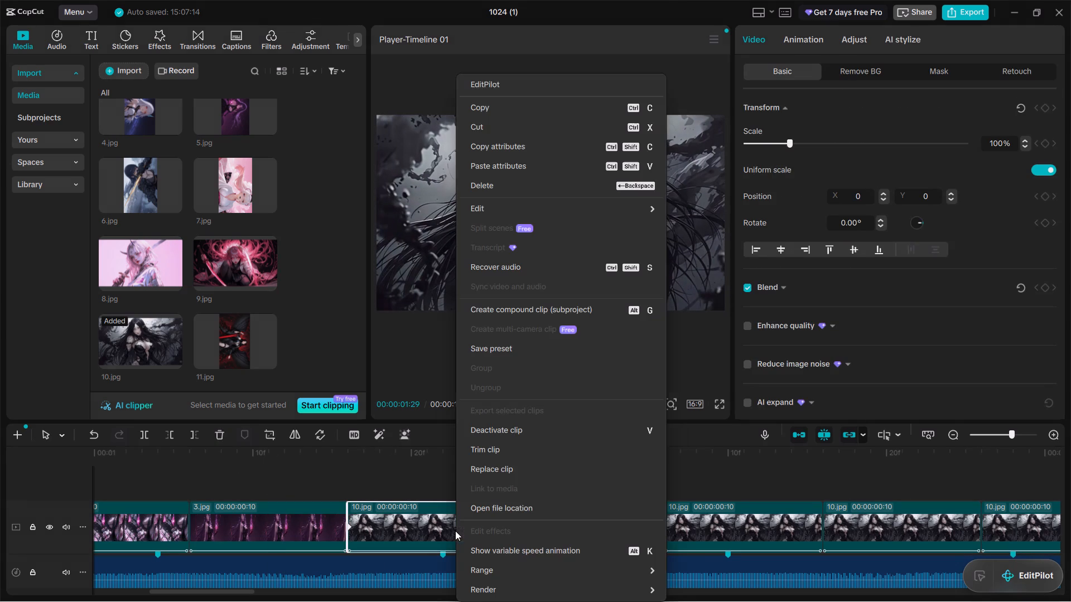
pyautogui.click(501, 464)
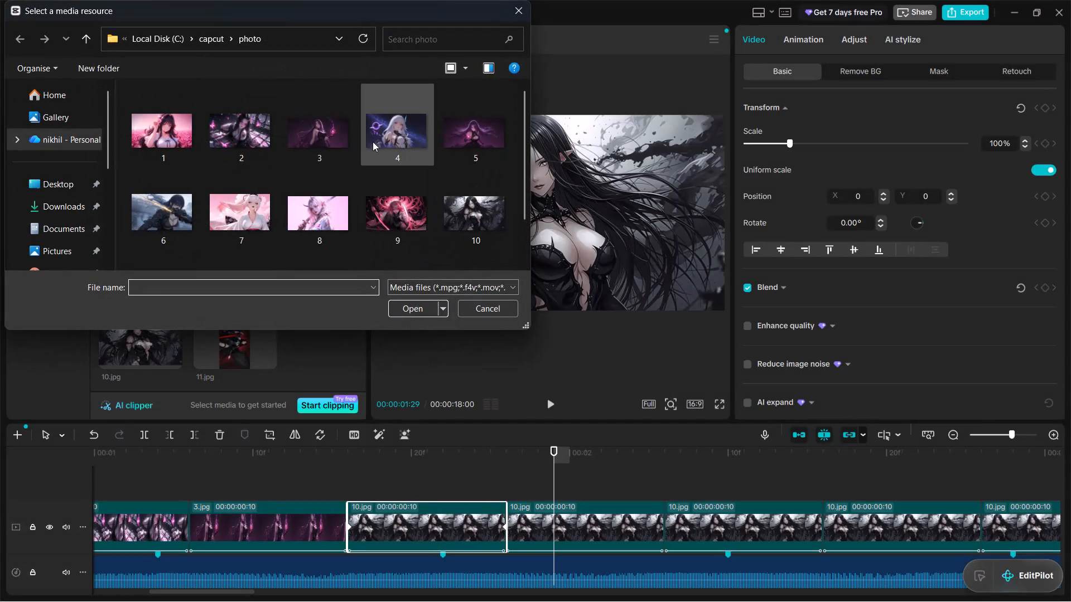
pyautogui.doubleClick(385, 132)
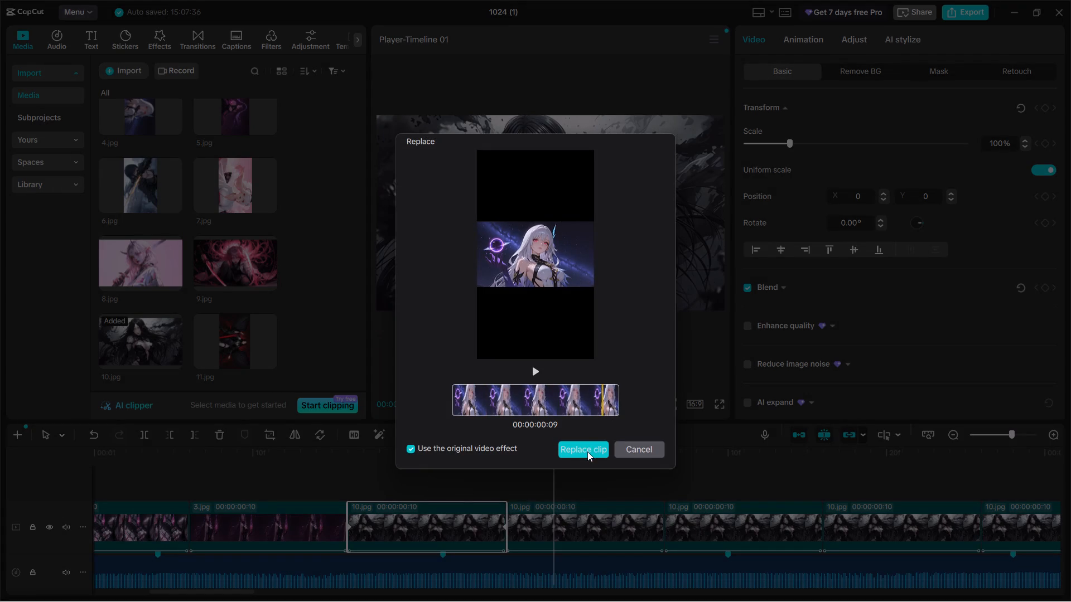
pyautogui.click(587, 452)
# Play back the section from 3.jpg through the new 4.jpg clip to check its framing and zoom.
pyautogui.click(412, 473)
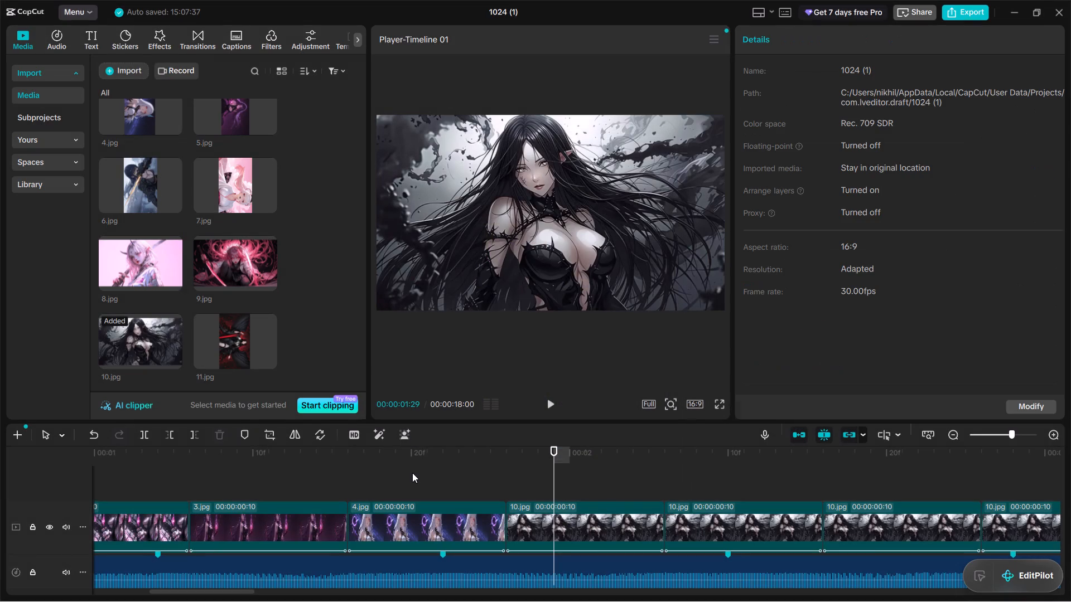
pyautogui.moveTo(412, 473); pyautogui.dragTo(340, 470)
pyautogui.press('space')
pyautogui.press('space')
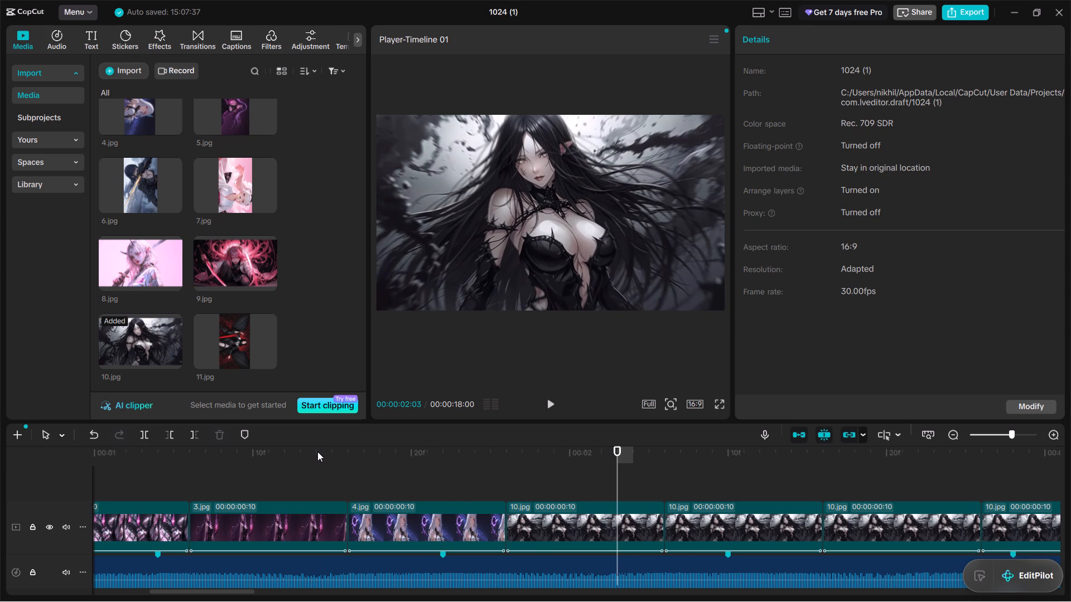
pyautogui.moveTo(621, 481); pyautogui.dragTo(330, 478)
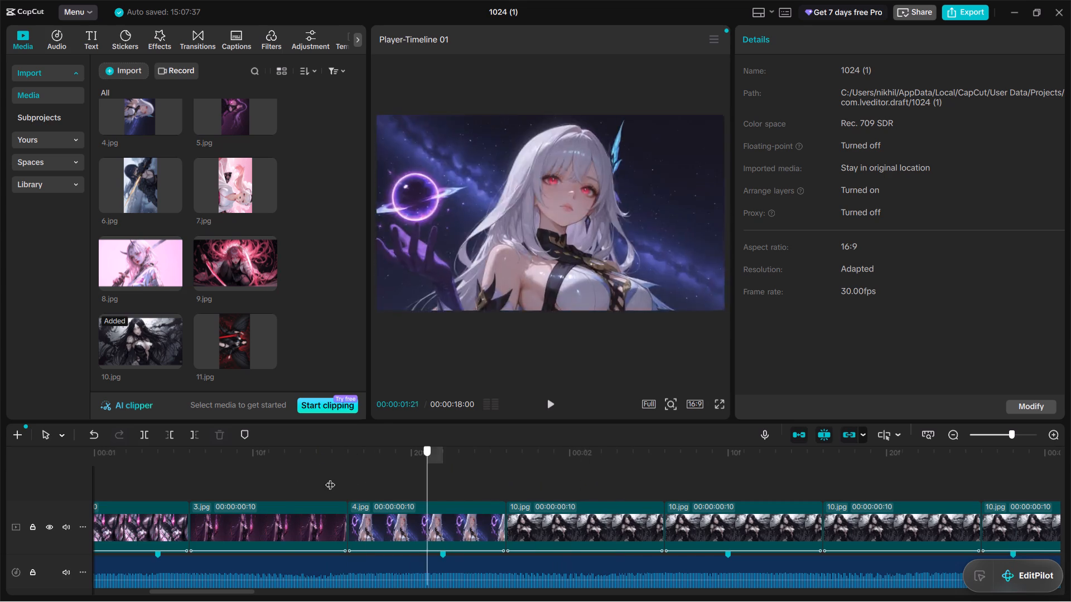
pyautogui.moveTo(330, 478); pyautogui.dragTo(260, 479)
pyautogui.press('space')
pyautogui.press('space')
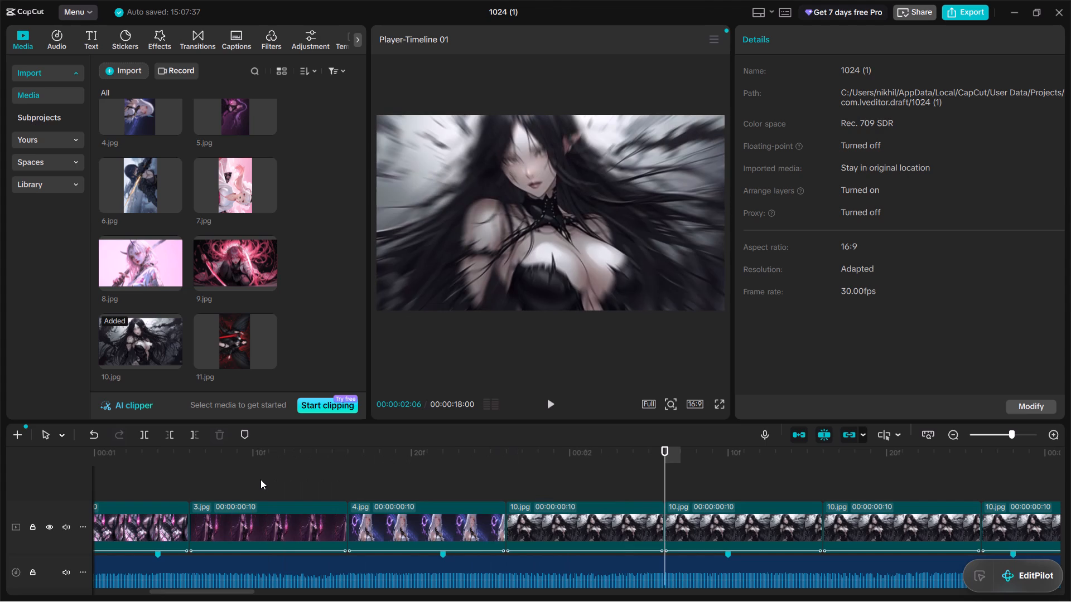
# Replace the 10.jpg clip directly after 4.jpg with picture 5 from the photo folder, keeping the original video effect.
pyautogui.rightClick(551, 522)
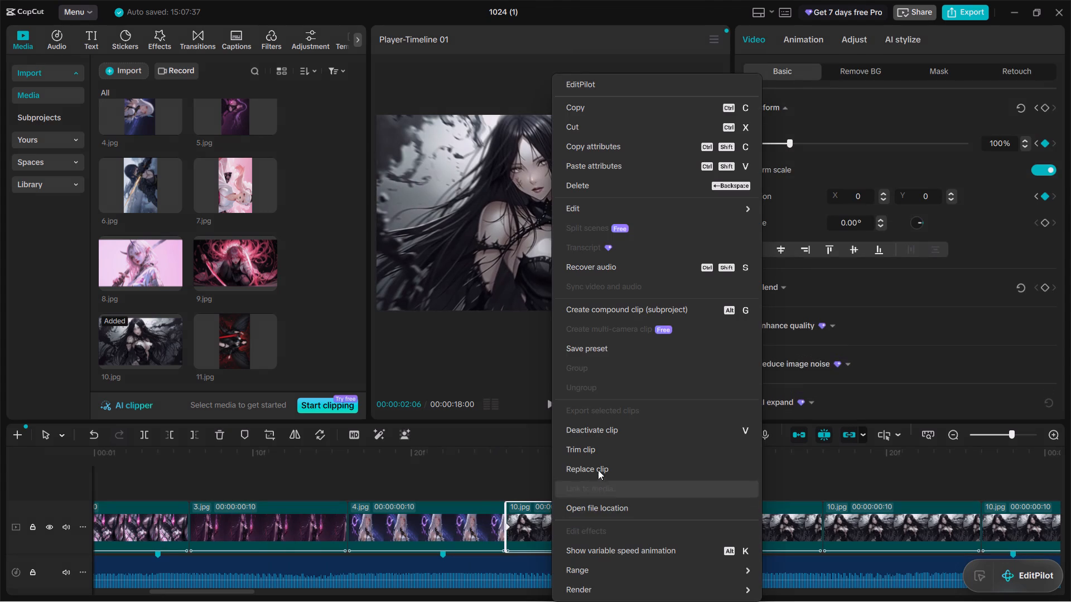
pyautogui.click(600, 462)
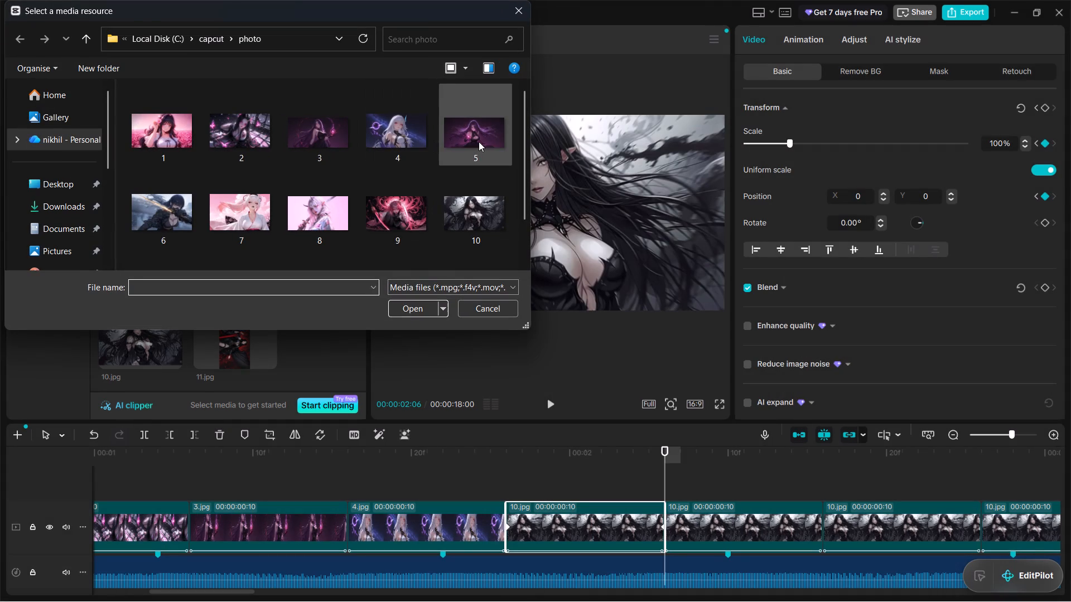
pyautogui.doubleClick(479, 142)
pyautogui.click(592, 450)
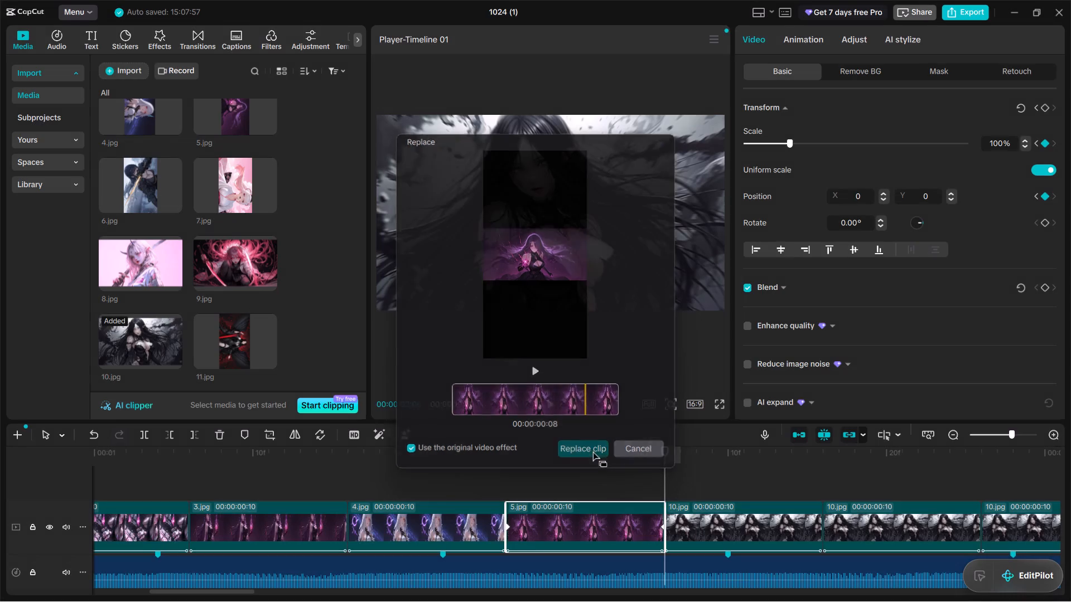
# Check the framing across the 5.jpg clip and delete its inherited zoom keyframes at the start and end.
pyautogui.click(543, 487)
pyautogui.moveTo(543, 487); pyautogui.dragTo(529, 481)
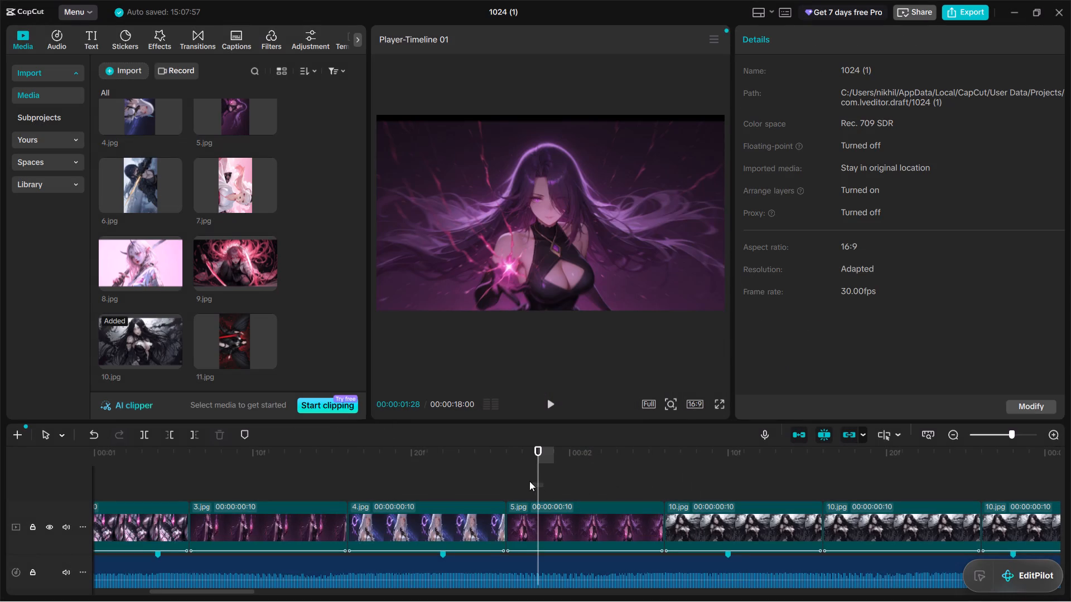
pyautogui.moveTo(529, 481); pyautogui.dragTo(503, 479)
pyautogui.moveTo(539, 471); pyautogui.dragTo(585, 470)
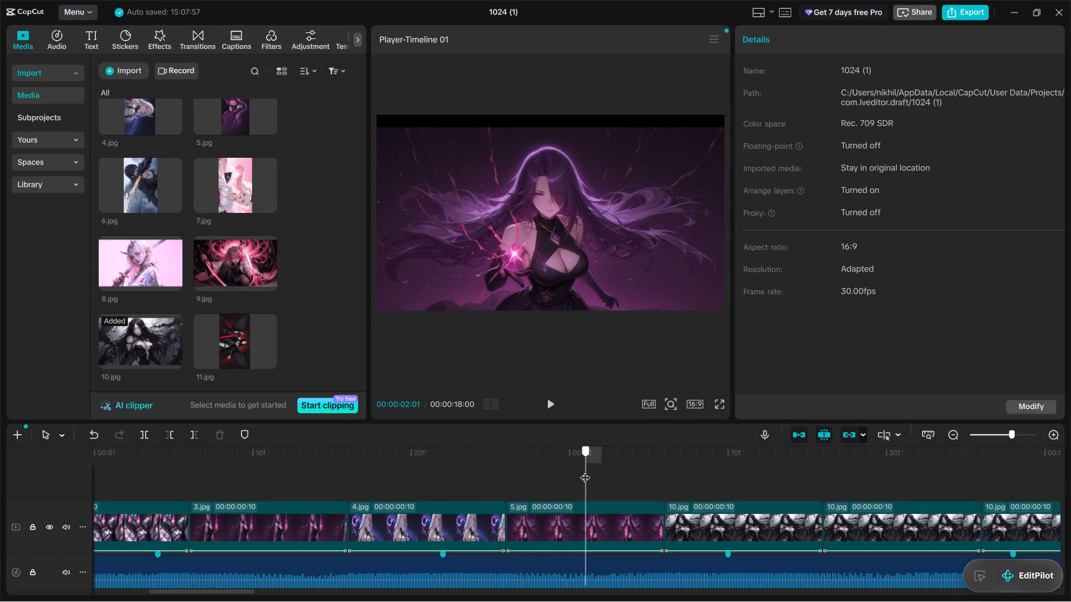
pyautogui.moveTo(585, 470); pyautogui.dragTo(676, 478)
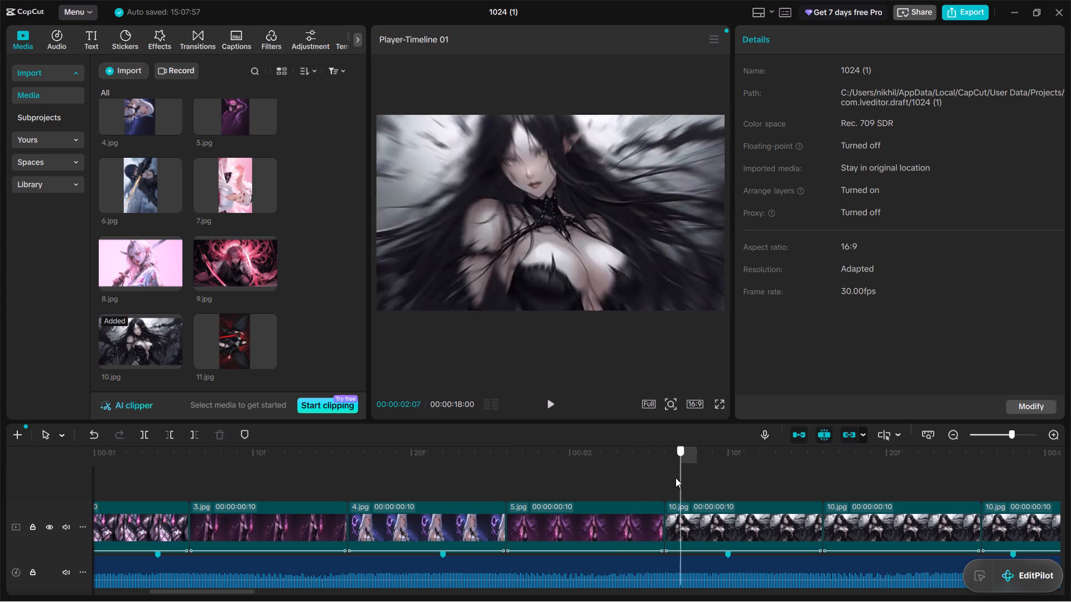
pyautogui.moveTo(676, 478); pyautogui.dragTo(529, 485)
pyautogui.click(542, 523)
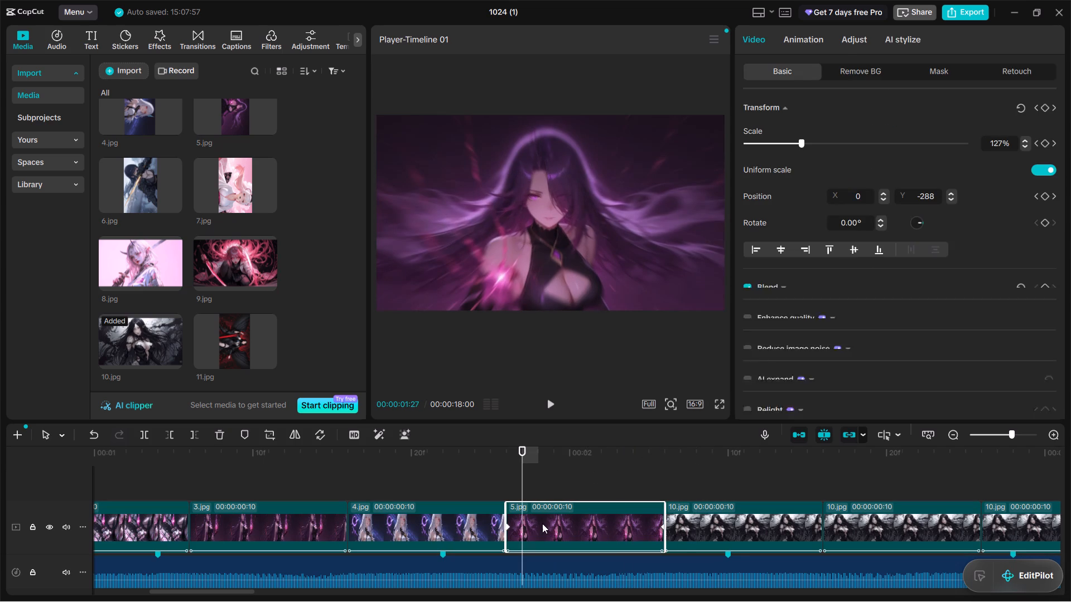
pyautogui.click(507, 529)
pyautogui.press('Delete')
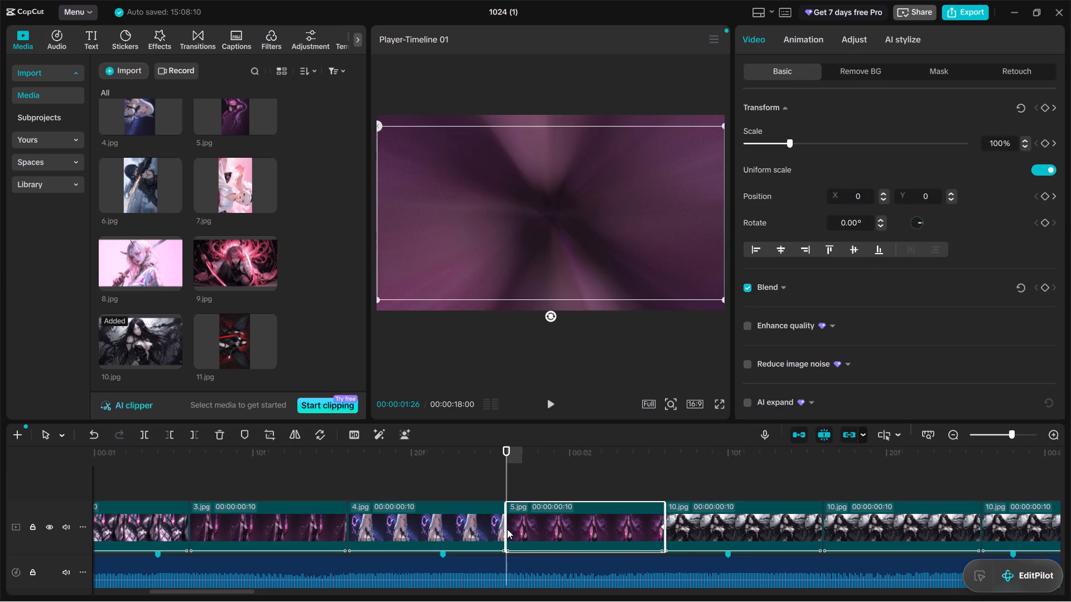
pyautogui.click(663, 526)
pyautogui.press('Delete')
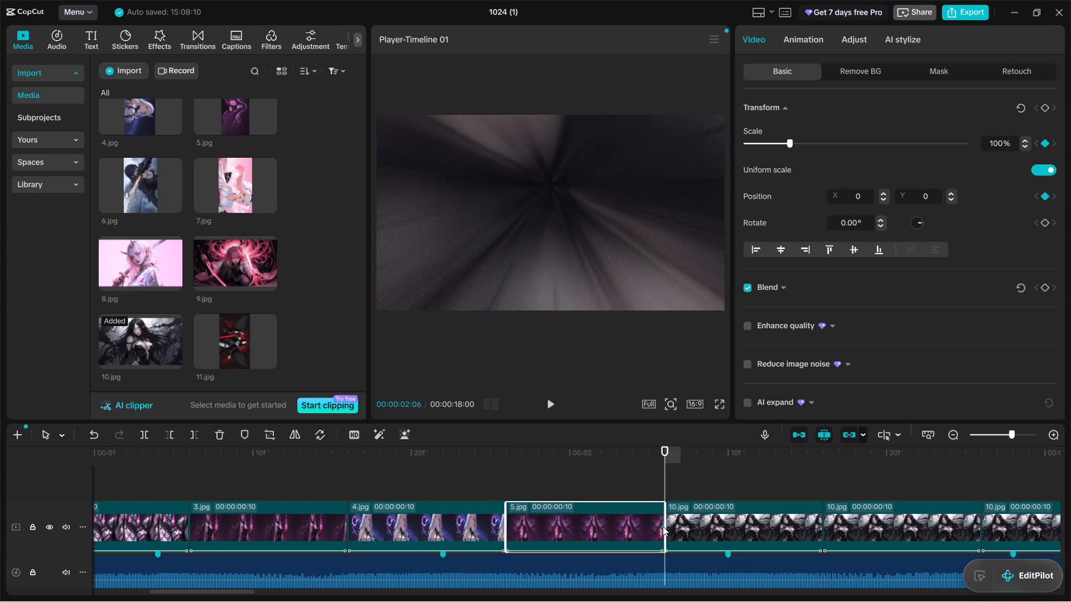
# Enlarge the 5.jpg clip's picture to a scale of 132% so that it fills the frame.
pyautogui.click(571, 497)
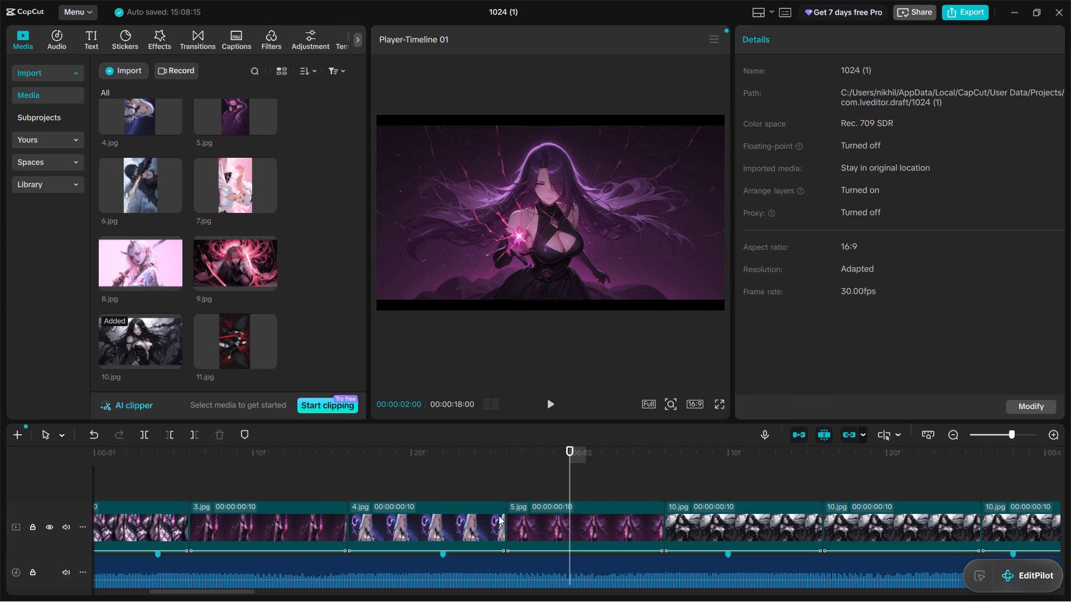
pyautogui.click(284, 513)
pyautogui.click(269, 499)
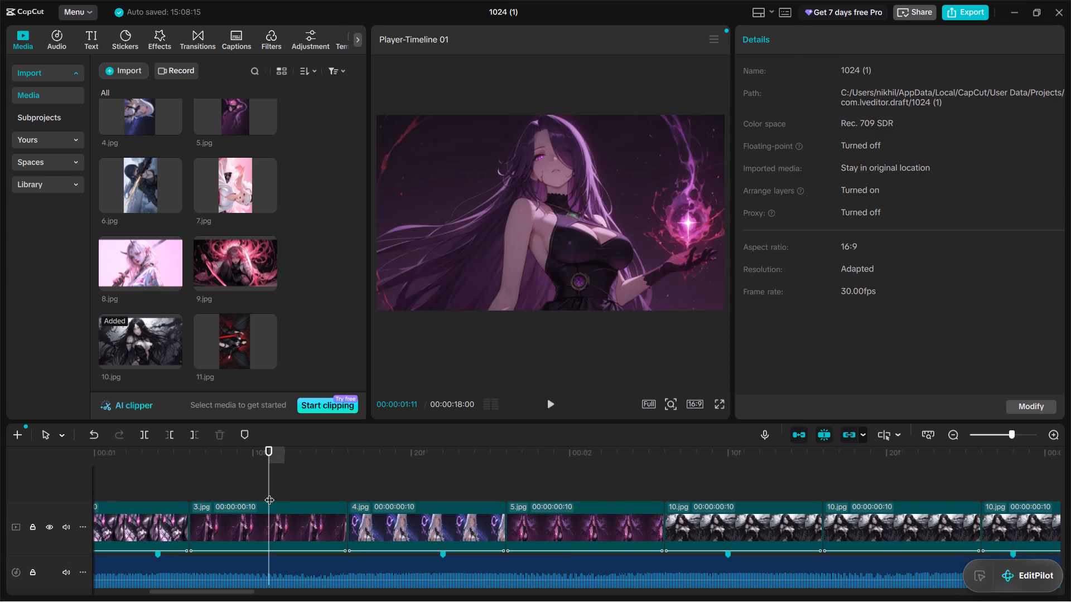
pyautogui.moveTo(269, 484); pyautogui.dragTo(595, 541)
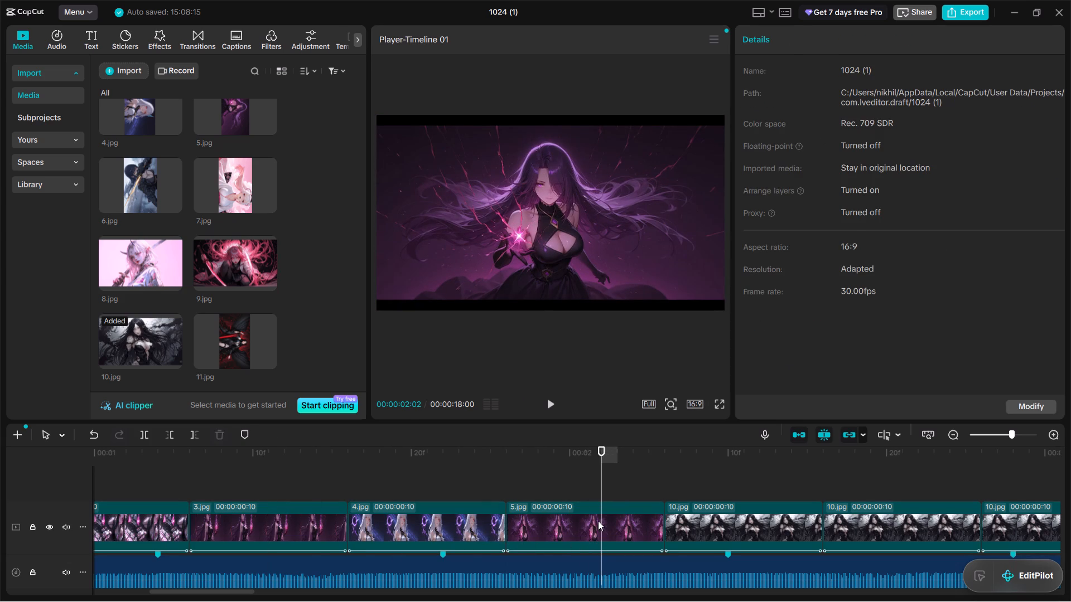
pyautogui.click(598, 521)
pyautogui.click(821, 142)
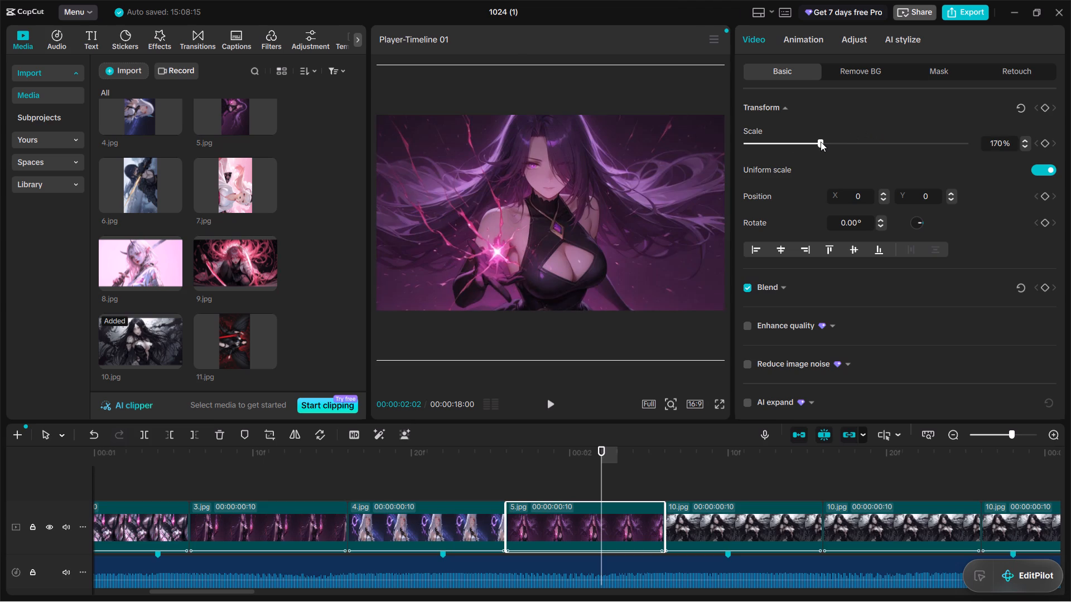
pyautogui.click(821, 142)
pyautogui.moveTo(821, 142); pyautogui.dragTo(809, 144)
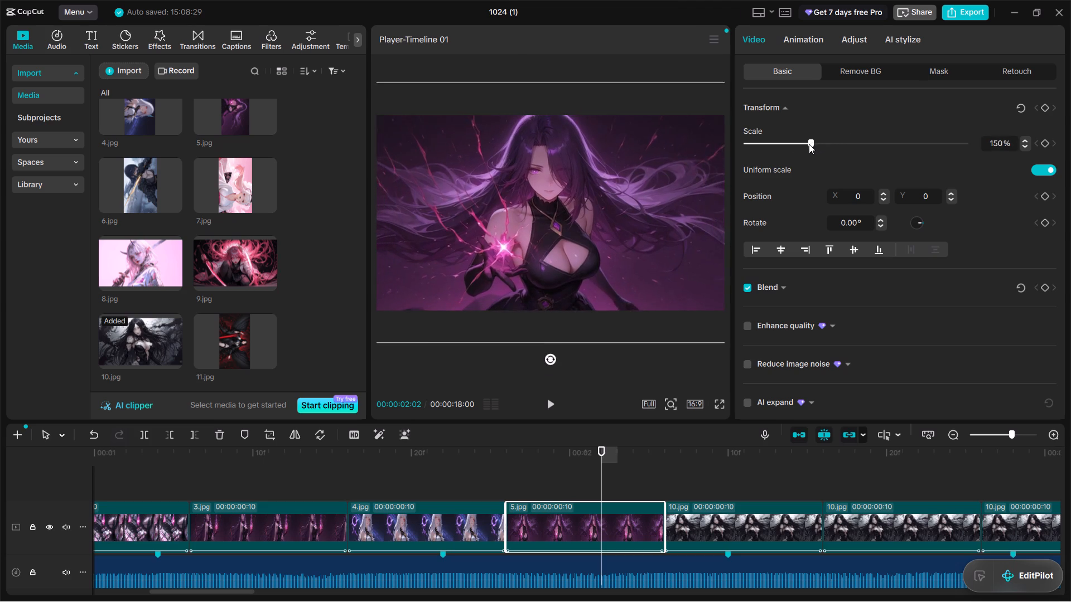
pyautogui.moveTo(809, 144); pyautogui.dragTo(802, 144)
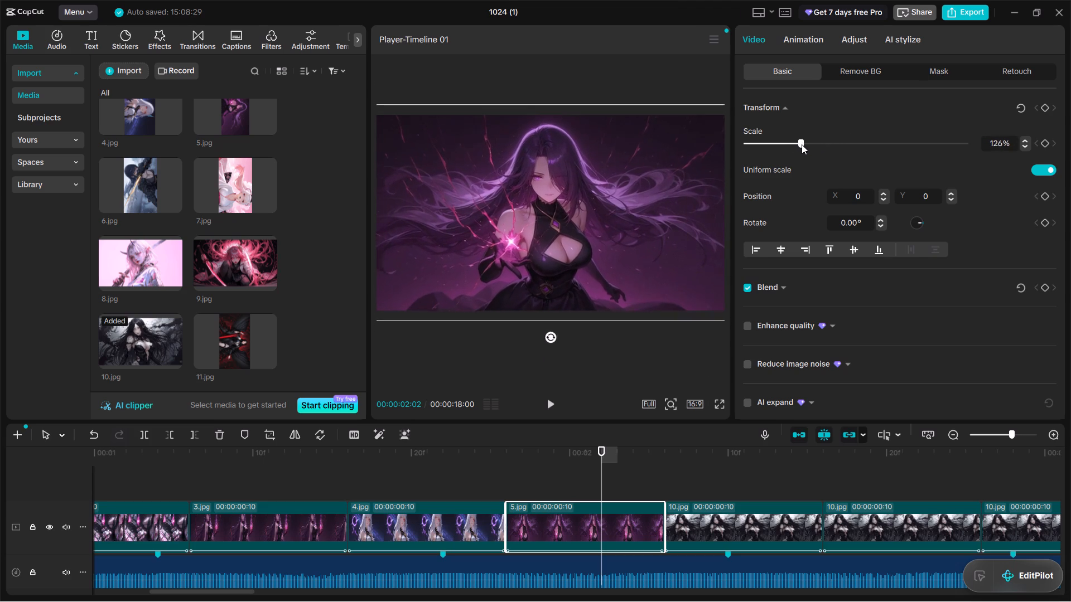
pyautogui.moveTo(802, 144); pyautogui.dragTo(804, 144)
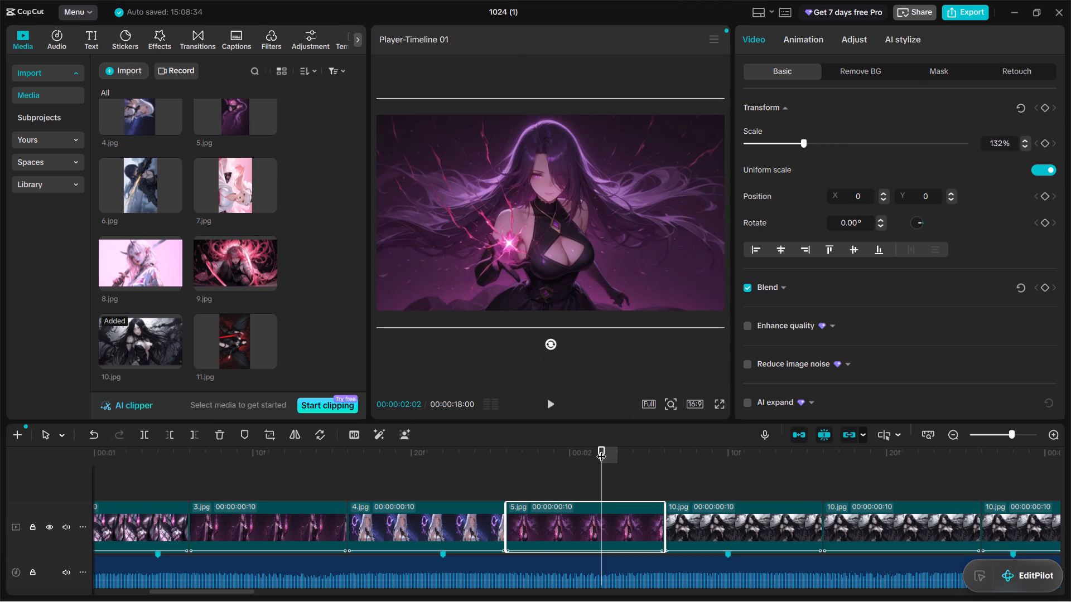
# Add a scale keyframe at the end of the 5.jpg clip and set the scale there to 180%.
pyautogui.moveTo(601, 449); pyautogui.dragTo(643, 463)
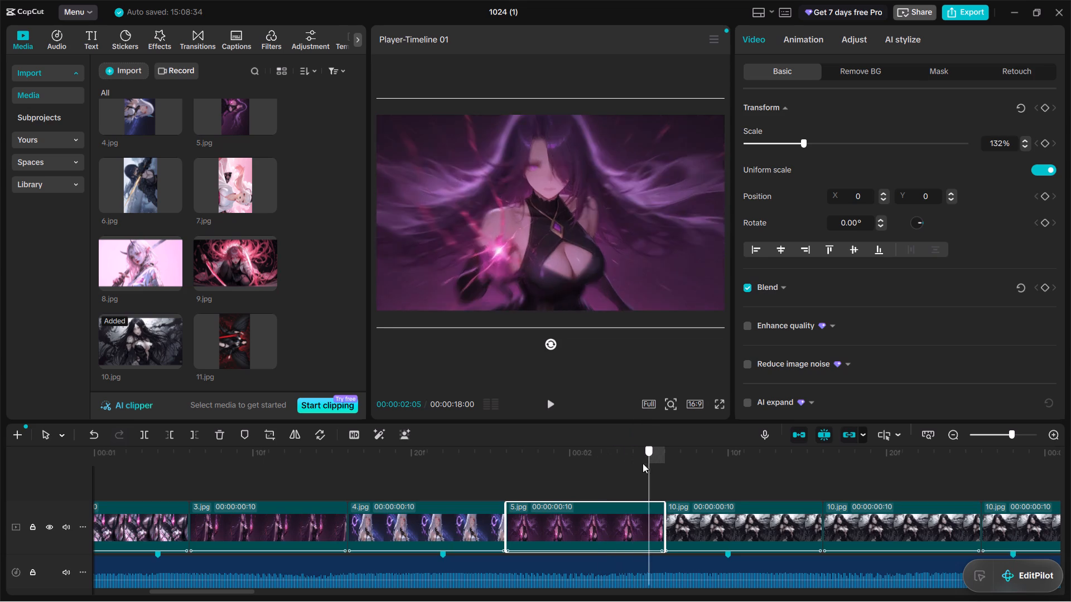
pyautogui.moveTo(643, 463); pyautogui.dragTo(660, 476)
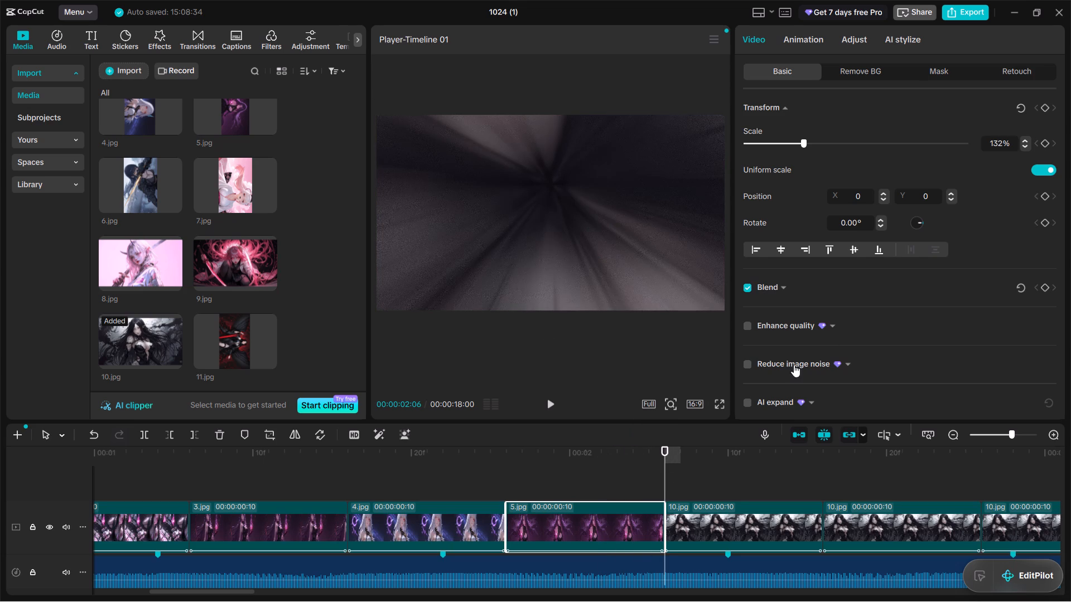
pyautogui.click(1044, 142)
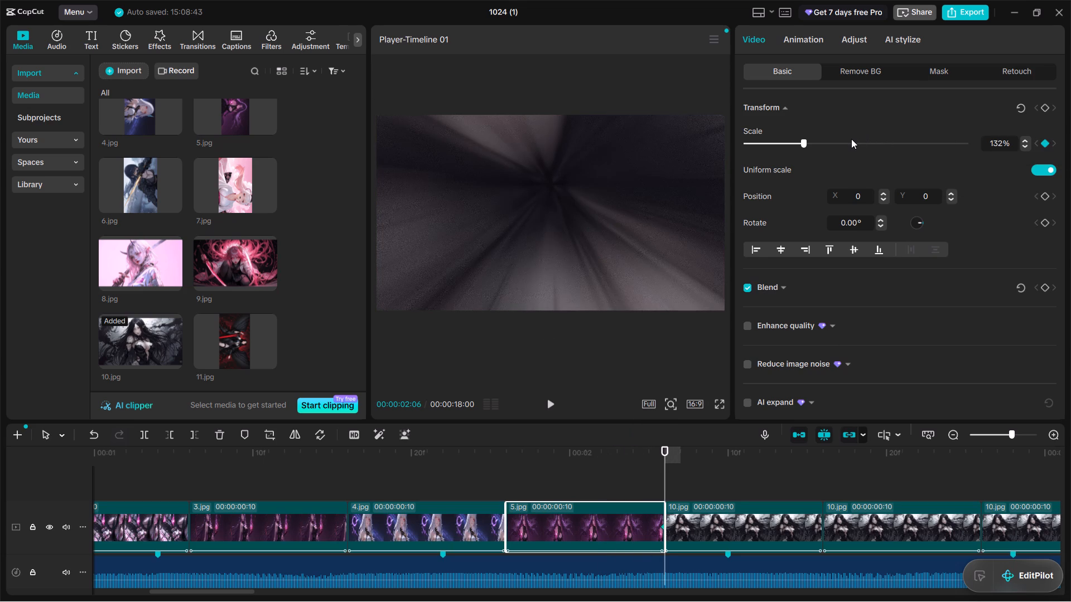
pyautogui.click(853, 142)
pyautogui.moveTo(853, 142); pyautogui.dragTo(825, 143)
# Set the scale at the start of the 5.jpg clip to 132% as the opening zoom keyframe.
pyautogui.click(522, 482)
pyautogui.moveTo(522, 482); pyautogui.dragTo(507, 483)
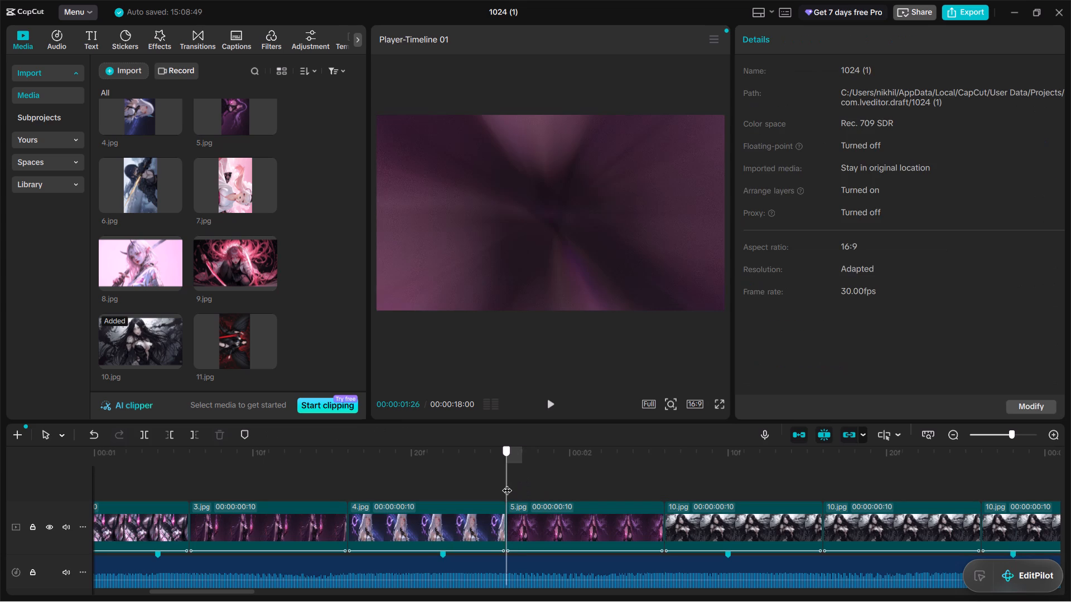
pyautogui.moveTo(507, 483); pyautogui.dragTo(511, 486)
pyautogui.click(519, 512)
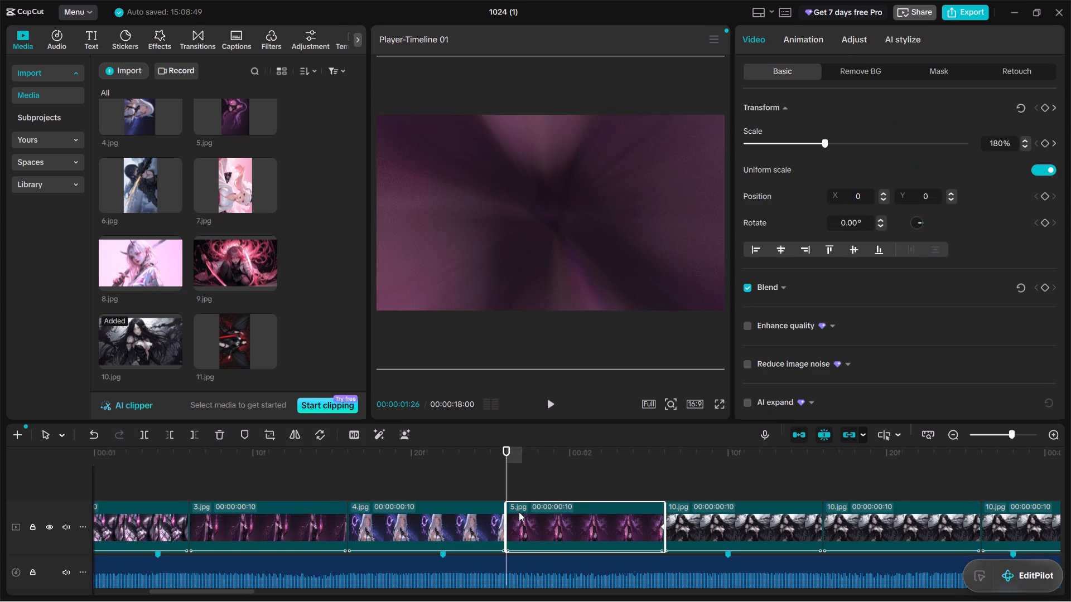
pyautogui.click(998, 142)
pyautogui.press('Right')
pyautogui.press('BackSpace')
pyautogui.press('BackSpace')
pyautogui.write('32')
pyautogui.press('Return')
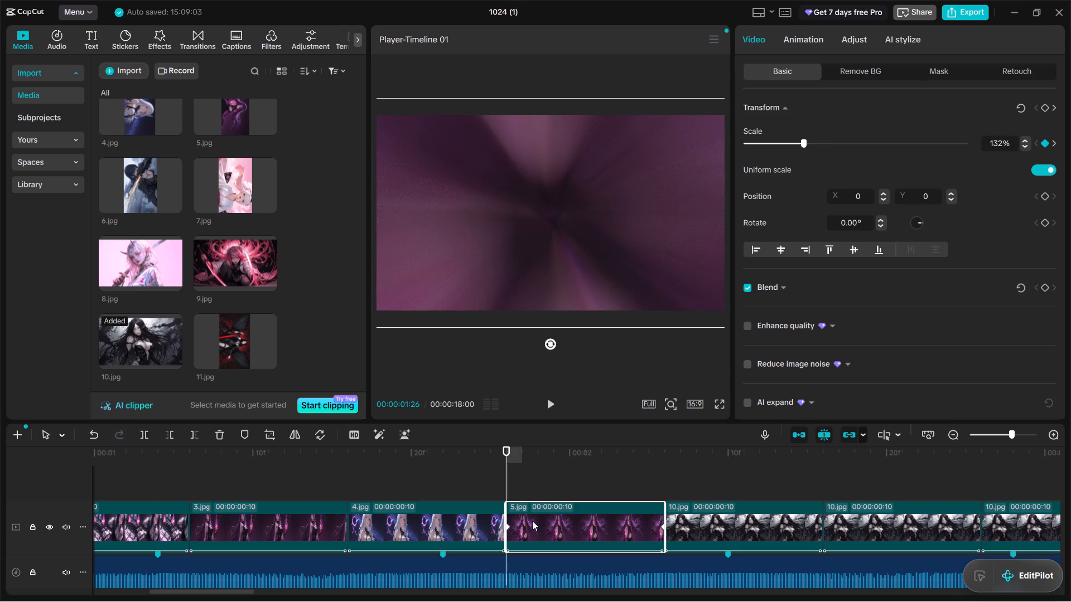
# Add a position keyframe at the end of the 5.jpg clip and shift the picture down to Y -187 at its start.
pyautogui.moveTo(506, 476); pyautogui.dragTo(651, 506)
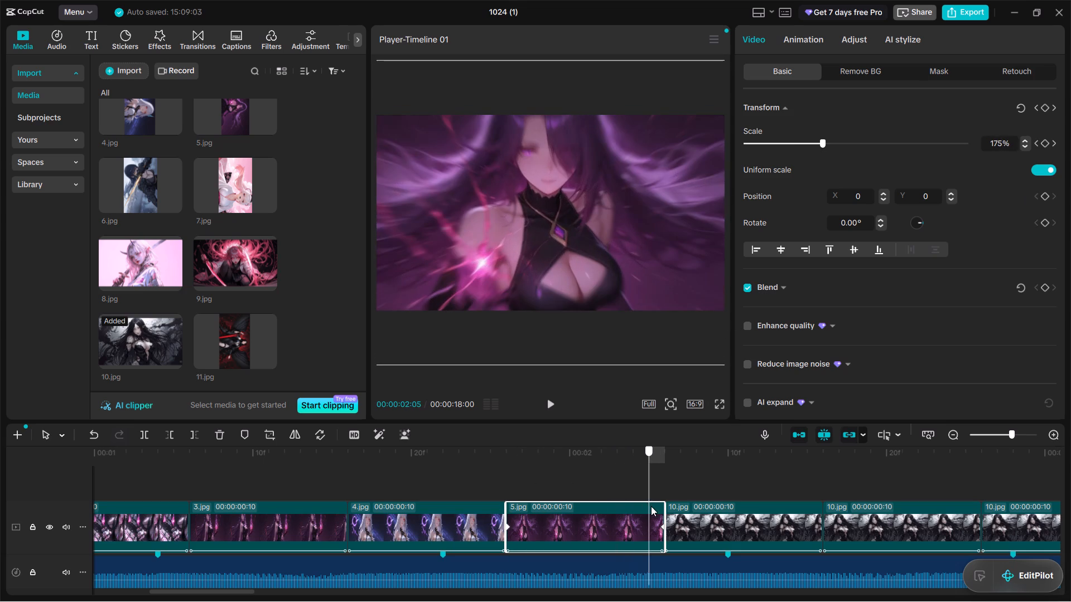
pyautogui.moveTo(651, 506); pyautogui.dragTo(663, 518)
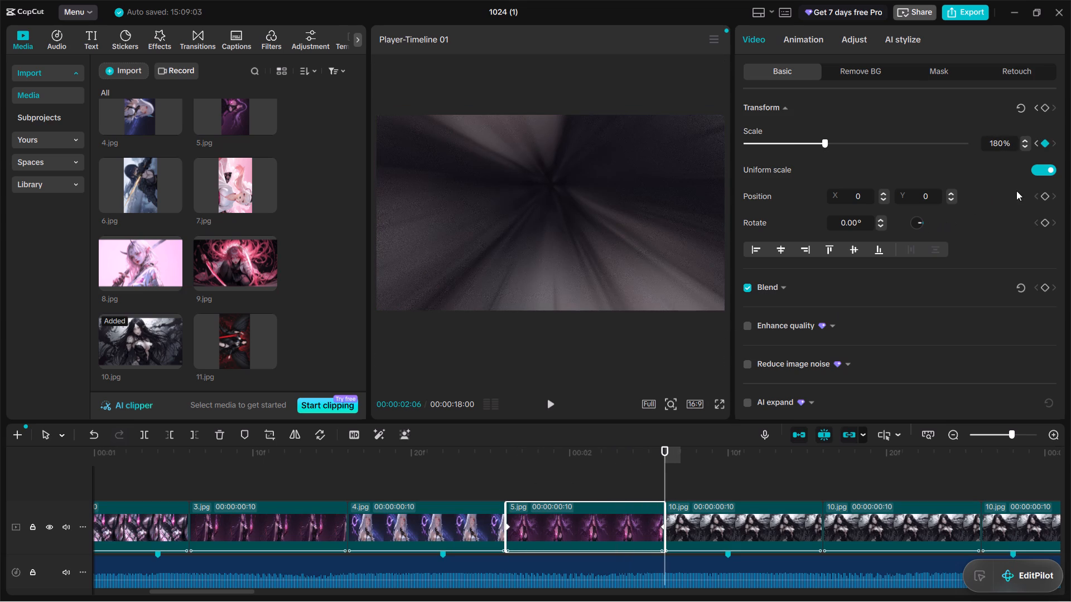
pyautogui.click(1047, 198)
pyautogui.moveTo(668, 485); pyautogui.dragTo(516, 494)
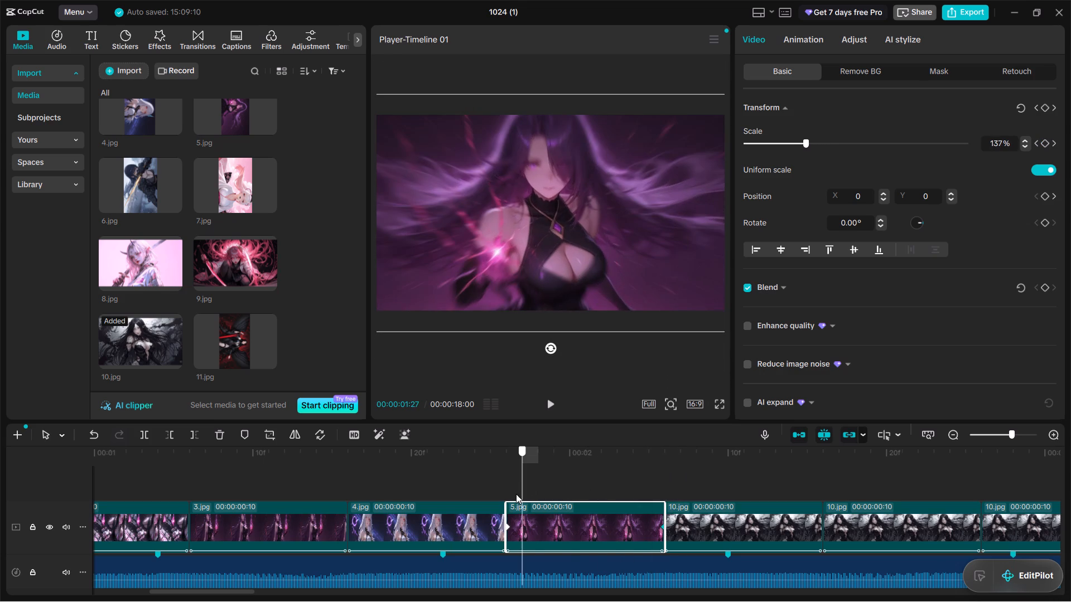
pyautogui.moveTo(516, 494); pyautogui.dragTo(511, 494)
pyautogui.moveTo(533, 264); pyautogui.dragTo(531, 280)
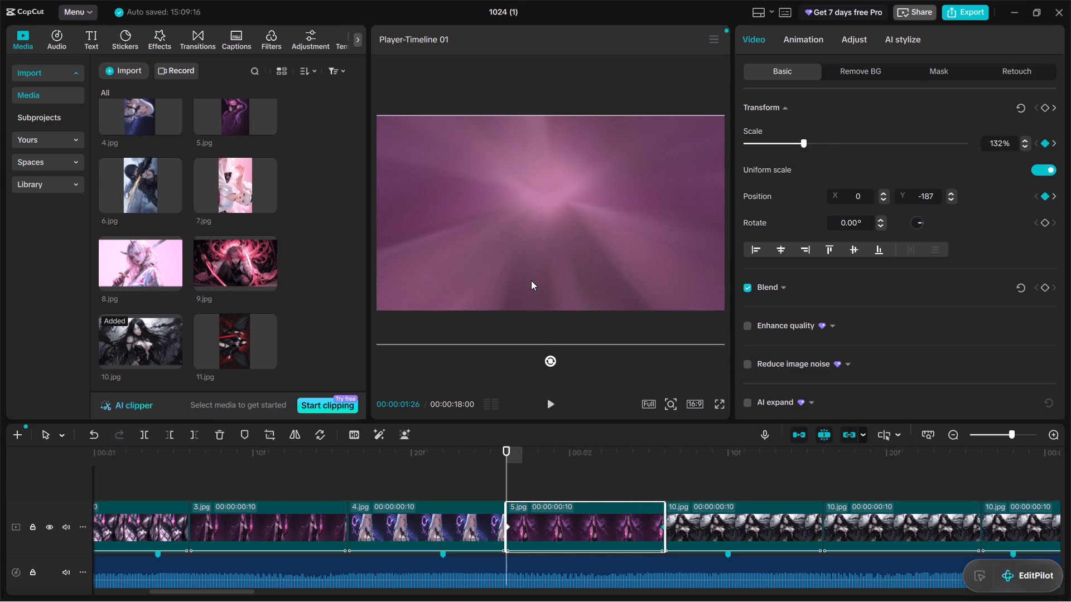
# Replace the 10.jpg clip directly after 5.jpg with picture 6 from the photo folder, keeping the original video effect.
pyautogui.click(478, 528)
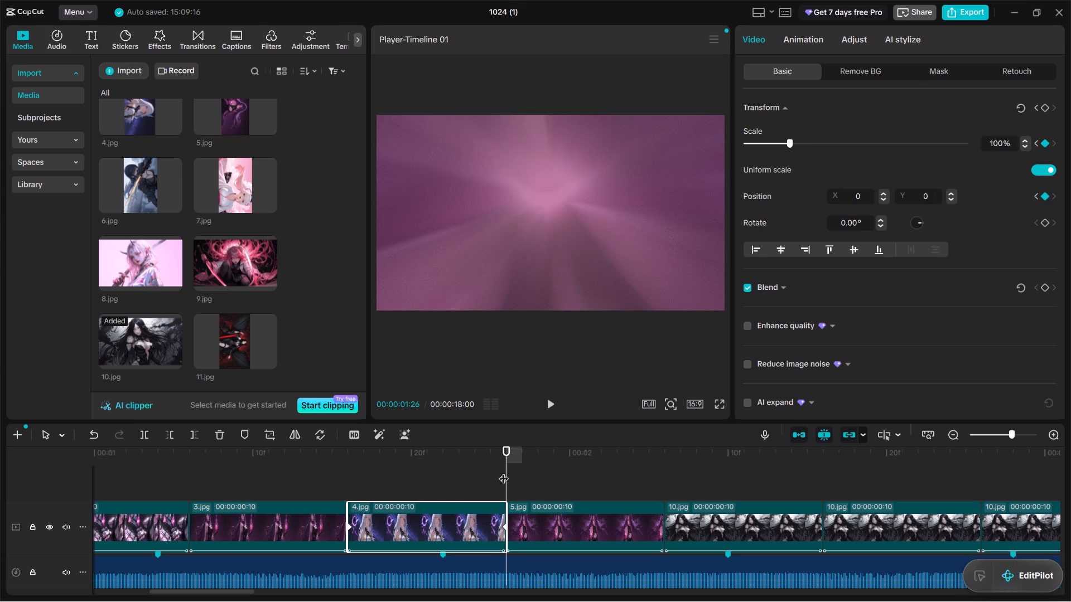
pyautogui.moveTo(504, 472); pyautogui.dragTo(500, 474)
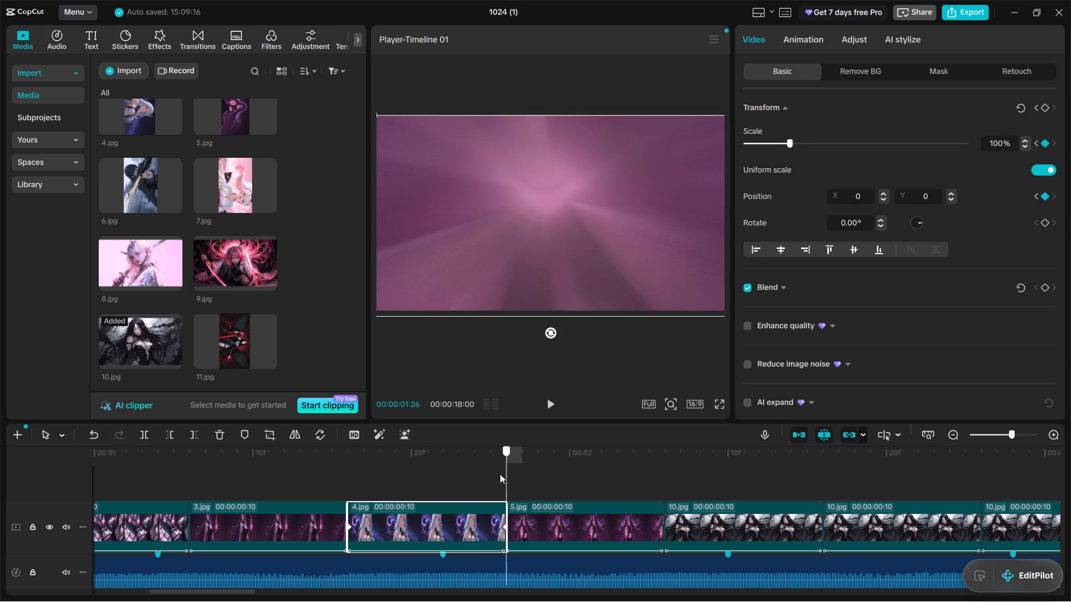
pyautogui.moveTo(500, 474); pyautogui.dragTo(544, 478)
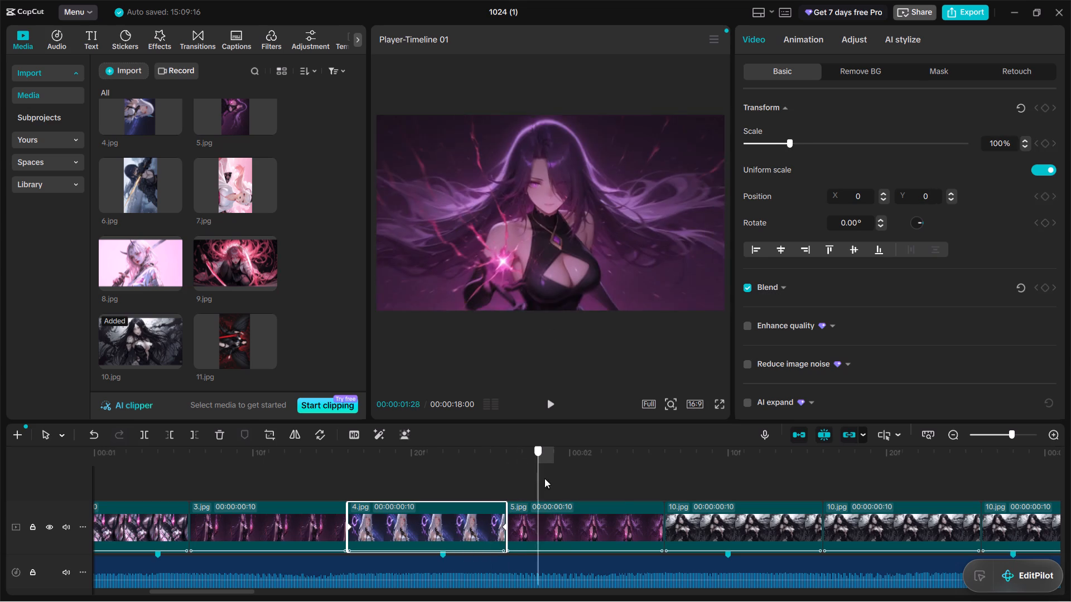
pyautogui.moveTo(544, 478); pyautogui.dragTo(620, 492)
pyautogui.press('space')
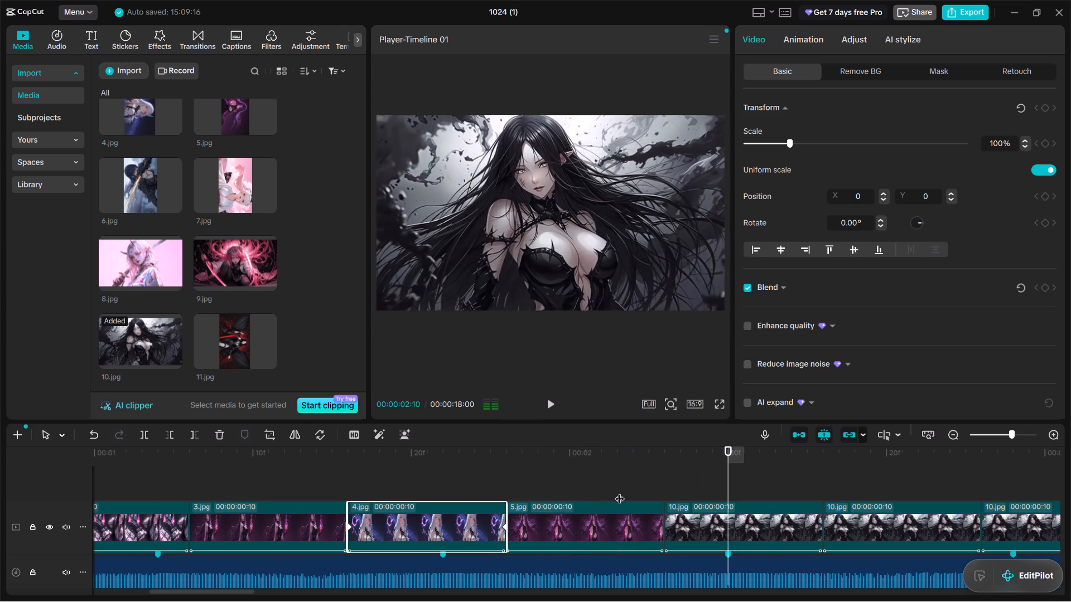
pyautogui.press('space')
pyautogui.rightClick(710, 522)
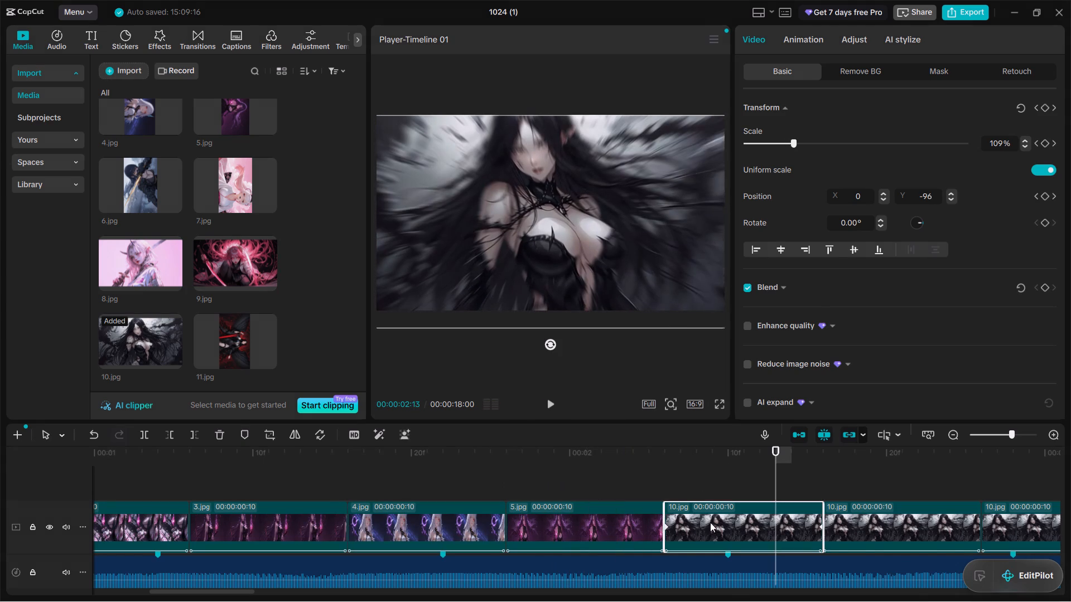
pyautogui.click(768, 468)
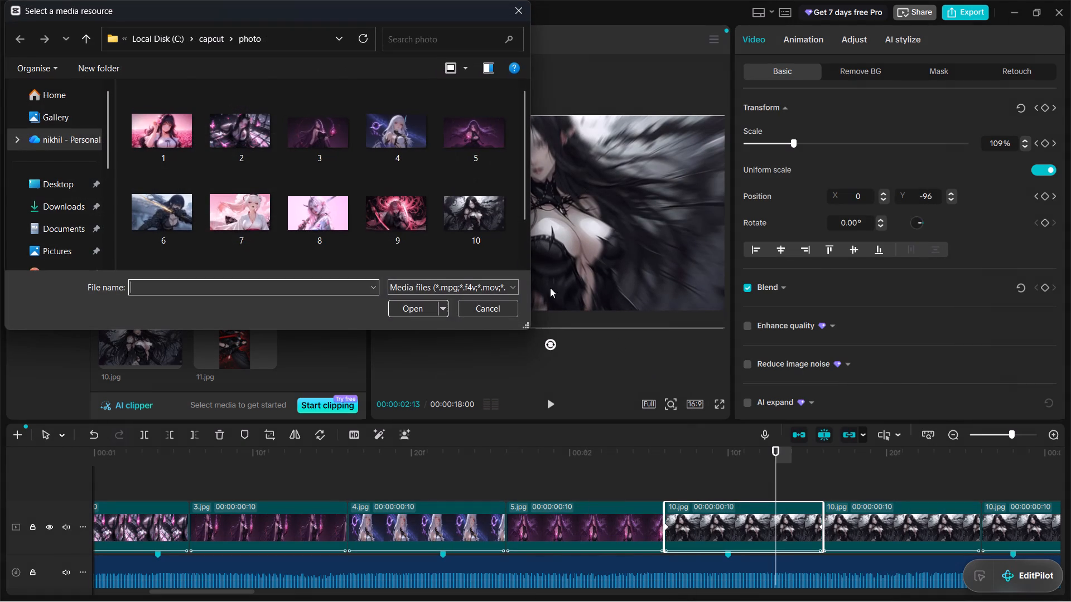
pyautogui.click(154, 205)
pyautogui.doubleClick(154, 205)
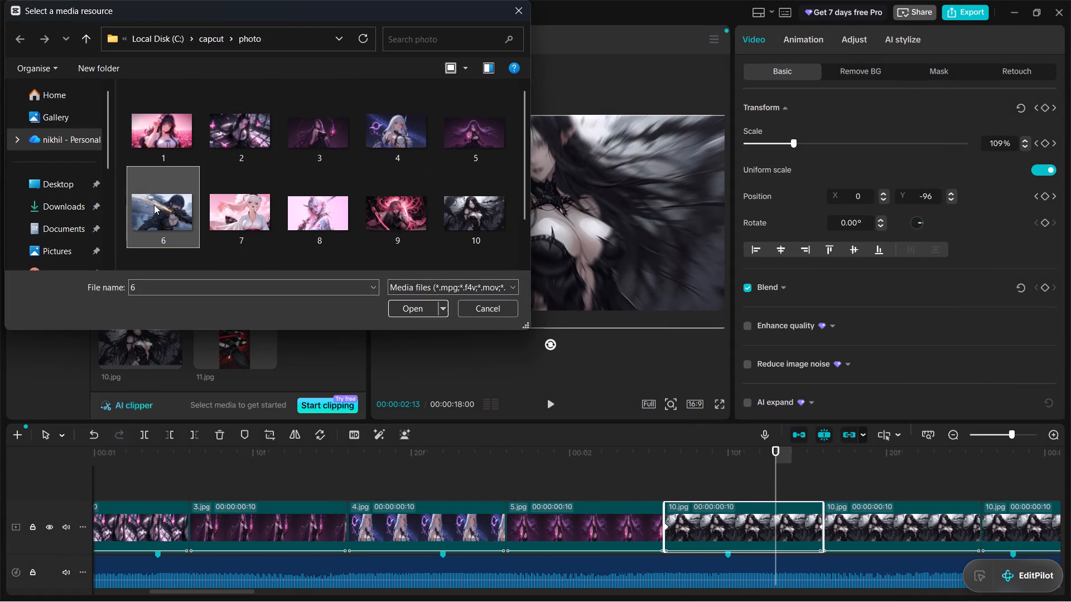
pyautogui.click(576, 449)
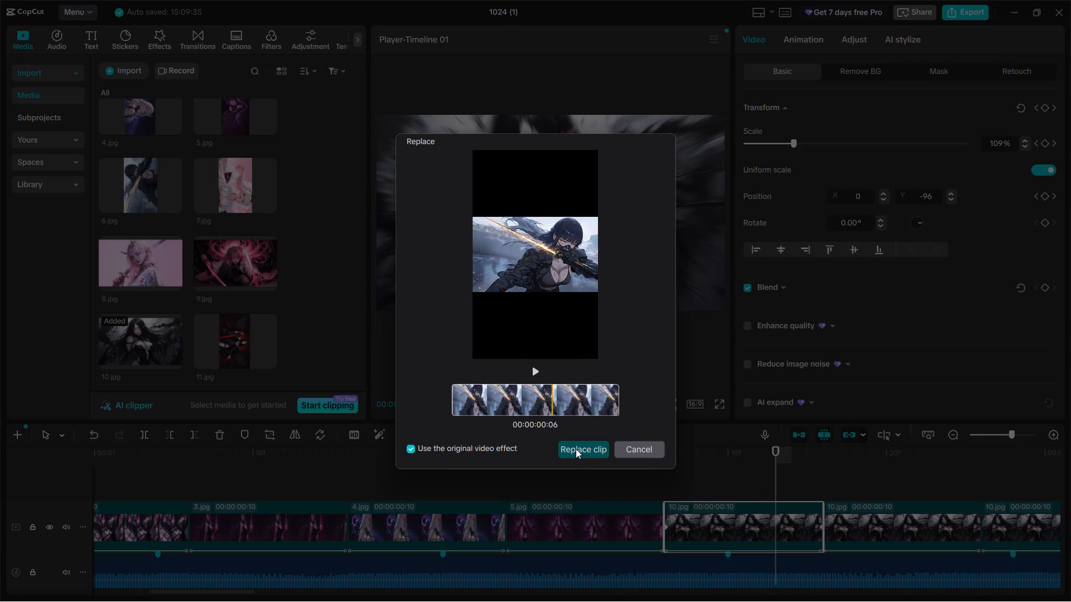
# Replace the 10.jpg clip directly after 6.jpg with picture 7 from the photo folder, keeping the original video effect.
pyautogui.hscroll(-1, 702, 483)
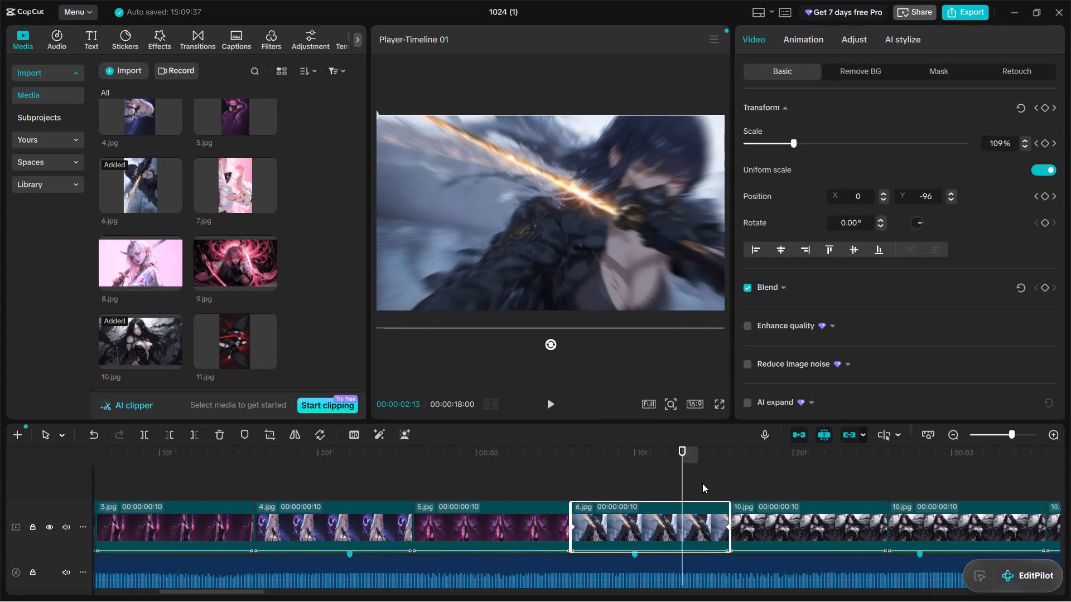
pyautogui.hscroll(-1, 702, 483)
pyautogui.click(499, 482)
pyautogui.press('space')
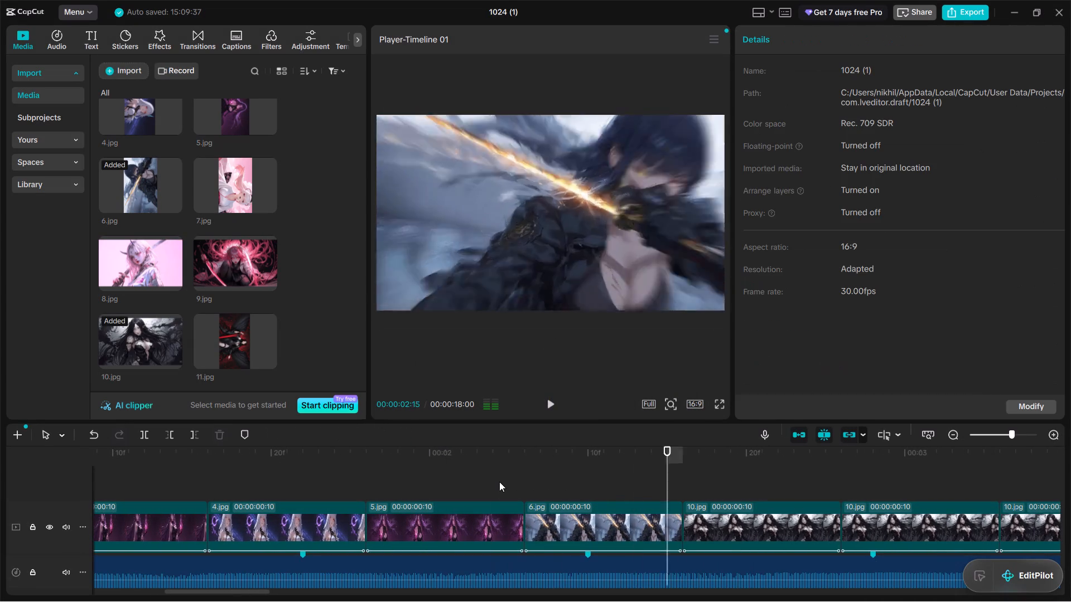
pyautogui.press('space')
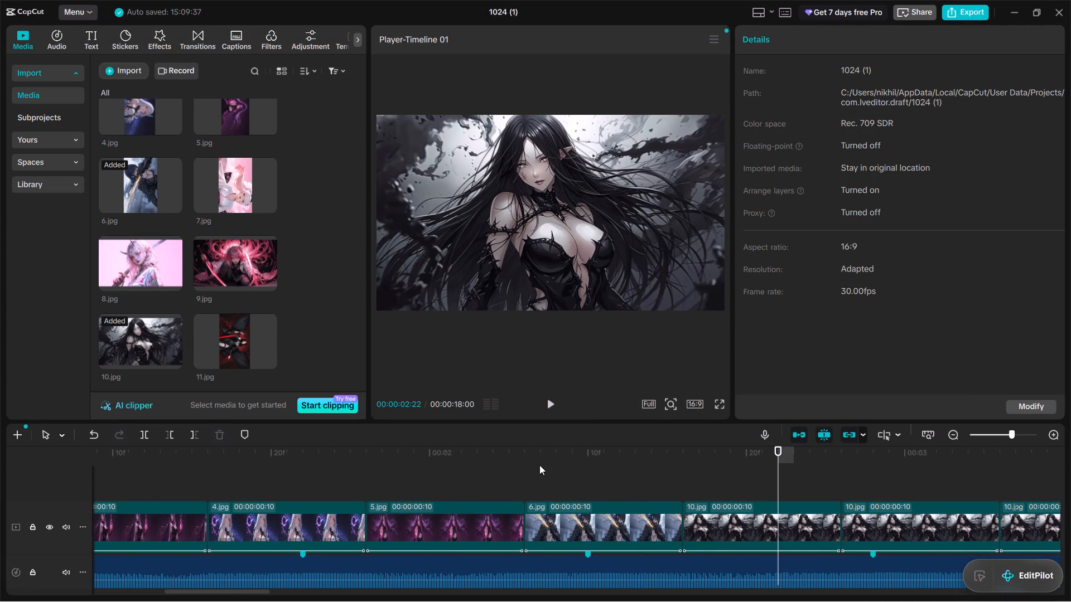
pyautogui.hscroll(-1, 643, 483)
pyautogui.click(585, 538)
pyautogui.rightClick(585, 538)
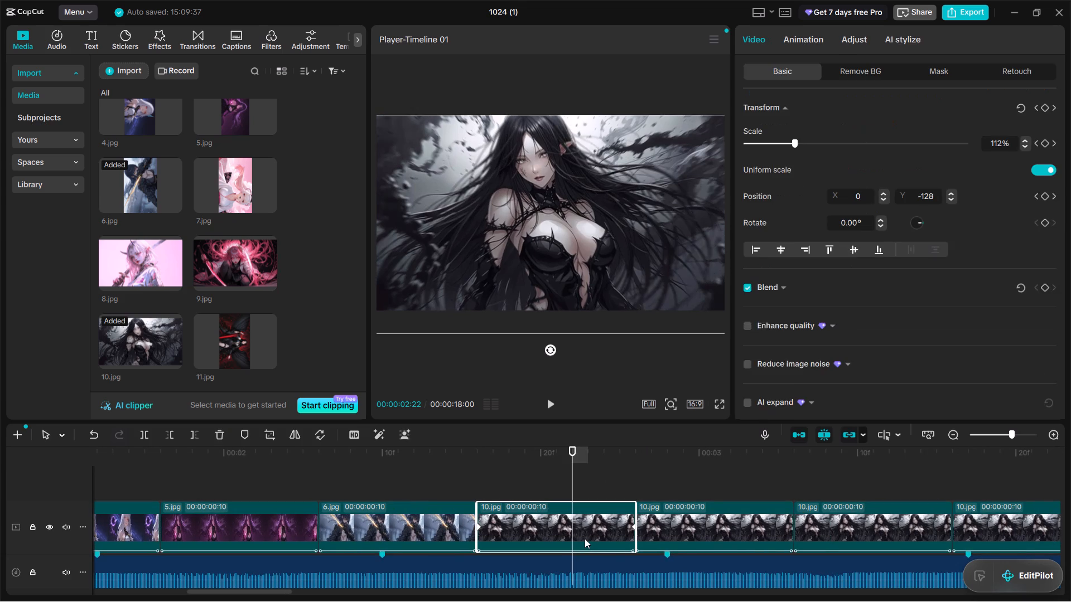
pyautogui.click(629, 463)
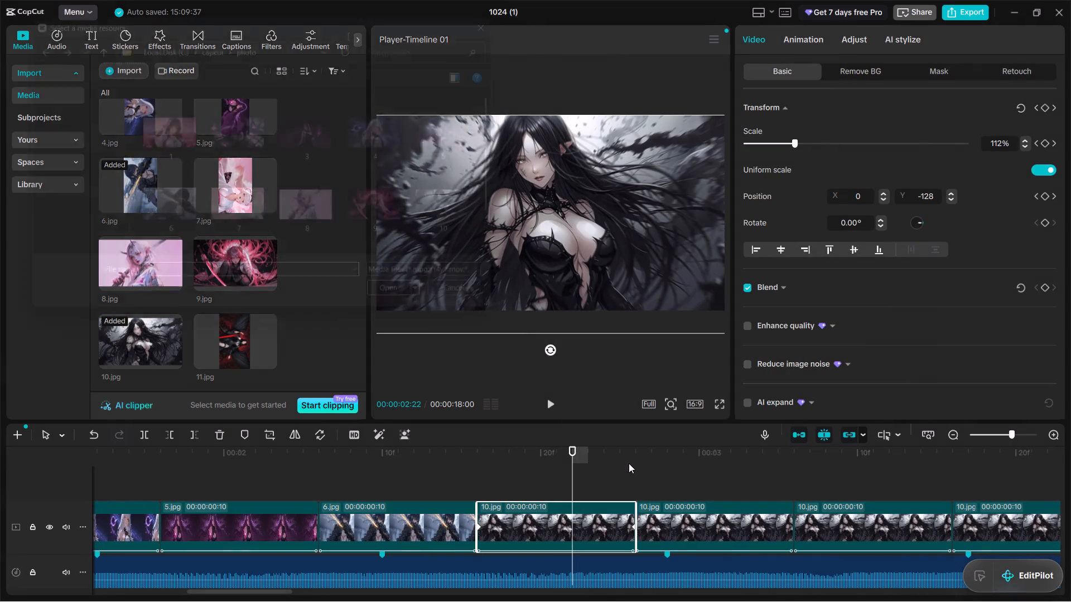
pyautogui.doubleClick(250, 221)
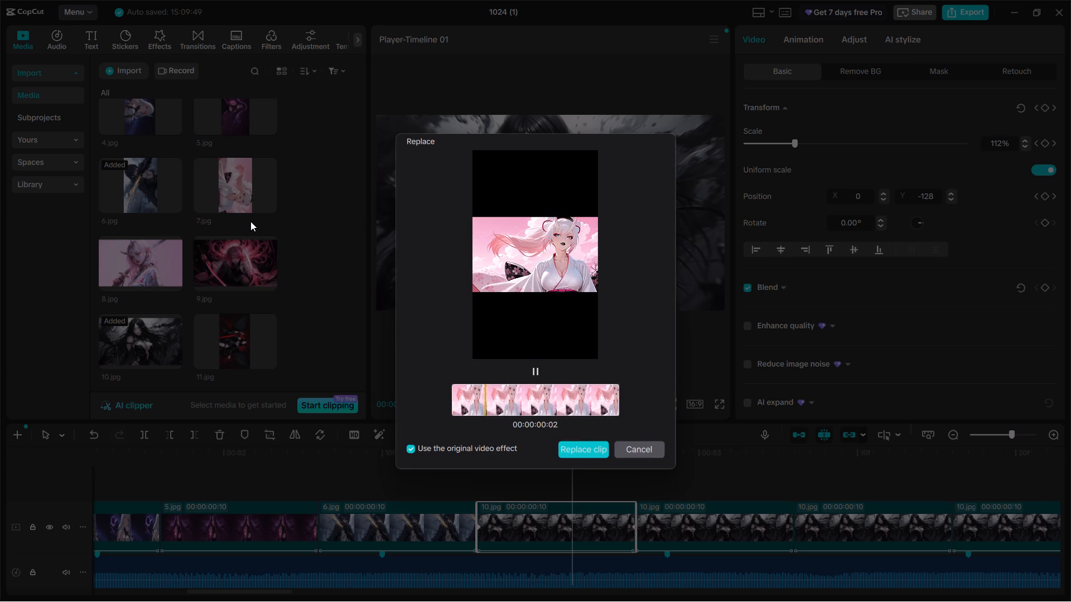
pyautogui.click(573, 450)
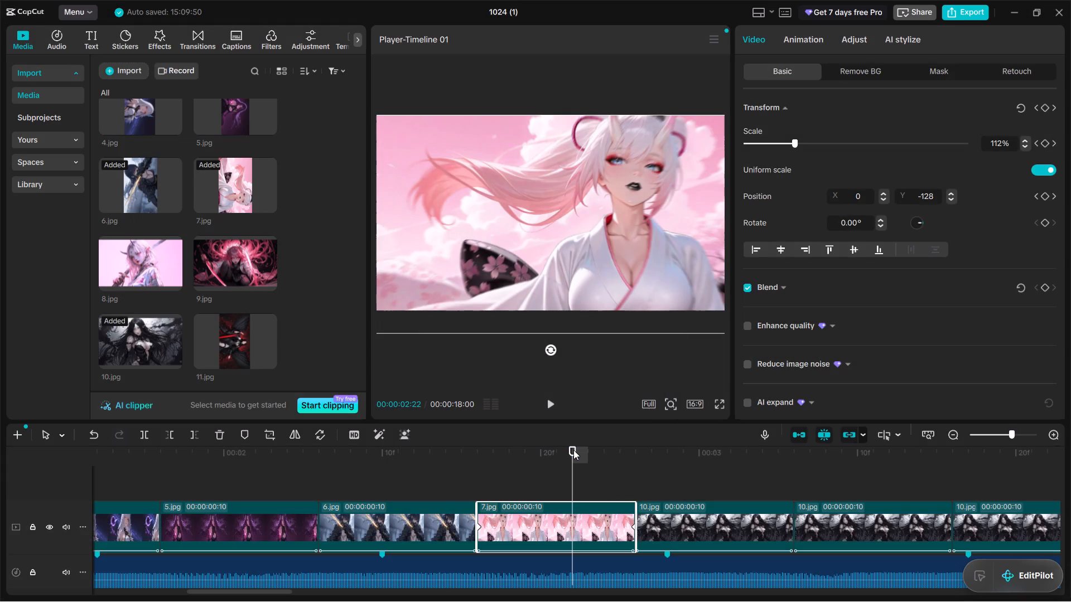
# Replace the 10.jpg clip directly after 7.jpg with picture 8 from the photo folder, keeping the original video effect.
pyautogui.hscroll(-1, 662, 484)
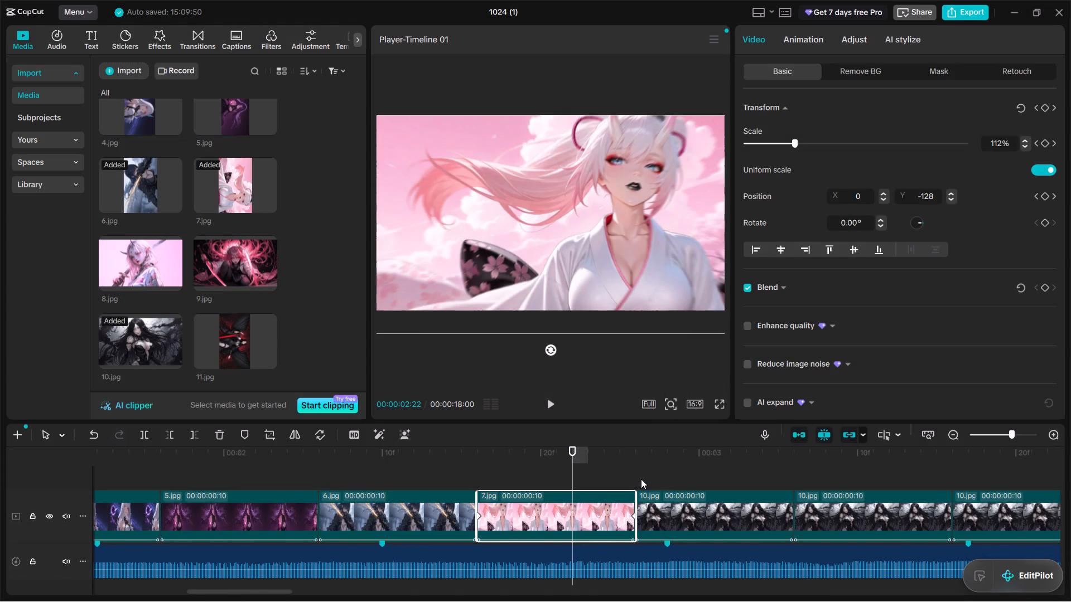
pyautogui.hscroll(-1, 641, 479)
pyautogui.click(451, 532)
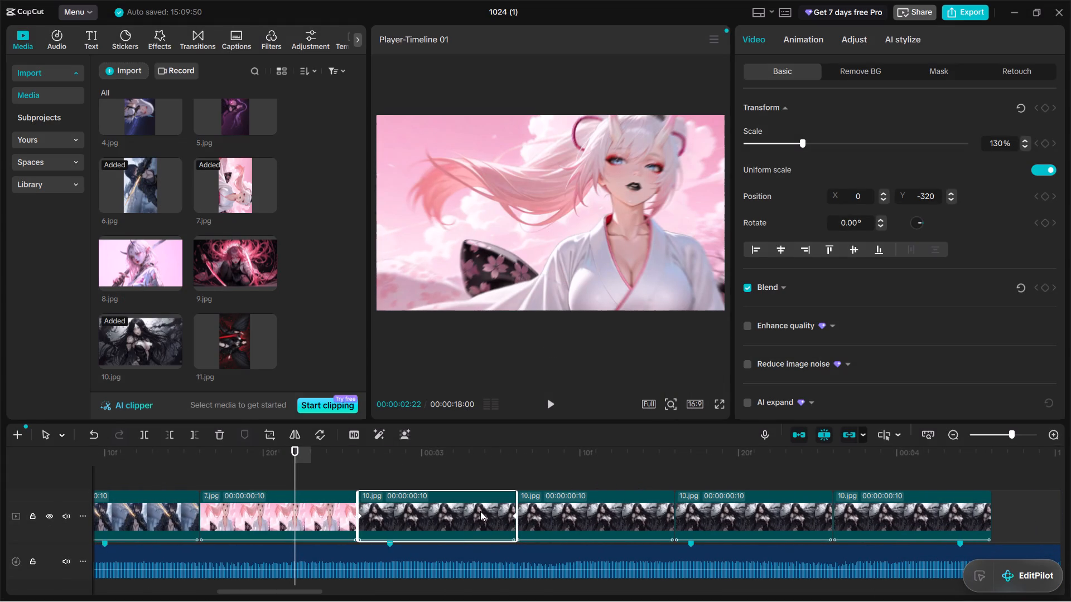
pyautogui.click(480, 511)
pyautogui.rightClick(480, 511)
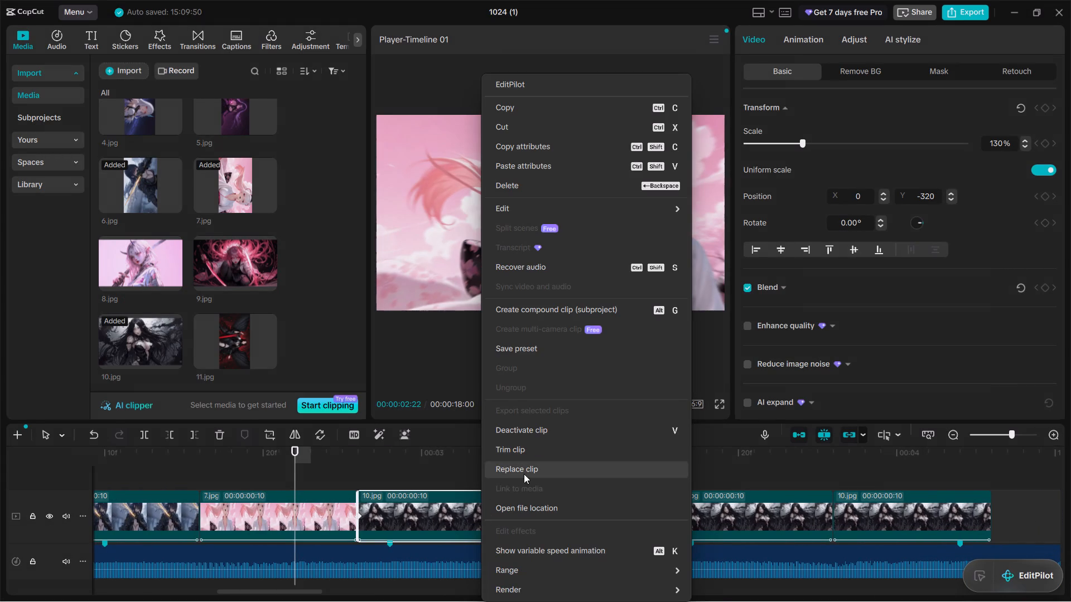
pyautogui.click(527, 473)
pyautogui.doubleClick(322, 213)
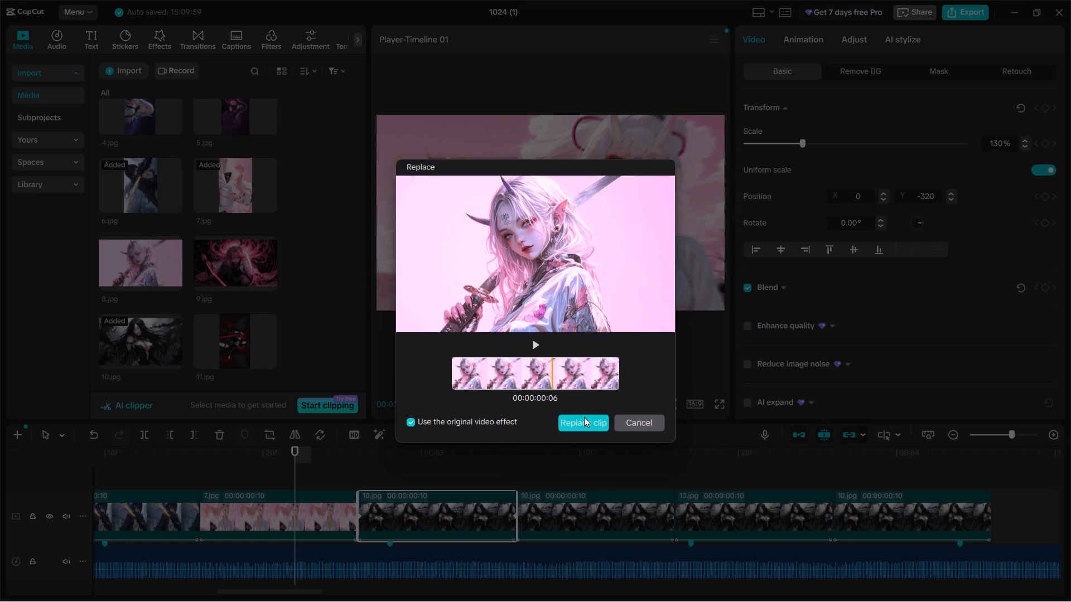
pyautogui.click(579, 431)
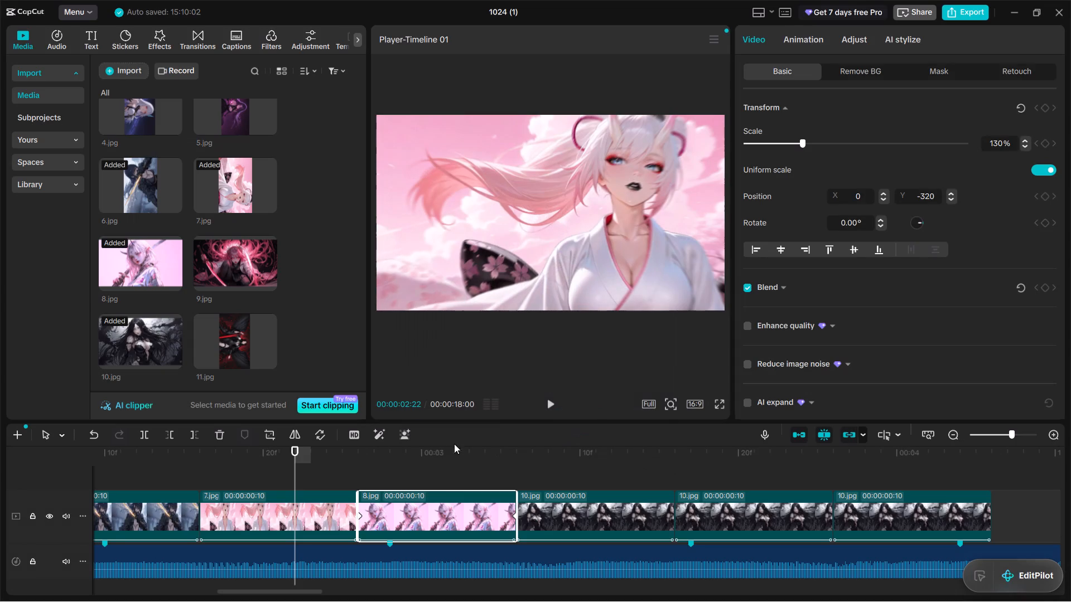
# Replace the 10.jpg clip directly after 8.jpg with picture 9 from the photo folder, keeping the original video effect.
pyautogui.press('space')
pyautogui.press('space')
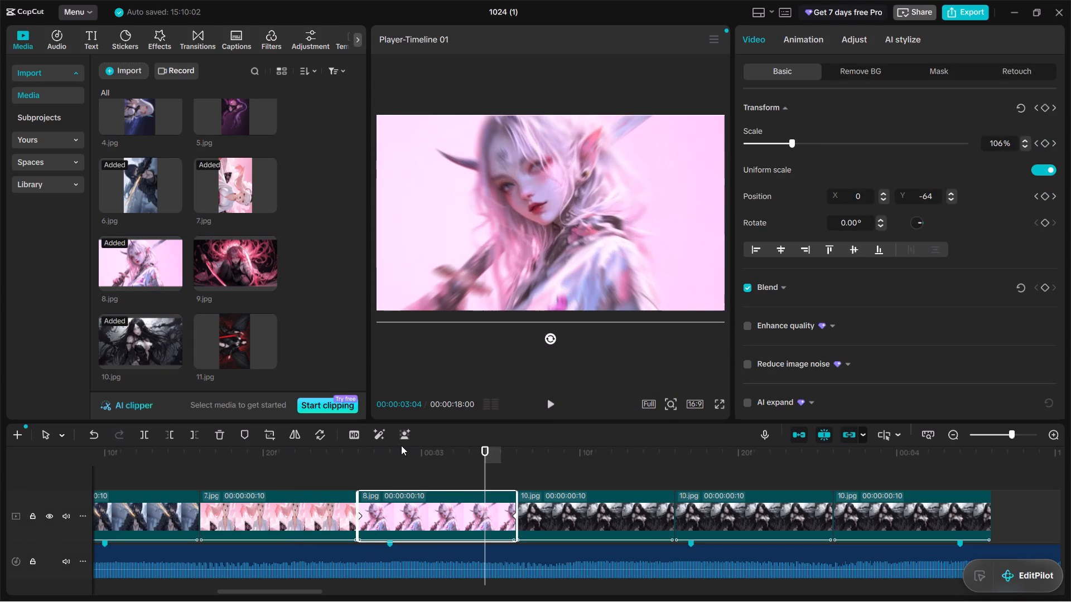
pyautogui.press('space')
pyautogui.press('space')
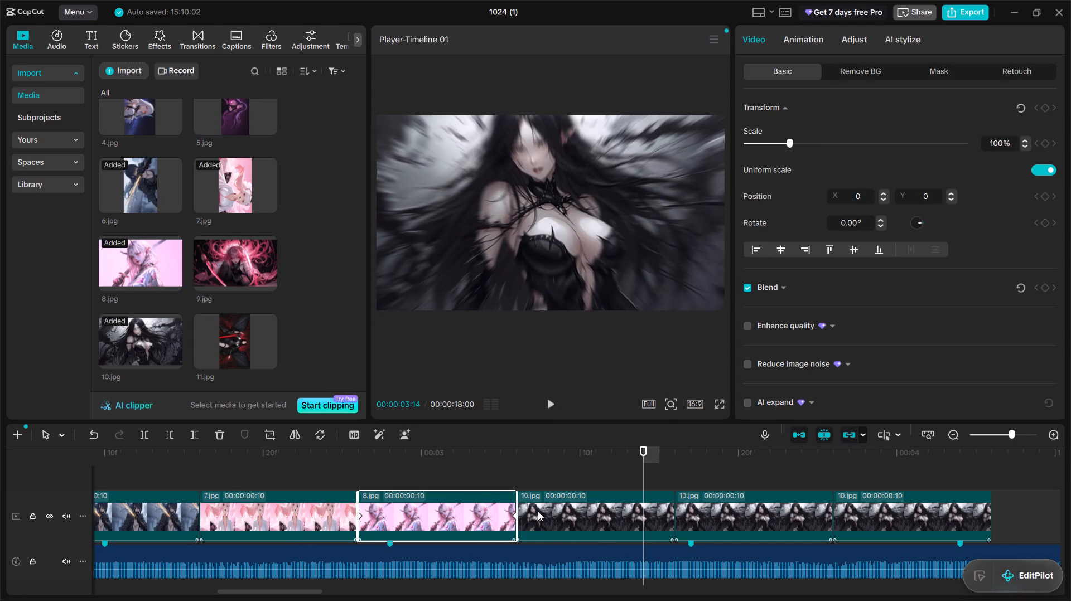
pyautogui.rightClick(595, 529)
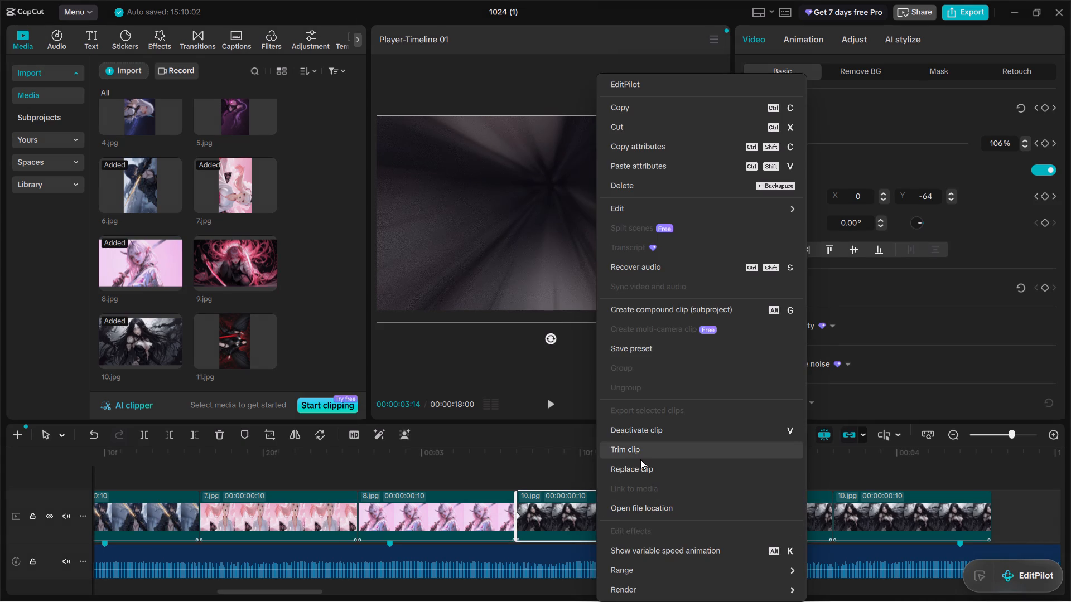
pyautogui.click(641, 465)
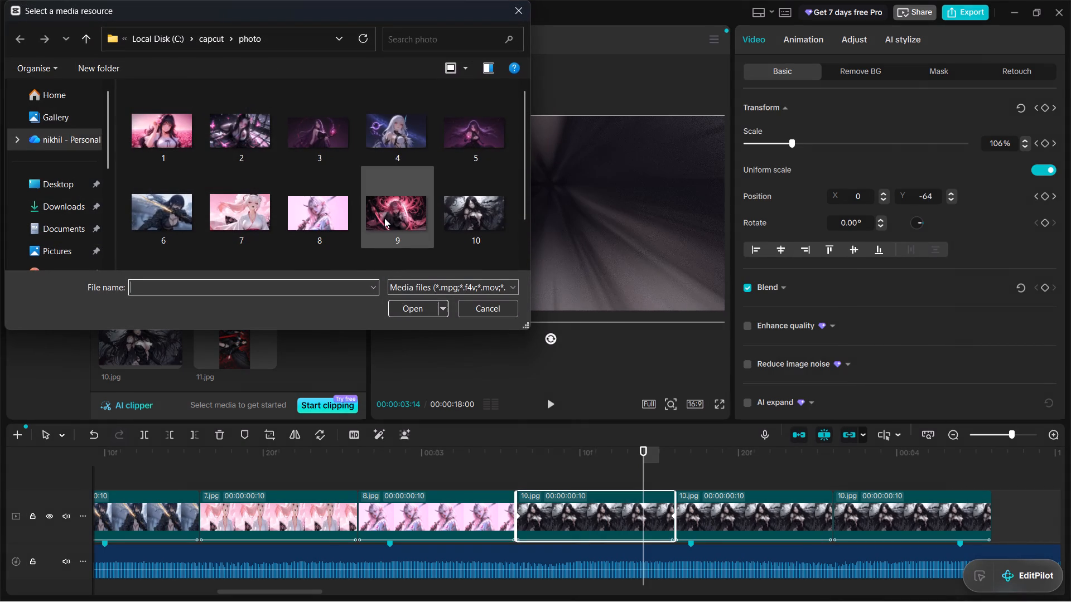
pyautogui.doubleClick(384, 218)
pyautogui.click(592, 423)
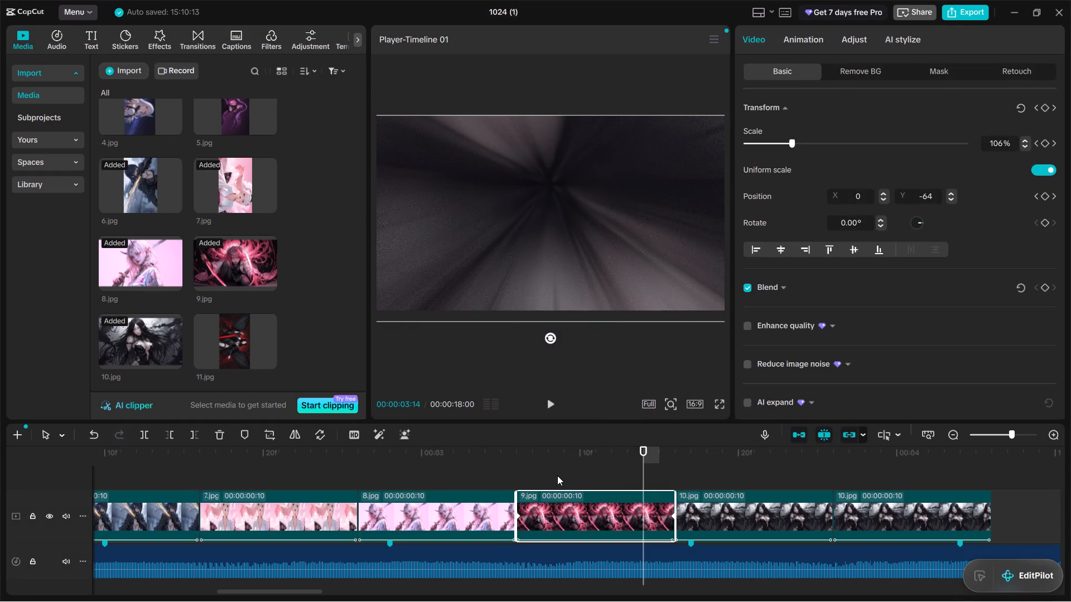
# Play back the timeline past the 9.jpg clip and scrub through that clip to check its picture and zoom.
pyautogui.click(557, 475)
pyautogui.moveTo(557, 475); pyautogui.dragTo(535, 465)
pyautogui.press('space')
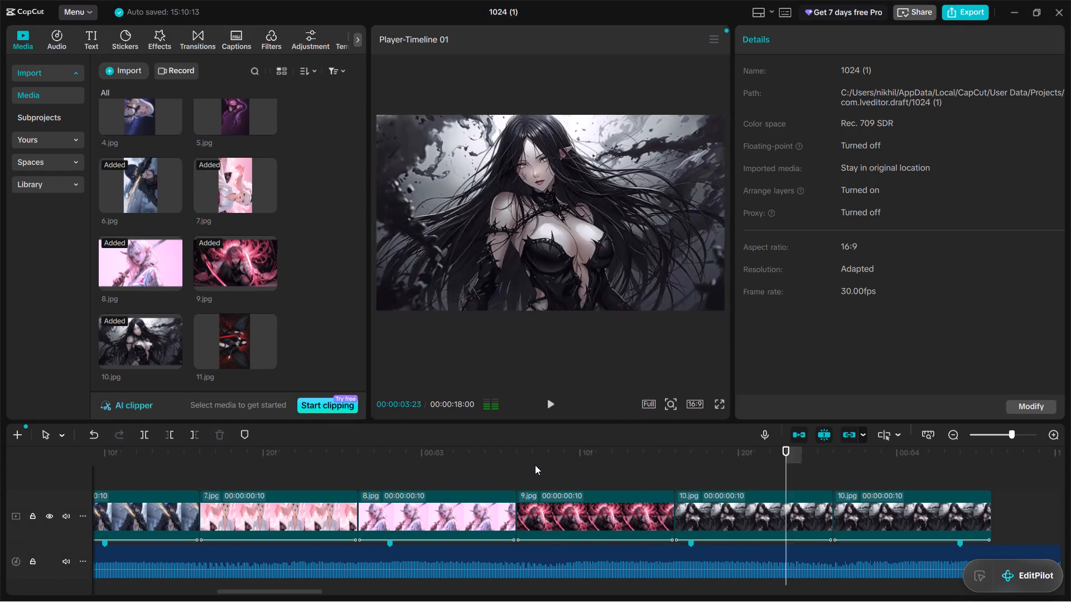
pyautogui.press('space')
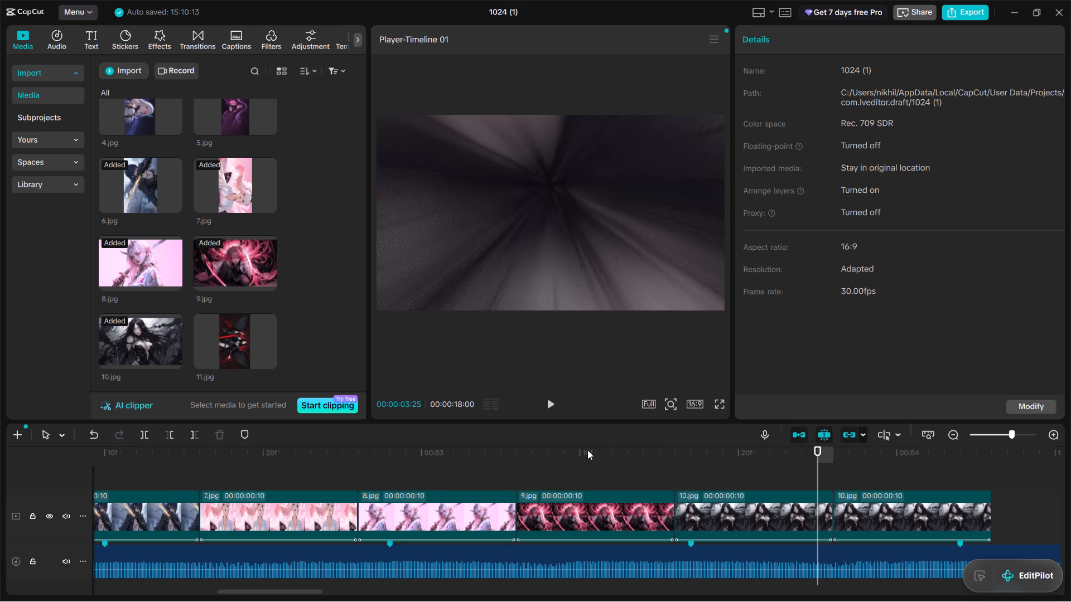
pyautogui.moveTo(818, 470); pyautogui.dragTo(573, 460)
pyautogui.click(562, 513)
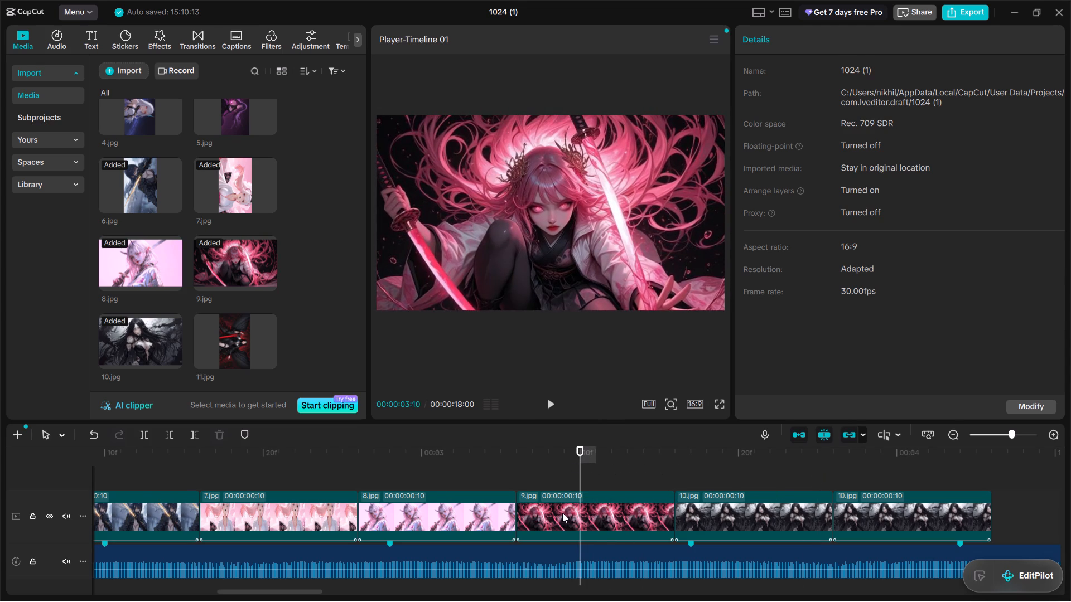
pyautogui.click(584, 472)
pyautogui.moveTo(584, 472); pyautogui.dragTo(682, 496)
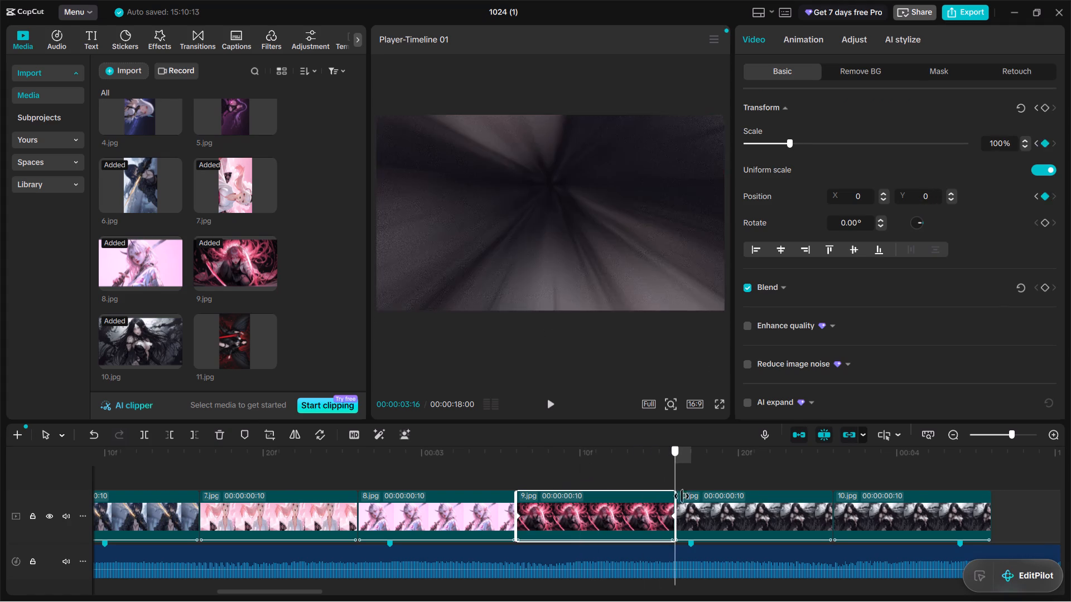
# Replace the 10.jpg clip directly after 9.jpg with picture 11 from the photo folder, keeping the original video effect.
pyautogui.moveTo(682, 496); pyautogui.dragTo(710, 503)
pyautogui.click(710, 503)
pyautogui.rightClick(732, 514)
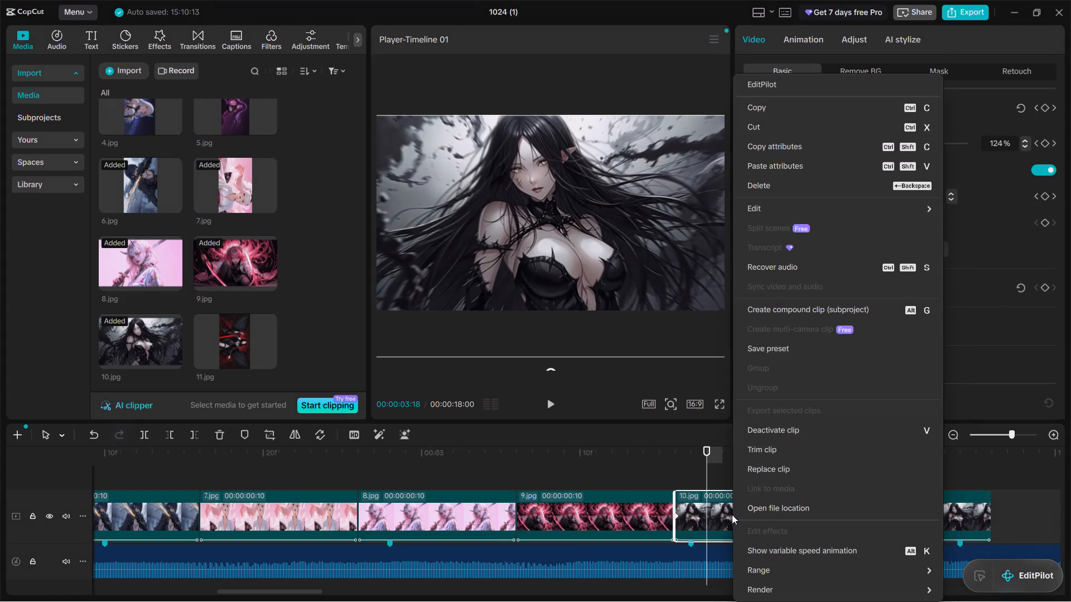
pyautogui.click(766, 464)
pyautogui.scroll(-1, 427, 252)
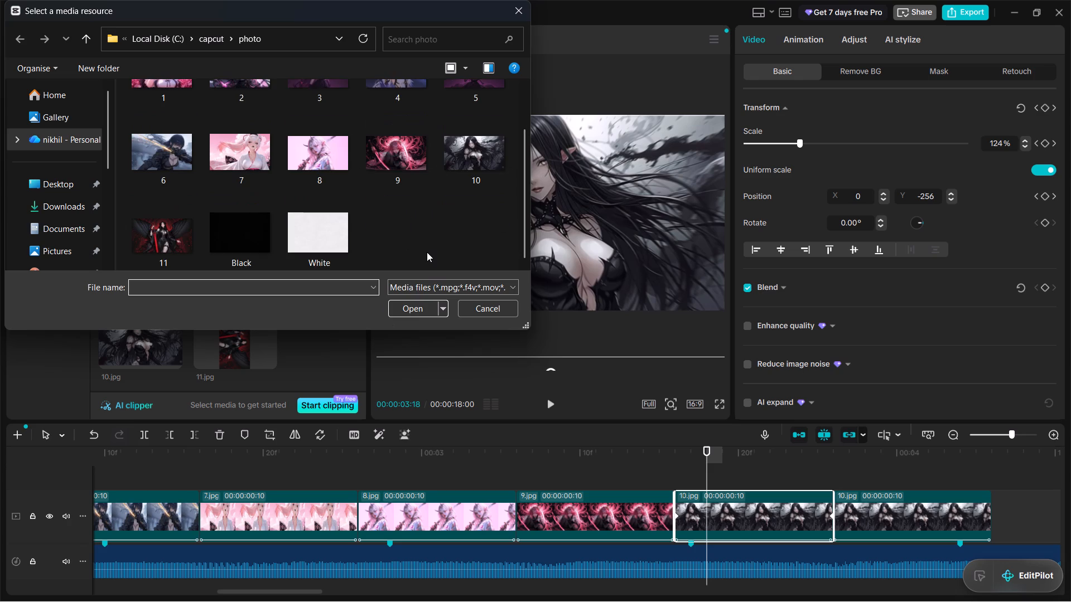
pyautogui.doubleClick(175, 238)
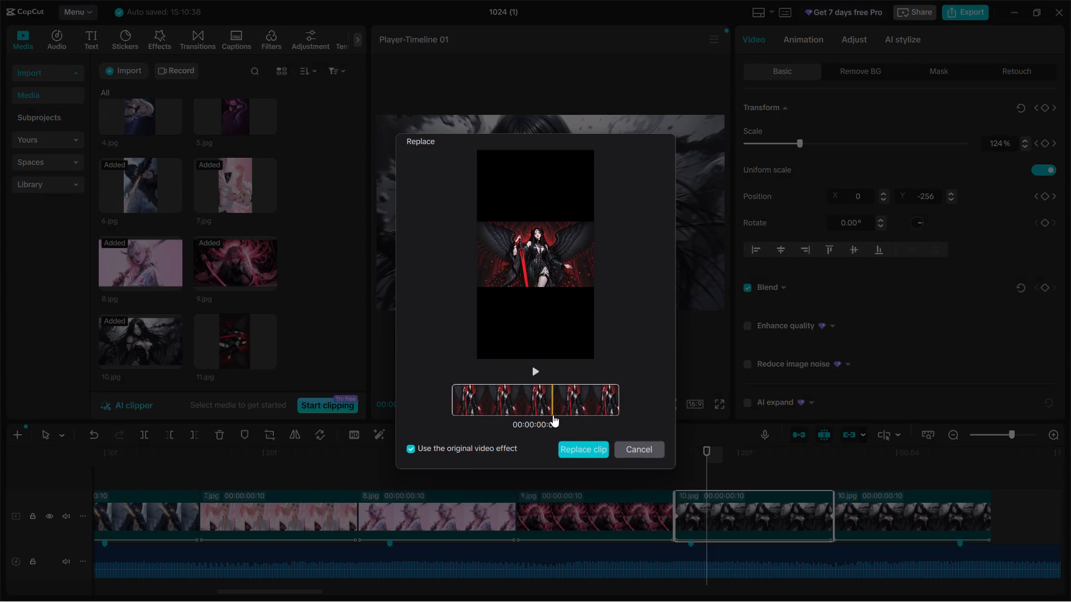
pyautogui.click(580, 450)
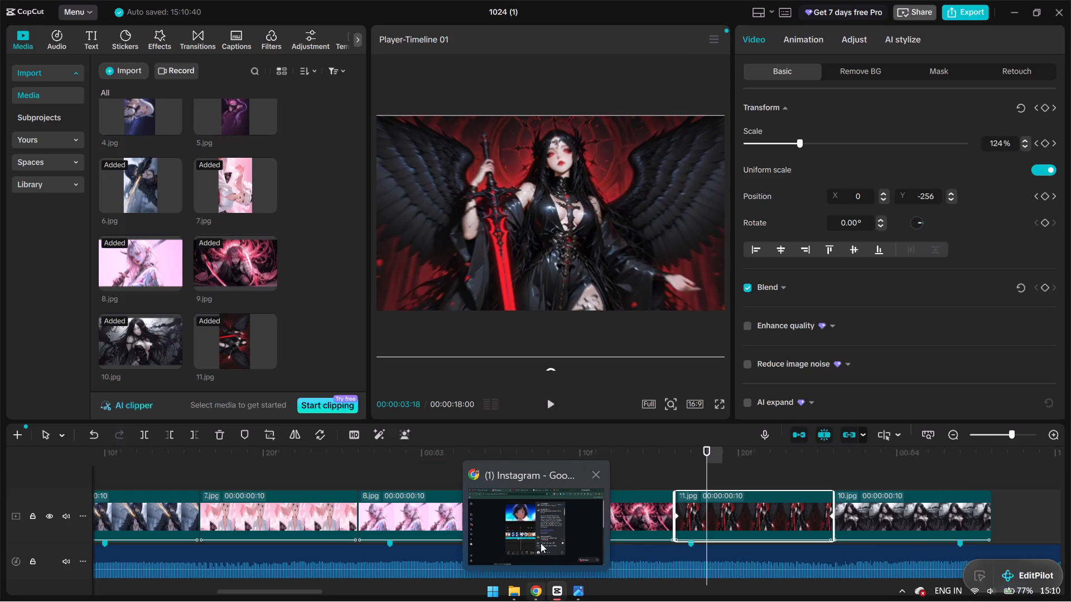
# Switch to Chrome and browse Pinterest's "Anime image 16:9" results and the pink-blossom girl pin's related images for another picture.
pyautogui.click(541, 541)
pyautogui.click(713, 4)
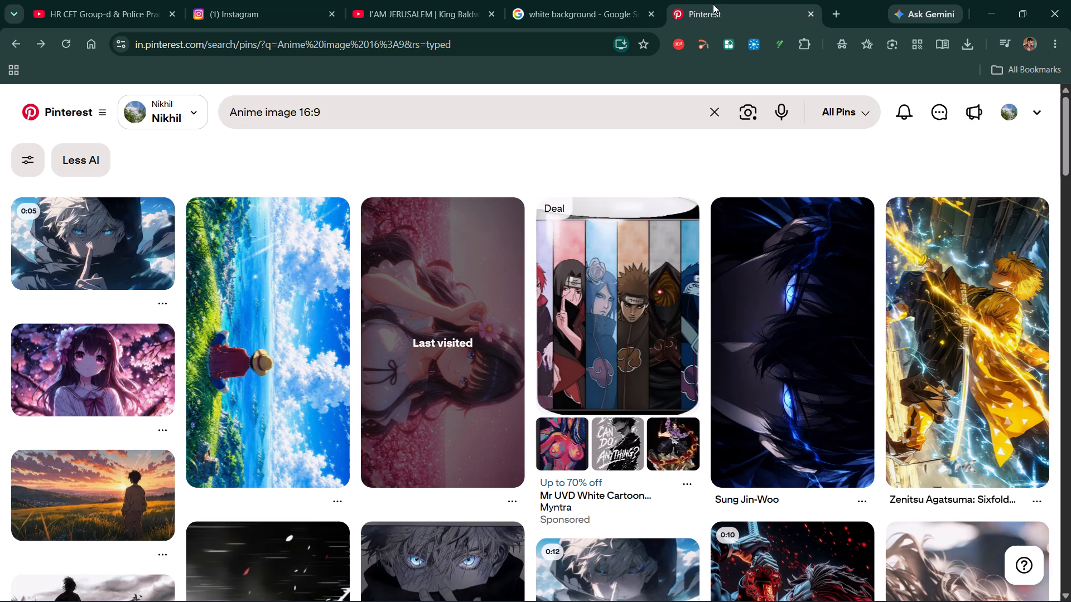
pyautogui.scroll(-8, 640, 347)
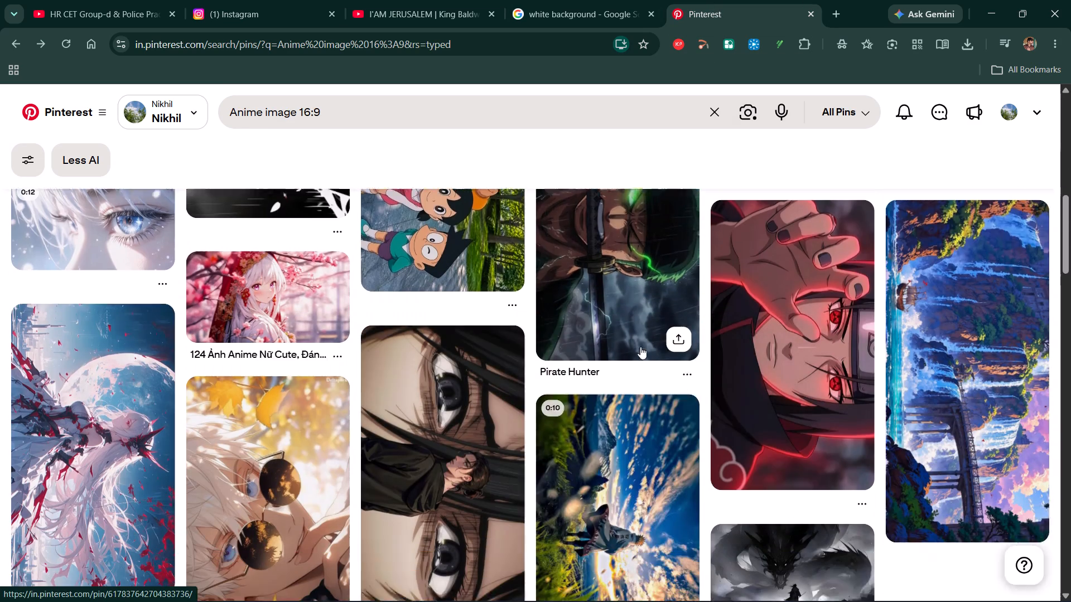
pyautogui.scroll(-7, 640, 347)
pyautogui.scroll(1, 640, 347)
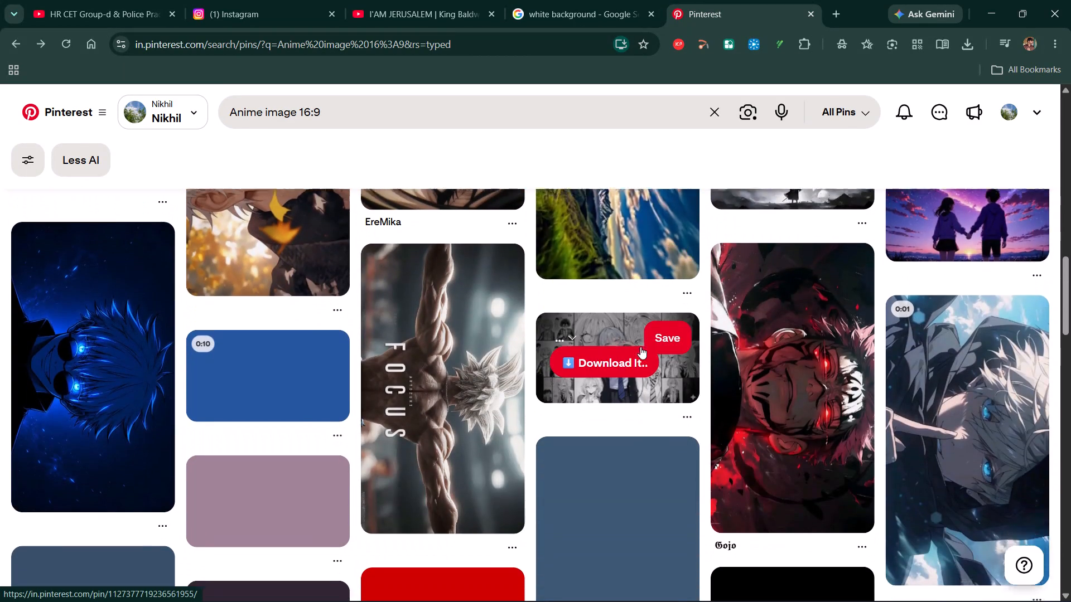
pyautogui.scroll(8, 640, 347)
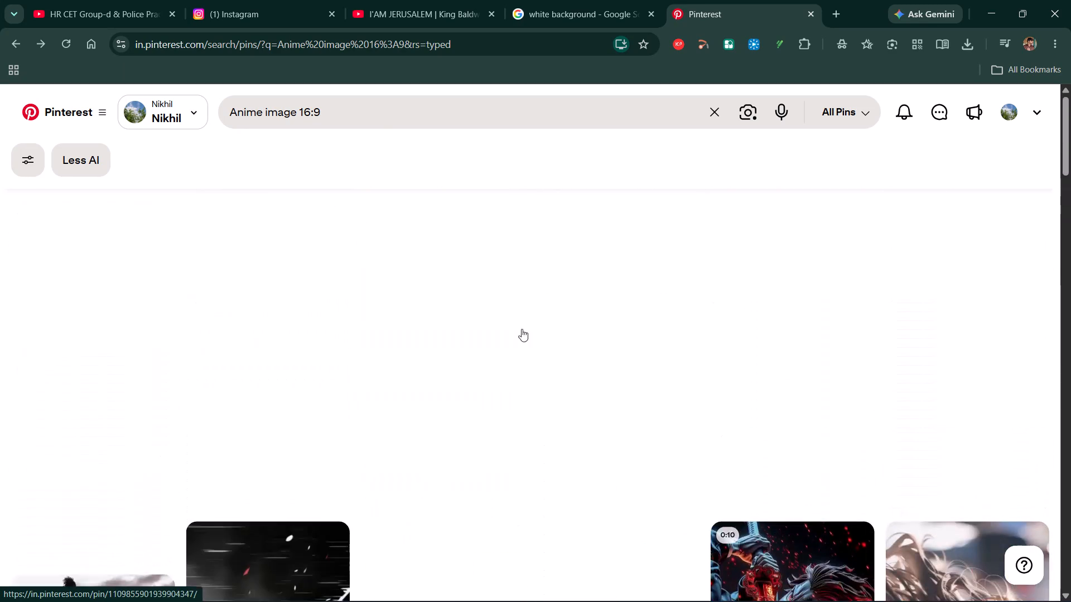
pyautogui.click(445, 401)
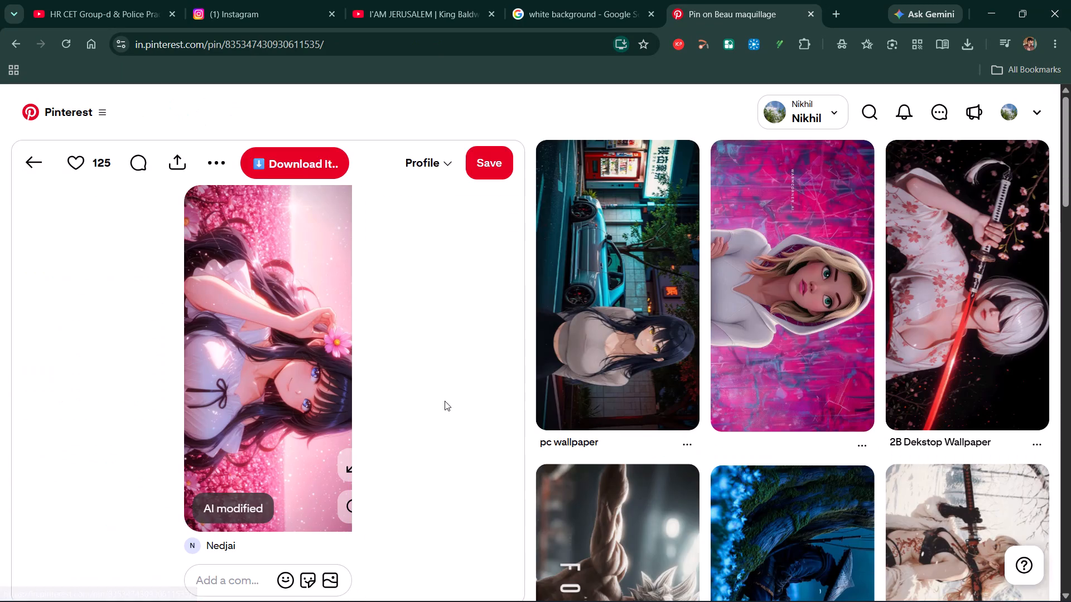
pyautogui.scroll(-8, 580, 381)
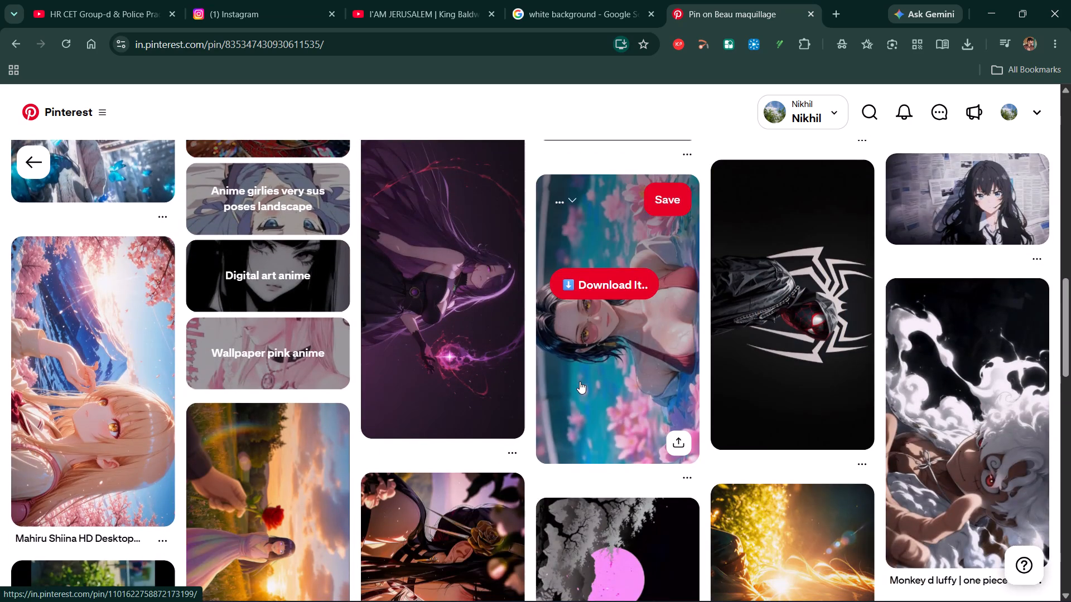
pyautogui.scroll(-3, 580, 381)
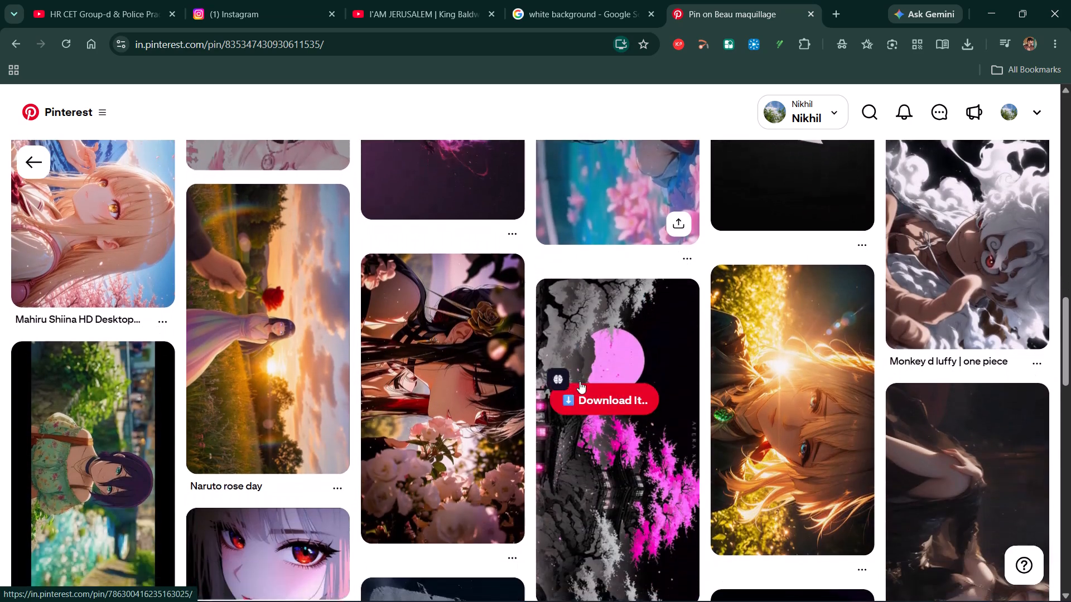
pyautogui.scroll(-5, 580, 381)
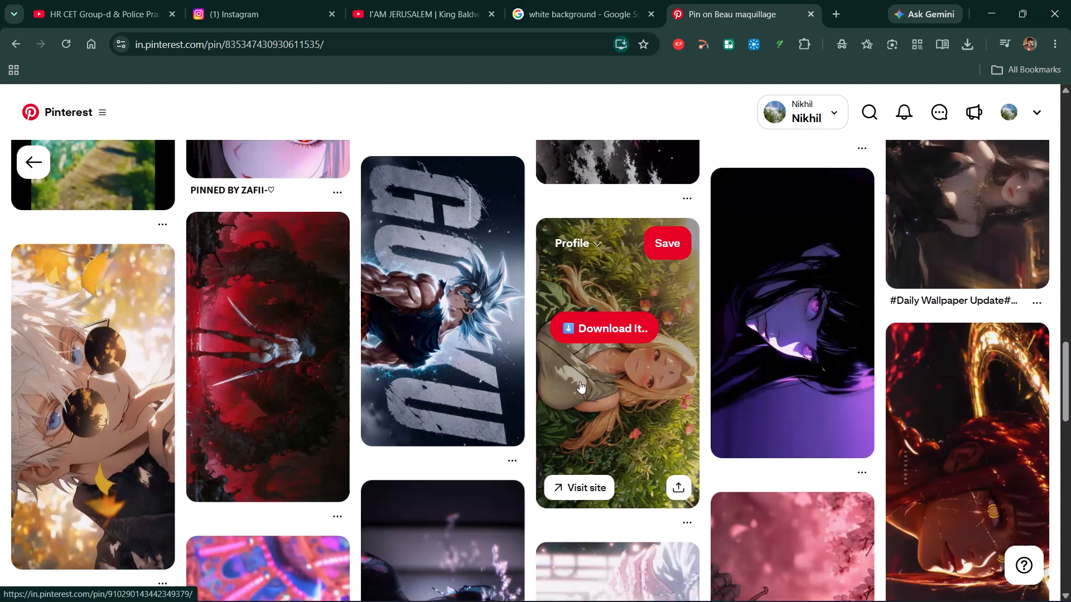
pyautogui.scroll(-1, 746, 364)
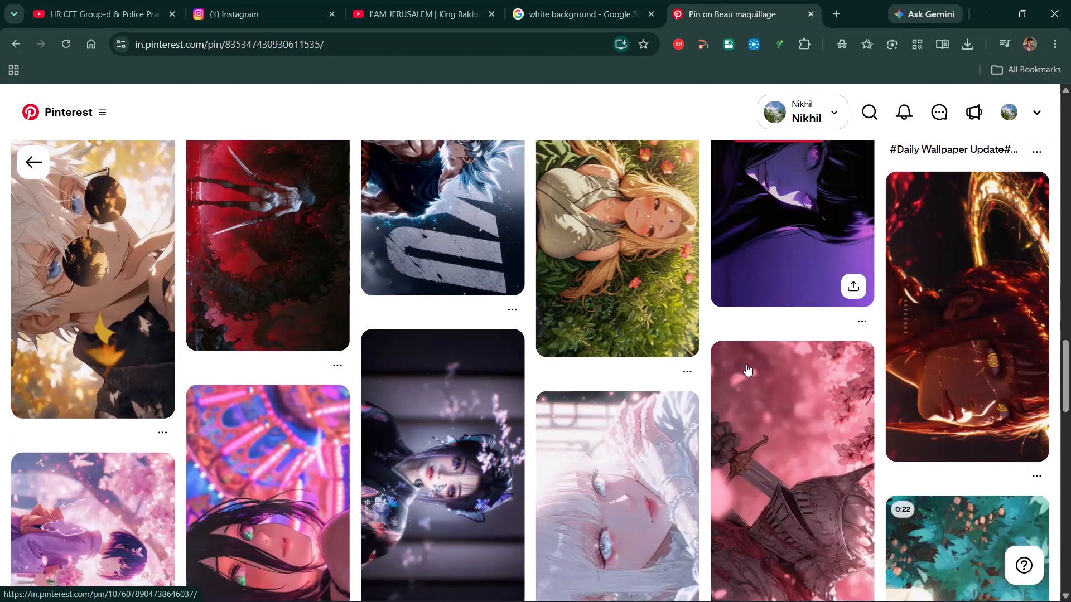
pyautogui.scroll(-2, 746, 364)
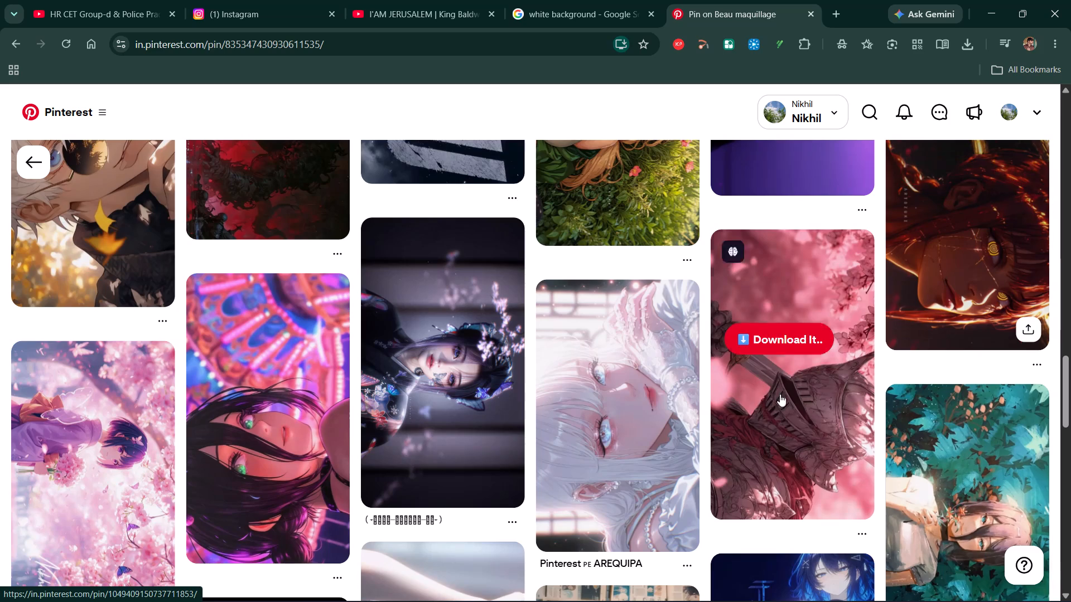
pyautogui.scroll(-1, 756, 410)
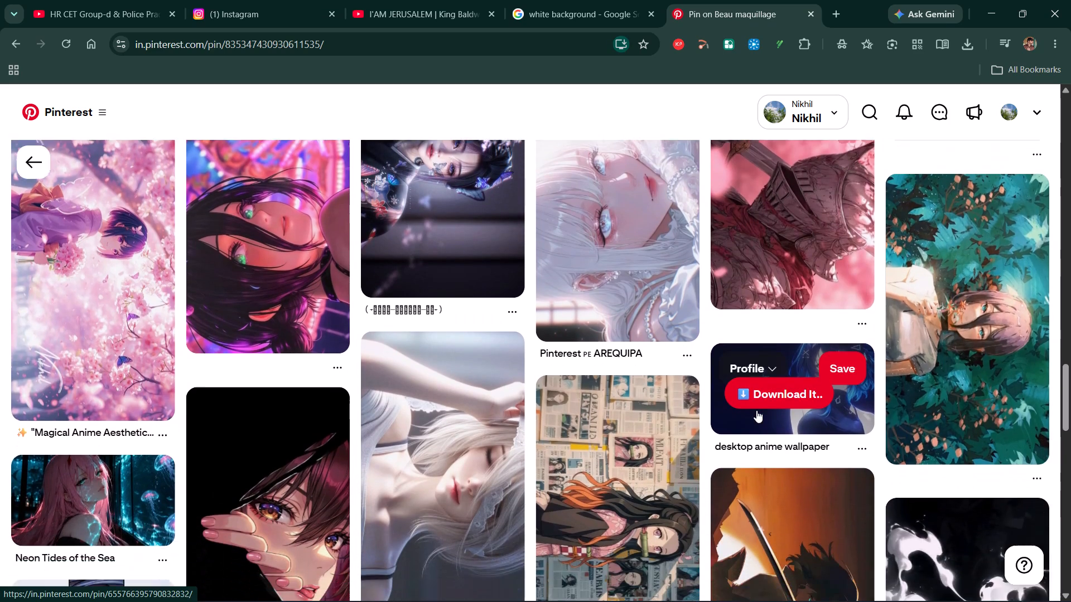
pyautogui.scroll(-1, 756, 410)
# Download the Pinterest image of the red-haired girl with golden ringed eyes into the capcut photo folder as 12.
pyautogui.click(988, 305)
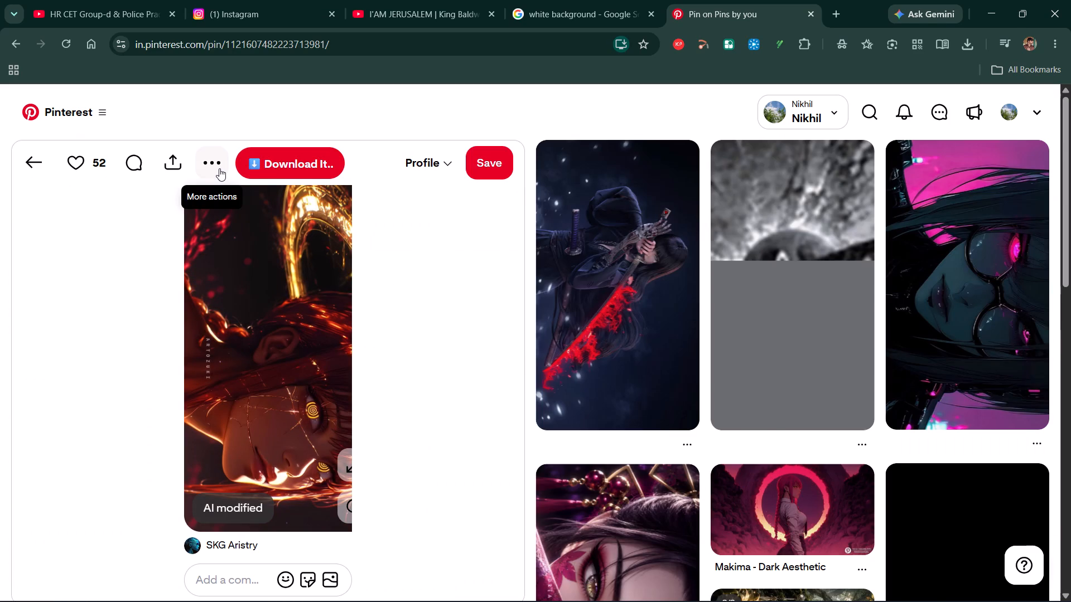
pyautogui.click(219, 168)
pyautogui.click(179, 273)
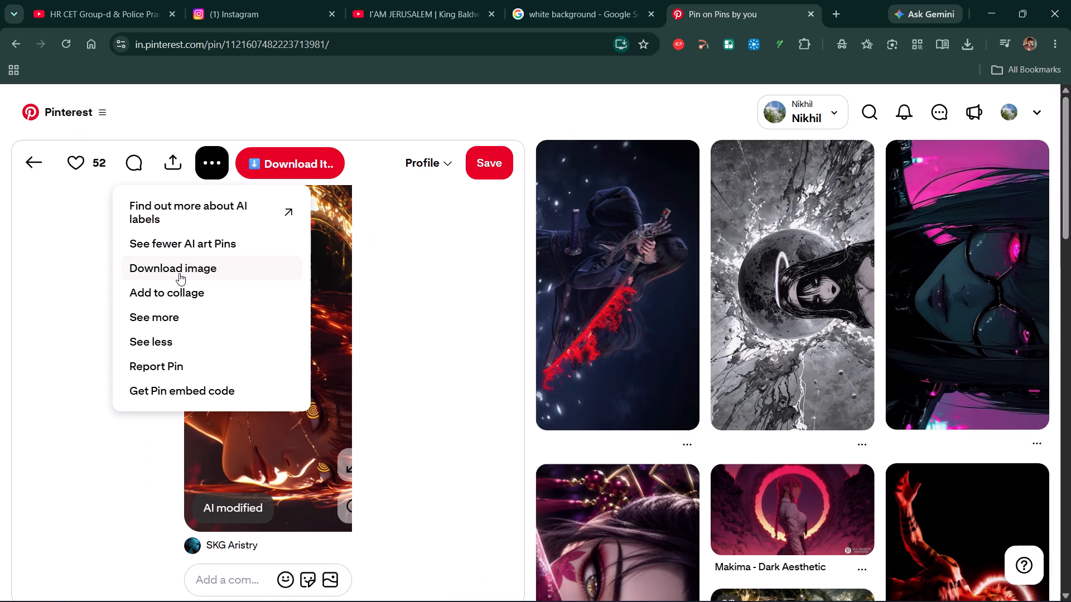
pyautogui.scroll(-2, 432, 164)
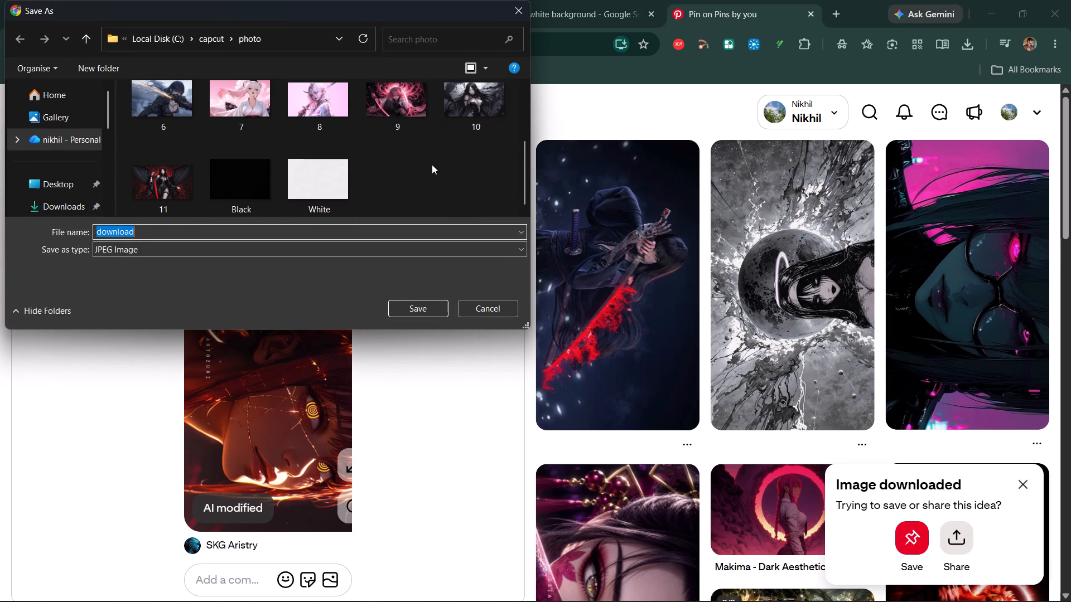
pyautogui.scroll(-4, 432, 164)
pyautogui.press('BackSpace')
pyautogui.write('12')
pyautogui.press('Return')
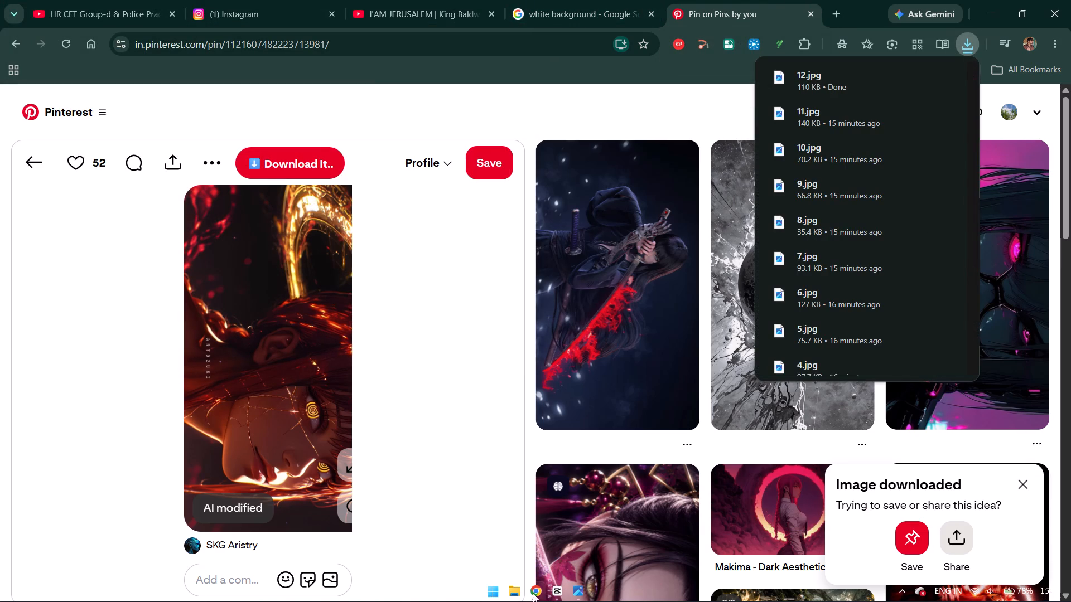
# Open picture 12 from the capcut photo folder, rotate it to landscape, and close the photo and folder windows.
pyautogui.click(517, 593)
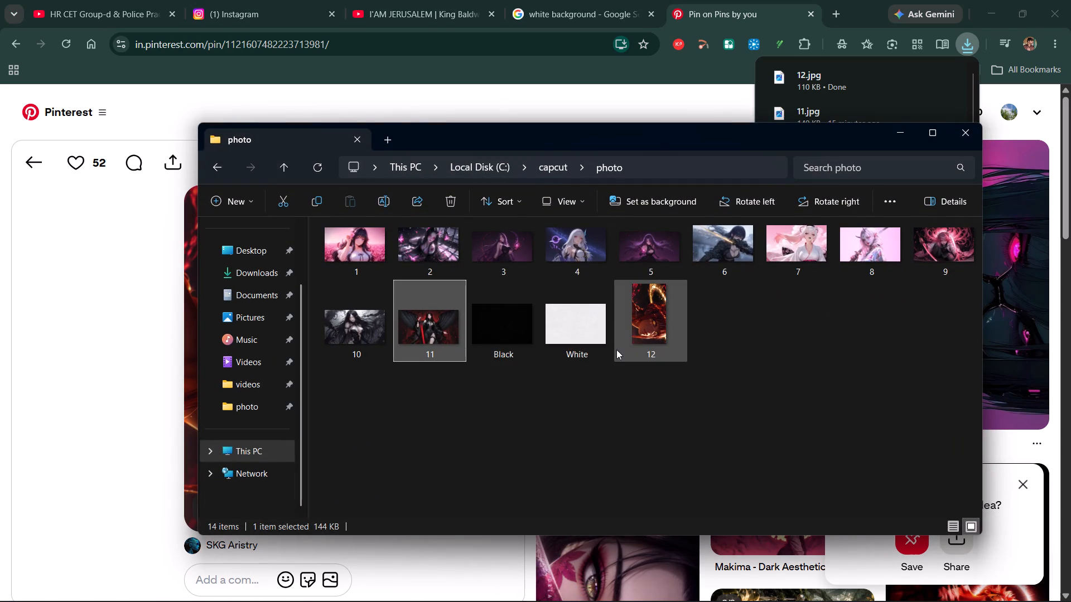
pyautogui.doubleClick(644, 327)
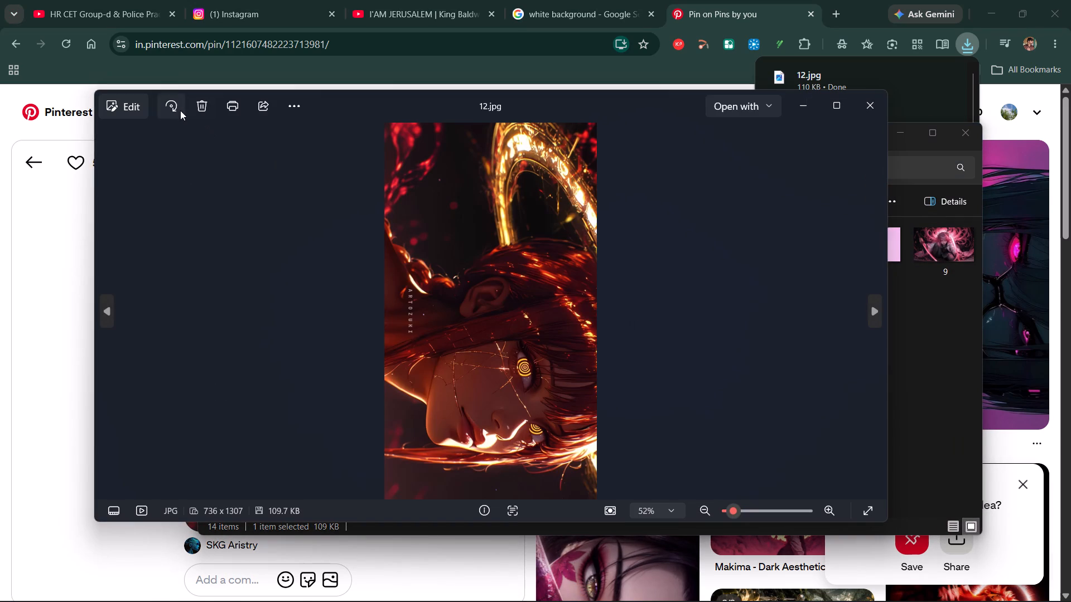
pyautogui.tripleClick(180, 110)
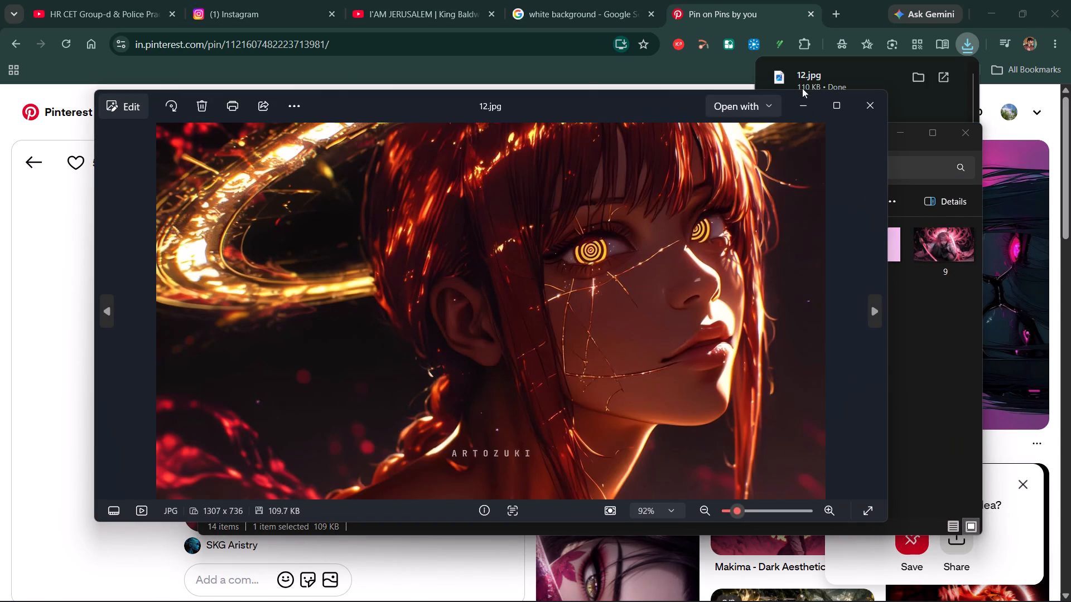
pyautogui.click(863, 104)
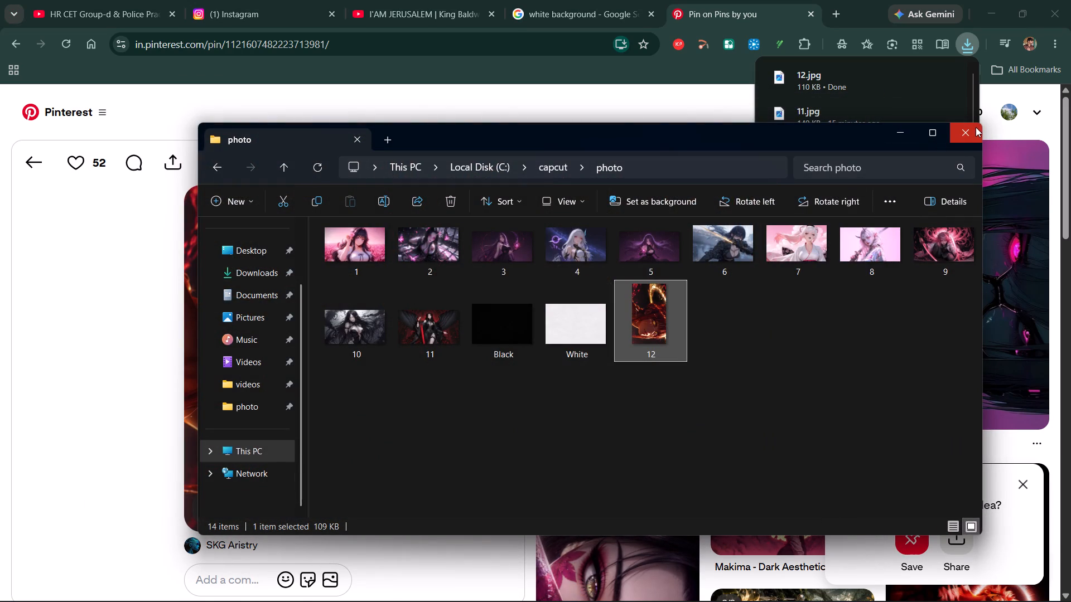
pyautogui.click(974, 129)
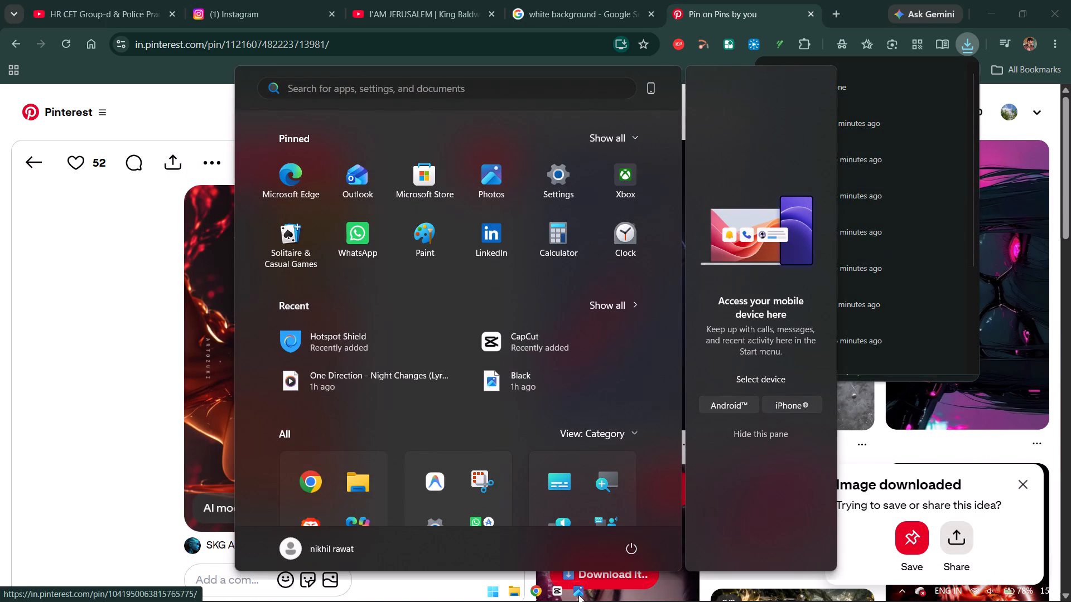
pyautogui.rightClick(581, 596)
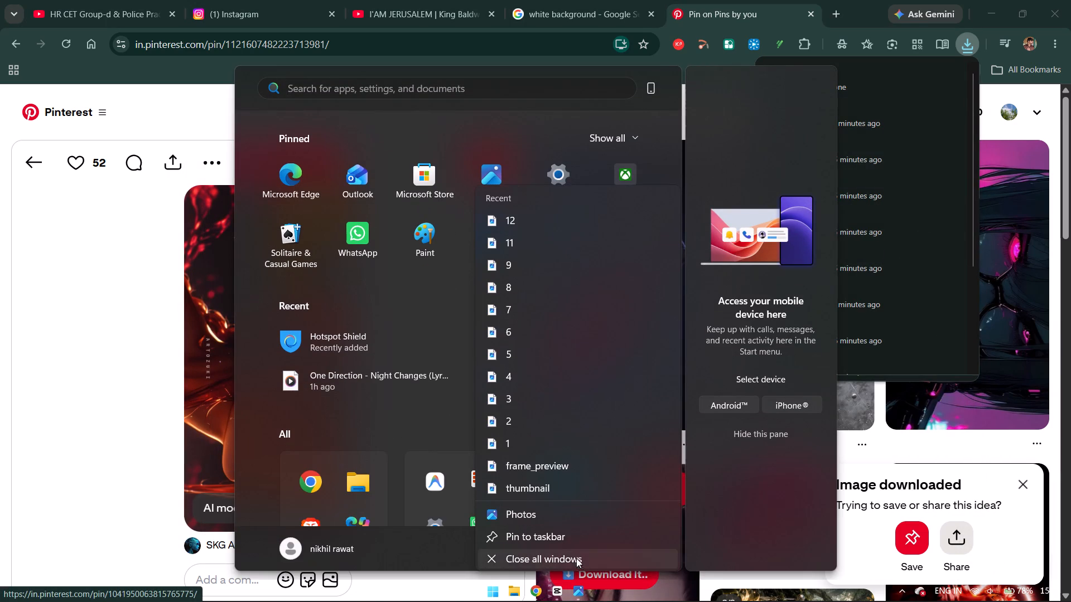
pyautogui.click(562, 552)
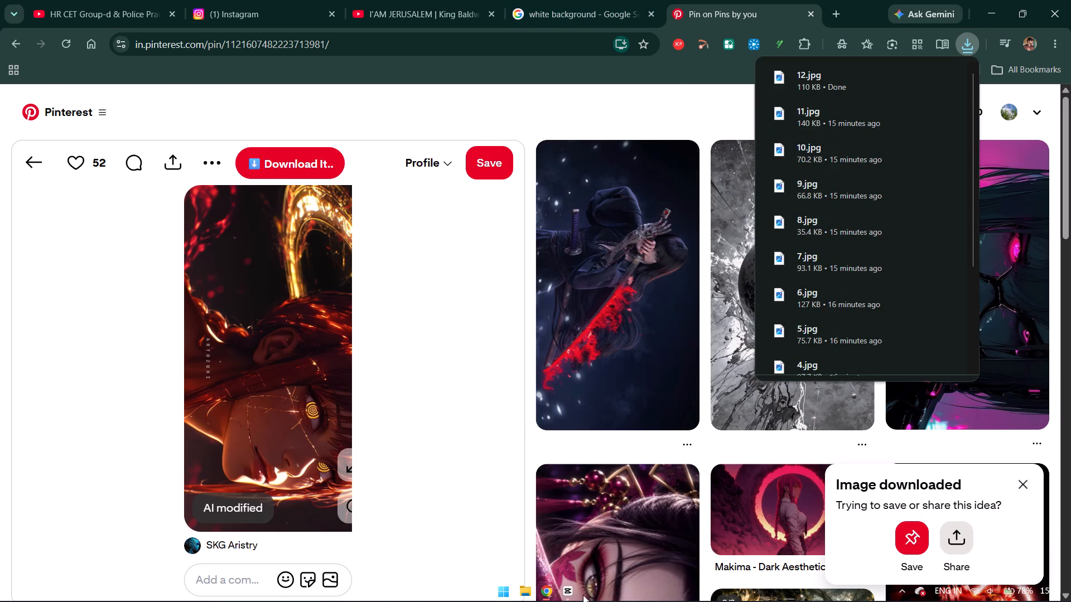
# Switch to CapCut and replace the 10.jpg clip directly after 11.jpg with picture 12 from the photo folder, keeping the original video effect.
pyautogui.click(569, 590)
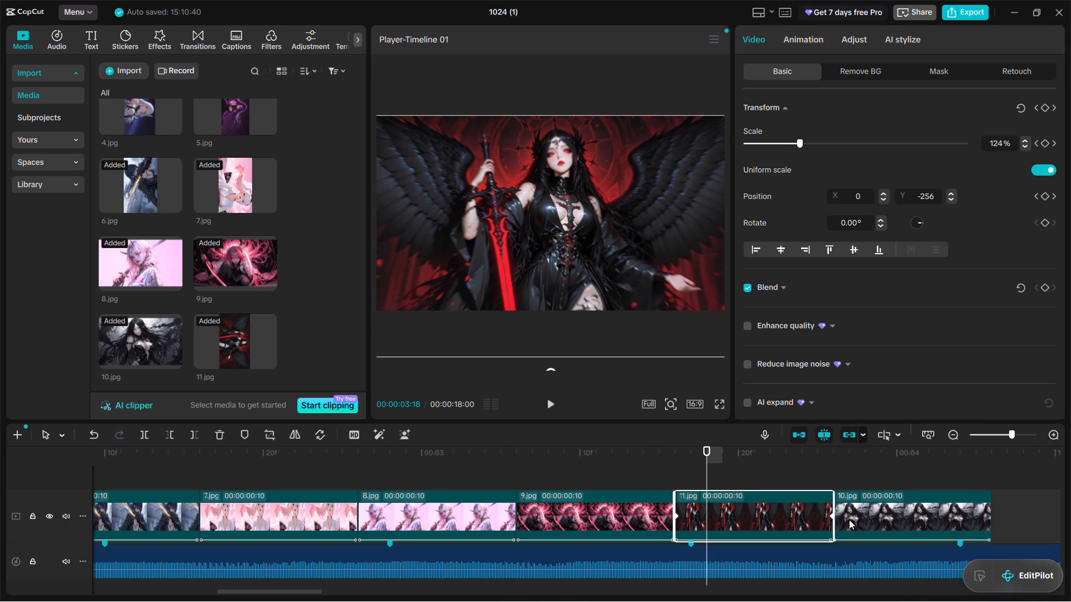
pyautogui.click(849, 520)
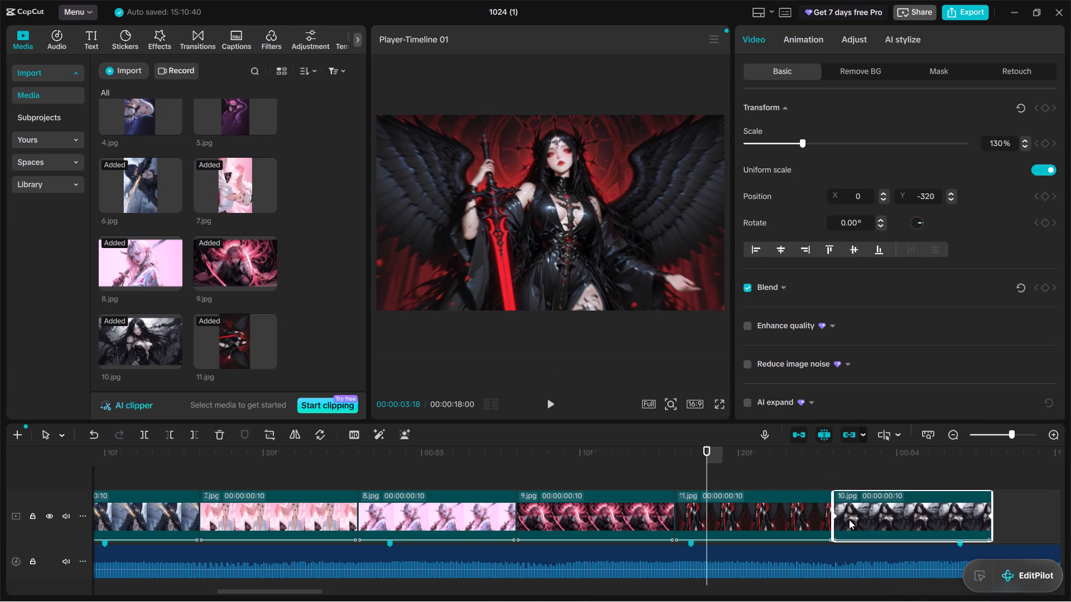
pyautogui.rightClick(849, 520)
pyautogui.click(909, 472)
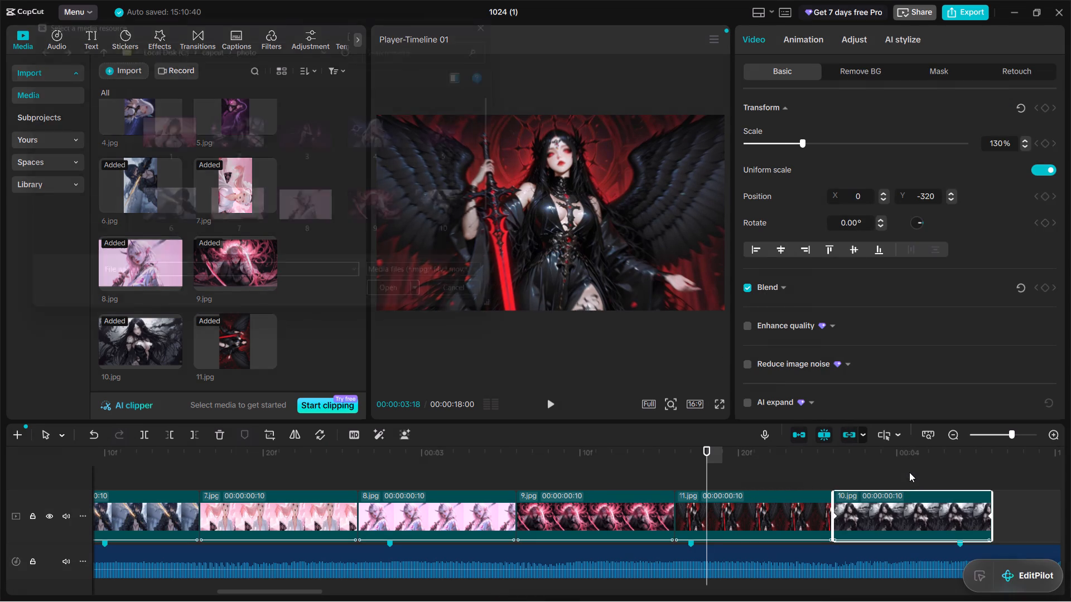
pyautogui.scroll(-4, 353, 178)
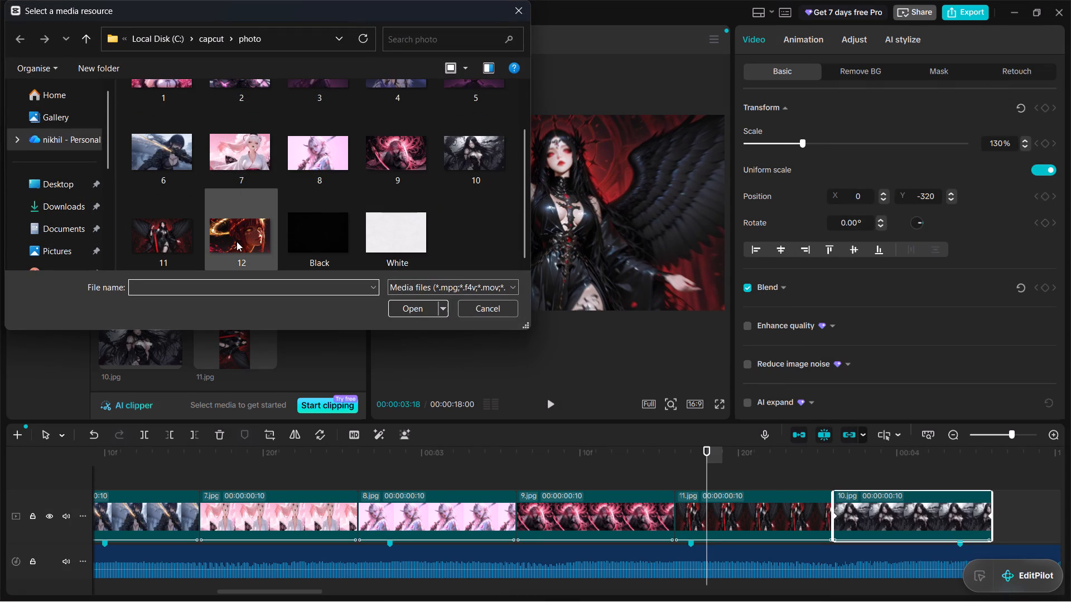
pyautogui.click(237, 241)
pyautogui.doubleClick(237, 241)
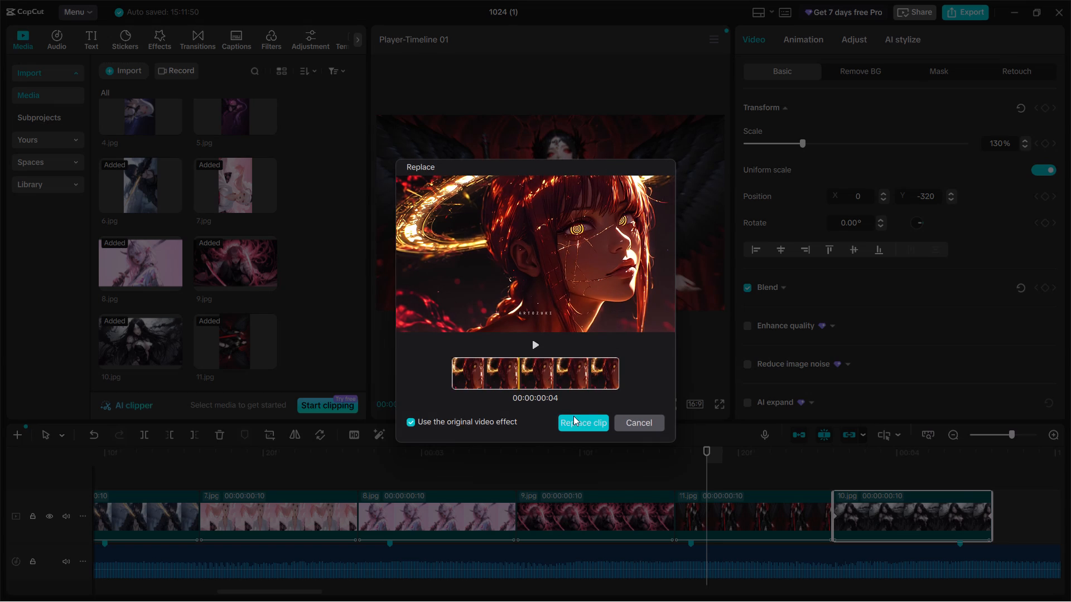
pyautogui.click(573, 416)
# Play back the timeline from the 11.jpg clip past the end of the 12.jpg clip.
pyautogui.press('space')
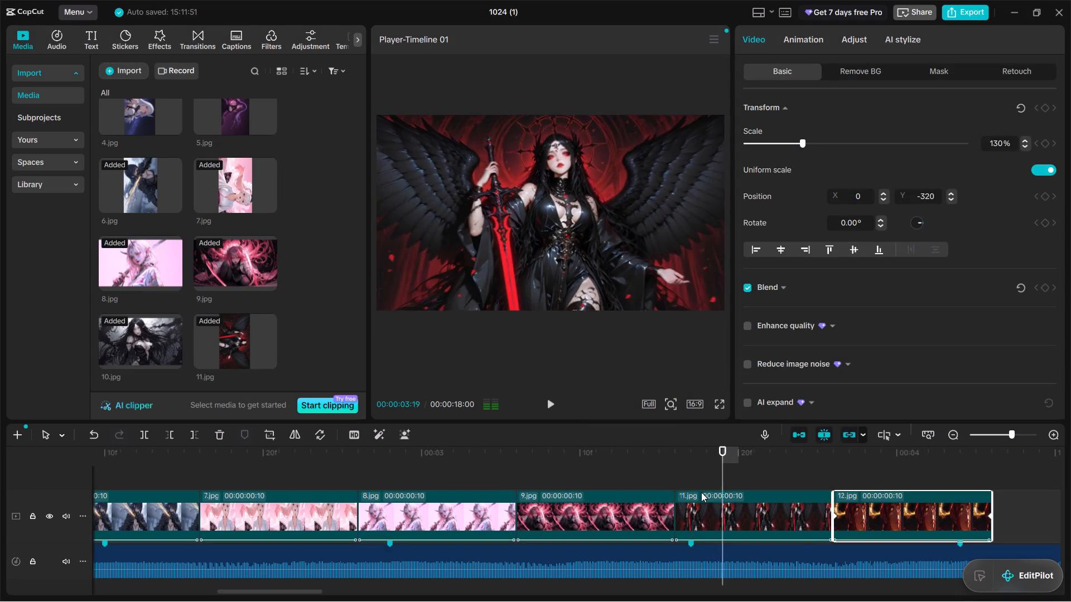
pyautogui.press('space')
pyautogui.press('space')
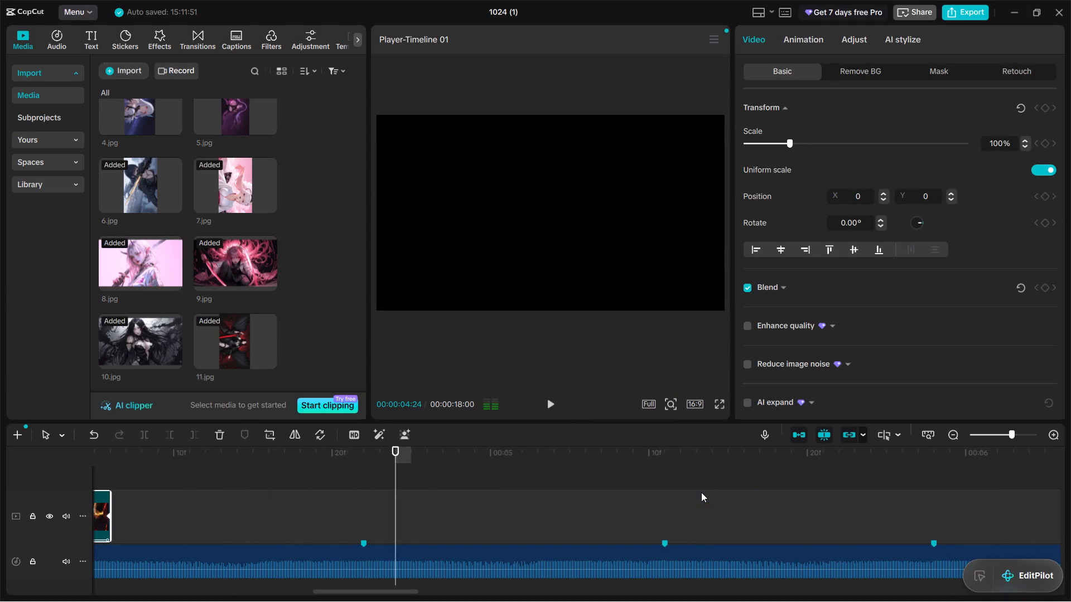
pyautogui.press('space')
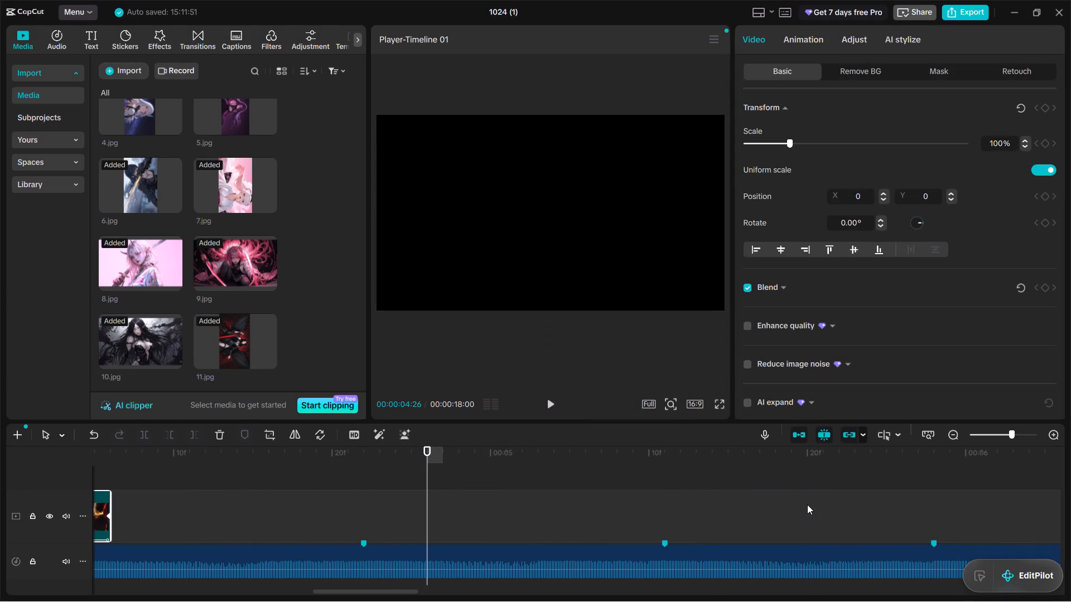
# Select the run of picture clips on the main track from the longer 10.jpg through 12.jpg and copy them.
pyautogui.hscroll(-2, 807, 504)
pyautogui.keyDown('ctrl'); pyautogui.scroll(-15, 807, 504); pyautogui.keyUp('ctrl')
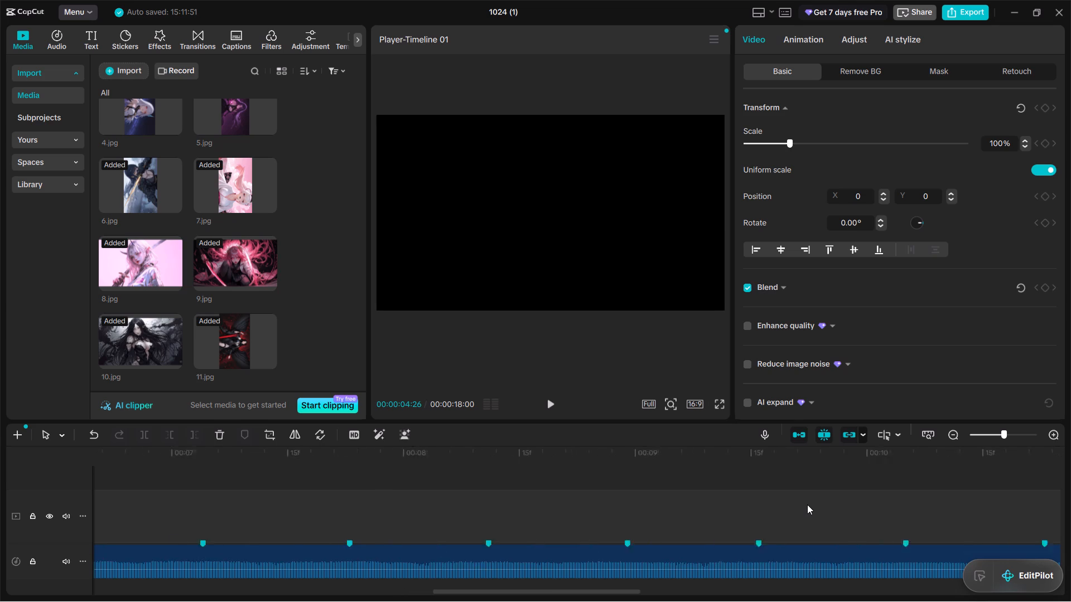
pyautogui.keyDown('ctrl'); pyautogui.scroll(-20, 807, 504); pyautogui.keyUp('ctrl')
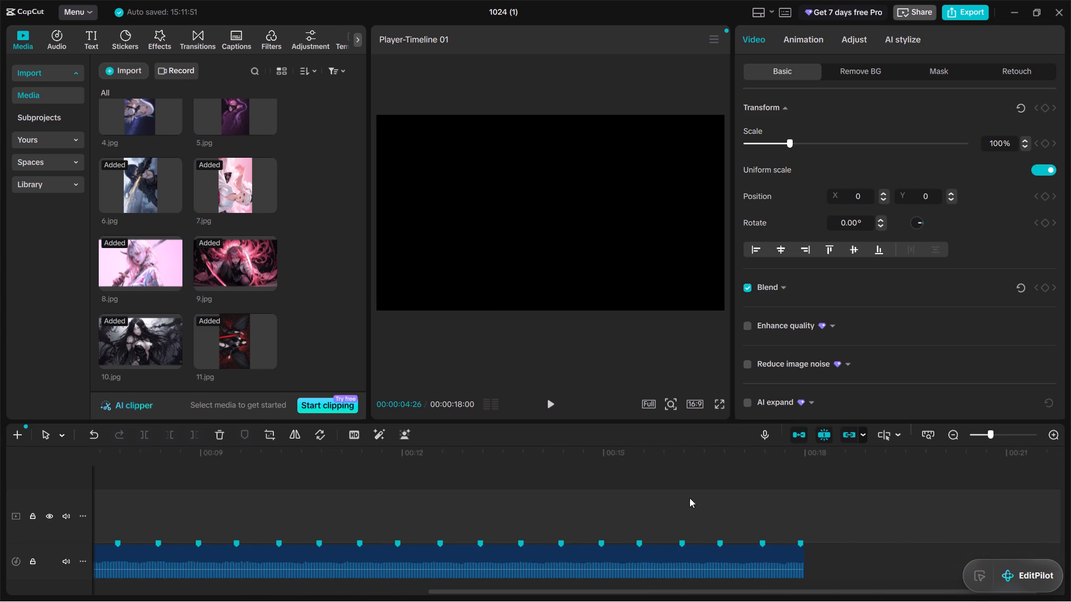
pyautogui.hscroll(5, 565, 522)
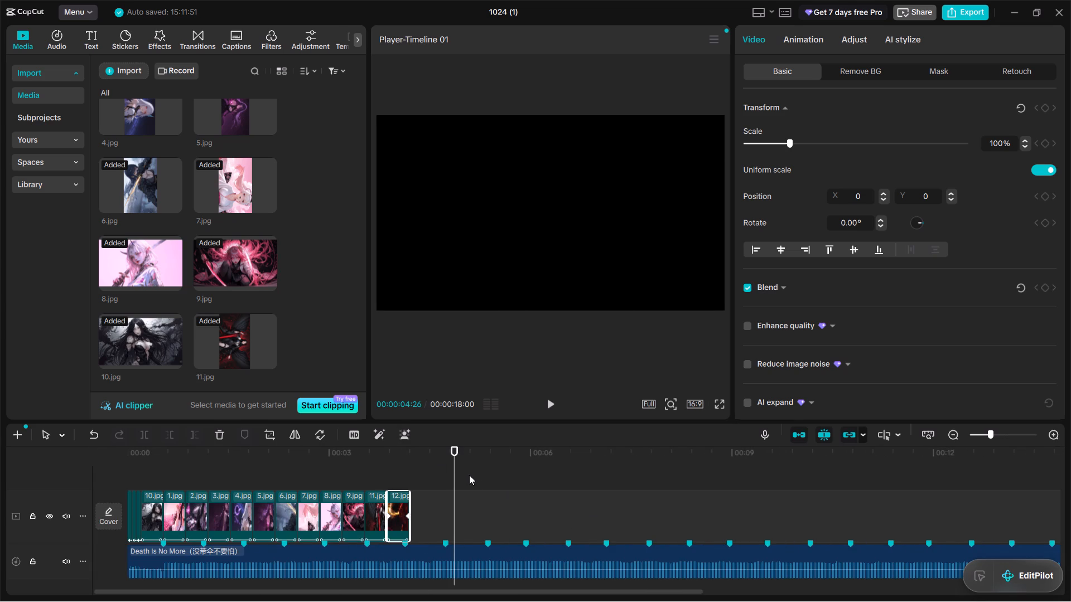
pyautogui.moveTo(457, 473); pyautogui.dragTo(418, 473)
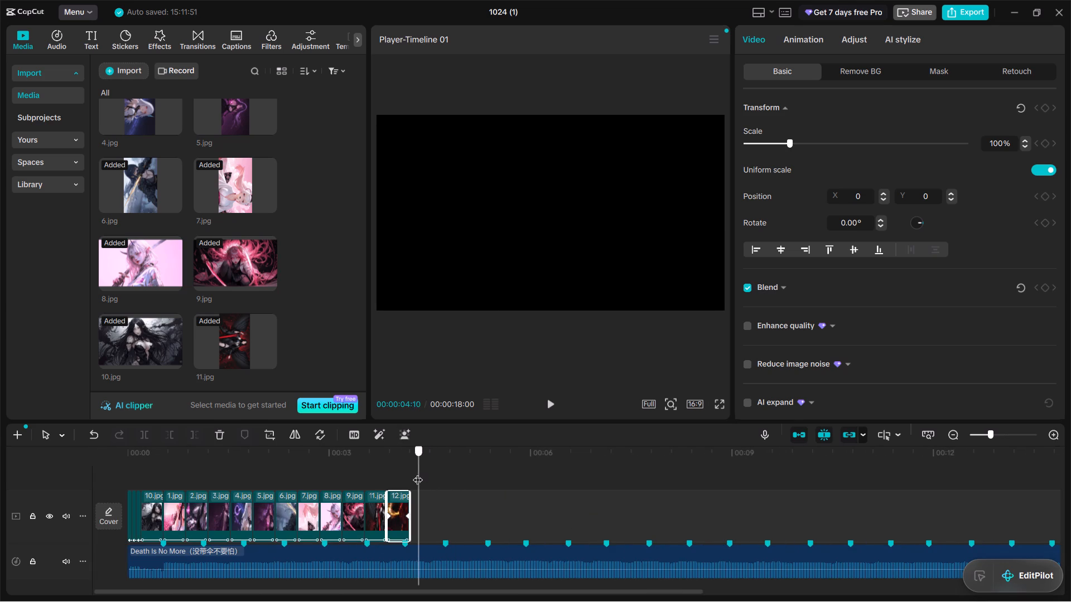
pyautogui.moveTo(418, 473); pyautogui.dragTo(413, 473)
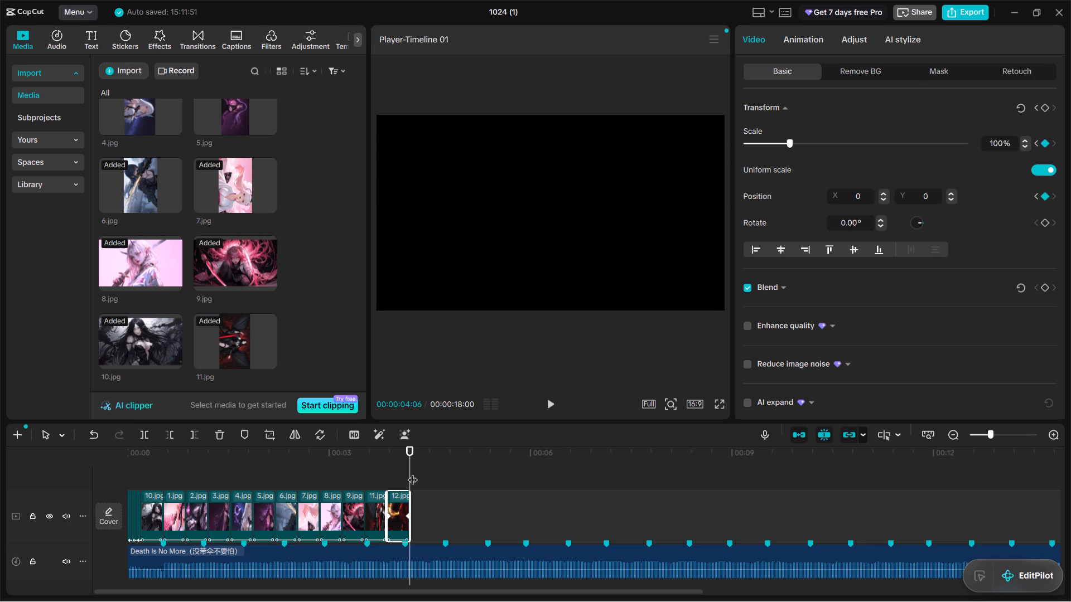
pyautogui.click(428, 504)
pyautogui.click(428, 504)
pyautogui.moveTo(428, 504); pyautogui.dragTo(411, 504)
pyautogui.moveTo(435, 518); pyautogui.dragTo(343, 489)
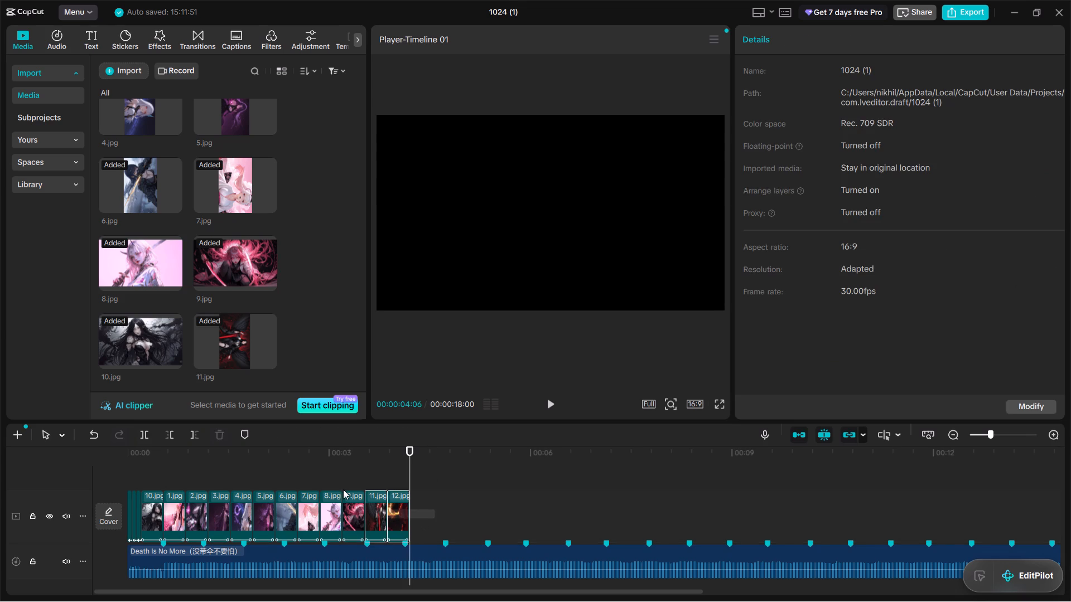
pyautogui.moveTo(343, 489); pyautogui.dragTo(161, 487)
pyautogui.hotkey('ctrl', 'c')
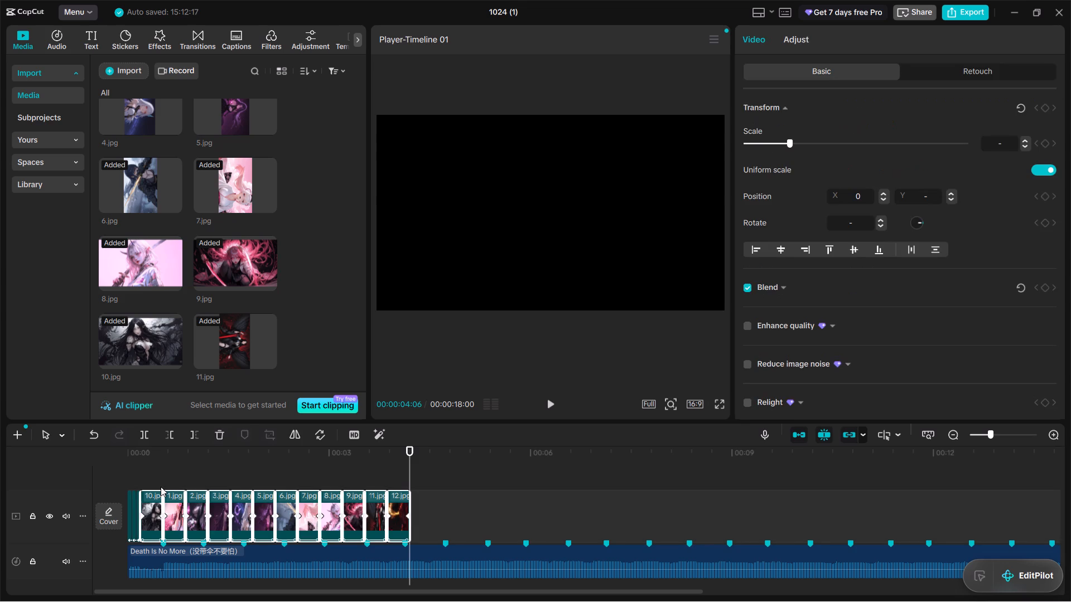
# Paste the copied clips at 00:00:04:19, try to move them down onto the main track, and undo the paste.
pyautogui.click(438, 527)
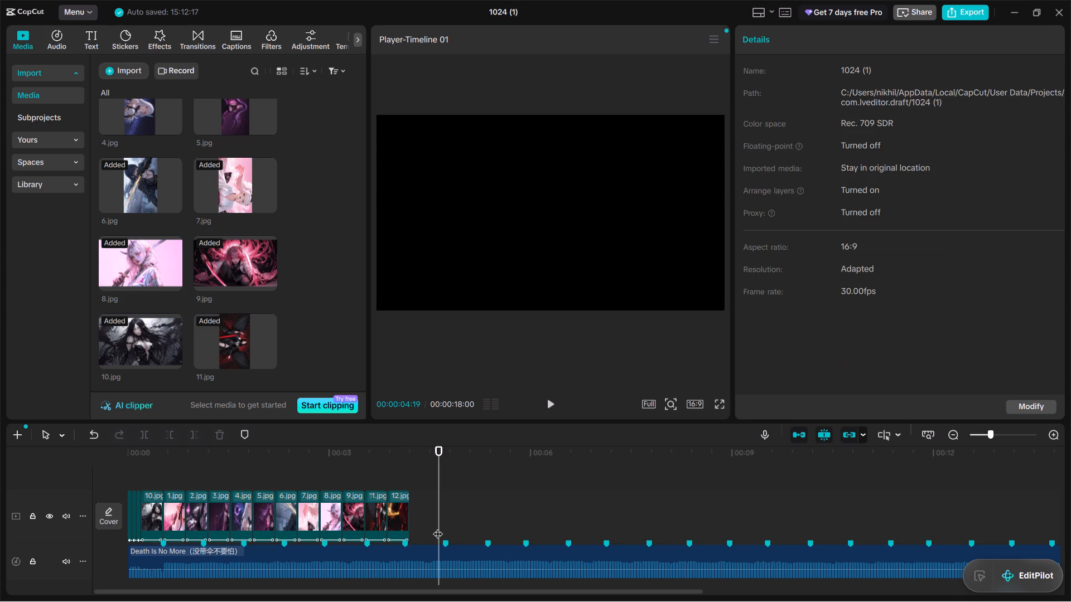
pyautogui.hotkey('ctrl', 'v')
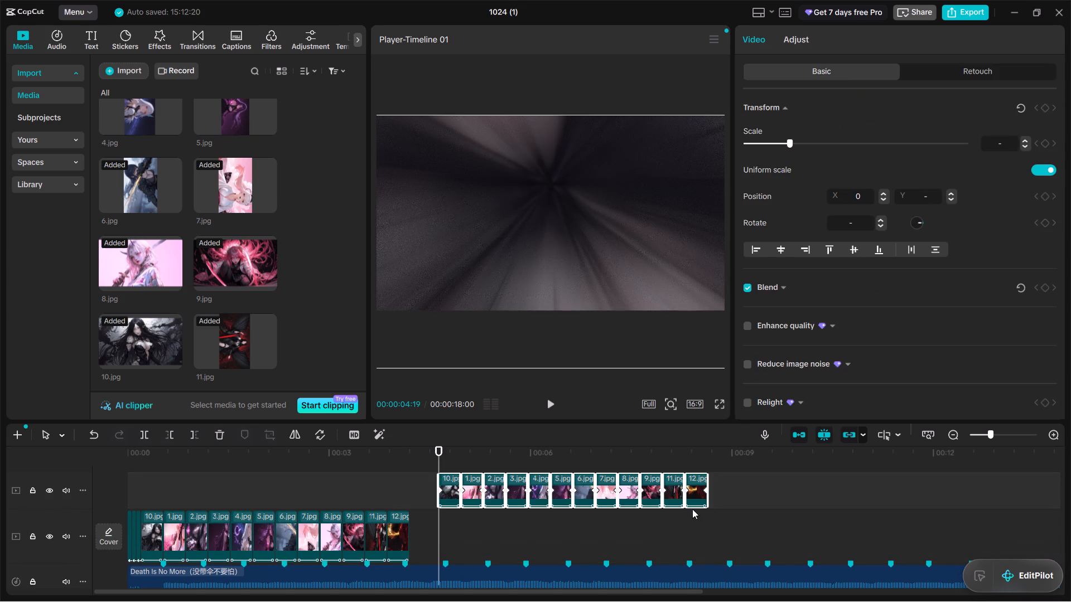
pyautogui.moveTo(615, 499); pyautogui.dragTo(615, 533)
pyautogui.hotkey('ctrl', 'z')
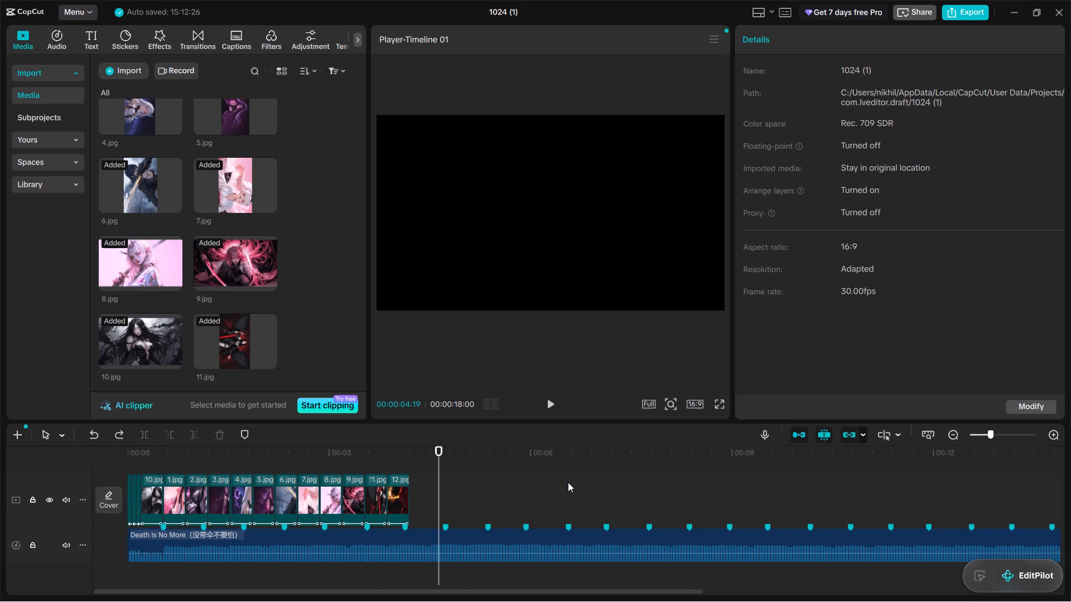
# Paste the copied 10.jpg to 12.jpg clips and move them onto the main track directly after the first 12.jpg clip.
pyautogui.hotkey('ctrl', 'v')
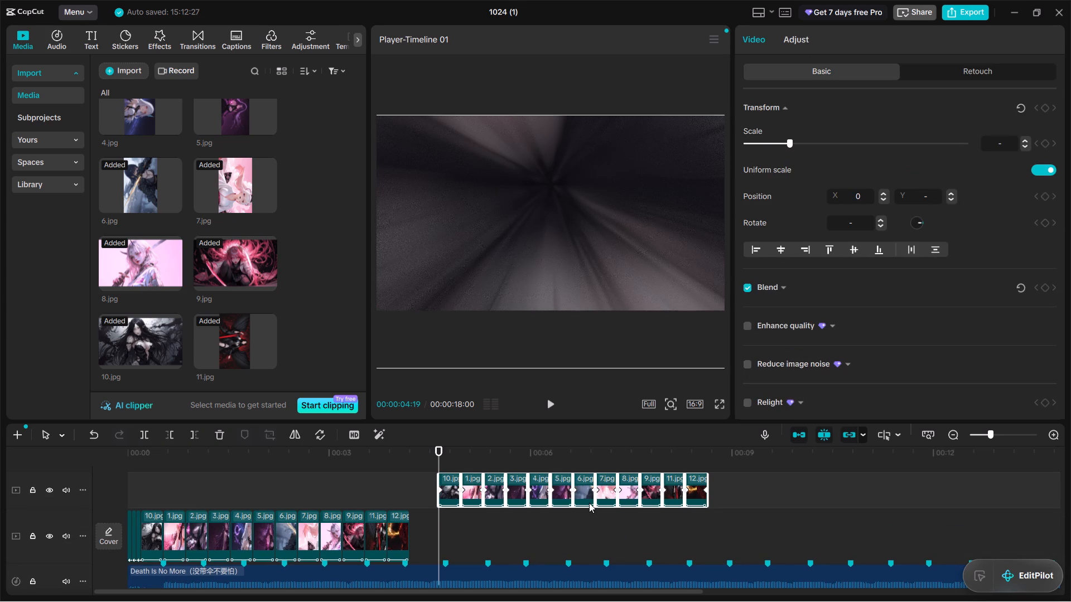
pyautogui.moveTo(582, 489); pyautogui.dragTo(579, 521)
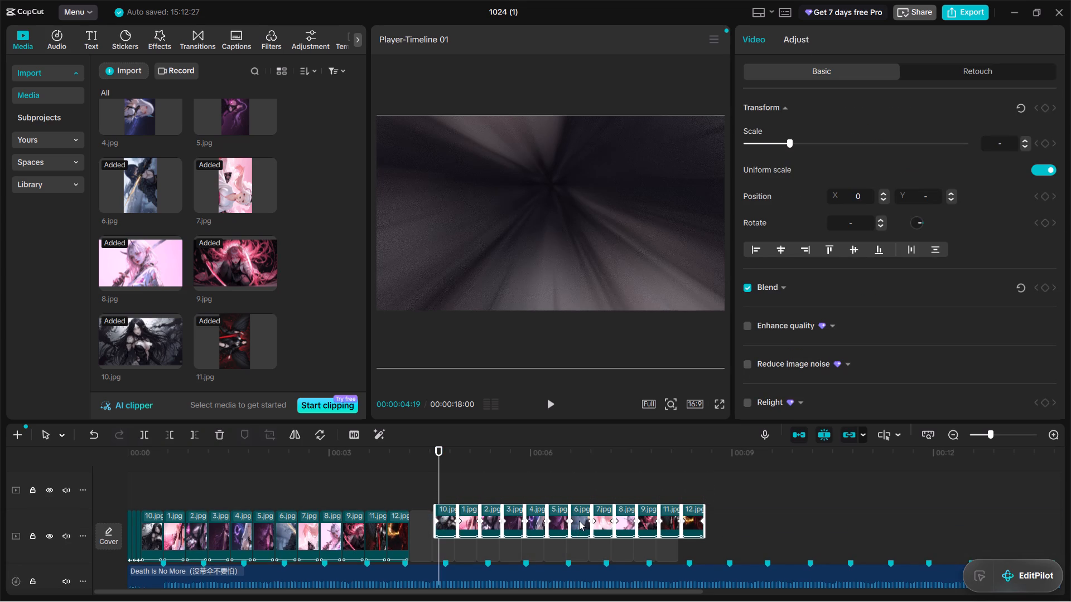
pyautogui.moveTo(579, 521); pyautogui.dragTo(557, 534)
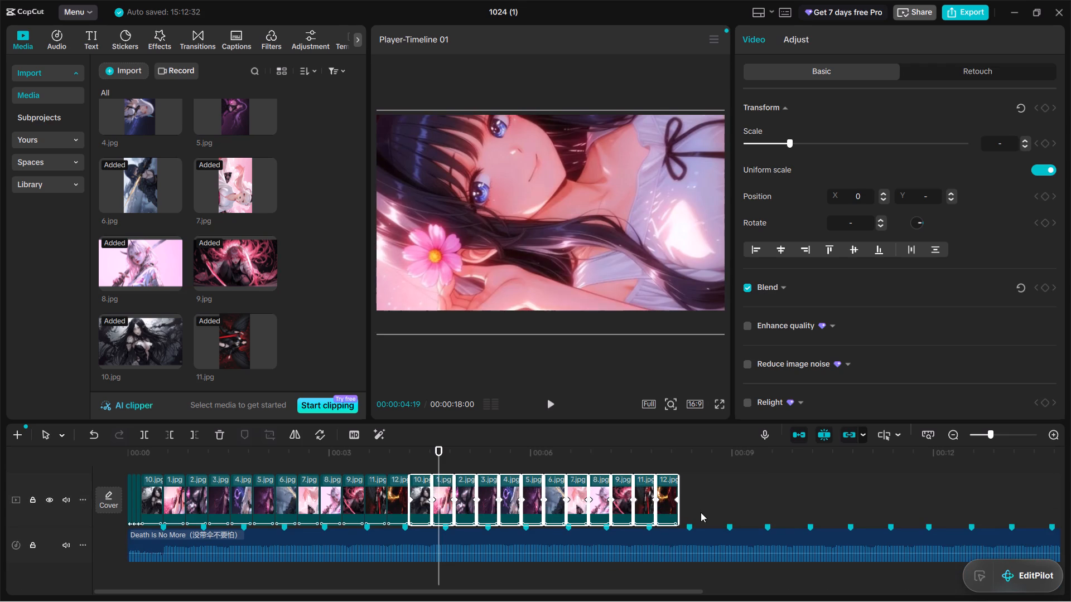
# Paste the clip set again at 00:00:08:06 and move it onto the main track directly after the second 12.jpg clip.
pyautogui.click(701, 512)
pyautogui.moveTo(701, 512); pyautogui.dragTo(681, 504)
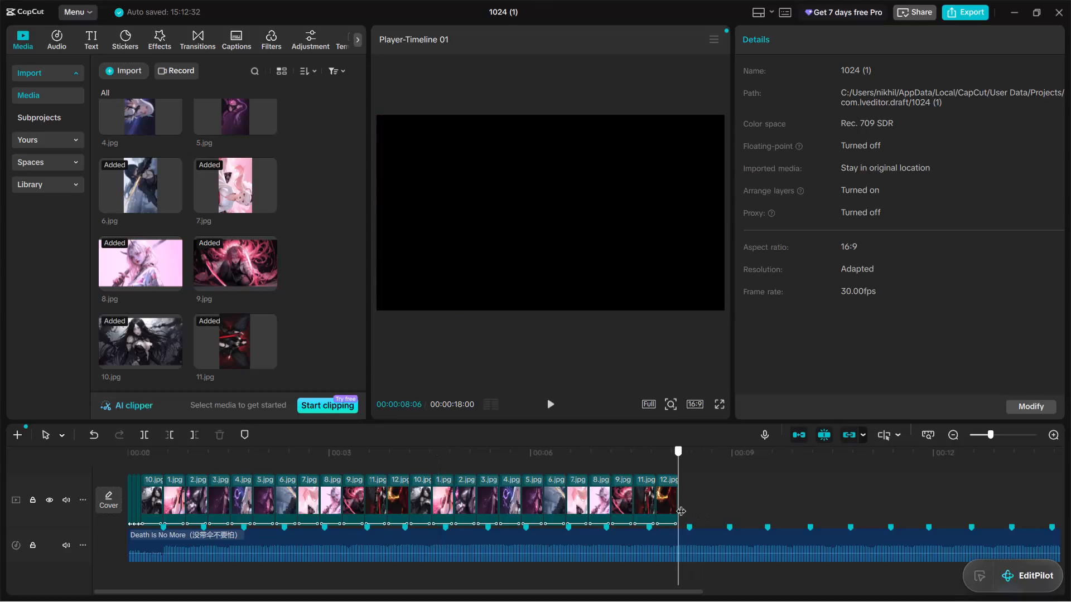
pyautogui.moveTo(681, 504); pyautogui.dragTo(681, 504)
pyautogui.hotkey('ctrl', 'v')
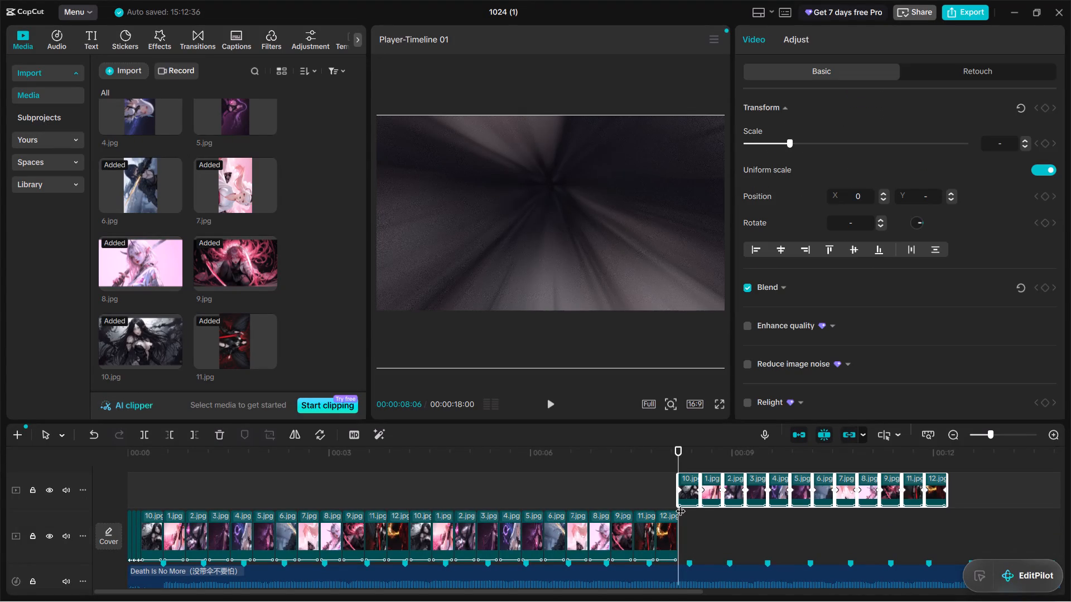
pyautogui.moveTo(804, 491); pyautogui.dragTo(807, 527)
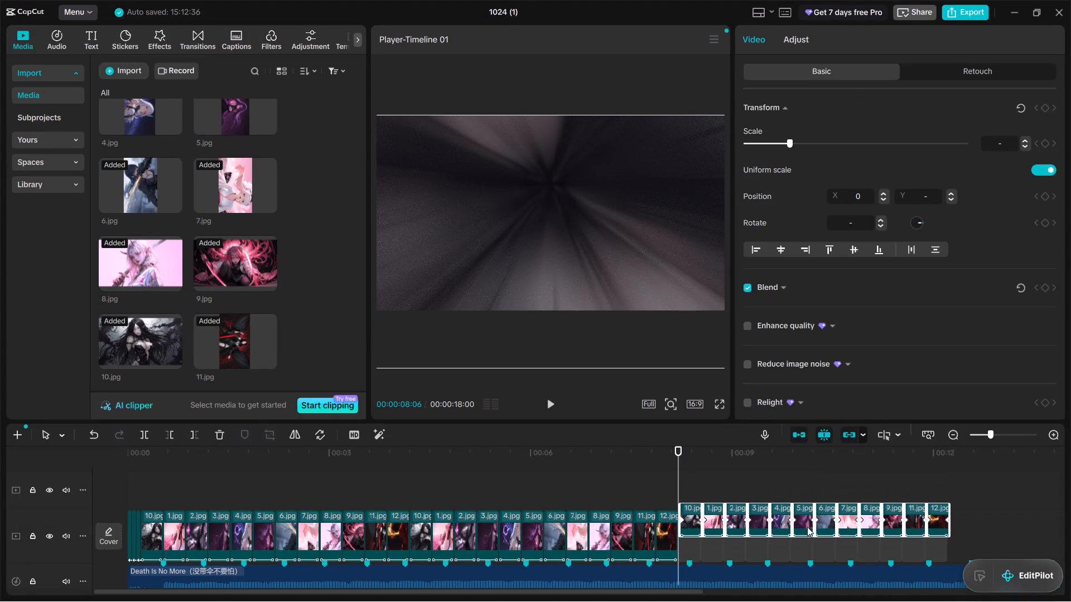
pyautogui.moveTo(807, 527); pyautogui.dragTo(807, 531)
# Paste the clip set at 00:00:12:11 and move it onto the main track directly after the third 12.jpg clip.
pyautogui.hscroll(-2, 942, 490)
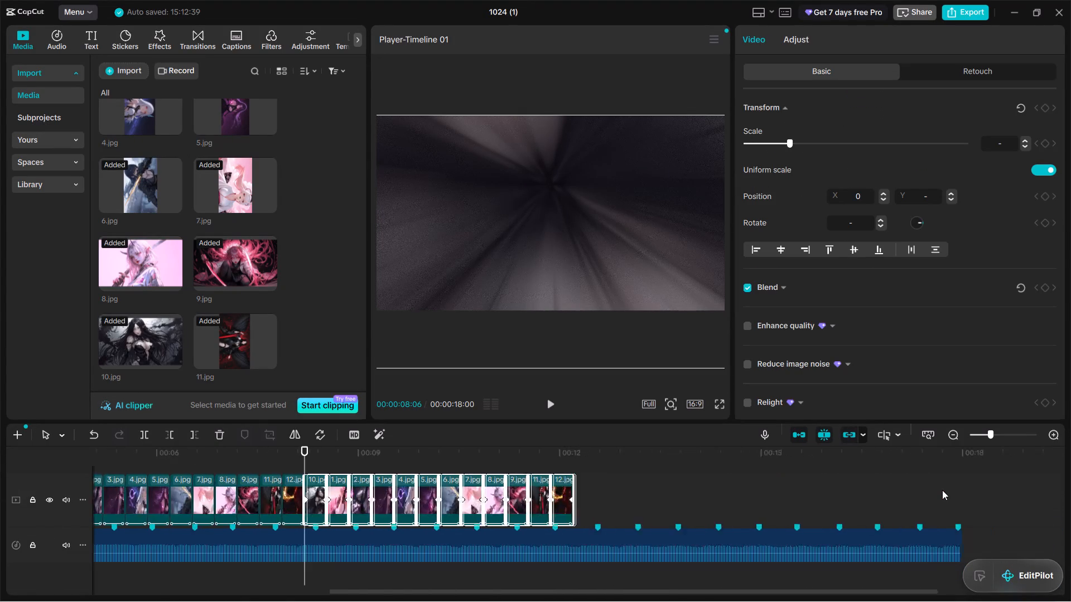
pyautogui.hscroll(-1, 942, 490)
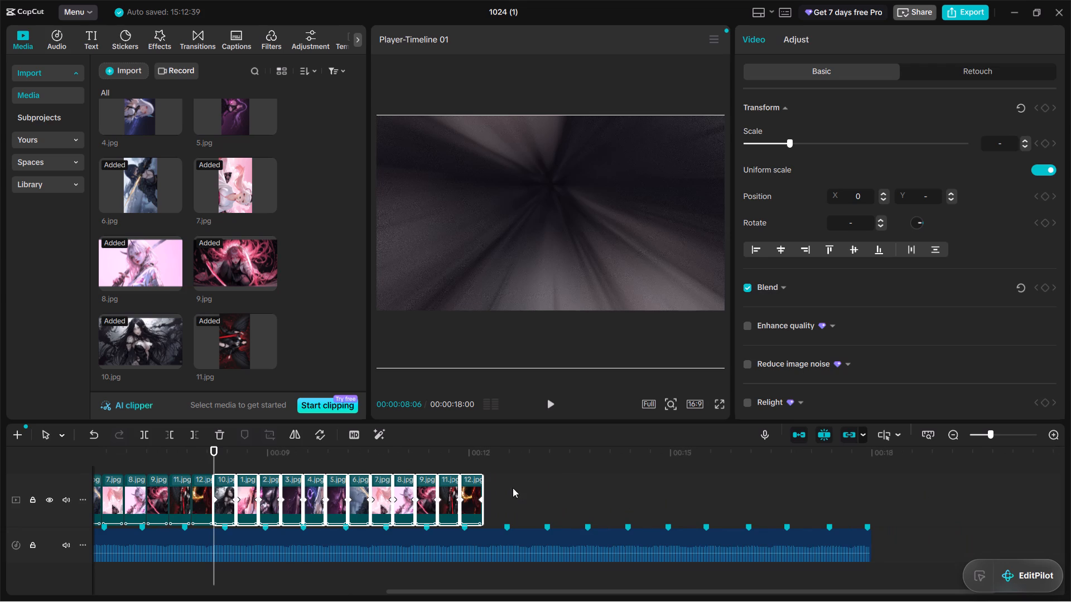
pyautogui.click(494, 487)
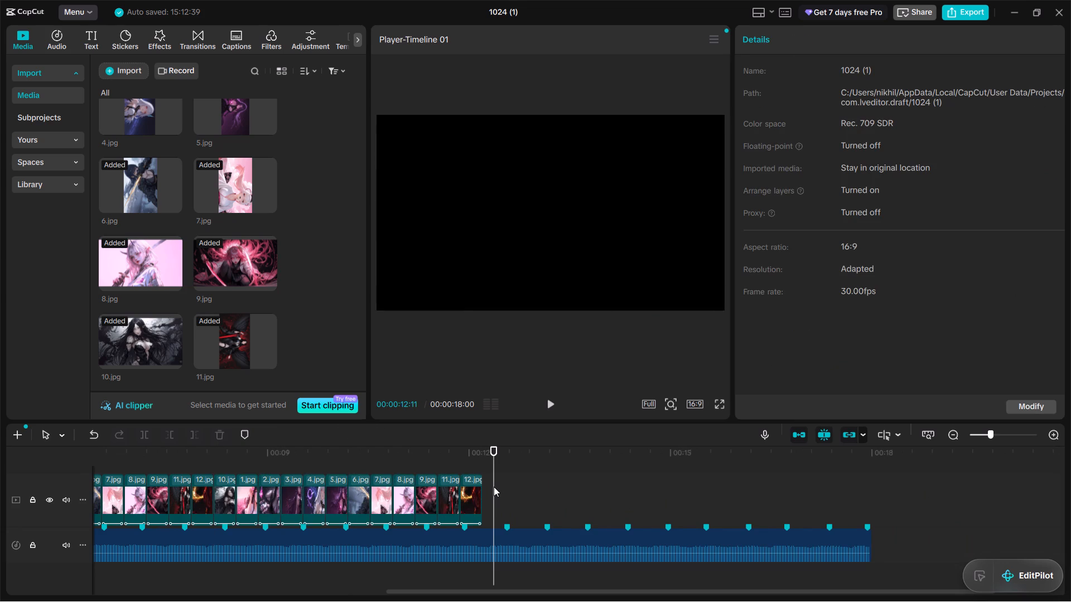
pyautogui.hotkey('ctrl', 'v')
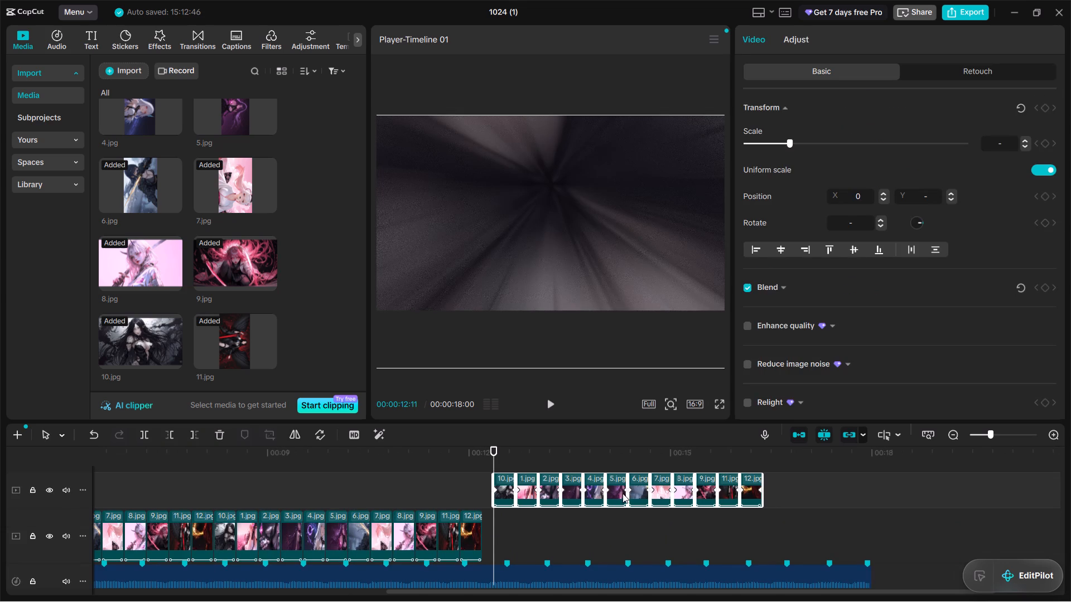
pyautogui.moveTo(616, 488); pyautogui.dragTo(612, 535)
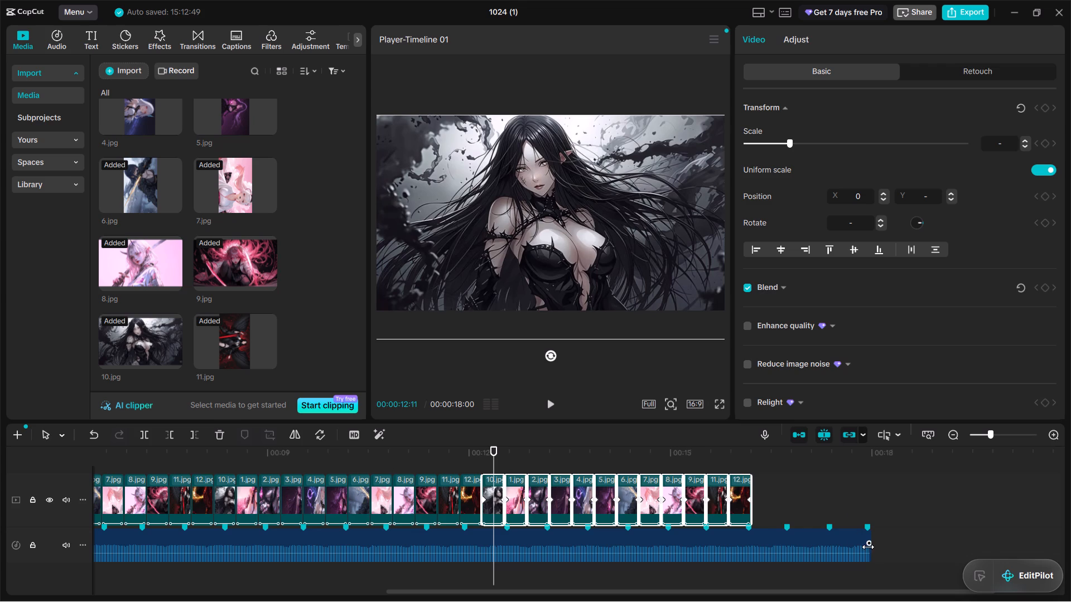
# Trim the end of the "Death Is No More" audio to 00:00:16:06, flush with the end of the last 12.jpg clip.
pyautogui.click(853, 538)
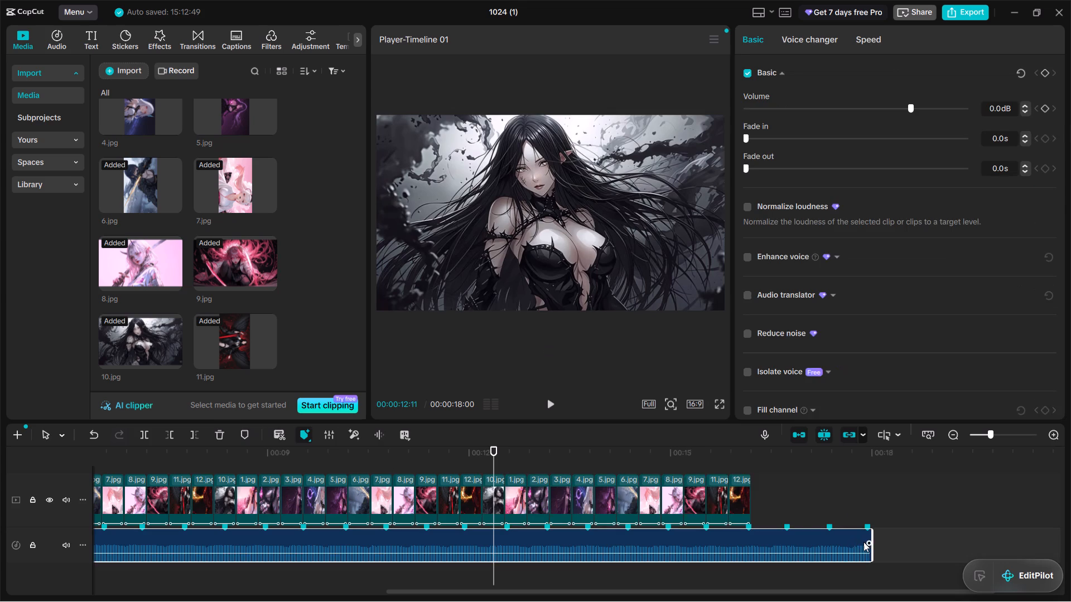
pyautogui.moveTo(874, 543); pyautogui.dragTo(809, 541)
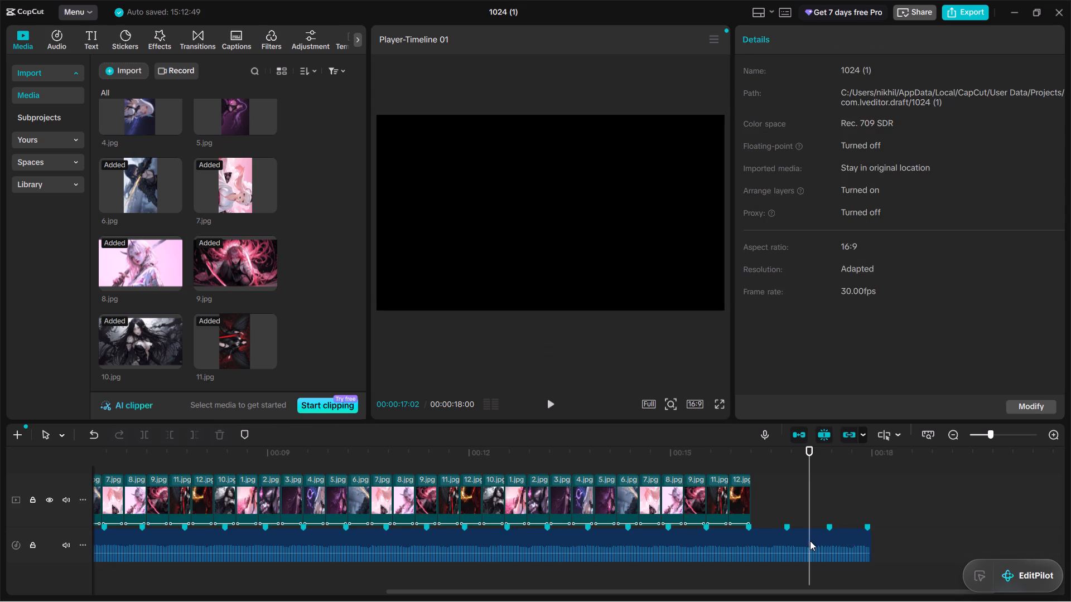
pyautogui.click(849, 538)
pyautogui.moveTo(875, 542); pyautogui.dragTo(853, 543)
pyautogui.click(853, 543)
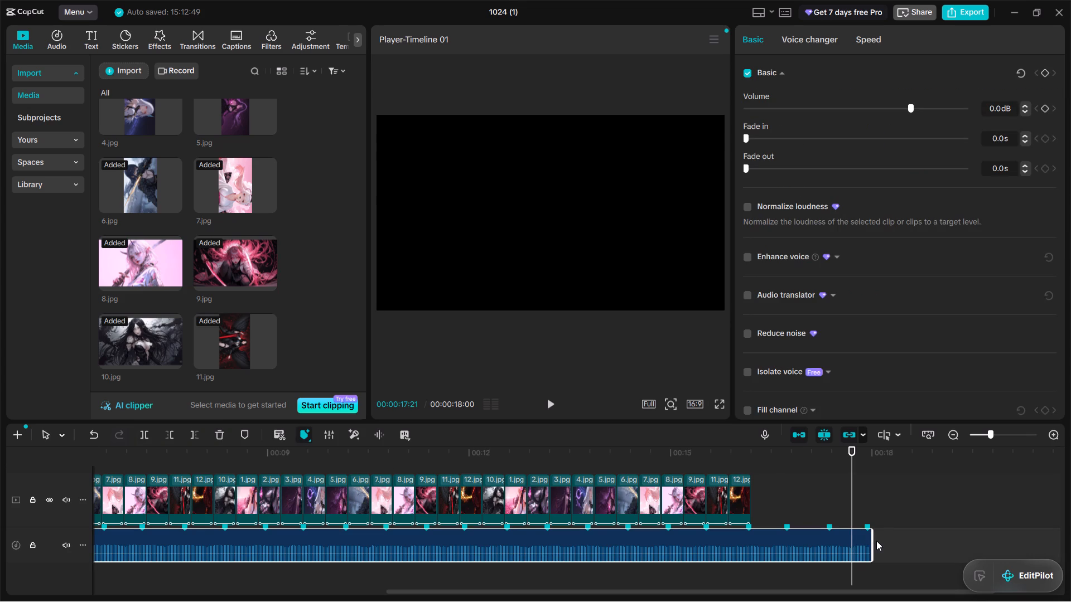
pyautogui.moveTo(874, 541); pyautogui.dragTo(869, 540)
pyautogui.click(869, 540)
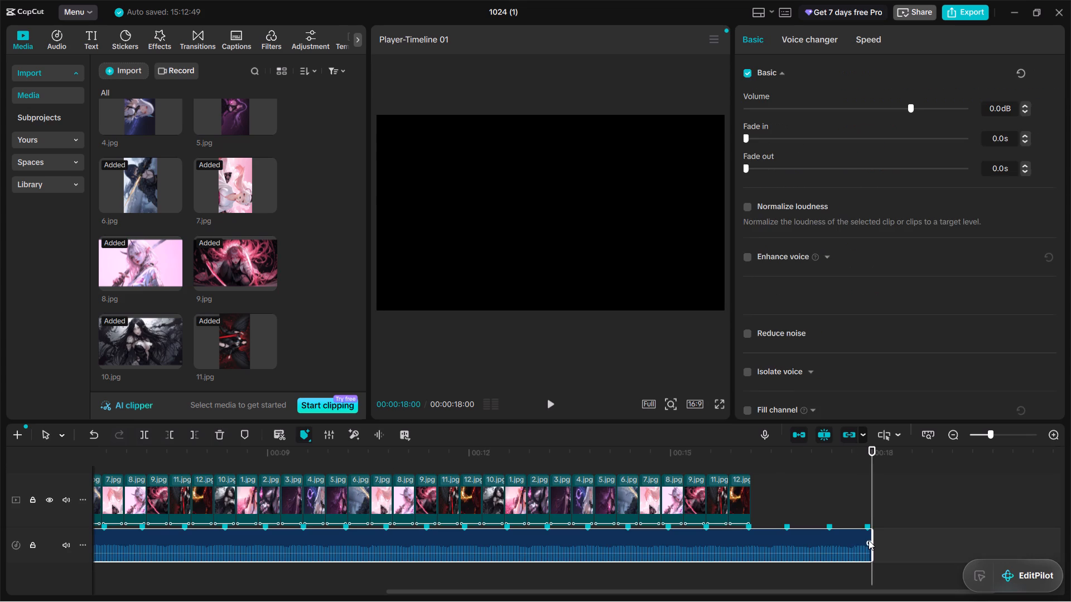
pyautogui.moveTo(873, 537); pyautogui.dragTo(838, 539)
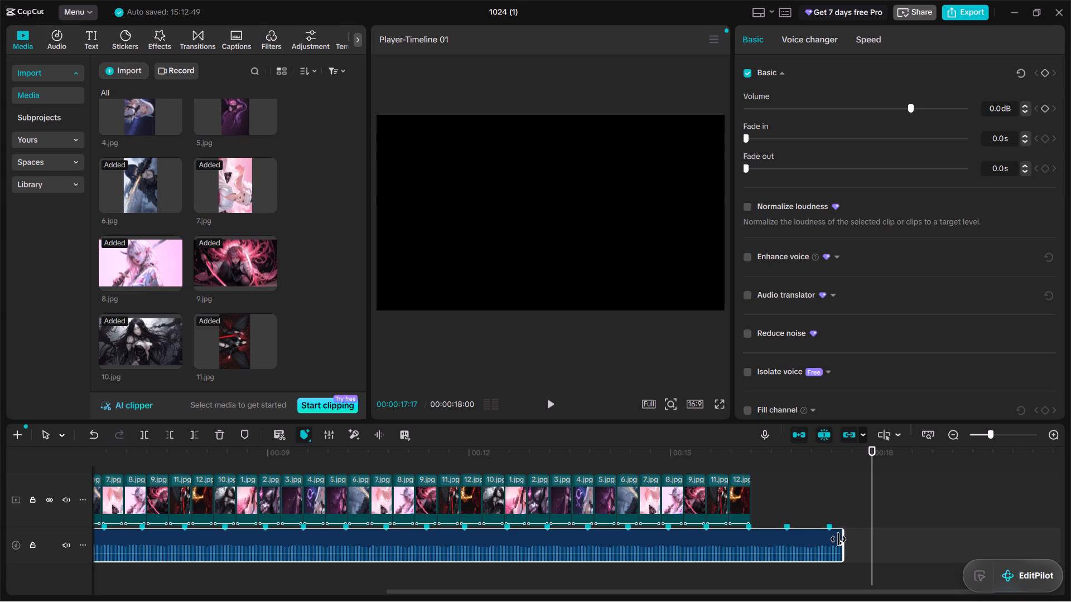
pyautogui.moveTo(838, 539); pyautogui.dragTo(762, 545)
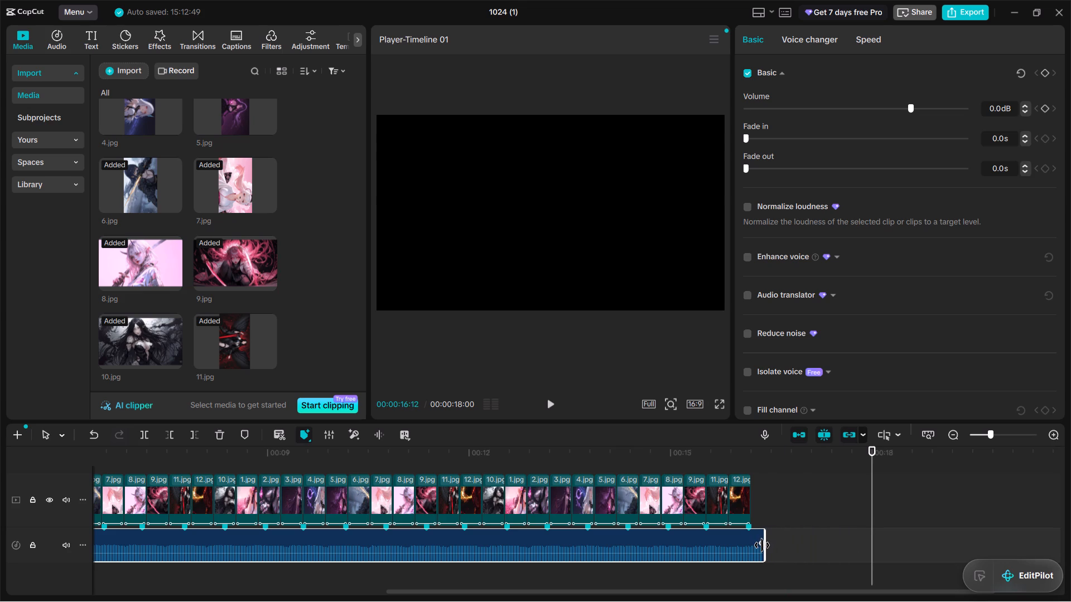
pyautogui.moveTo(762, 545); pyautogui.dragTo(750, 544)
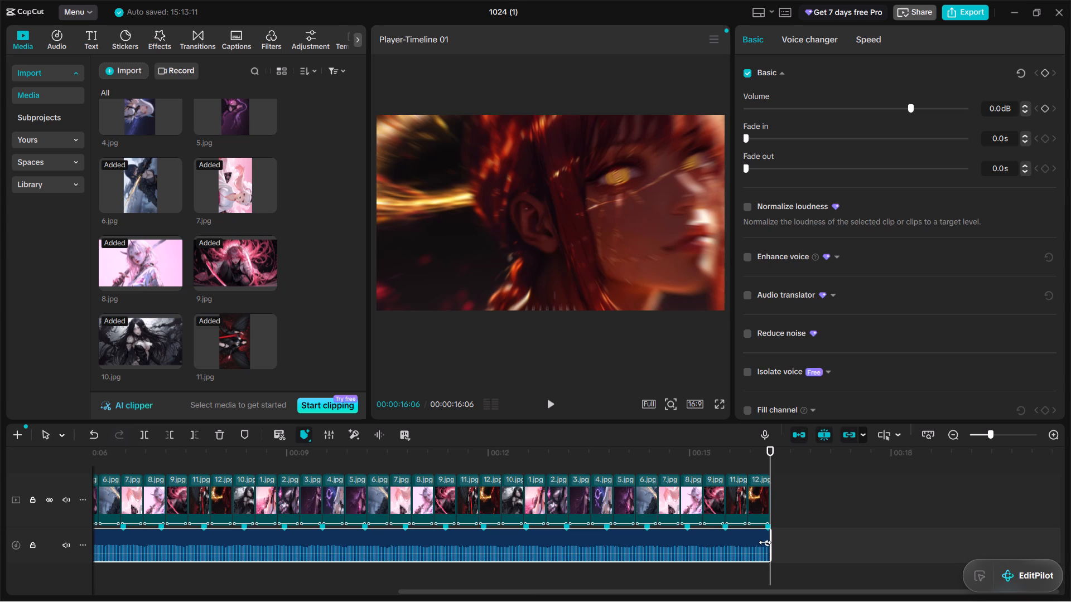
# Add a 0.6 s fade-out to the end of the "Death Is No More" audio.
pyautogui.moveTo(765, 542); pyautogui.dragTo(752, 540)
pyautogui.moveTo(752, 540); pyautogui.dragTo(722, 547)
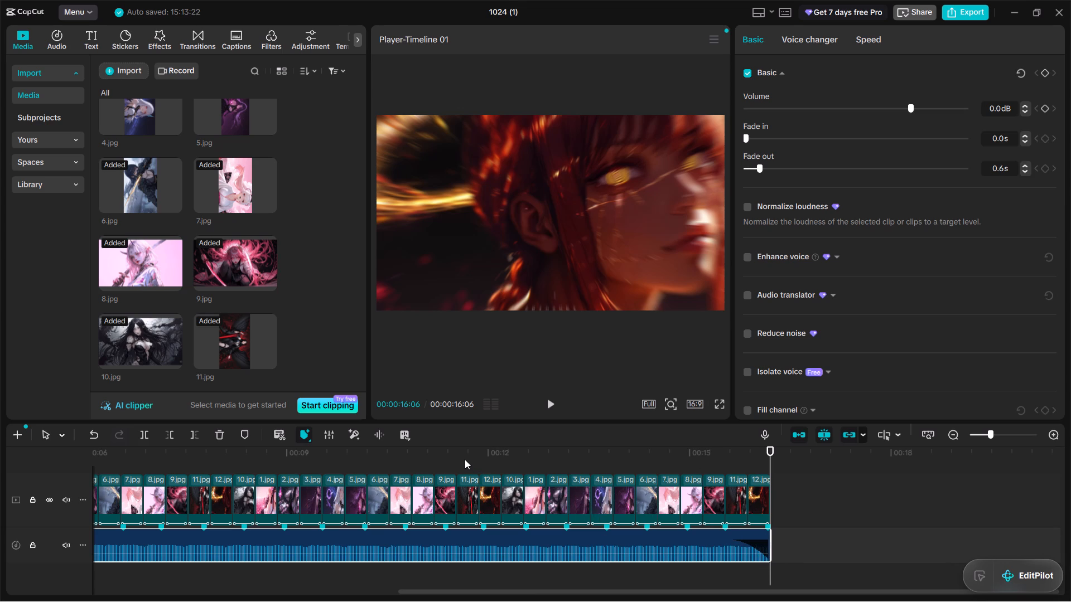
# Preview the opening of the edit from 00:00:00:00 in full screen, stopping at about 00:00:01:18.
pyautogui.click(465, 459)
pyautogui.moveTo(465, 459); pyautogui.dragTo(66, 462)
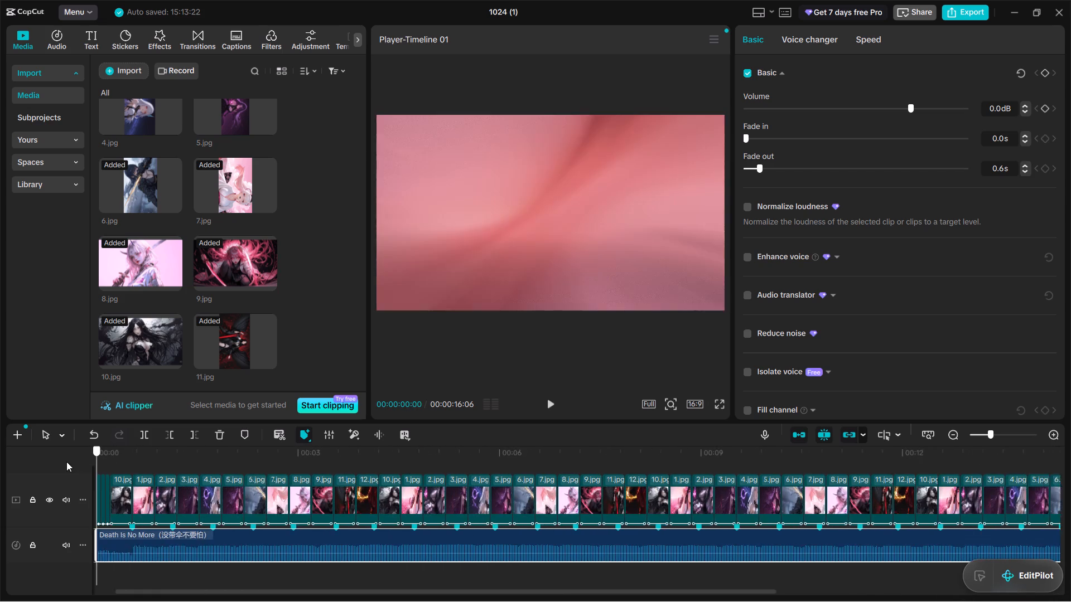
pyautogui.moveTo(66, 462); pyautogui.dragTo(50, 454)
pyautogui.click(713, 403)
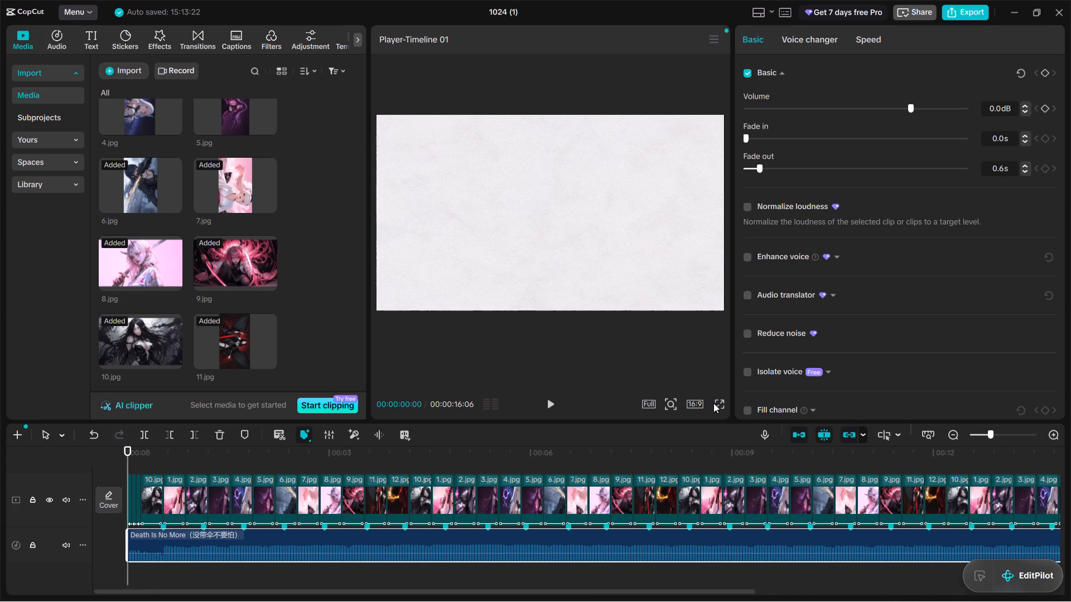
pyautogui.click(721, 404)
pyautogui.press('space')
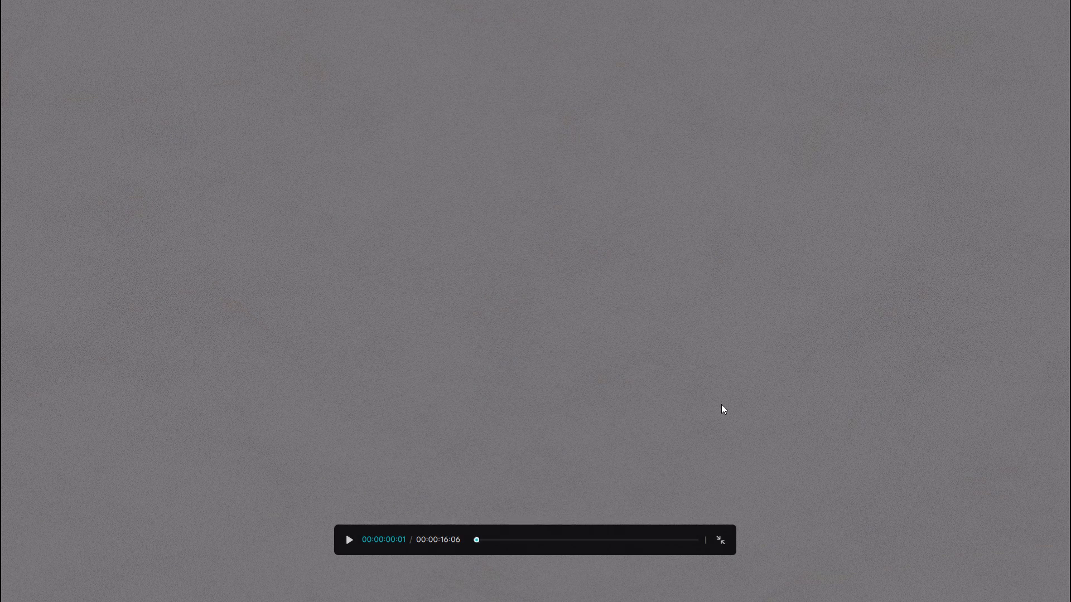
pyautogui.press('space')
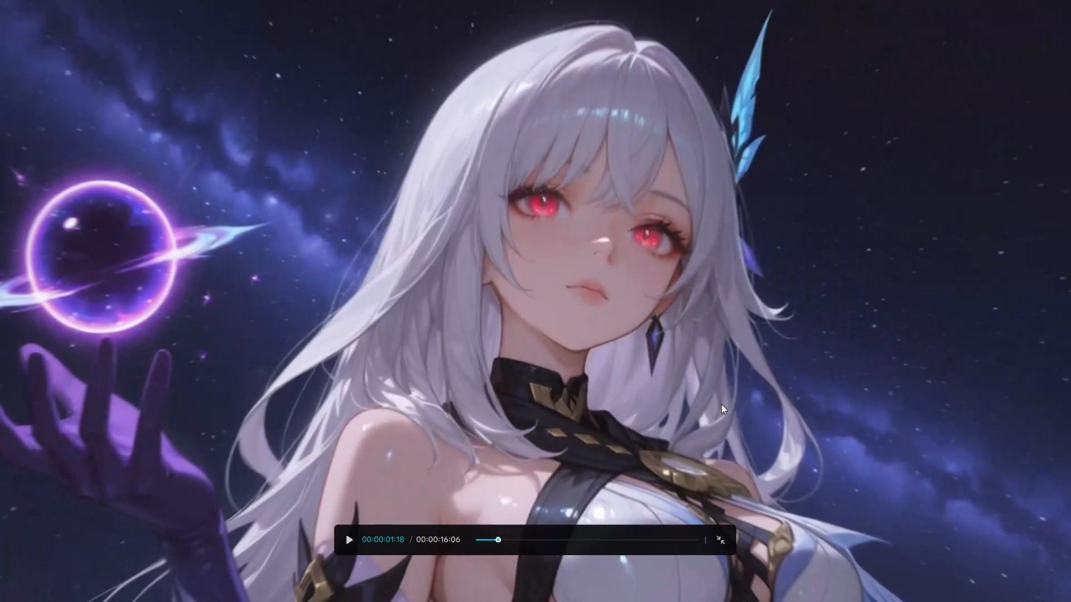
pyautogui.press('Escape')
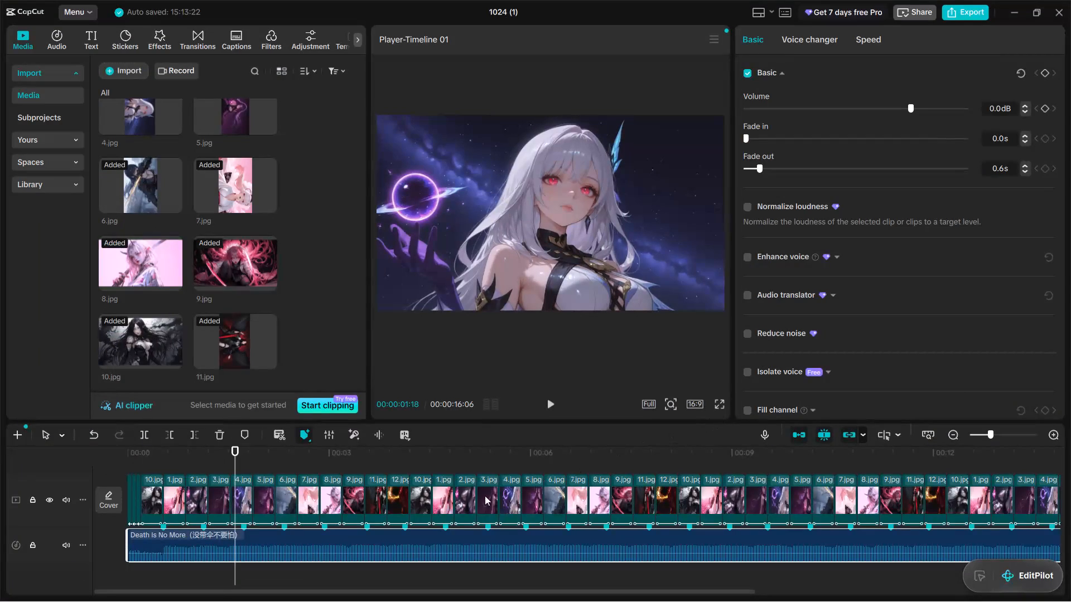
# Select the first 1.jpg clip and scrub through the opening pictures to examine how it is framed at 00:00:00:19.
pyautogui.click(175, 510)
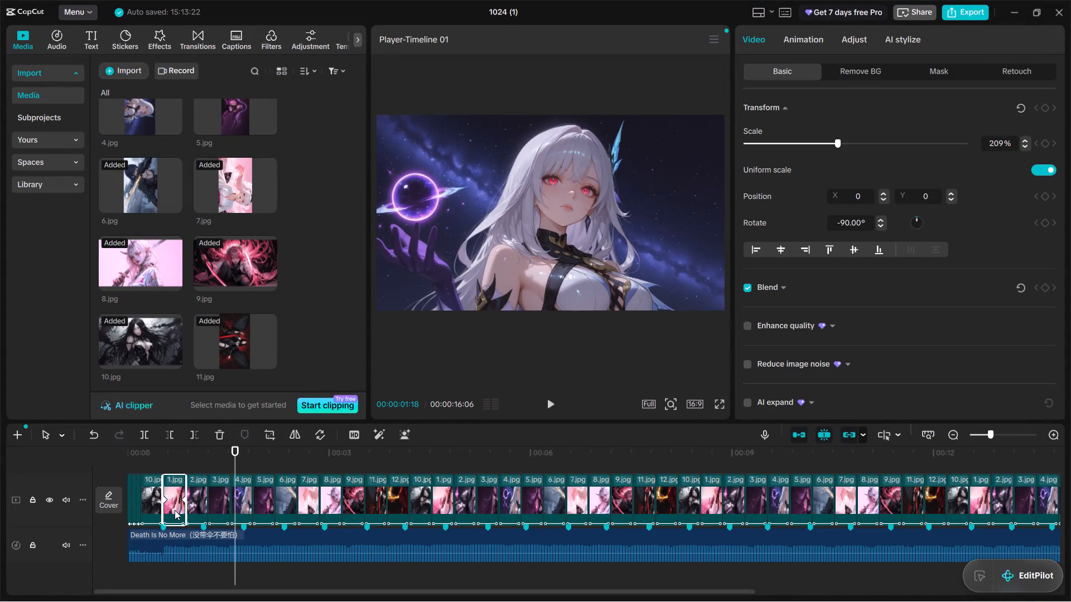
pyautogui.keyDown('ctrl'); pyautogui.scroll(6, 291, 445); pyautogui.keyUp('ctrl')
pyautogui.keyDown('ctrl'); pyautogui.scroll(11, 351, 474); pyautogui.keyUp('ctrl')
pyautogui.scroll(10, 351, 474)
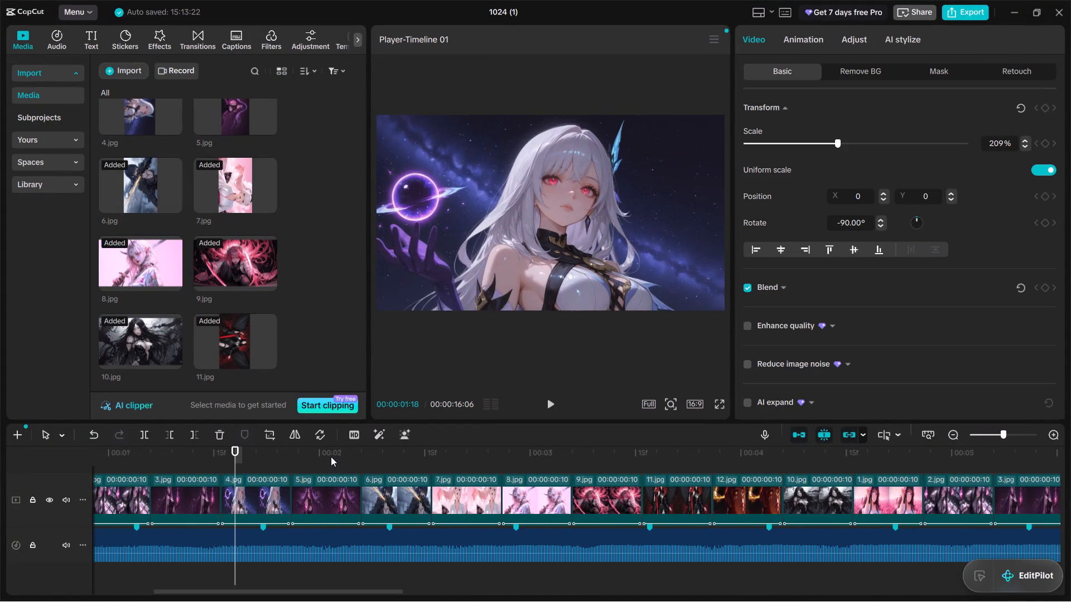
pyautogui.click(330, 457)
pyautogui.moveTo(330, 457); pyautogui.dragTo(119, 431)
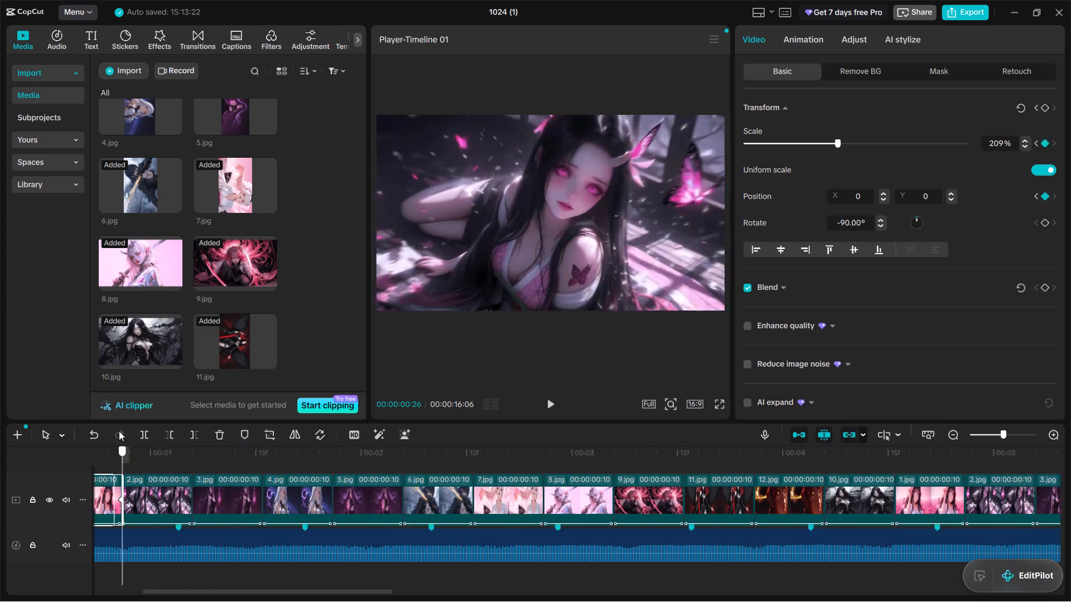
pyautogui.moveTo(119, 431); pyautogui.dragTo(263, 452)
pyautogui.click(272, 479)
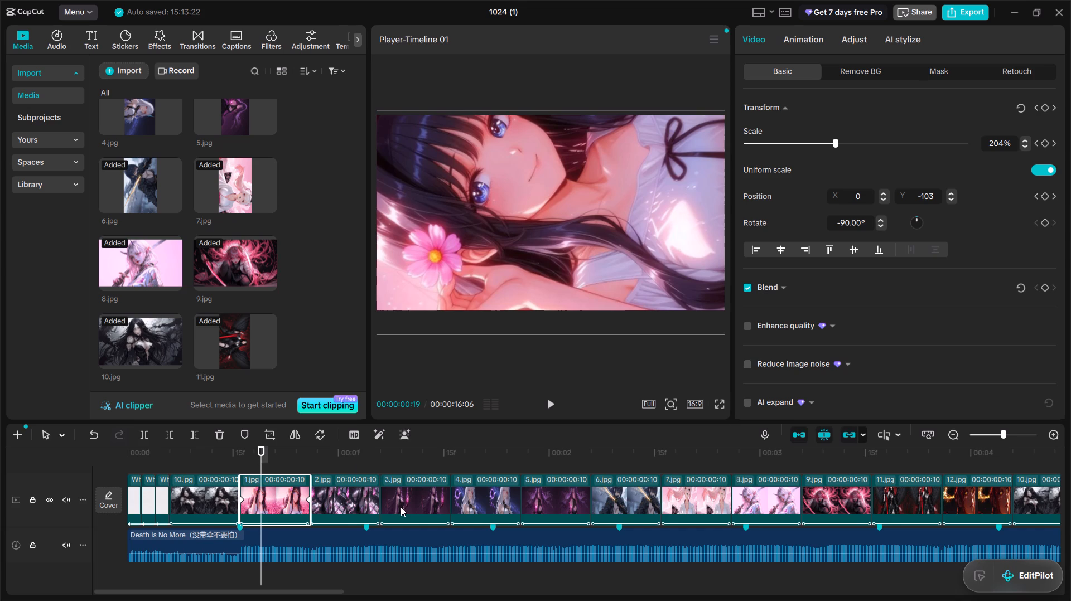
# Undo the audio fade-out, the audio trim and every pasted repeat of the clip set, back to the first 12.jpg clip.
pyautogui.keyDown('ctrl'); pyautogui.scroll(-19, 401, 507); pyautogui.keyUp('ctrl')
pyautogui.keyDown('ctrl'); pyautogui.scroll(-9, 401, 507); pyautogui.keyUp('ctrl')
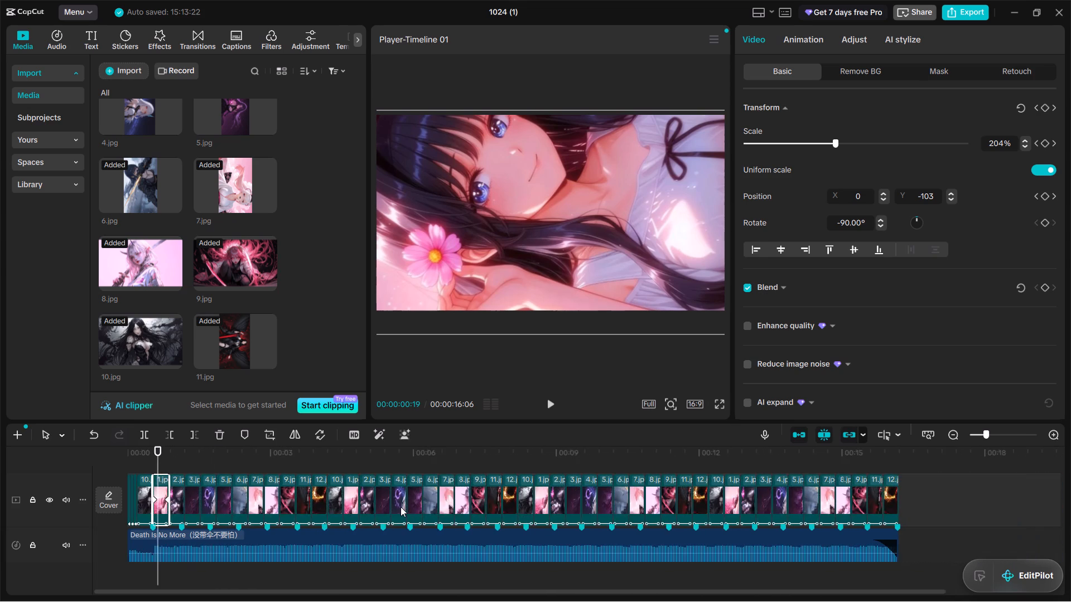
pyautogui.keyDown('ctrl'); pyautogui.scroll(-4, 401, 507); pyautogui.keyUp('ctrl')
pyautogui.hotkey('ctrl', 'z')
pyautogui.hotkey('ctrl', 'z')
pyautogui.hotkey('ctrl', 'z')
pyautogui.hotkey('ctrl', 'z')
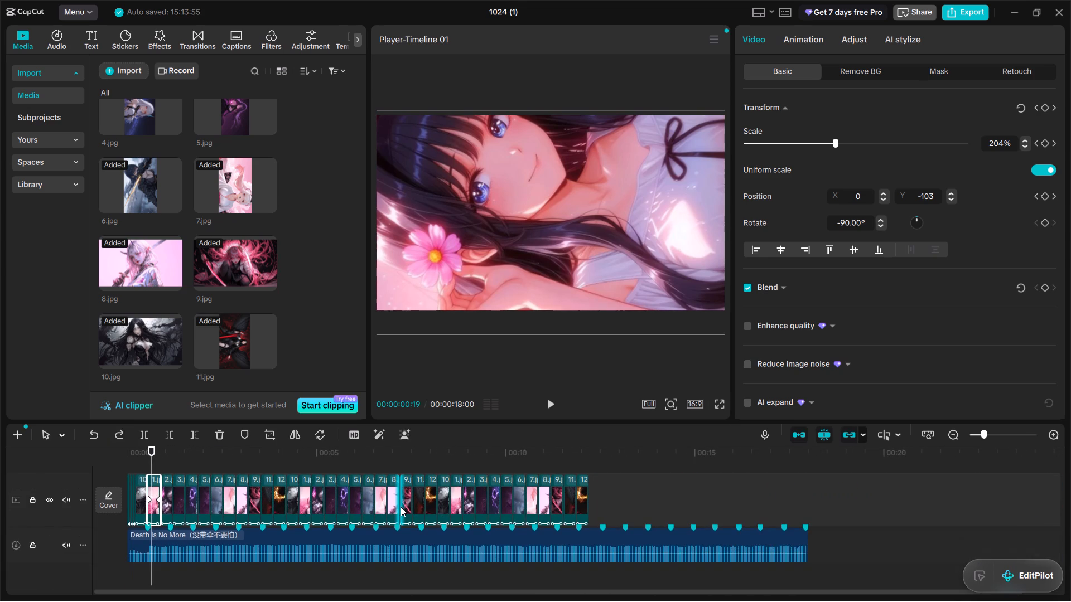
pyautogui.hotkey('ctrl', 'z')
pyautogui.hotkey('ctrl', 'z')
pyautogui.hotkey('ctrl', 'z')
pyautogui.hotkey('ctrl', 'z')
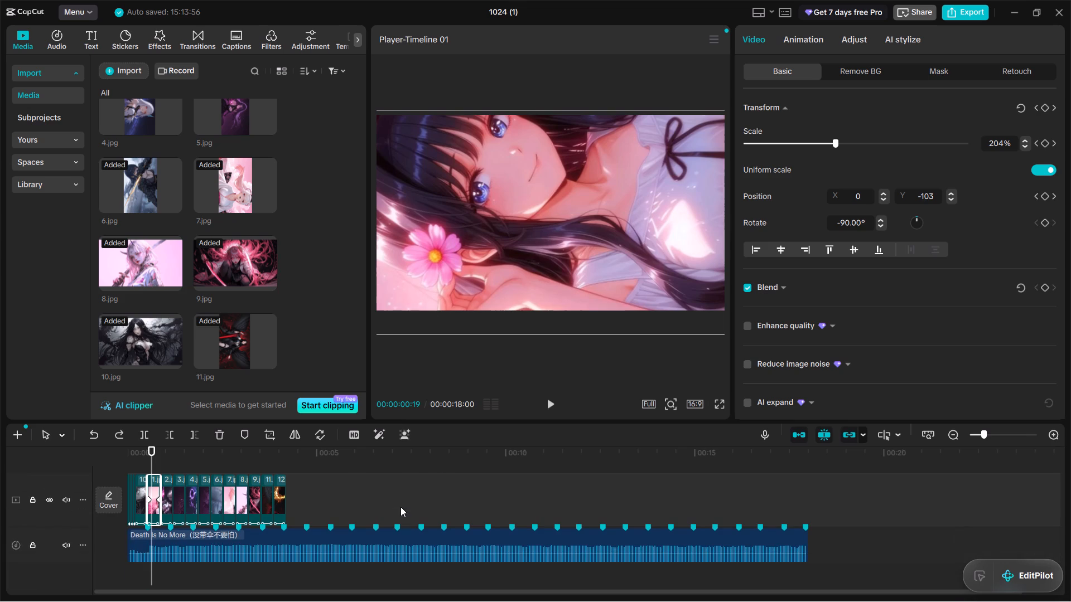
# Replace the 1.jpg clip on the main track with picture 1 from the capcut photo folder.
pyautogui.keyDown('ctrl'); pyautogui.scroll(16, 389, 503); pyautogui.keyUp('ctrl')
pyautogui.scroll(8, 389, 503)
pyautogui.keyDown('ctrl'); pyautogui.scroll(8, 389, 503); pyautogui.keyUp('ctrl')
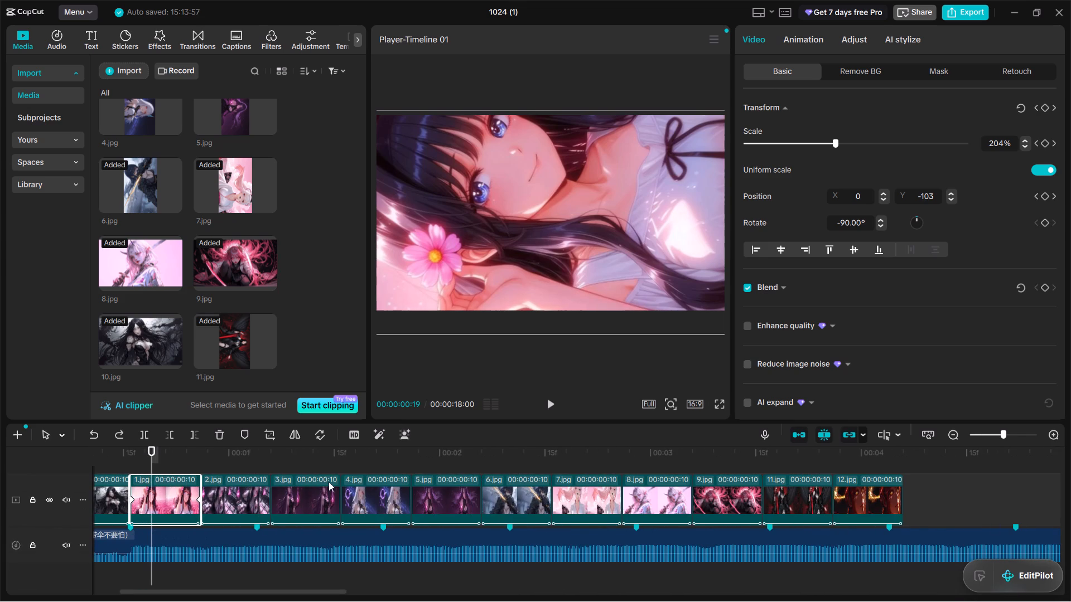
pyautogui.hscroll(2, 286, 454)
pyautogui.scroll(-1, 220, 501)
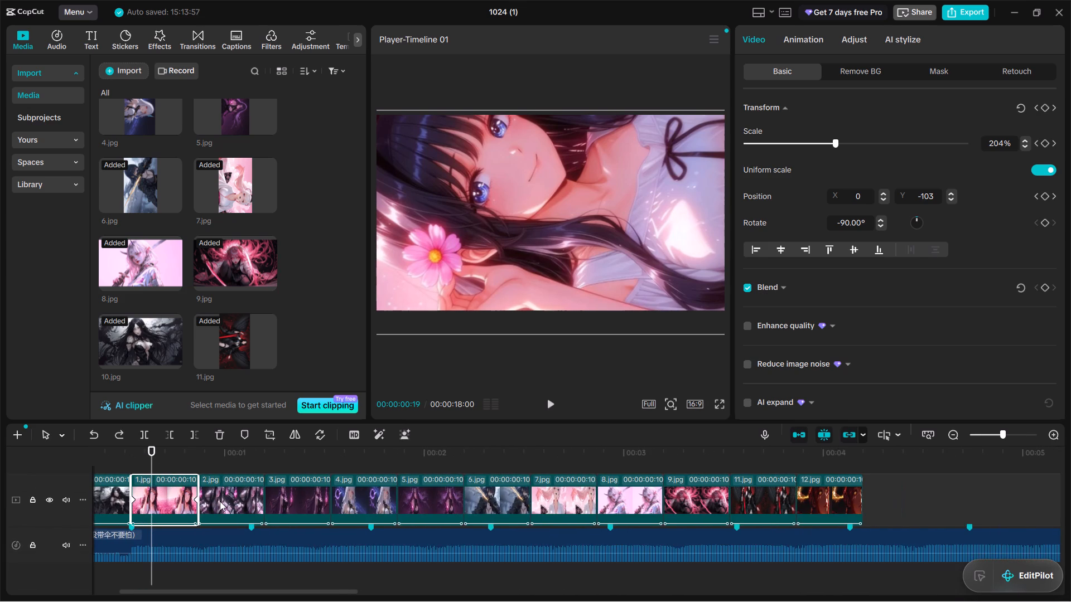
pyautogui.keyDown('ctrl'); pyautogui.scroll(13, 220, 501); pyautogui.keyUp('ctrl')
pyautogui.hscroll(4, 271, 518)
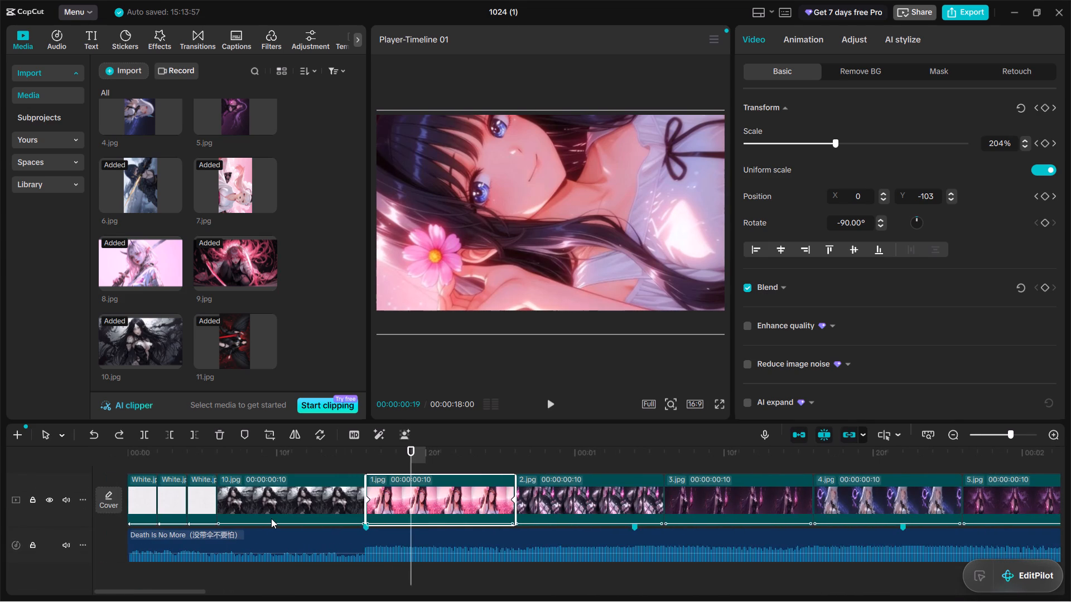
pyautogui.hscroll(1, 271, 518)
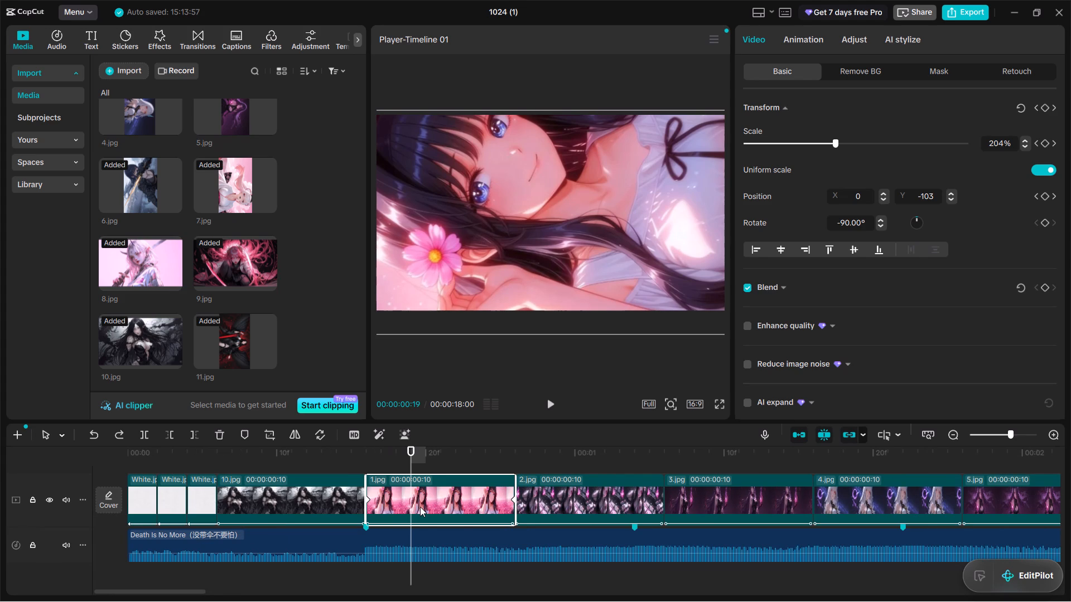
pyautogui.click(420, 507)
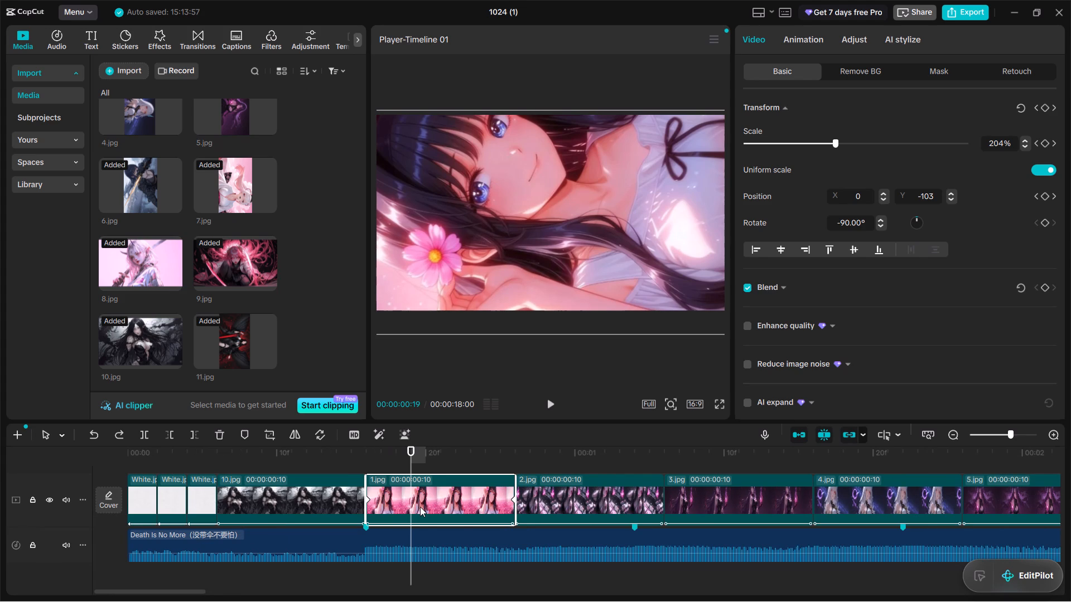
pyautogui.rightClick(420, 507)
pyautogui.click(483, 466)
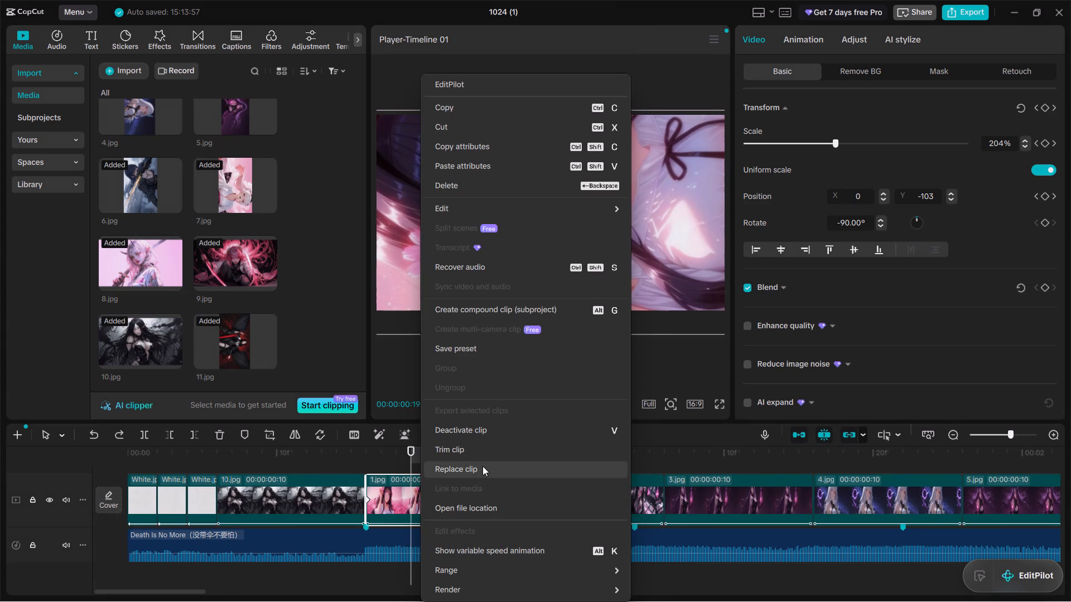
pyautogui.doubleClick(184, 119)
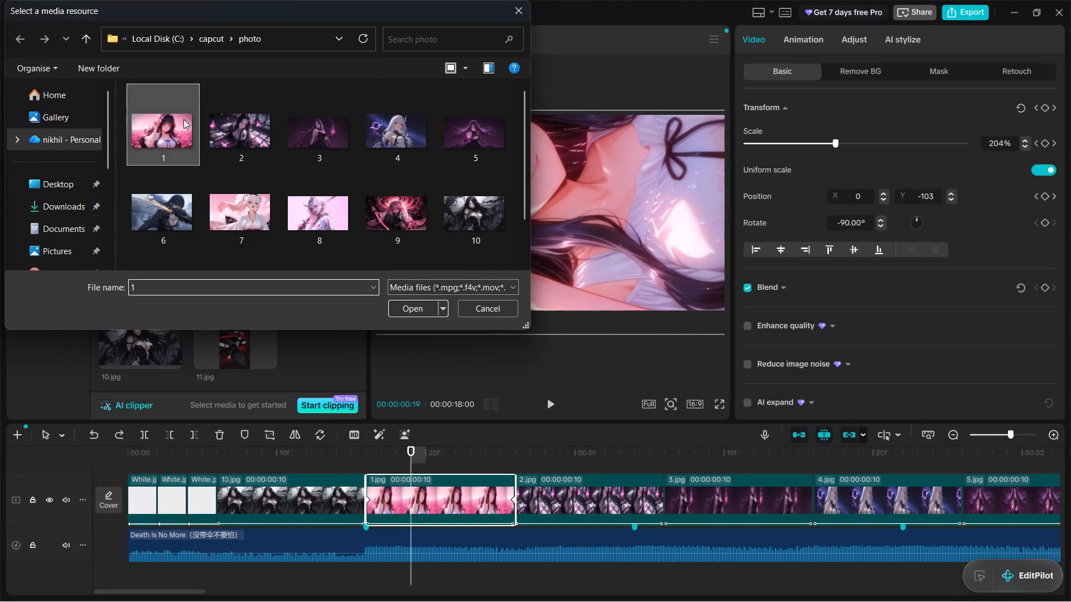
pyautogui.click(577, 455)
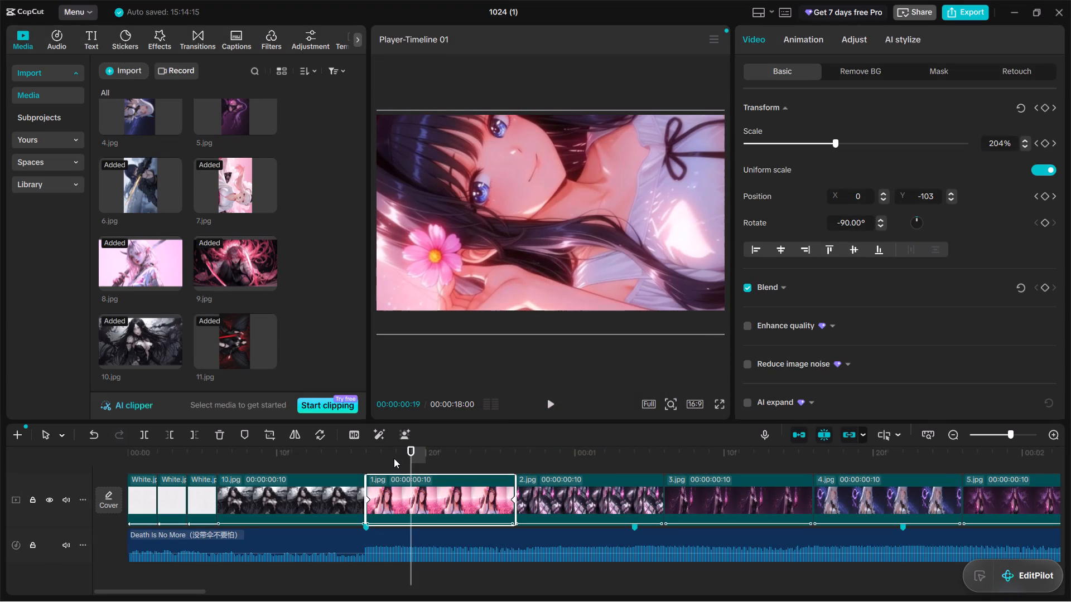
# Undo the last edit made to the 1.jpg clip.
pyautogui.hotkey('ctrl', 'z')
# Delete the transform keyframes at the start and end of the first 1.jpg clip.
pyautogui.click(392, 506)
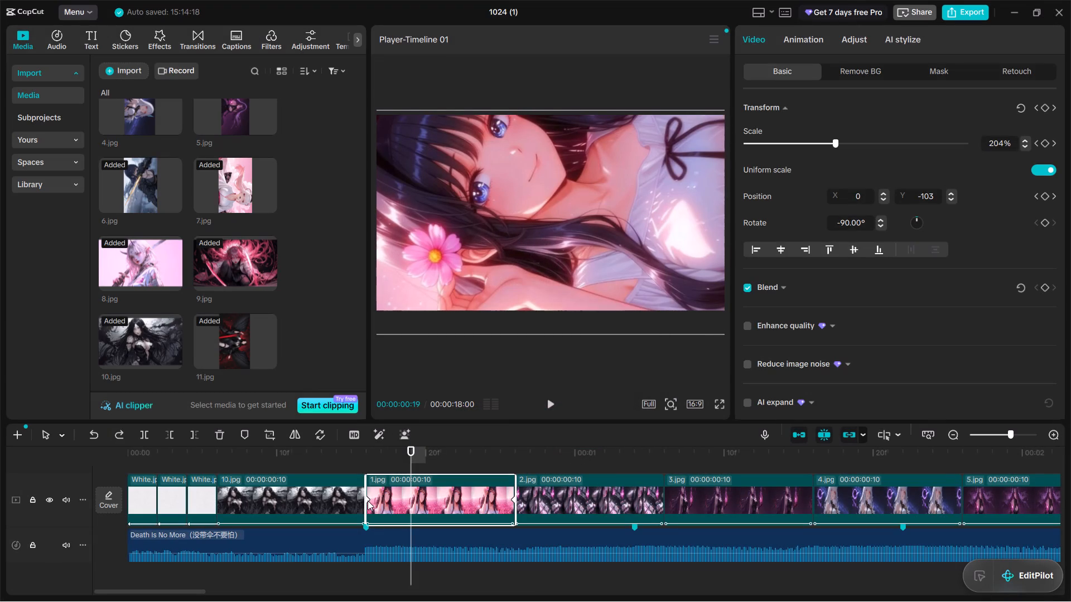
pyautogui.click(368, 501)
pyautogui.press('Delete')
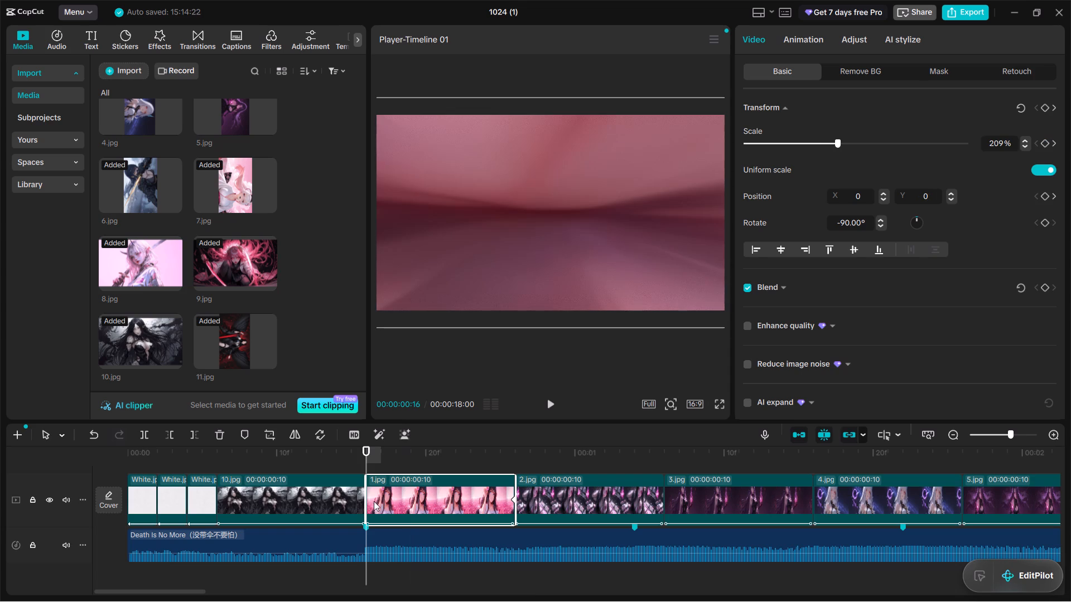
pyautogui.click(513, 501)
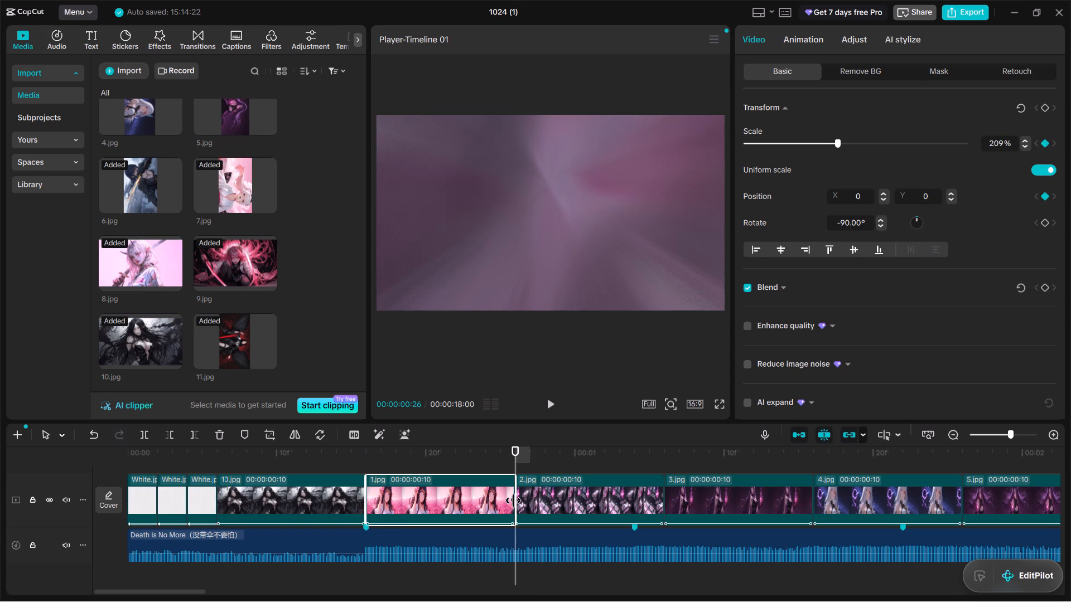
pyautogui.press('Delete')
# Set the rotation of the first 1.jpg clip to 0°.
pyautogui.click(427, 463)
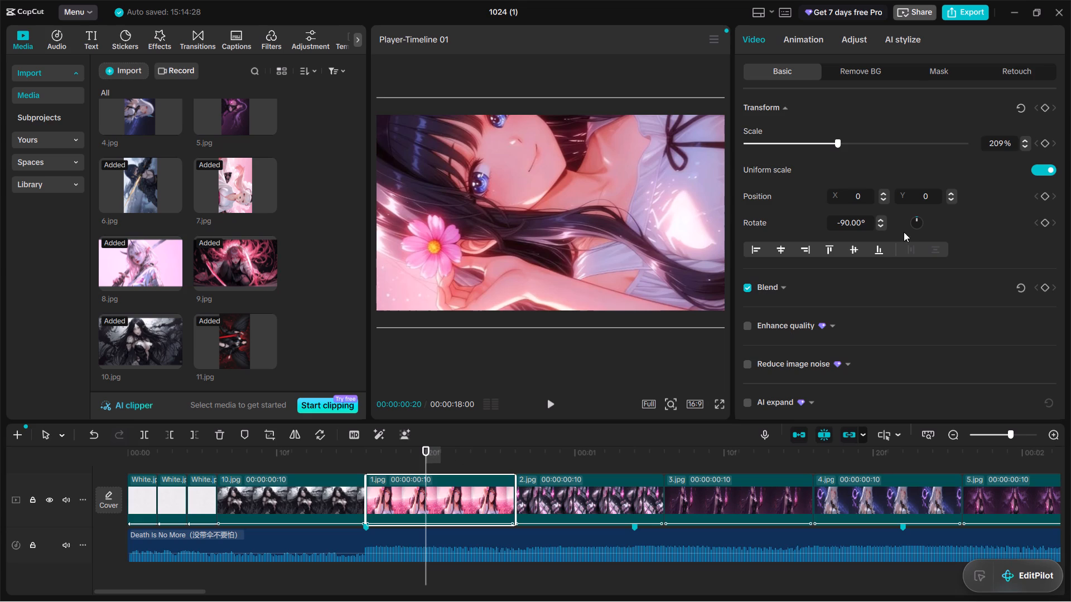
pyautogui.click(860, 225)
pyautogui.press('BackSpace')
pyautogui.press('BackSpace')
pyautogui.press('BackSpace')
pyautogui.press('BackSpace')
pyautogui.press('BackSpace')
pyautogui.press('BackSpace')
pyautogui.press('BackSpace')
pyautogui.press('BackSpace')
pyautogui.press('BackSpace')
pyautogui.press('BackSpace')
pyautogui.press('BackSpace')
pyautogui.press('BackSpace')
pyautogui.press('BackSpace')
pyautogui.press('BackSpace')
pyautogui.press('0')
pyautogui.press('Return')
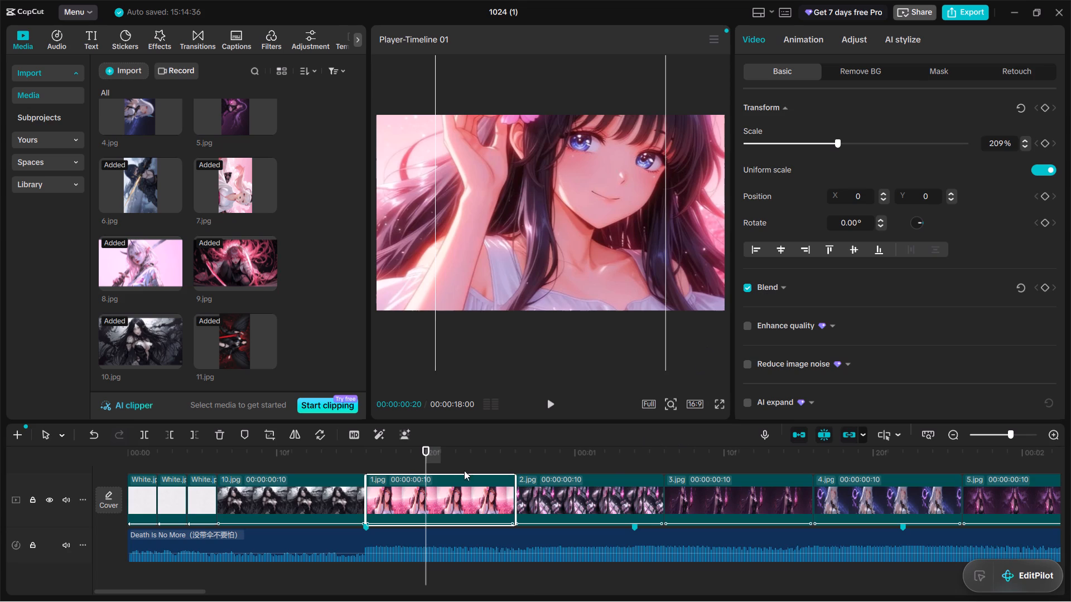
# Add a scale keyframe at the end of the 1.jpg clip, at 00:00:00:26.
pyautogui.click(411, 474)
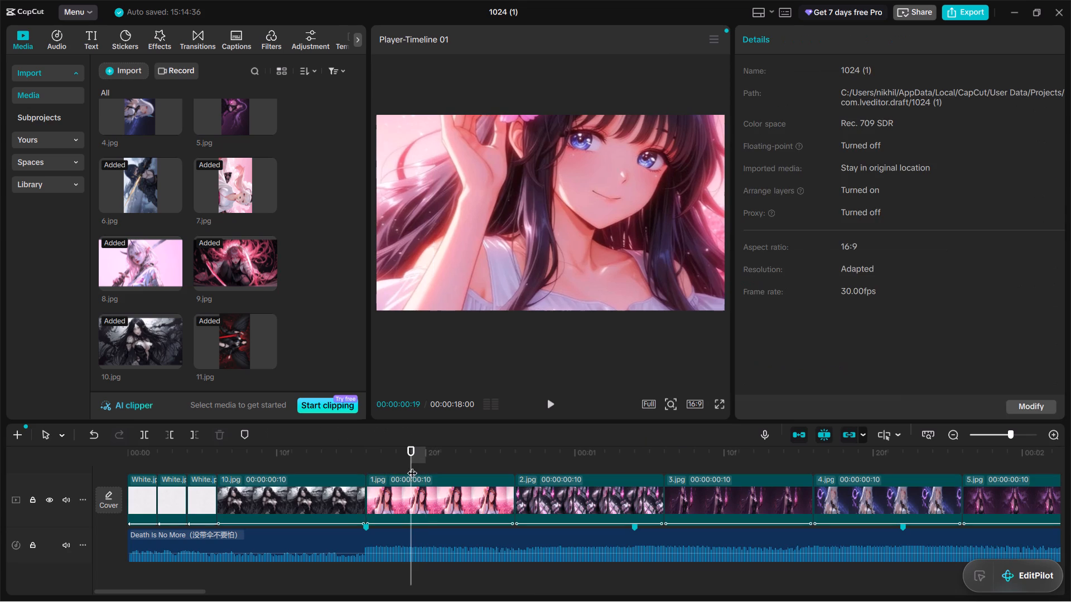
pyautogui.moveTo(411, 466); pyautogui.dragTo(449, 488)
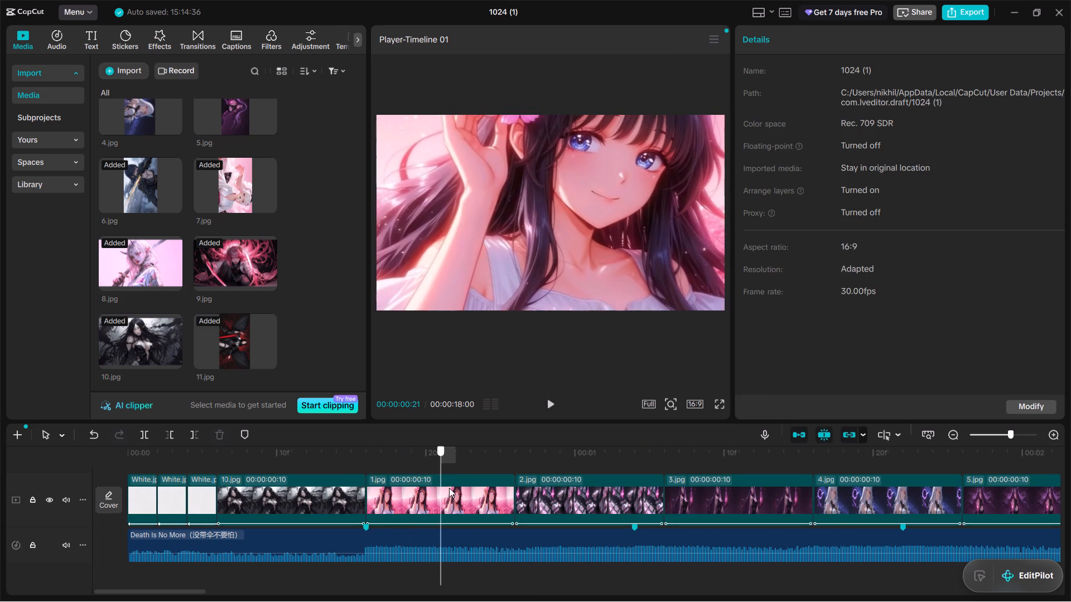
pyautogui.moveTo(449, 488); pyautogui.dragTo(430, 487)
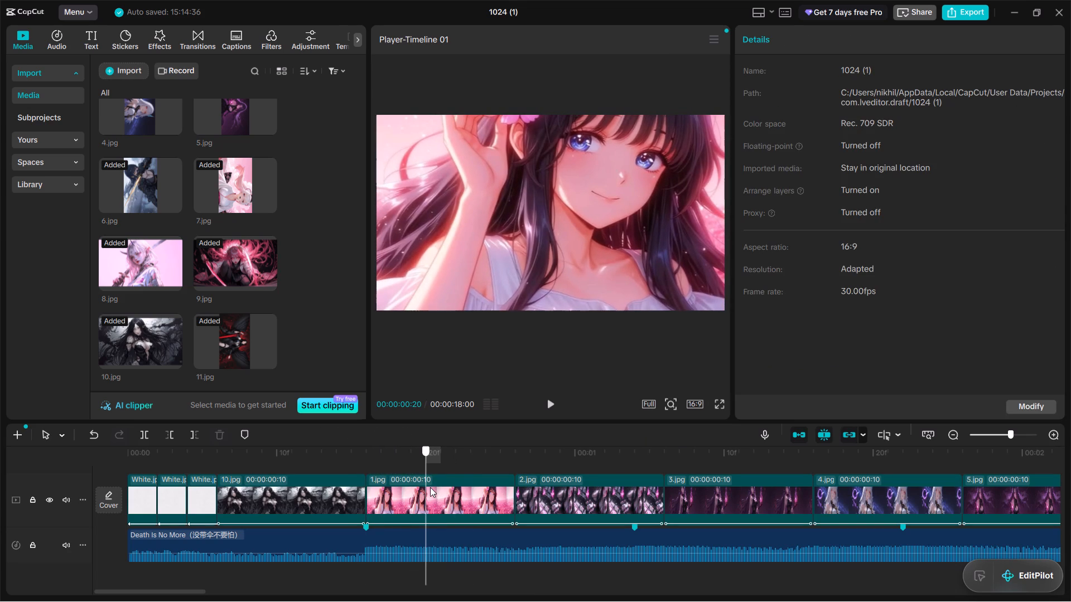
pyautogui.moveTo(430, 487); pyautogui.dragTo(510, 524)
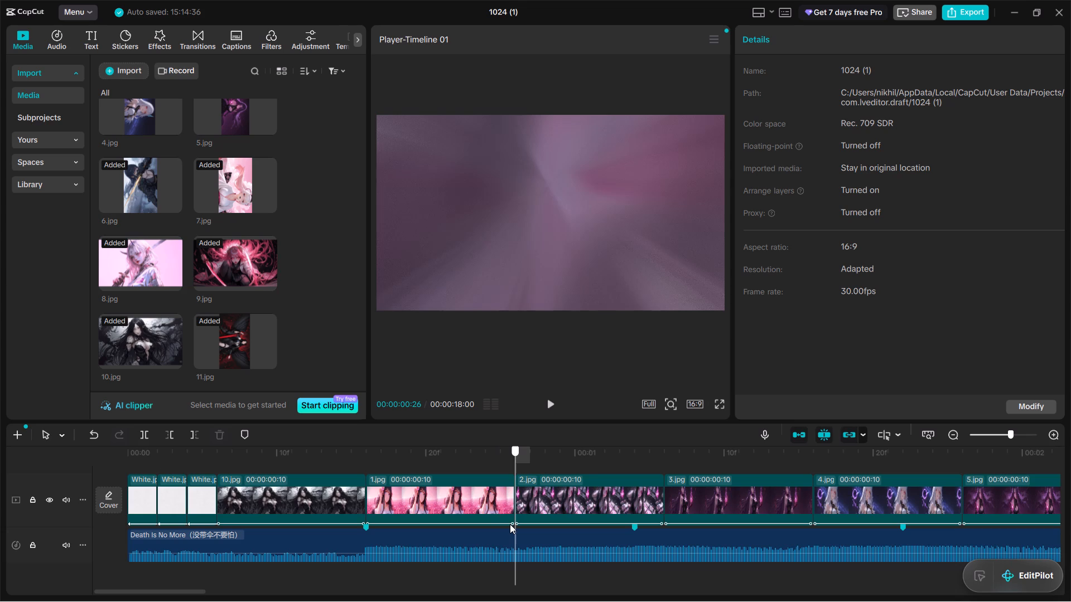
pyautogui.moveTo(510, 524); pyautogui.dragTo(514, 518)
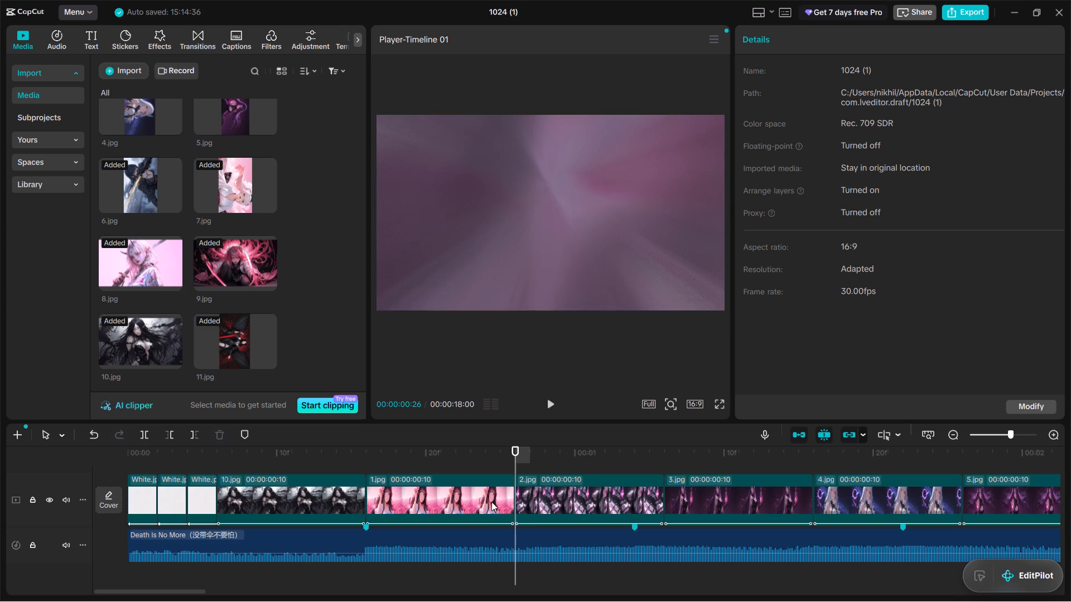
pyautogui.click(491, 502)
pyautogui.moveTo(515, 459); pyautogui.dragTo(511, 465)
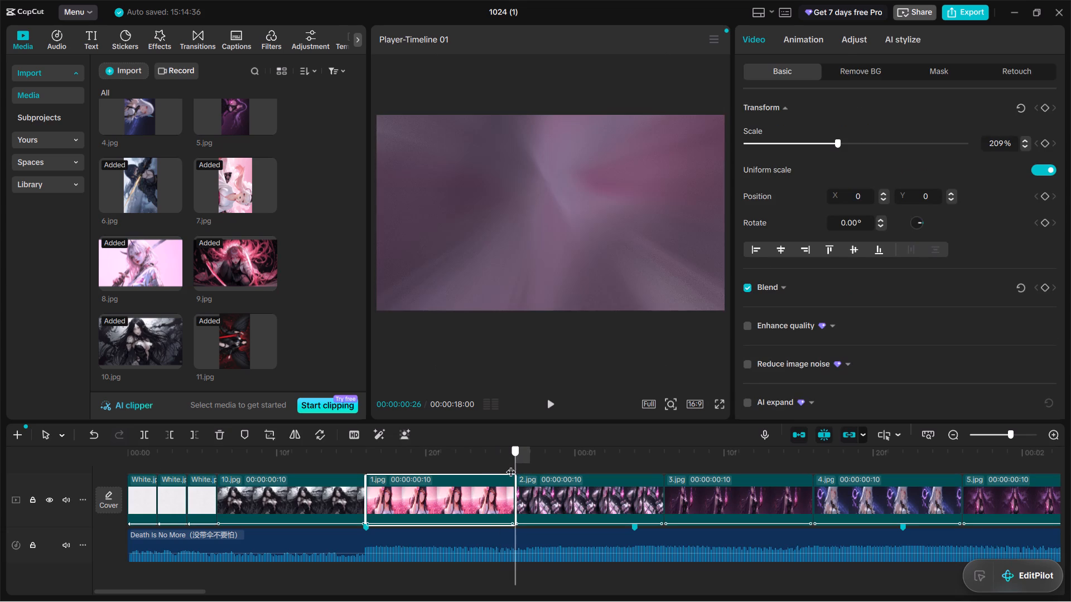
pyautogui.moveTo(511, 465); pyautogui.dragTo(511, 465)
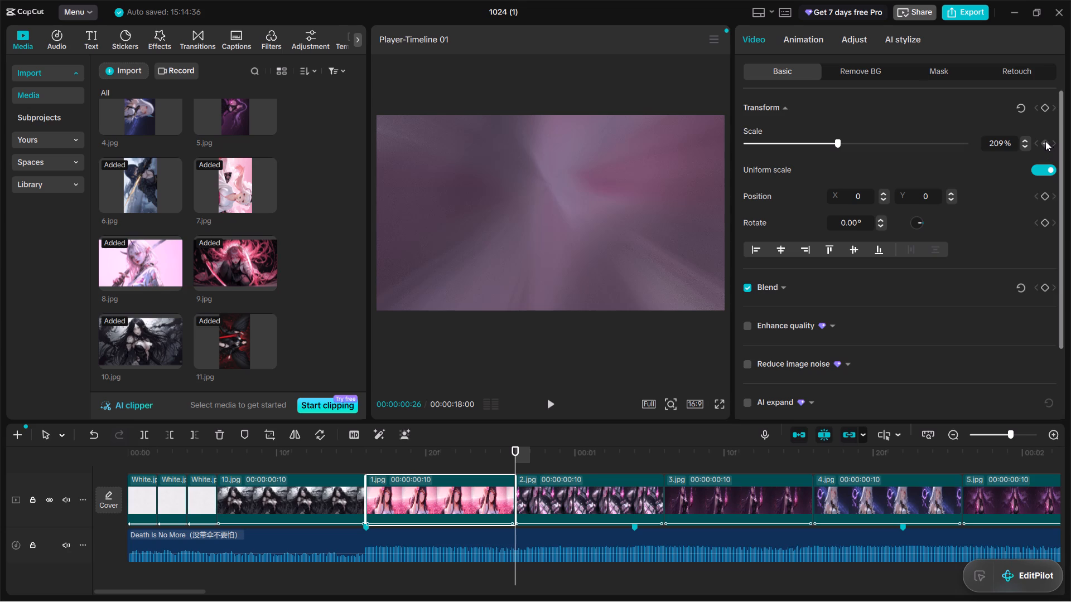
pyautogui.click(1045, 141)
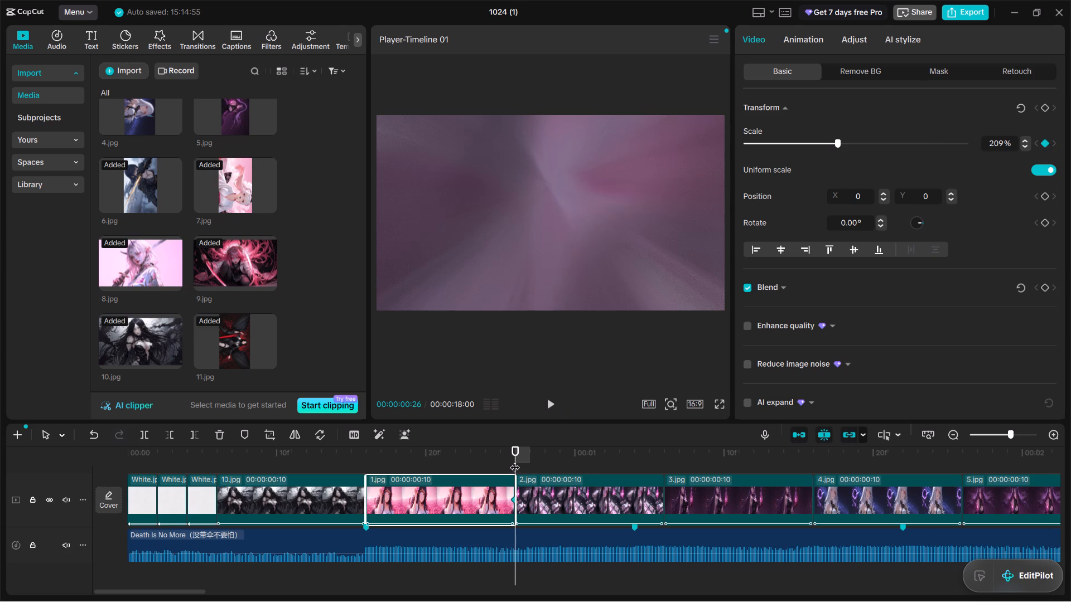
# Set the 1.jpg clip's scale to 132% at its start, 00:00:00:16, as the opening scale keyframe.
pyautogui.click(515, 460)
pyautogui.moveTo(515, 464); pyautogui.dragTo(378, 463)
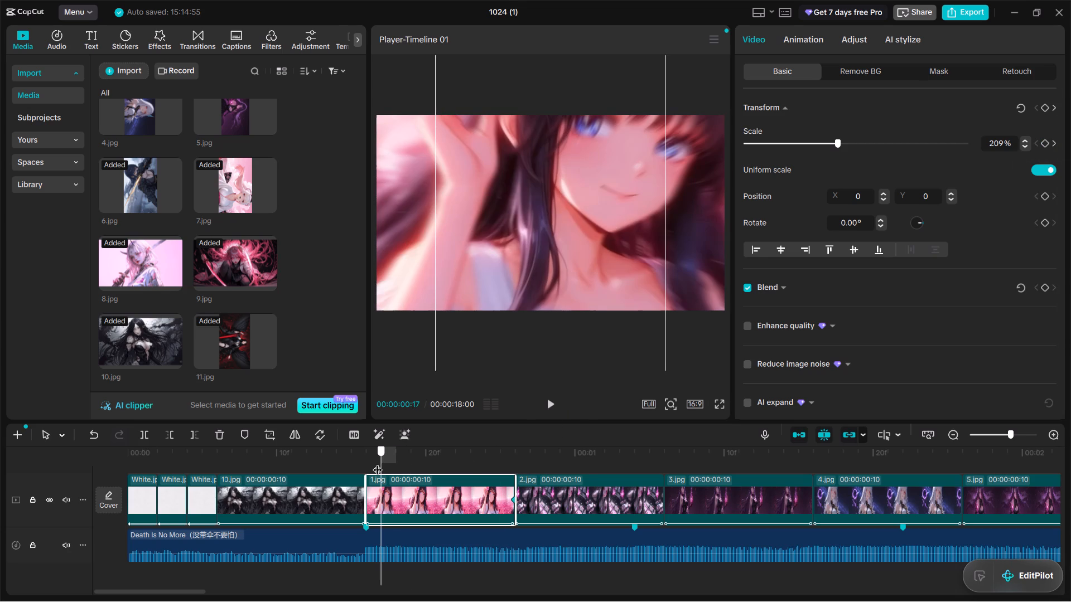
pyautogui.moveTo(378, 463); pyautogui.dragTo(372, 463)
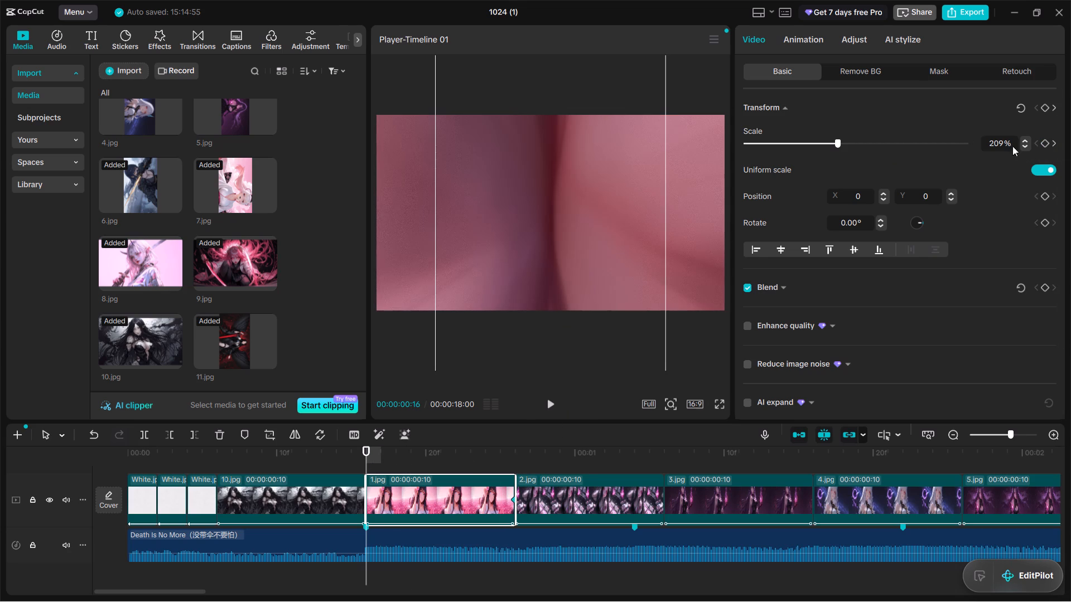
pyautogui.click(999, 143)
pyautogui.press('Right')
pyautogui.press('BackSpace')
pyautogui.press('BackSpace')
pyautogui.press('BackSpace')
pyautogui.write('132')
pyautogui.press('Return')
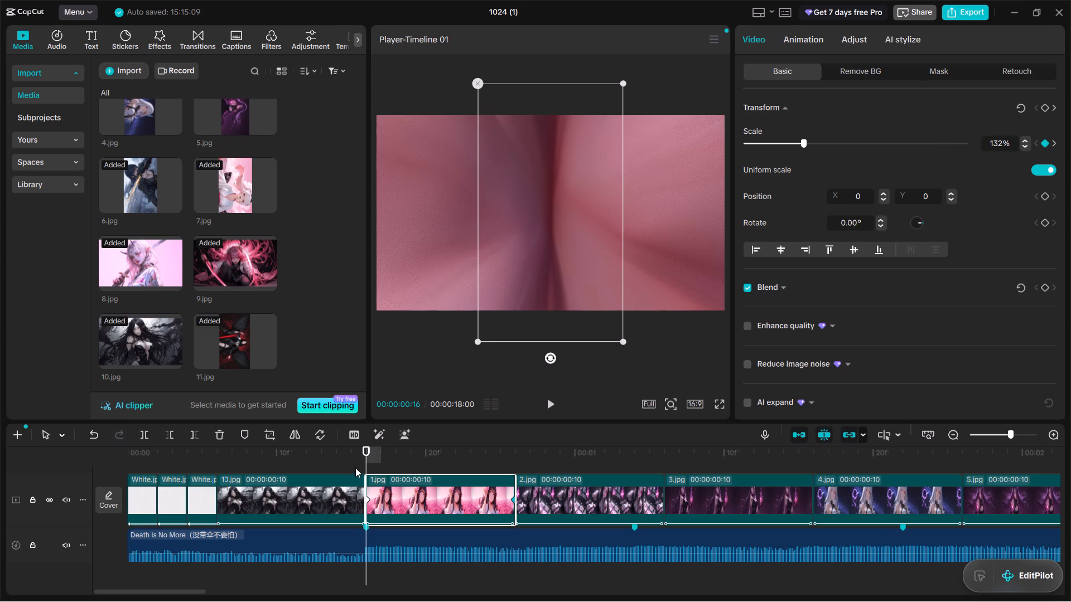
# Add a position keyframe at the end of the 1.jpg clip, at 00:00:00:26.
pyautogui.moveTo(366, 466); pyautogui.dragTo(506, 459)
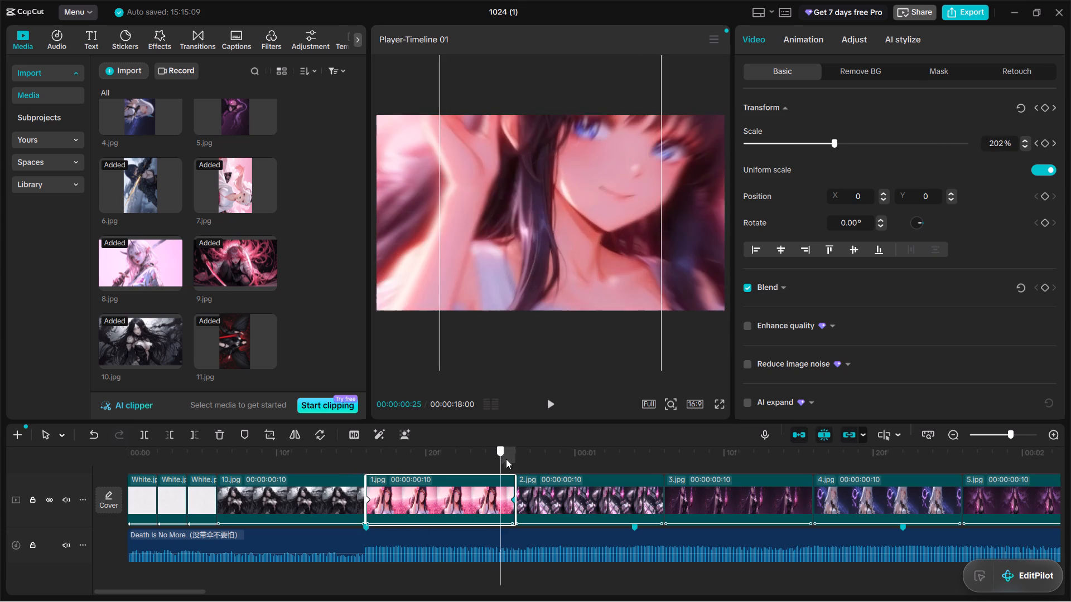
pyautogui.moveTo(506, 459); pyautogui.dragTo(515, 464)
pyautogui.click(491, 485)
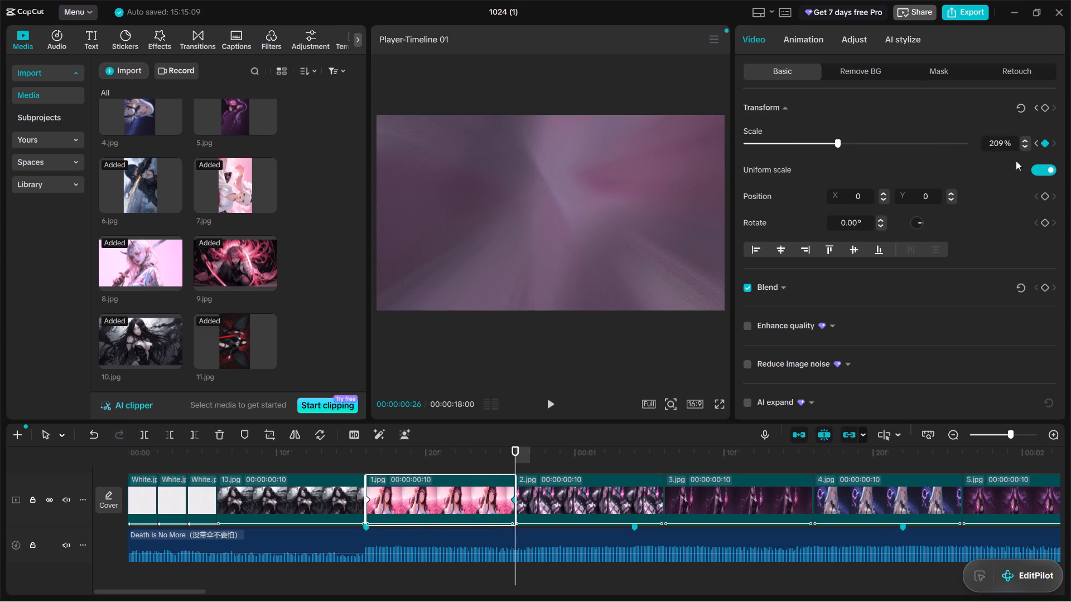
pyautogui.click(1046, 197)
# Move the 1.jpg picture down in the frame to position Y -346 at the clip's start, 00:00:00:16.
pyautogui.moveTo(517, 457); pyautogui.dragTo(377, 468)
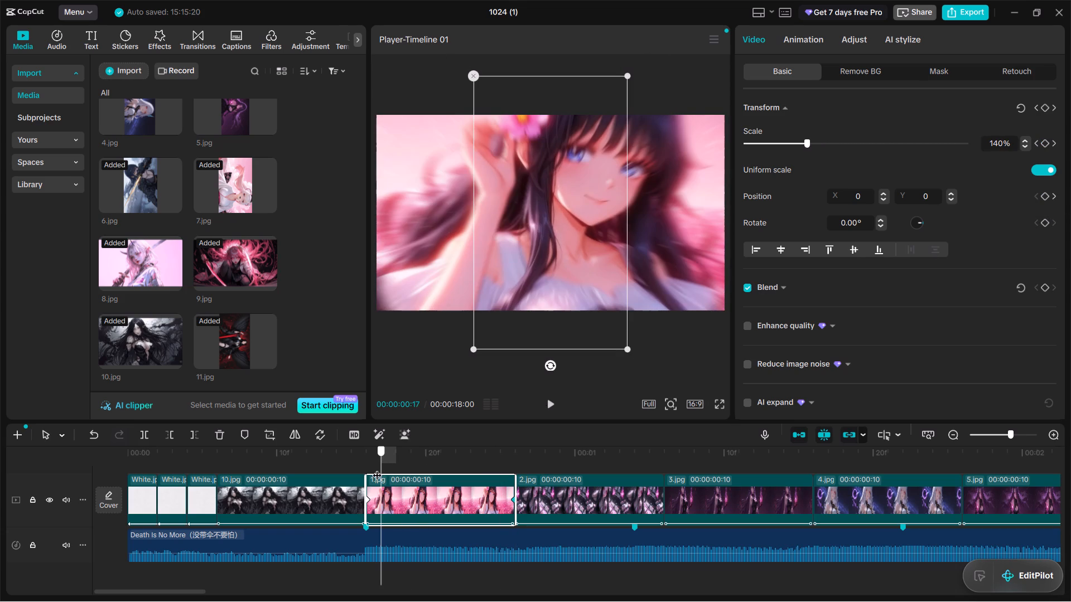
pyautogui.moveTo(377, 468); pyautogui.dragTo(372, 468)
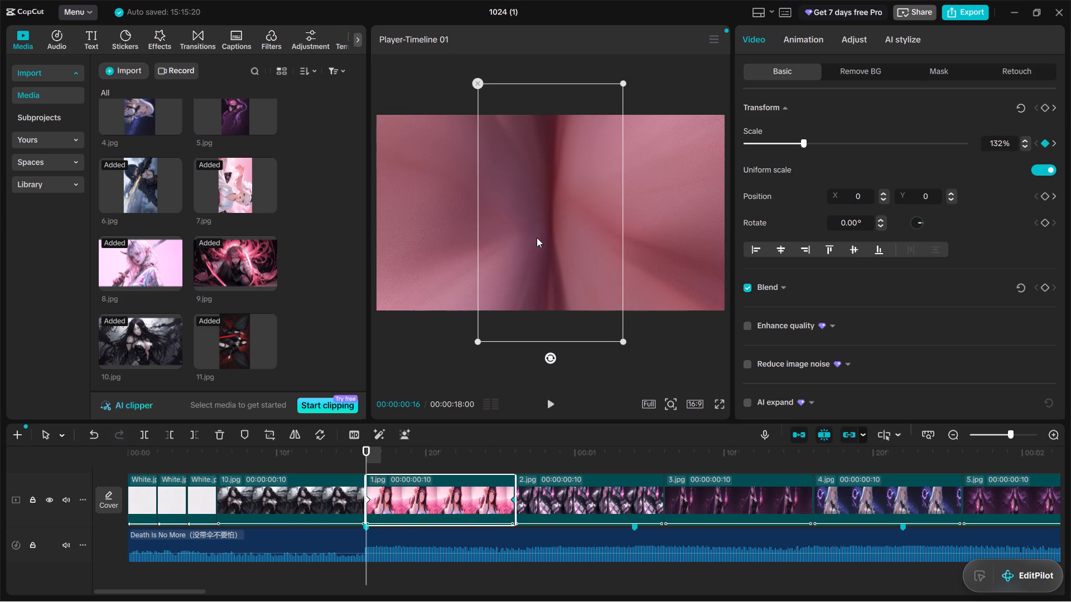
pyautogui.moveTo(531, 219); pyautogui.dragTo(531, 248)
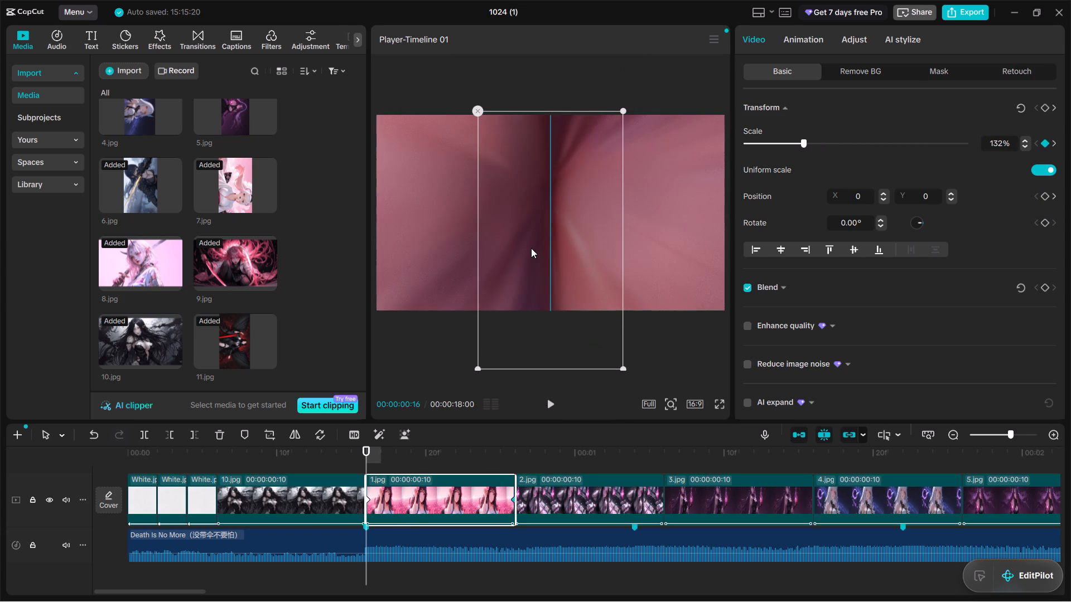
pyautogui.moveTo(531, 248); pyautogui.dragTo(532, 250)
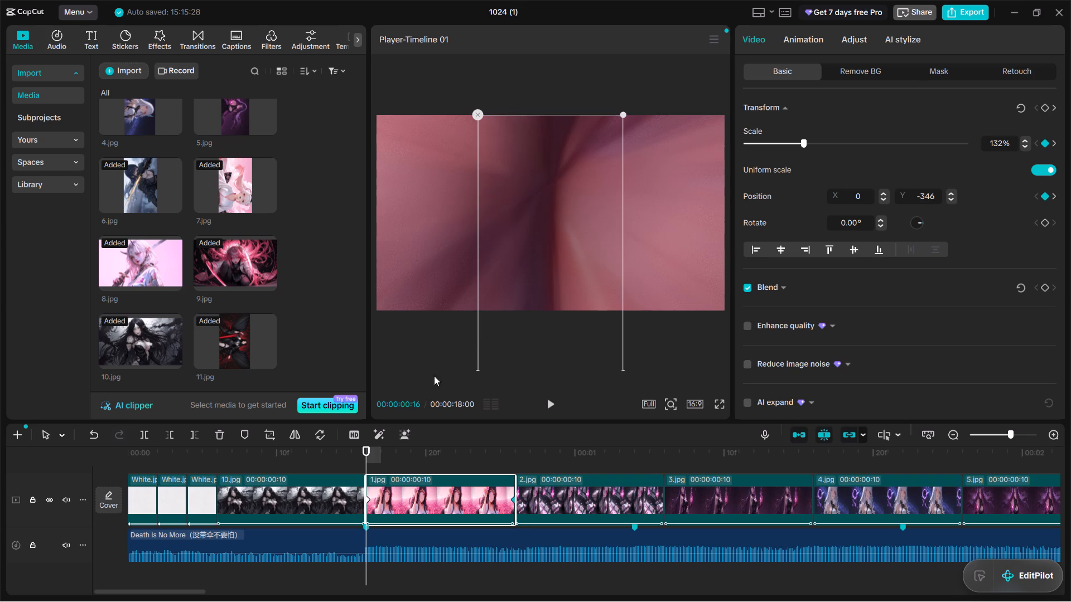
# Play back the opening pictures through 1.jpg and 2.jpg to examine the zoom and vertical movement of 1.jpg.
pyautogui.click(226, 468)
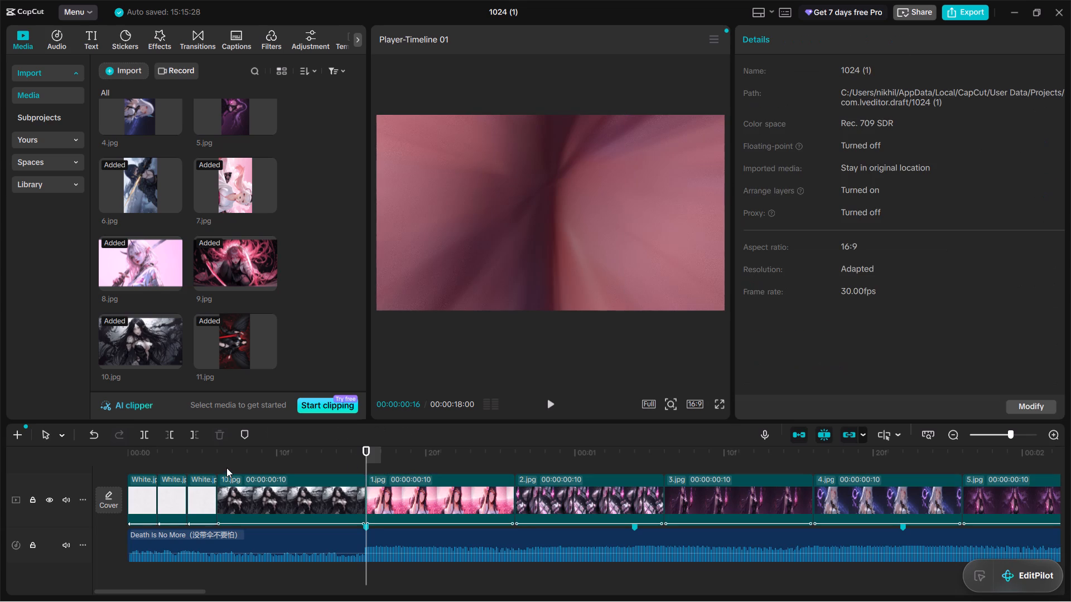
pyautogui.press('space')
pyautogui.press('space')
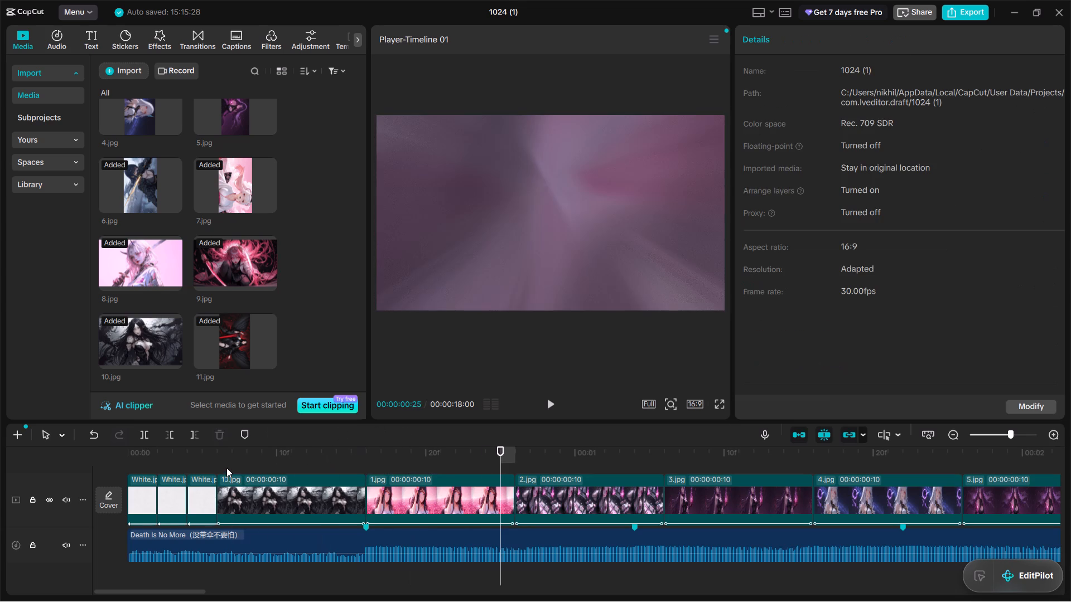
pyautogui.press('space')
pyautogui.press('space')
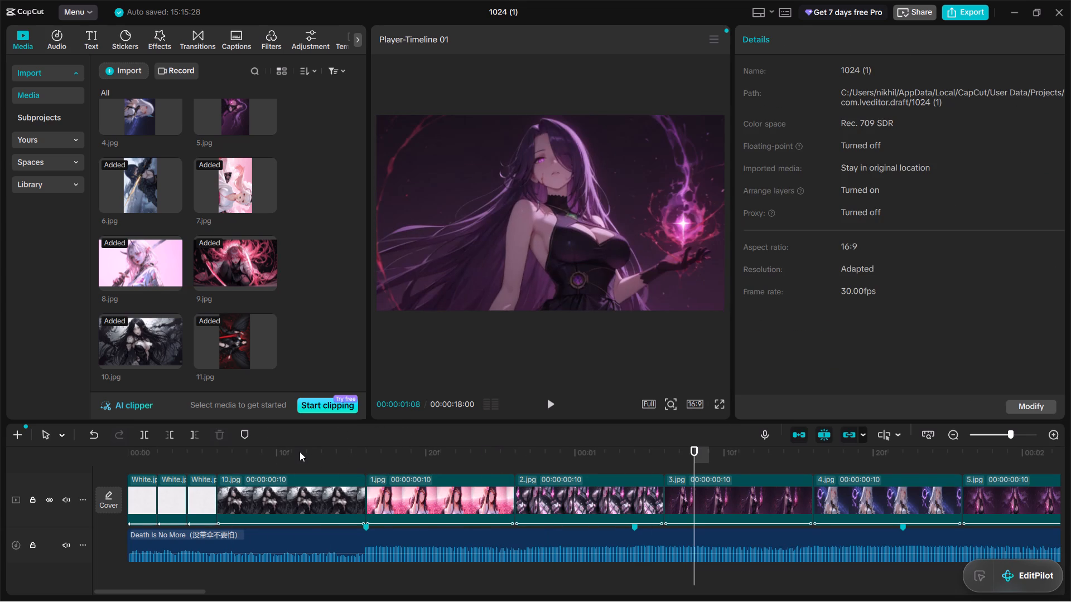
pyautogui.click(300, 452)
pyautogui.press('space')
pyautogui.press('space')
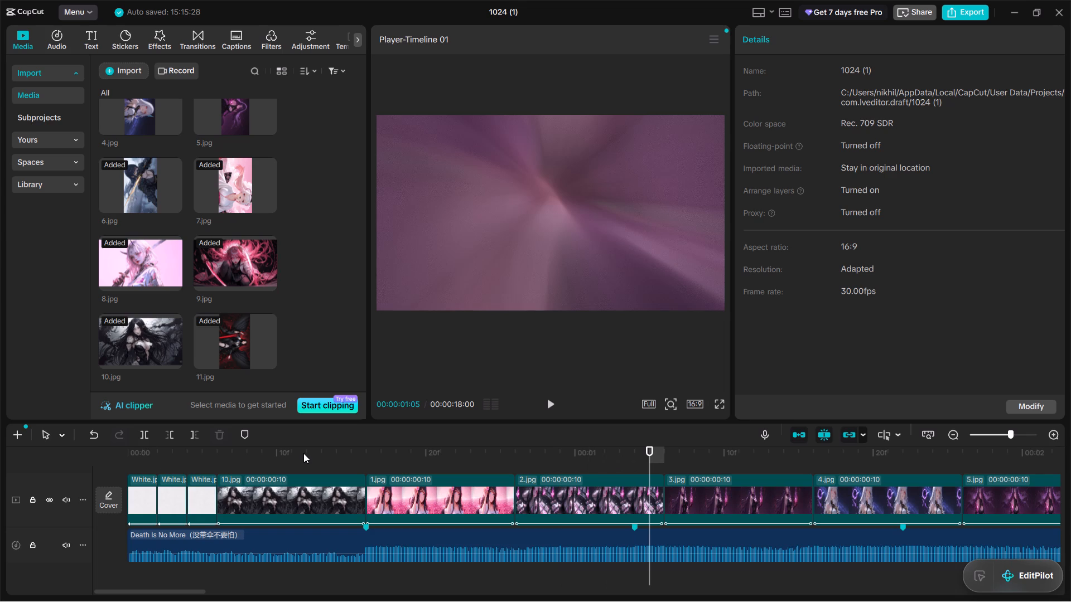
# Set the 1.jpg clip's scale to 188% at its end keyframe, 00:00:00:26.
pyautogui.click(403, 488)
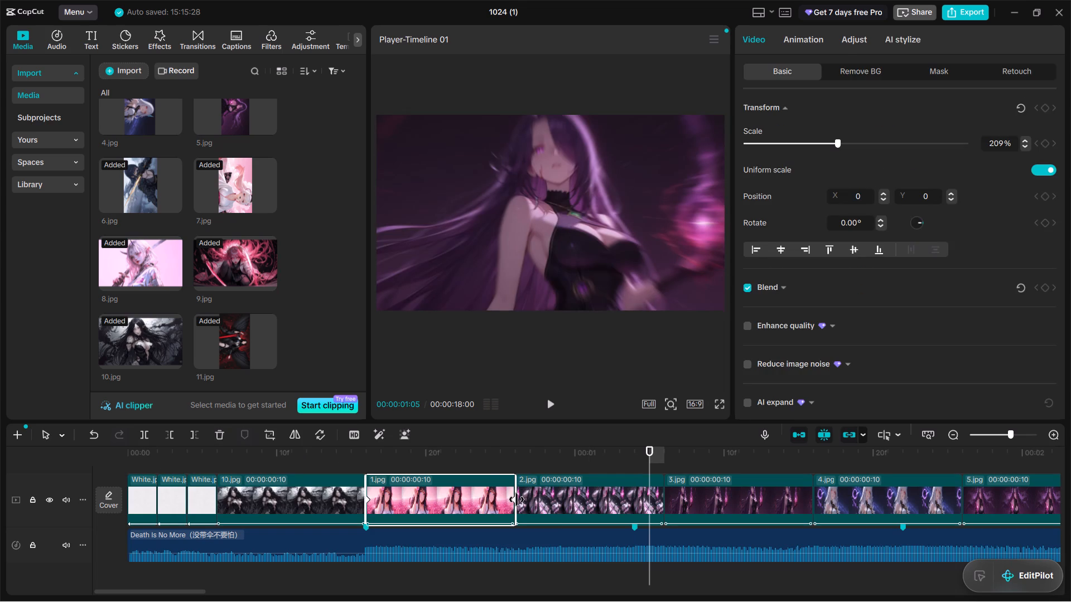
pyautogui.click(514, 462)
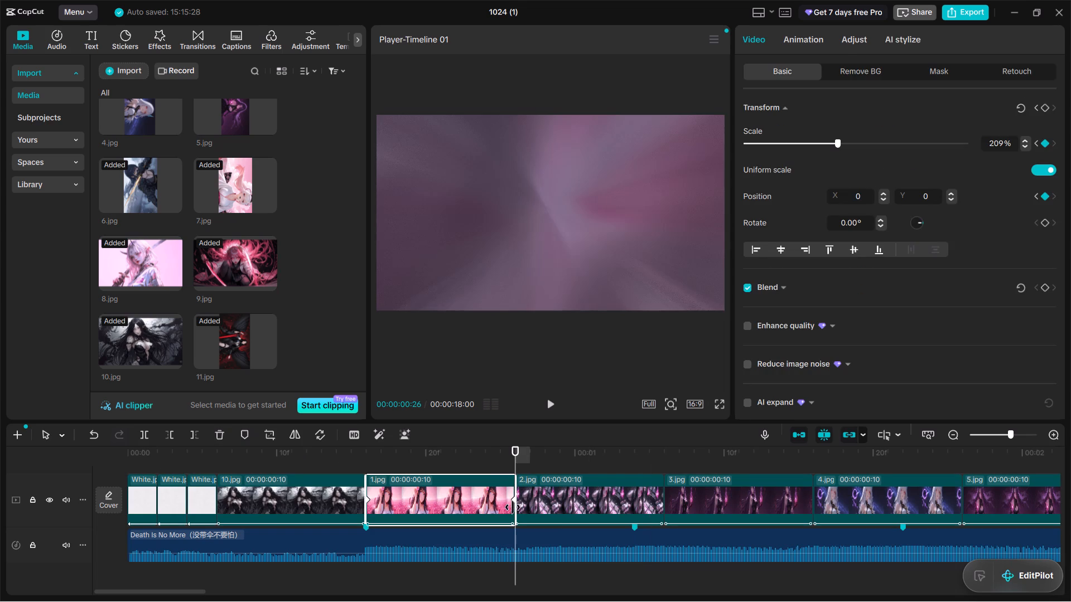
pyautogui.click(514, 502)
pyautogui.click(1022, 146)
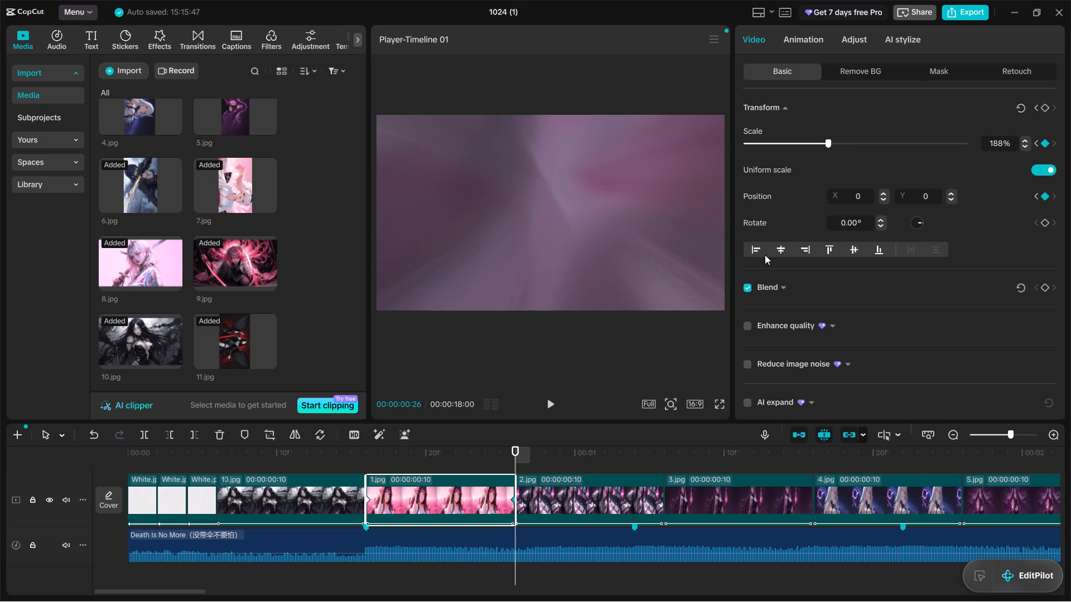
# Play back the opening pictures and the whole clip sequence from the start to examine the zooms and the cuts against the beat markers.
pyautogui.click(286, 463)
pyautogui.press('space')
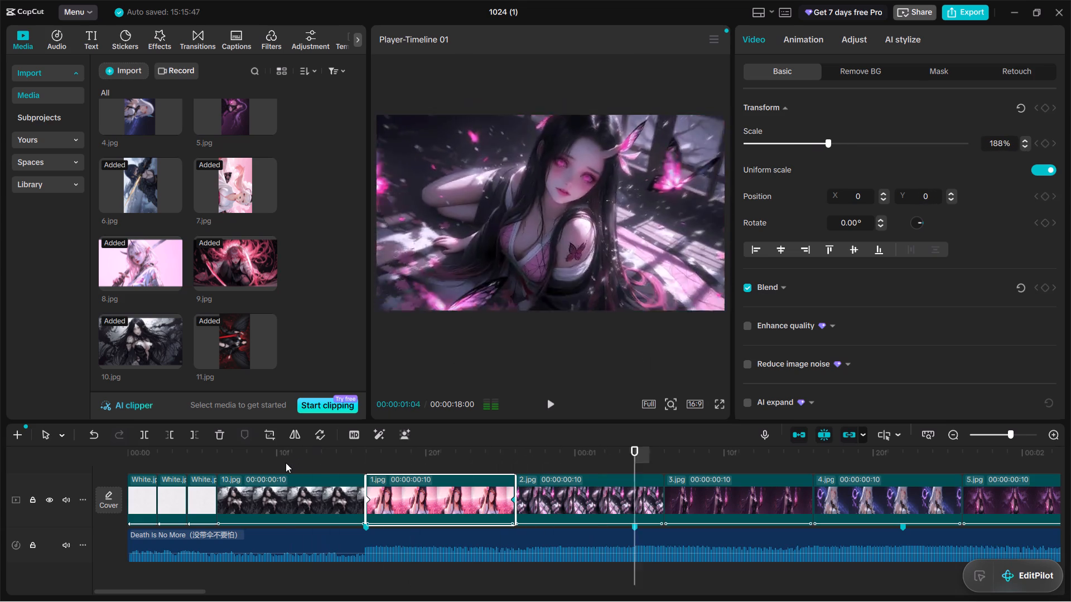
pyautogui.press('space')
pyautogui.keyDown('ctrl'); pyautogui.scroll(-5, 522, 472); pyautogui.keyUp('ctrl')
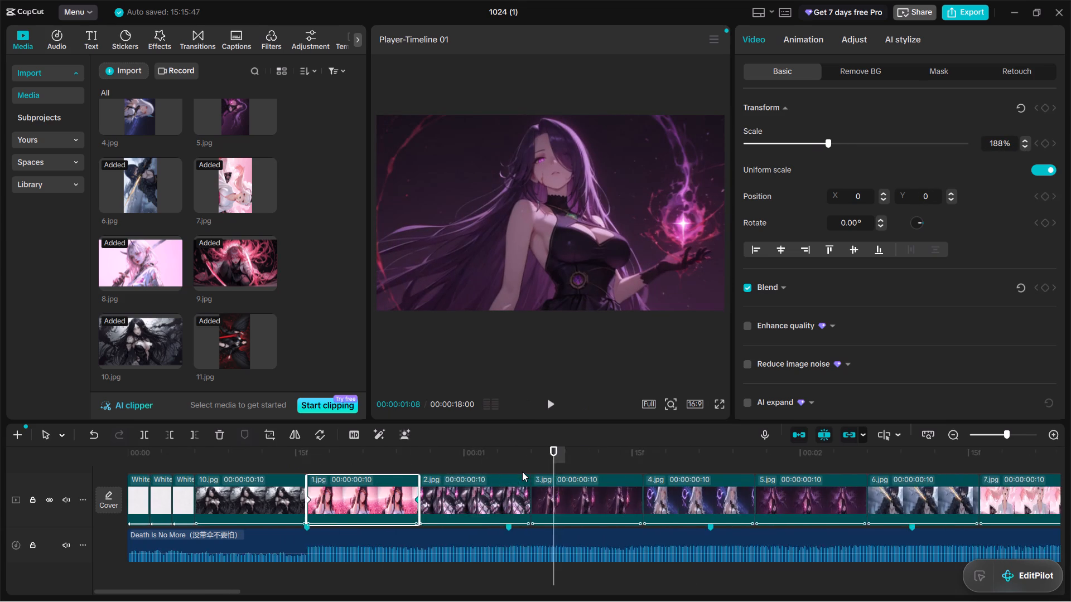
pyautogui.keyDown('ctrl'); pyautogui.scroll(-17, 522, 472); pyautogui.keyUp('ctrl')
pyautogui.click(522, 472)
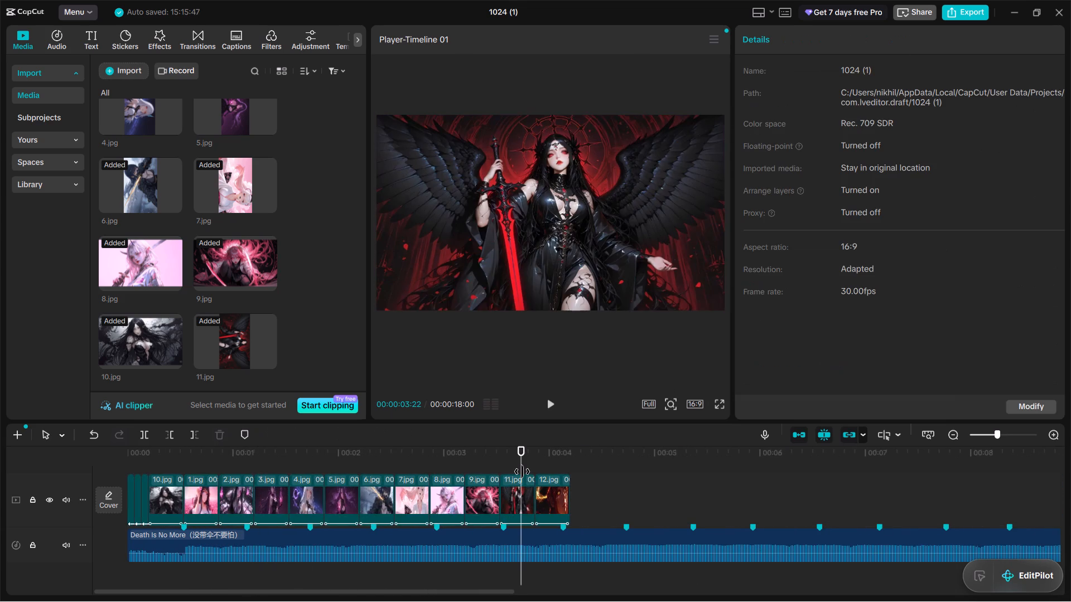
pyautogui.press('space')
pyautogui.press('space')
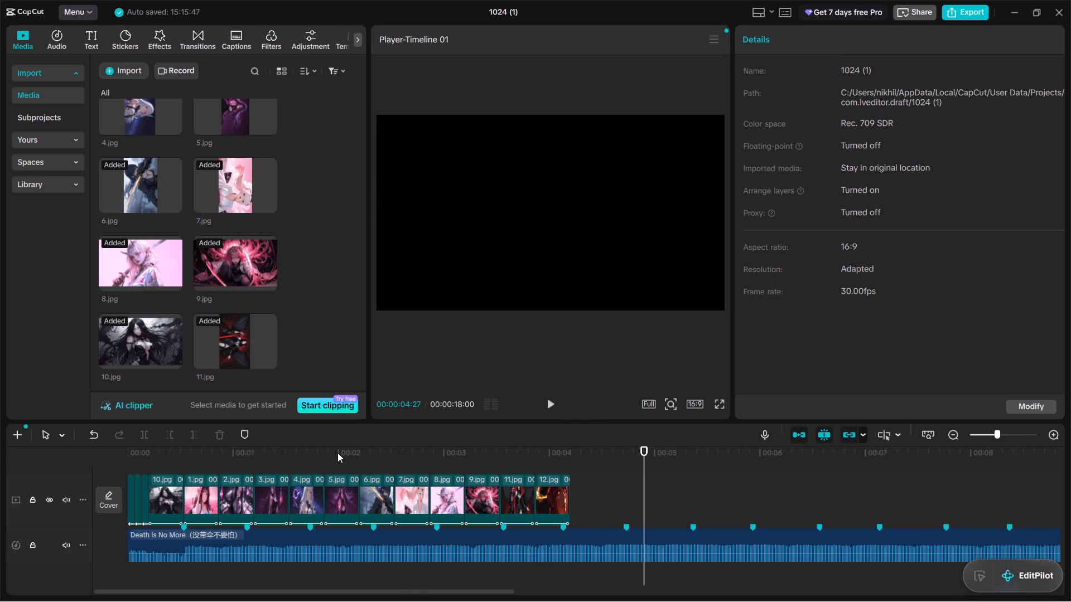
pyautogui.press('ctrl+shift+super+b')
pyautogui.press('ctrl+shift+super+h')
pyautogui.press('ctrl+shift+super+j')
pyautogui.moveTo(646, 457); pyautogui.dragTo(532, 438)
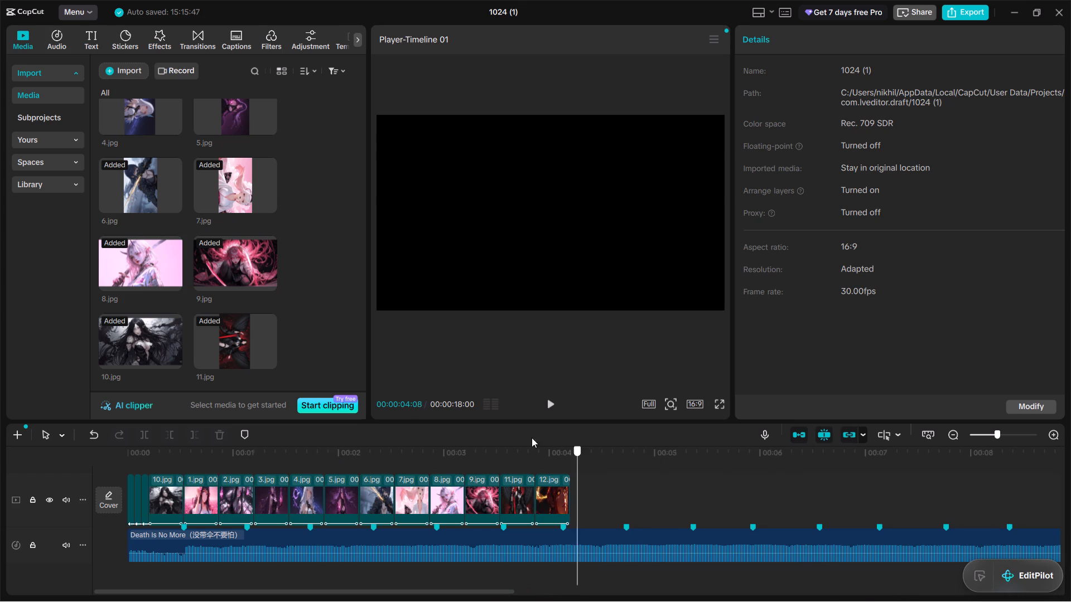
pyautogui.moveTo(532, 438); pyautogui.dragTo(0, 397)
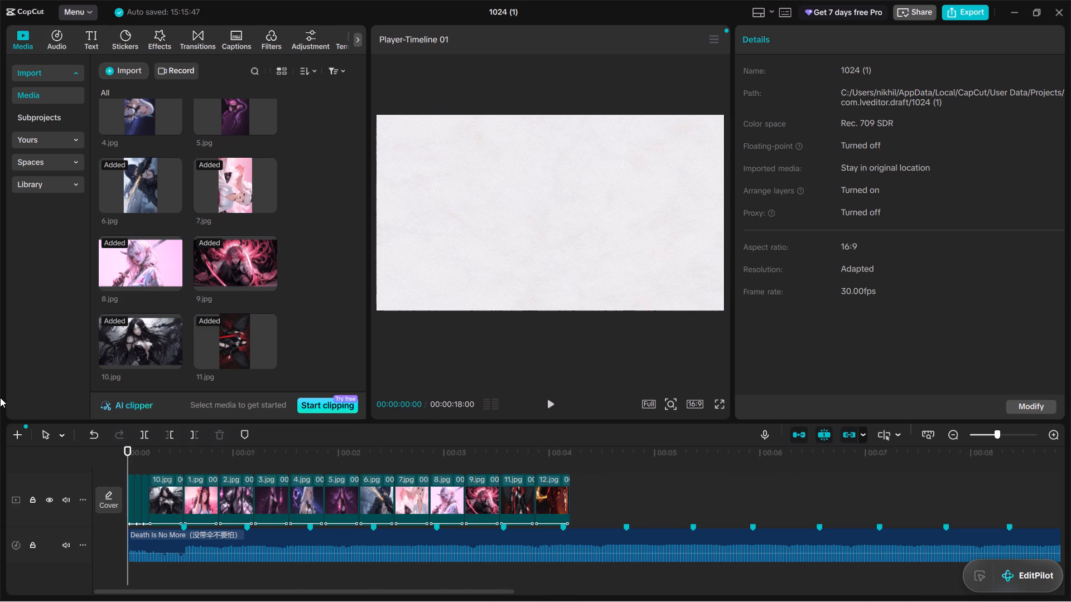
pyautogui.press('space')
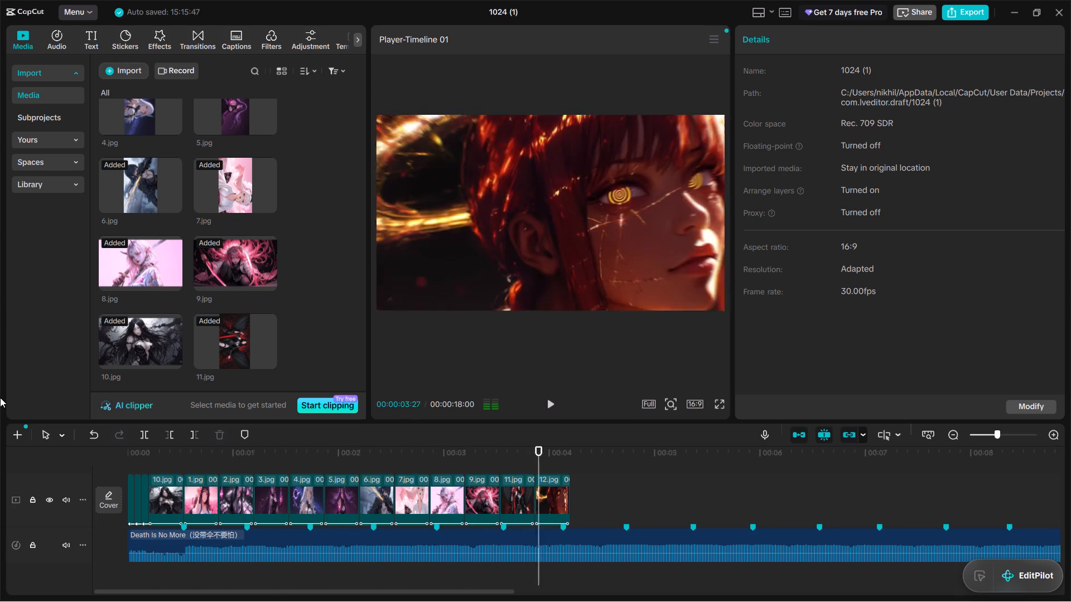
pyautogui.press('space')
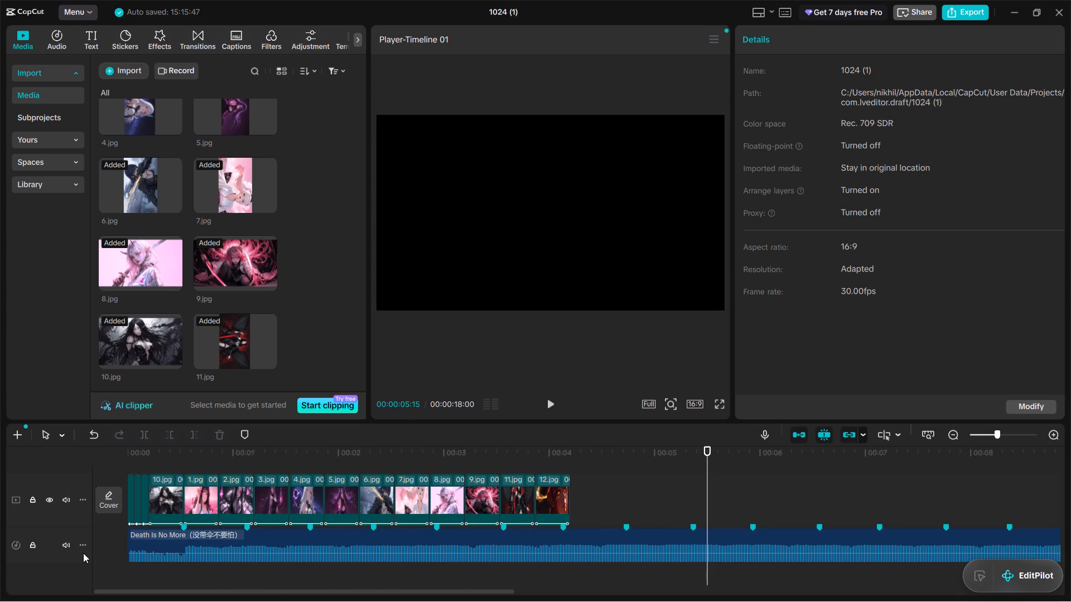
# Extend the end of the 1.jpg clip to the second beat marker, giving it a duration of 00:00:00:18.
pyautogui.keyDown('ctrl'); pyautogui.scroll(3, 387, 495); pyautogui.keyUp('ctrl')
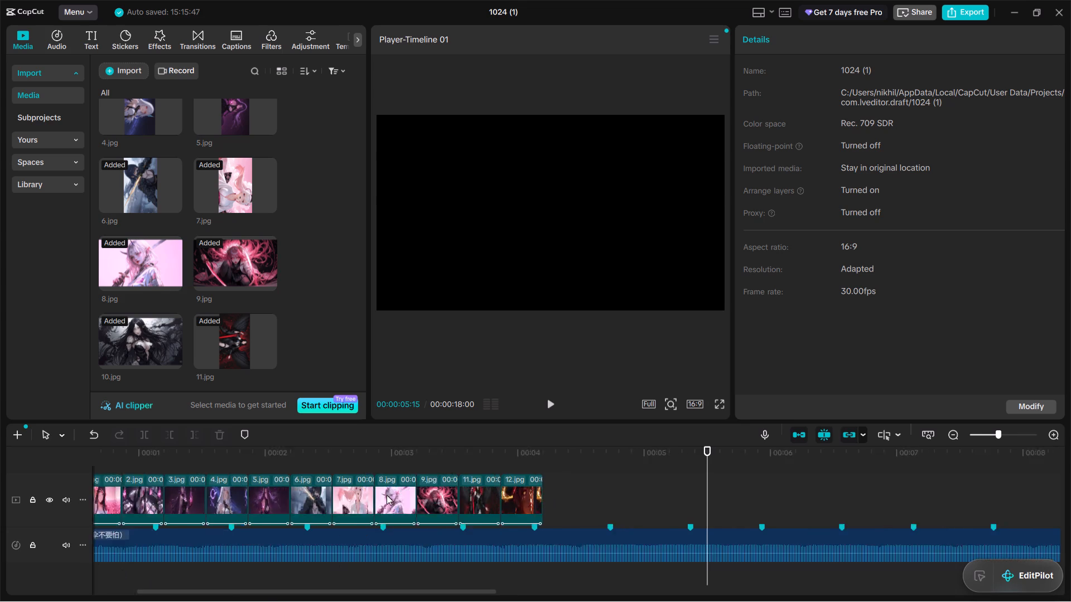
pyautogui.keyDown('ctrl'); pyautogui.scroll(18, 387, 495); pyautogui.keyUp('ctrl')
pyautogui.hscroll(10, 329, 496)
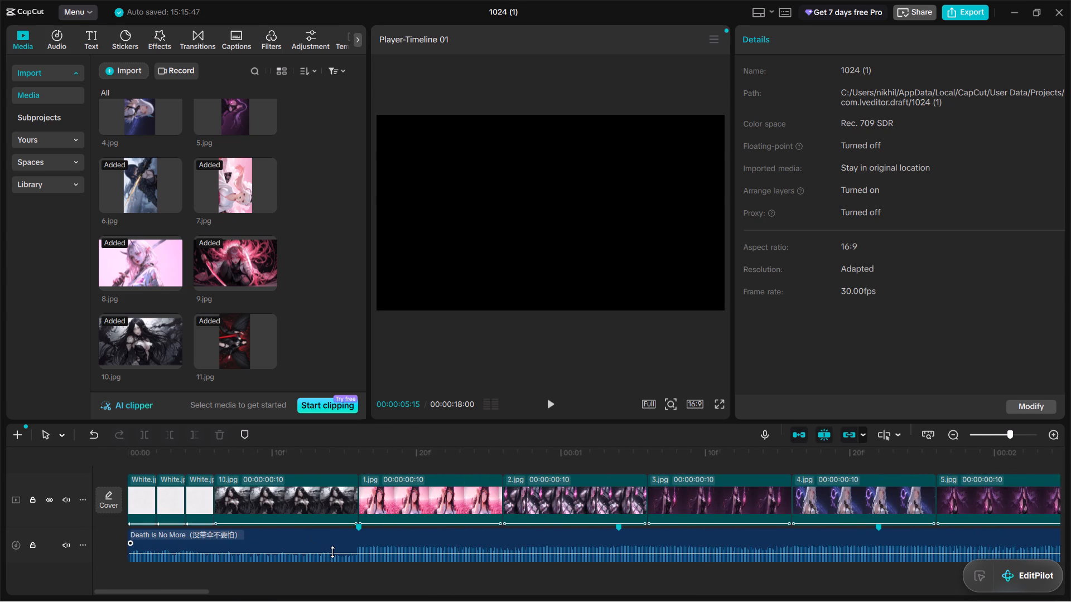
pyautogui.hscroll(1, 494, 505)
pyautogui.click(492, 501)
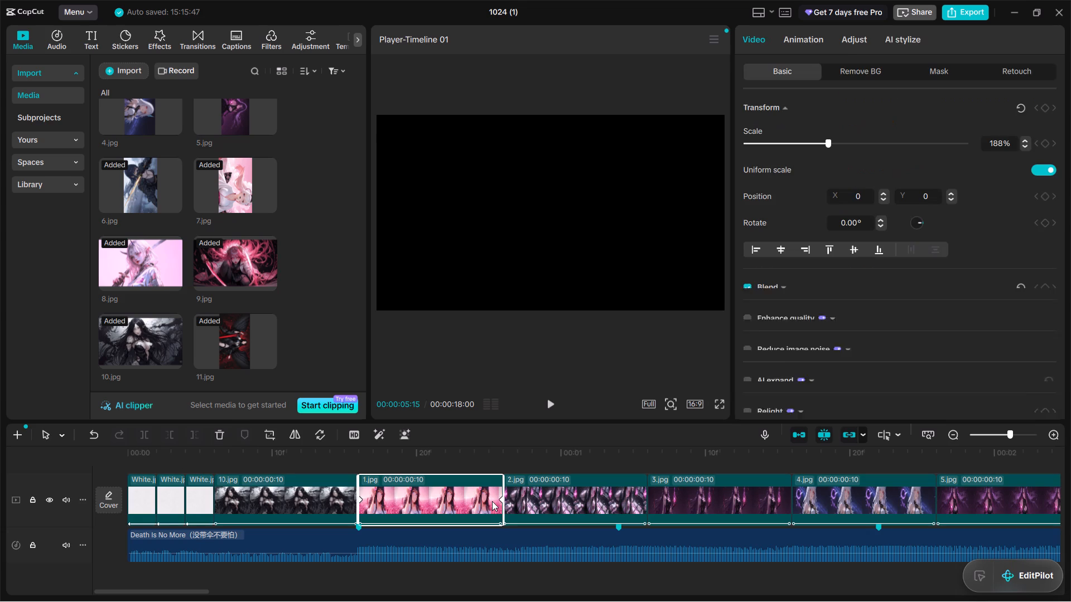
pyautogui.moveTo(505, 498); pyautogui.dragTo(561, 499)
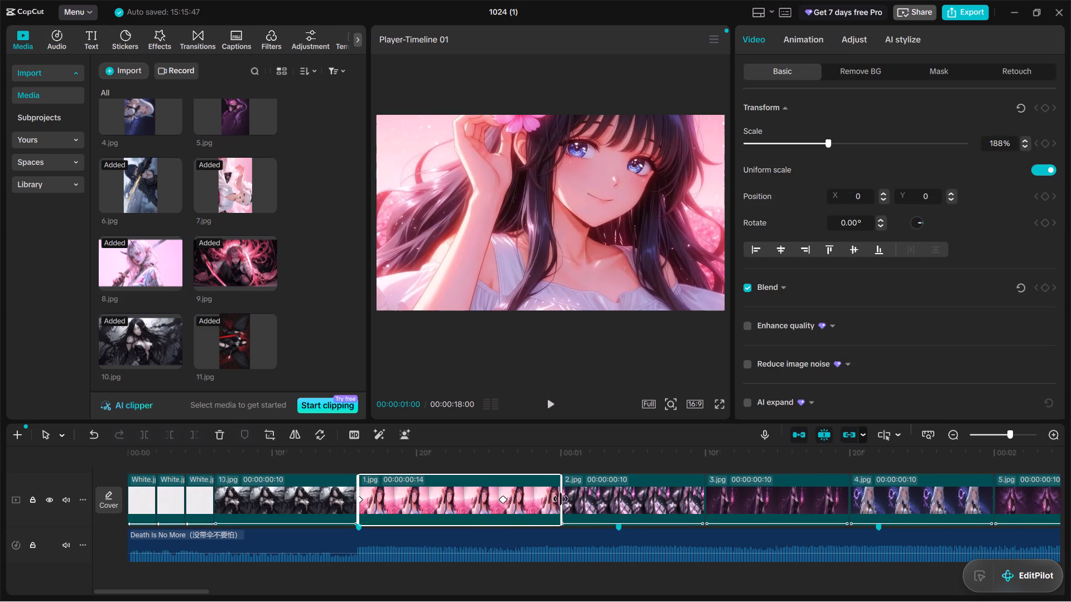
pyautogui.moveTo(561, 499); pyautogui.dragTo(614, 512)
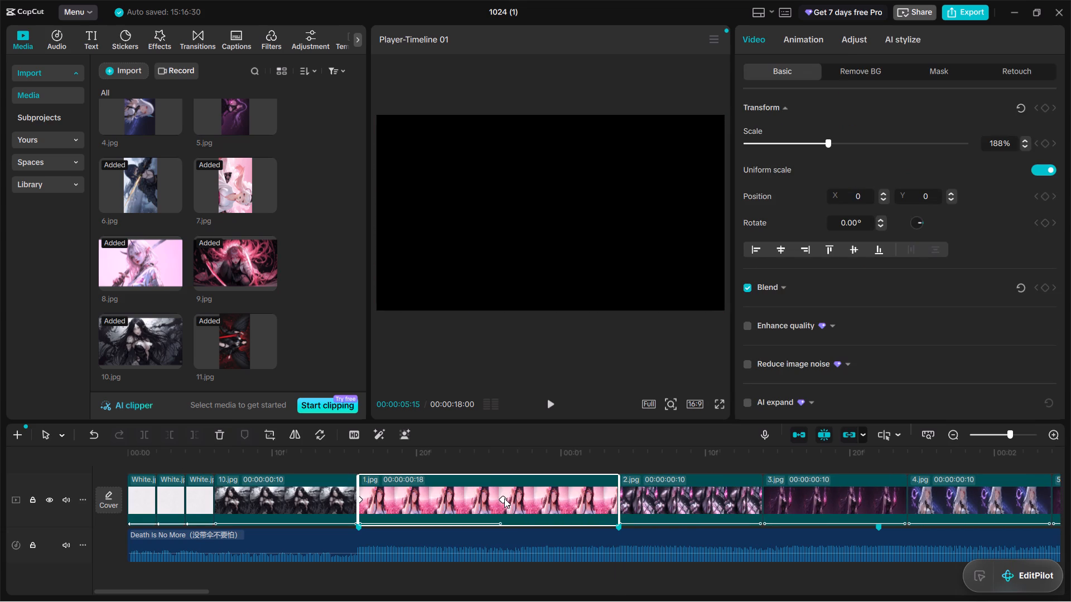
# Move the 1.jpg clip's closing scale and position keyframes from 00:00:00:26 to the end of the lengthened clip.
pyautogui.moveTo(504, 498); pyautogui.dragTo(626, 501)
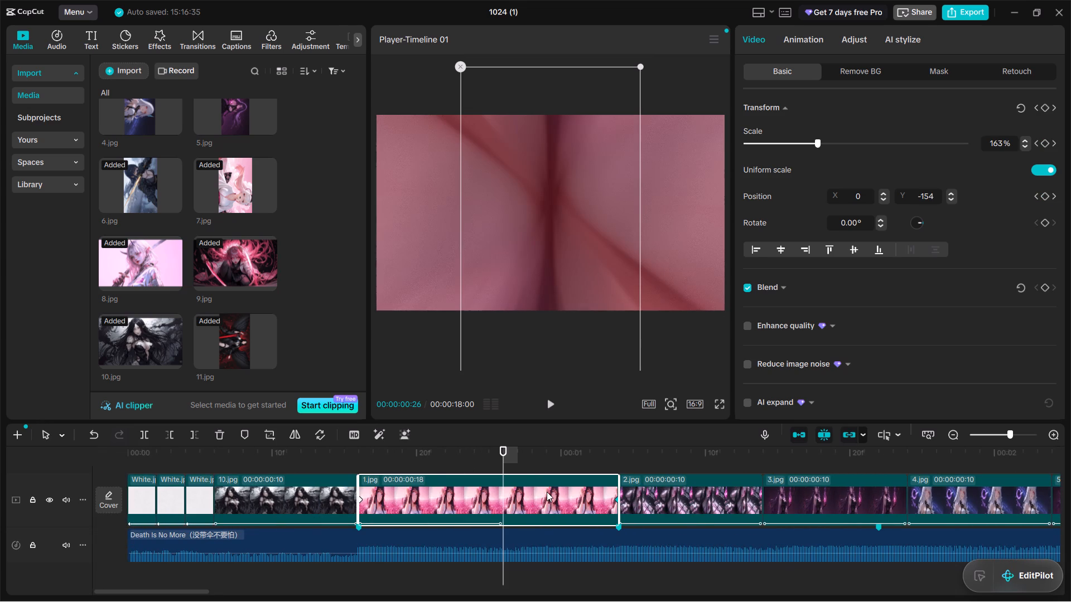
# Play back the opening several times to examine the lengthened 1.jpg clip's movement and its cut to 2.jpg.
pyautogui.press('space')
pyautogui.press('space')
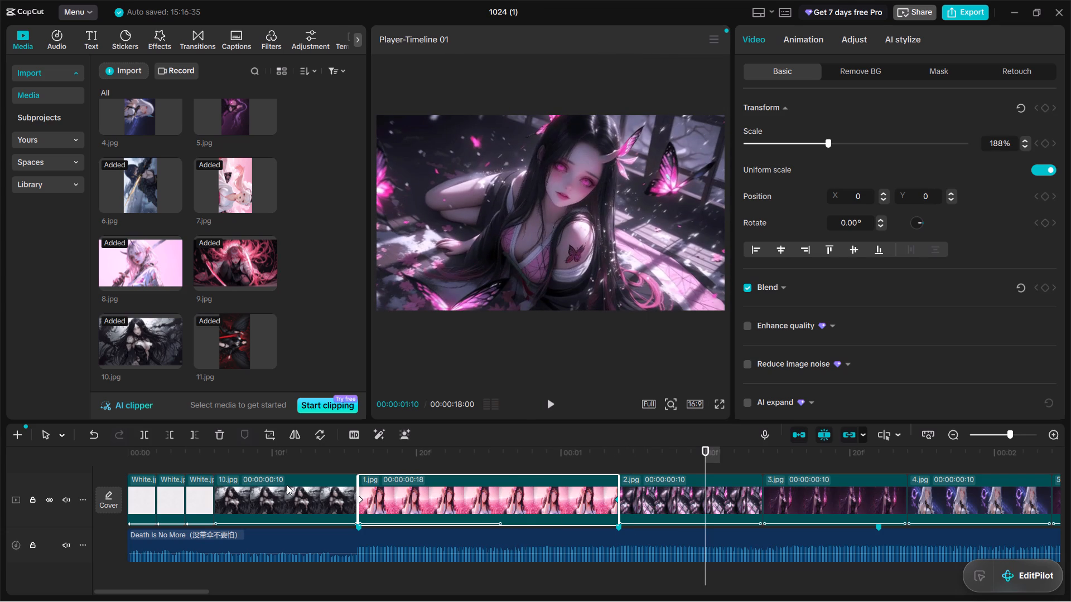
pyautogui.click(287, 485)
pyautogui.press('space')
pyautogui.press('space')
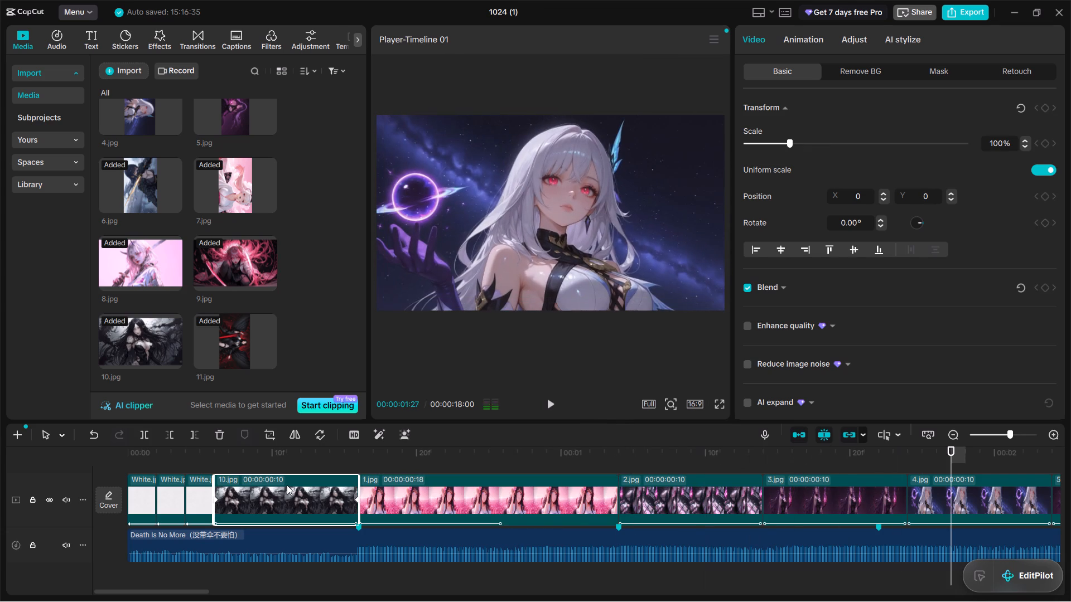
pyautogui.click(207, 467)
pyautogui.press('space')
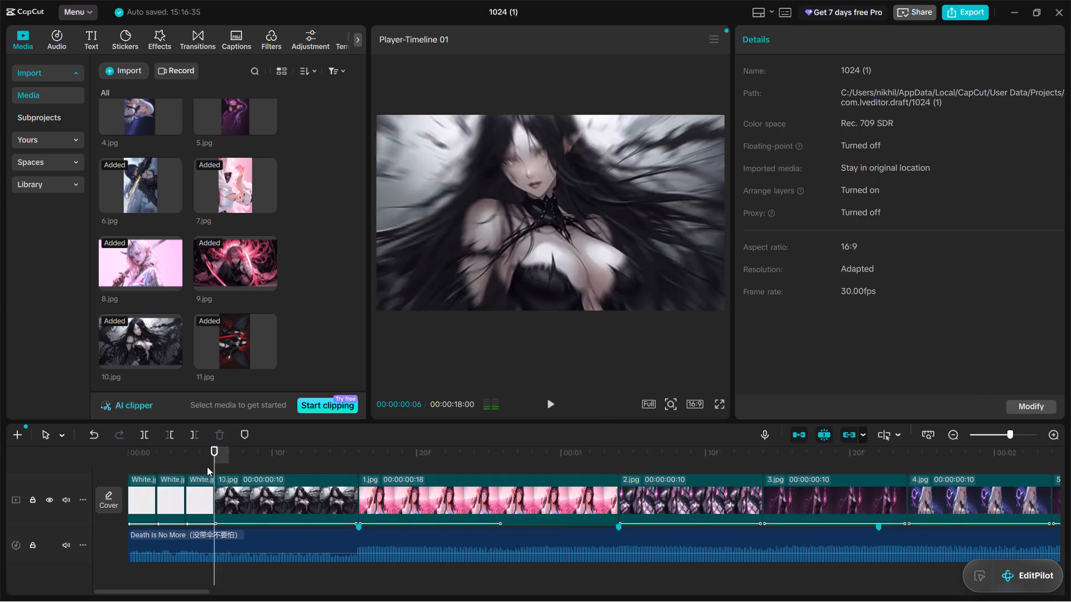
pyautogui.press('space')
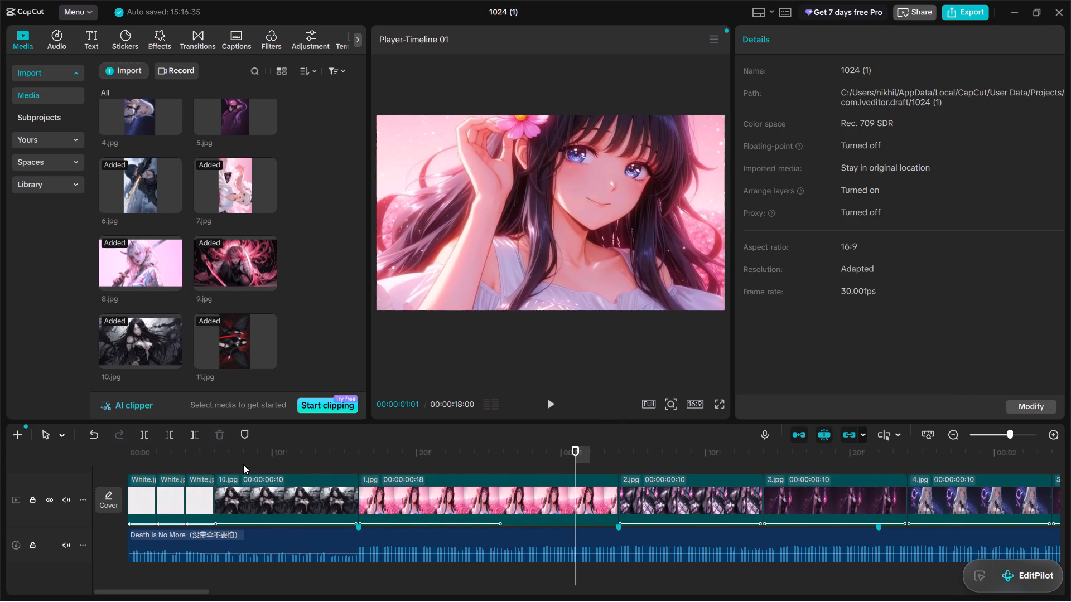
# Lengthen the 1.jpg clip's Zoom 1 combo animation to 0.6 s so that it spans the whole clip.
pyautogui.click(417, 512)
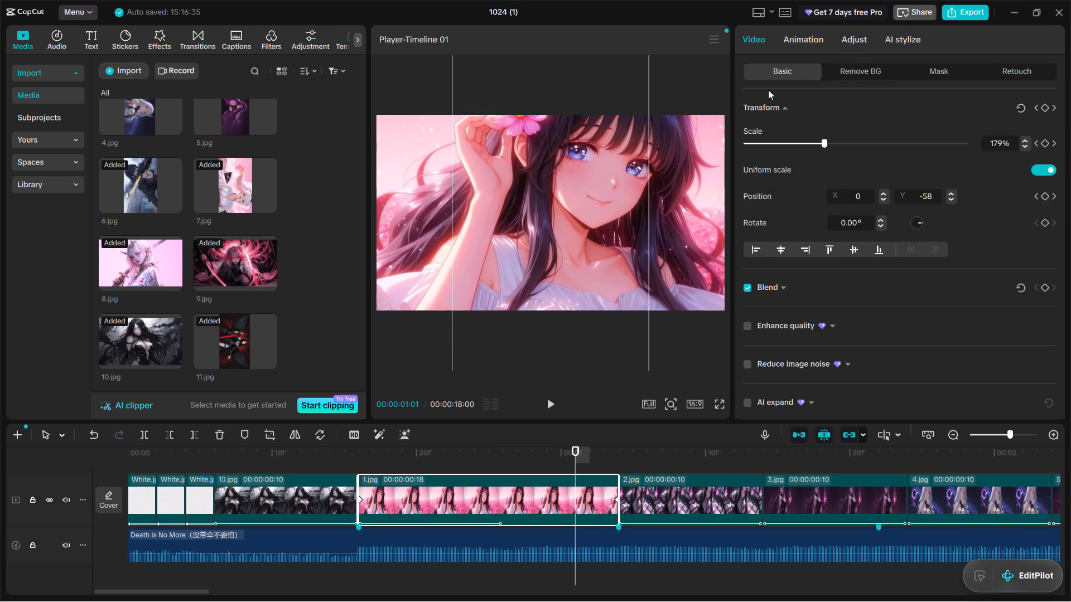
pyautogui.click(806, 31)
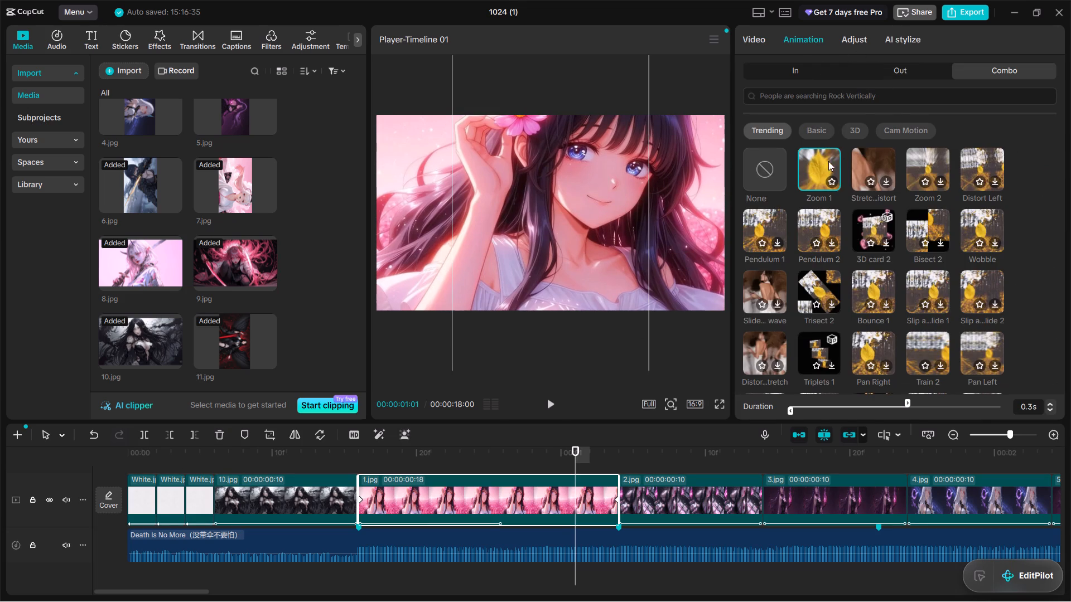
pyautogui.click(819, 172)
pyautogui.moveTo(907, 403); pyautogui.dragTo(923, 400)
pyautogui.moveTo(923, 400); pyautogui.dragTo(1066, 414)
# Play back from 1.jpg through the following pictures to examine the lengthened Zoom 1 animation against the beat.
pyautogui.press('space')
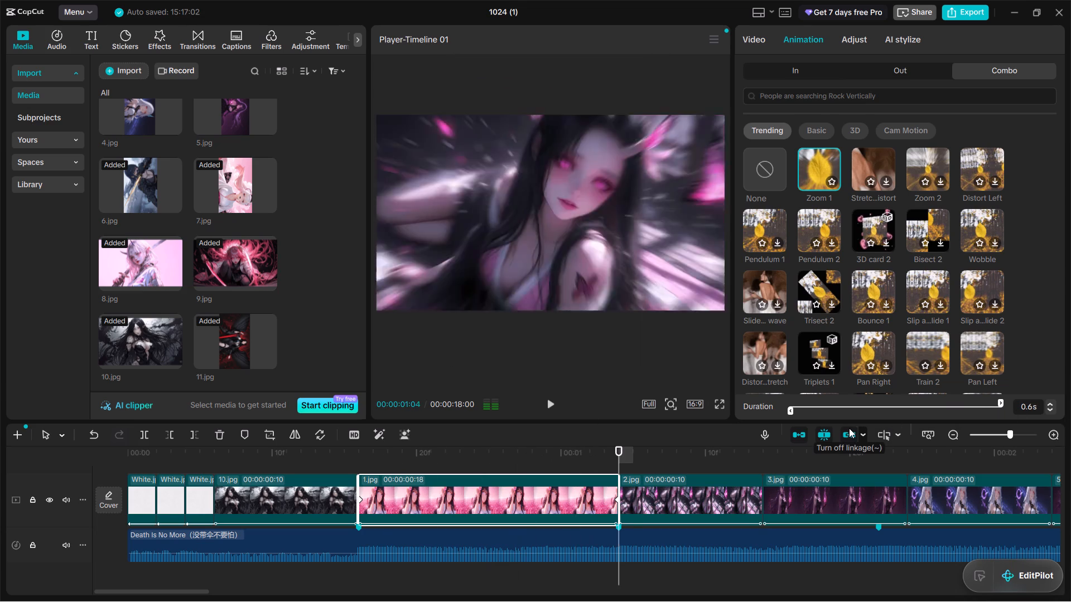
pyautogui.press('space')
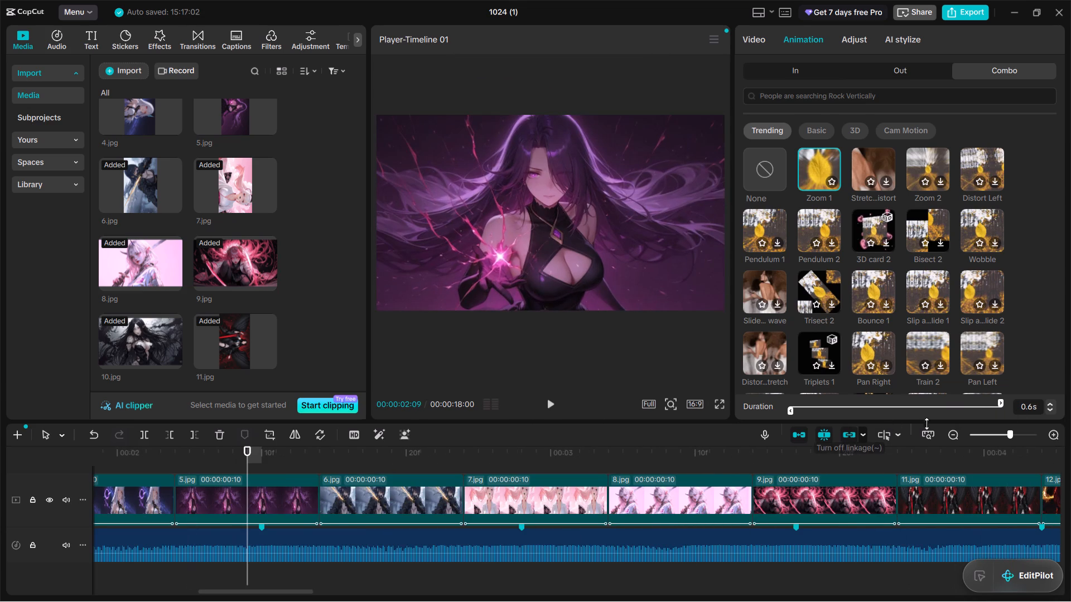
pyautogui.hscroll(8, 785, 485)
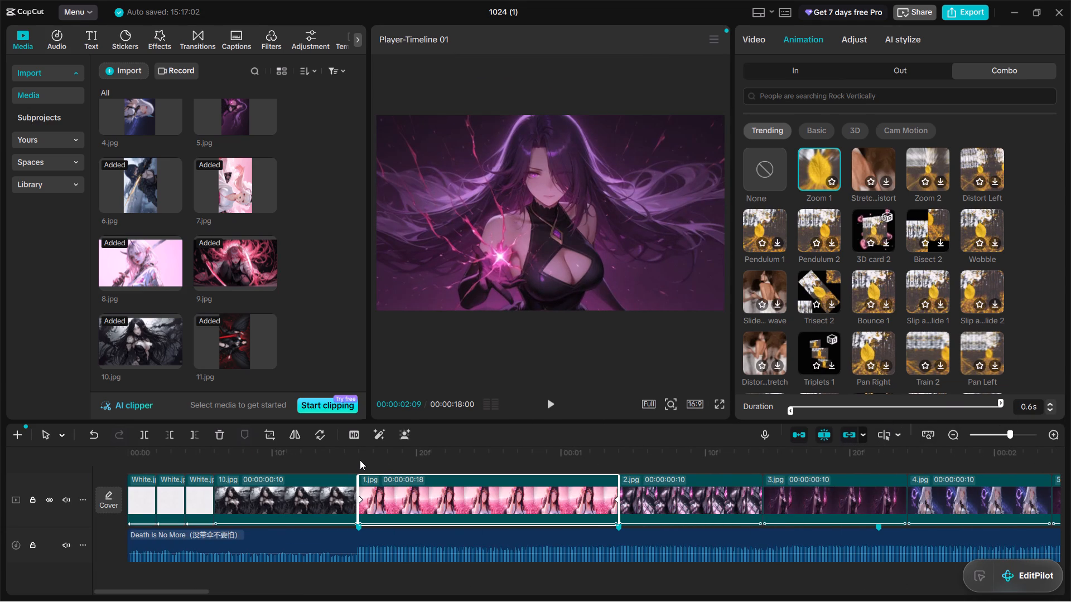
pyautogui.click(360, 460)
pyautogui.press('space')
pyautogui.press('space')
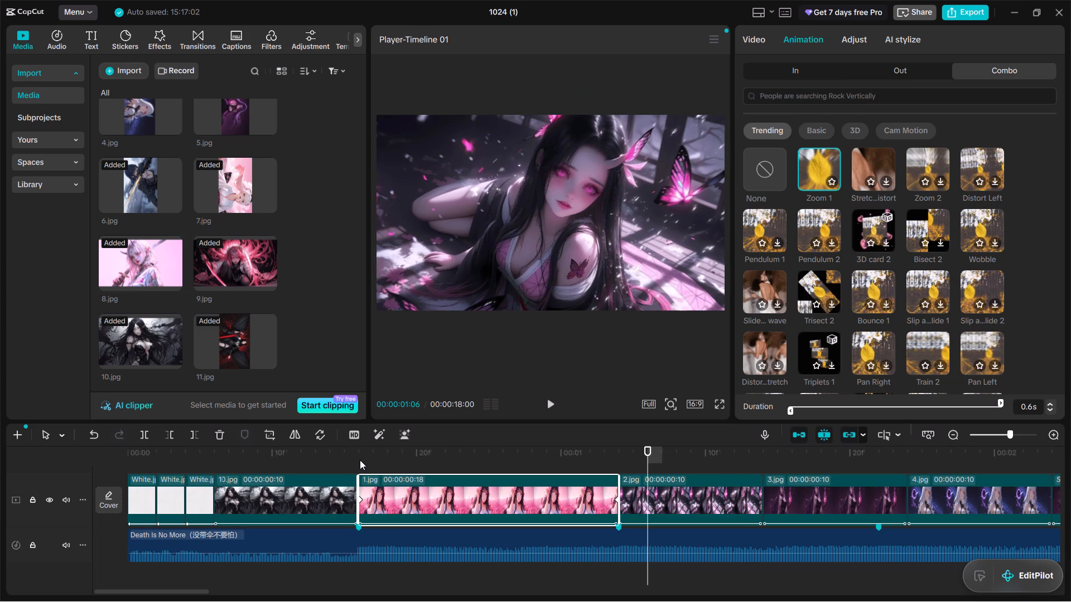
pyautogui.press('space')
pyautogui.press('space')
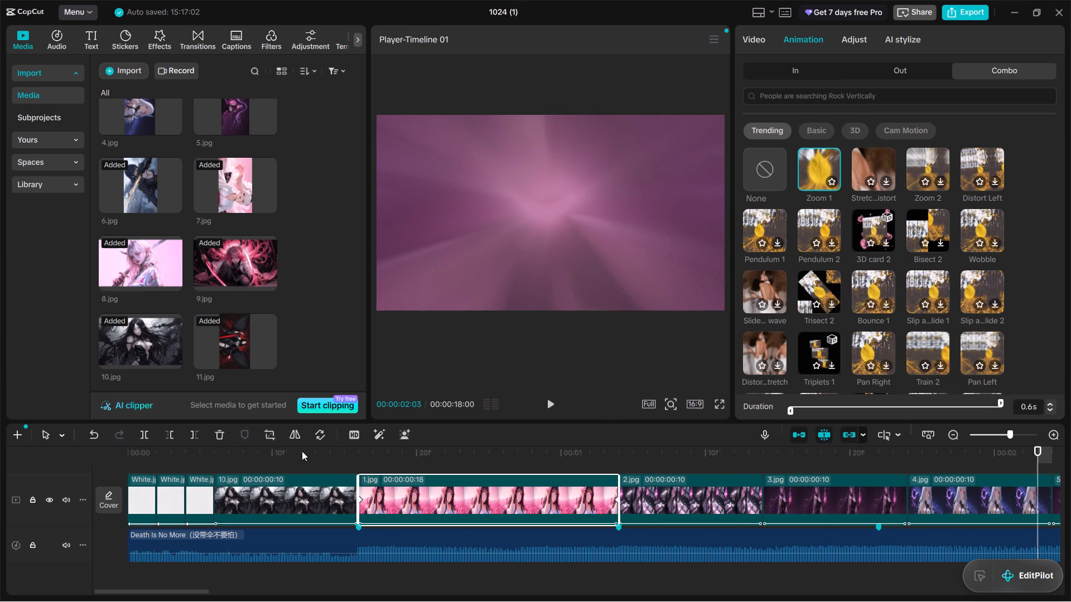
# Extend the end of the 2.jpg clip to the third beat marker, giving it a duration of 00:00:00:18.
pyautogui.click(702, 504)
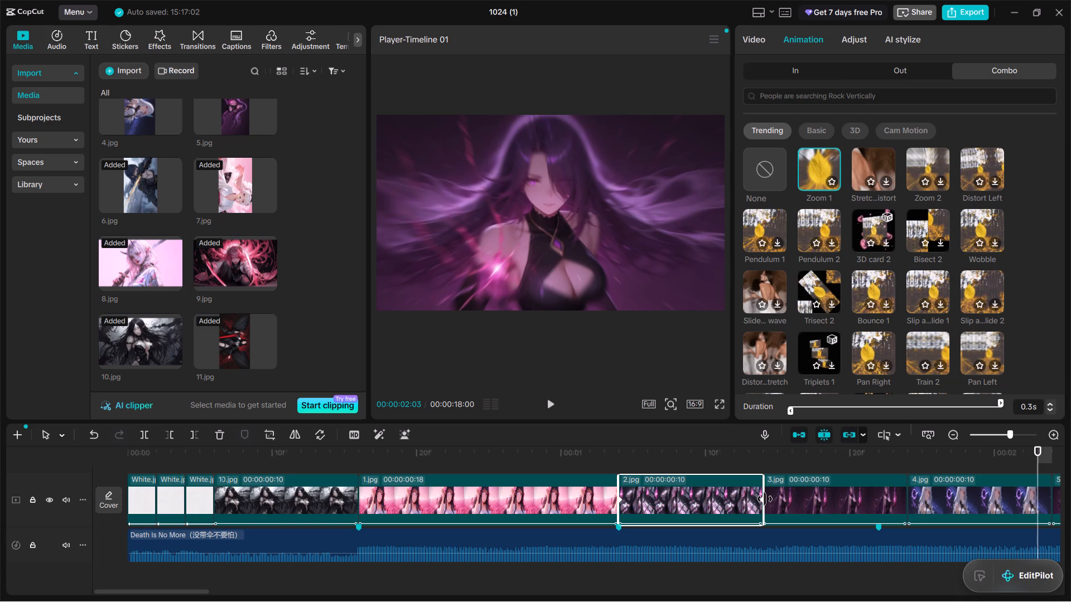
pyautogui.moveTo(765, 499); pyautogui.dragTo(898, 514)
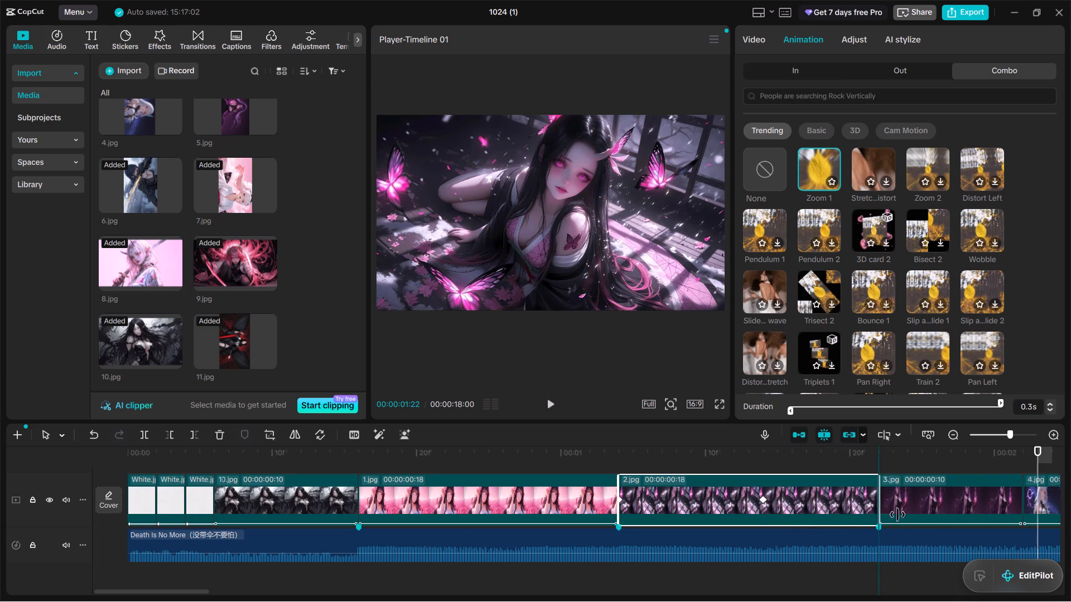
# Fine-tune the end of the 2.jpg clip onto the third beat marker at a duration of 00:00:00:18.
pyautogui.moveTo(898, 514); pyautogui.dragTo(911, 514)
pyautogui.moveTo(911, 514); pyautogui.dragTo(887, 513)
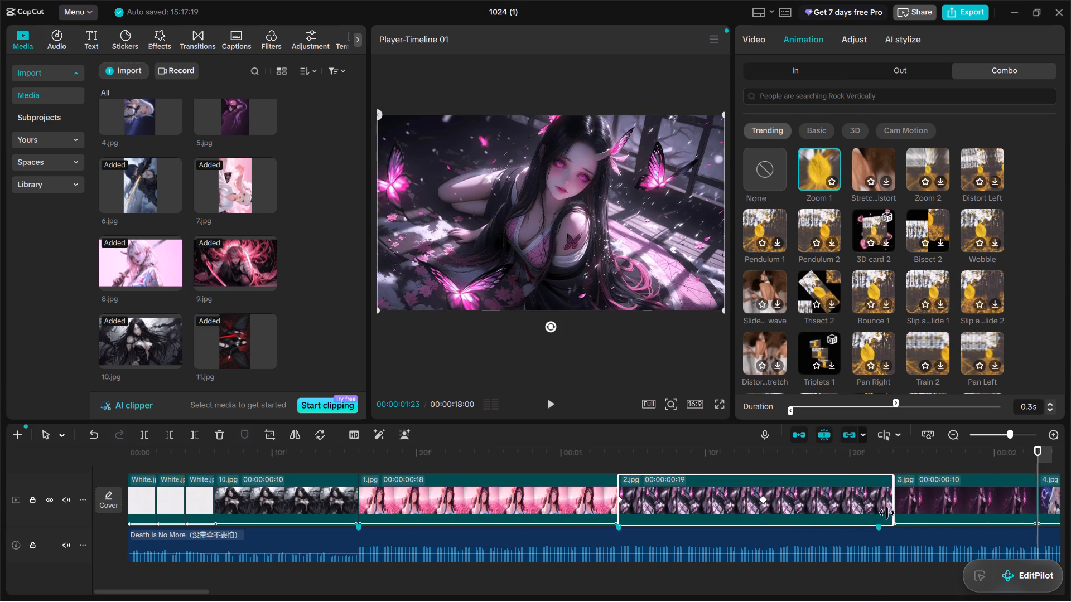
pyautogui.moveTo(887, 513); pyautogui.dragTo(882, 513)
# Extend the end of the 3.jpg clip to the next beat marker, giving it a duration of 00:00:00:18.
pyautogui.hscroll(-1, 894, 520)
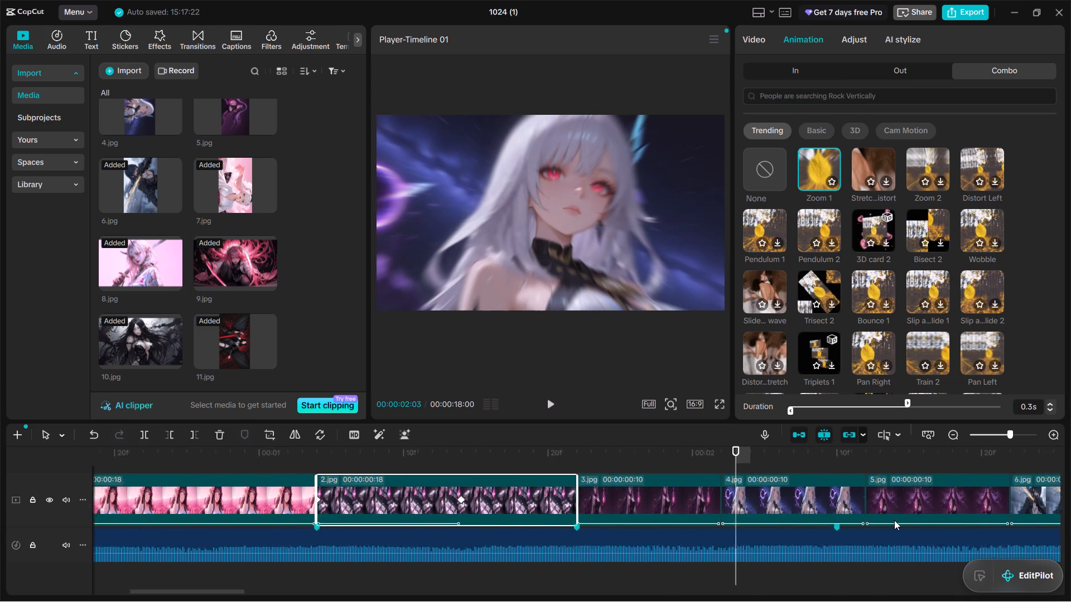
pyautogui.hscroll(-1, 894, 520)
pyautogui.click(483, 502)
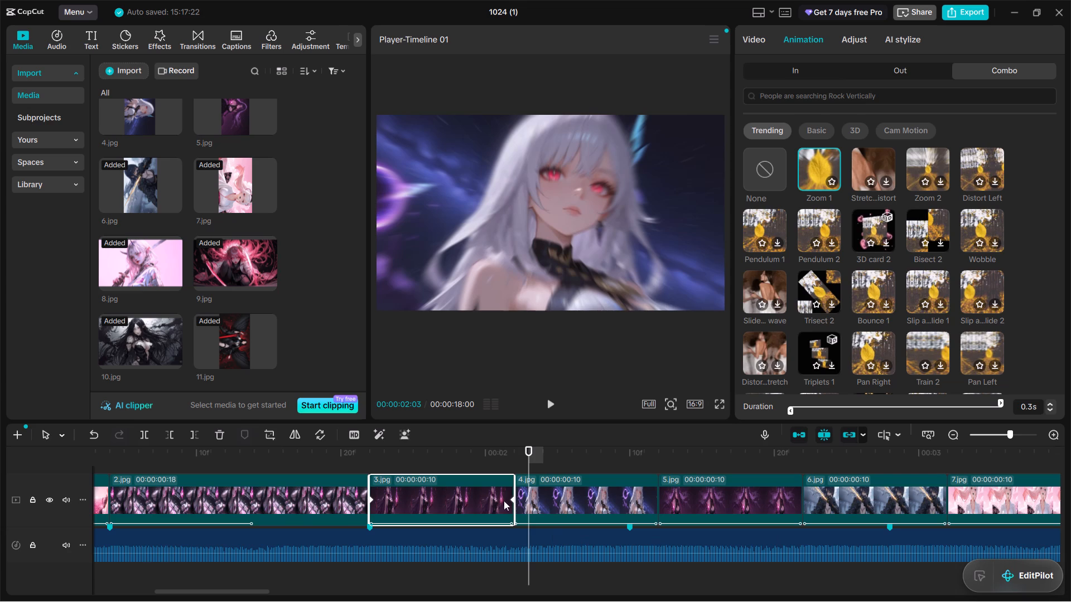
pyautogui.moveTo(517, 501); pyautogui.dragTo(597, 503)
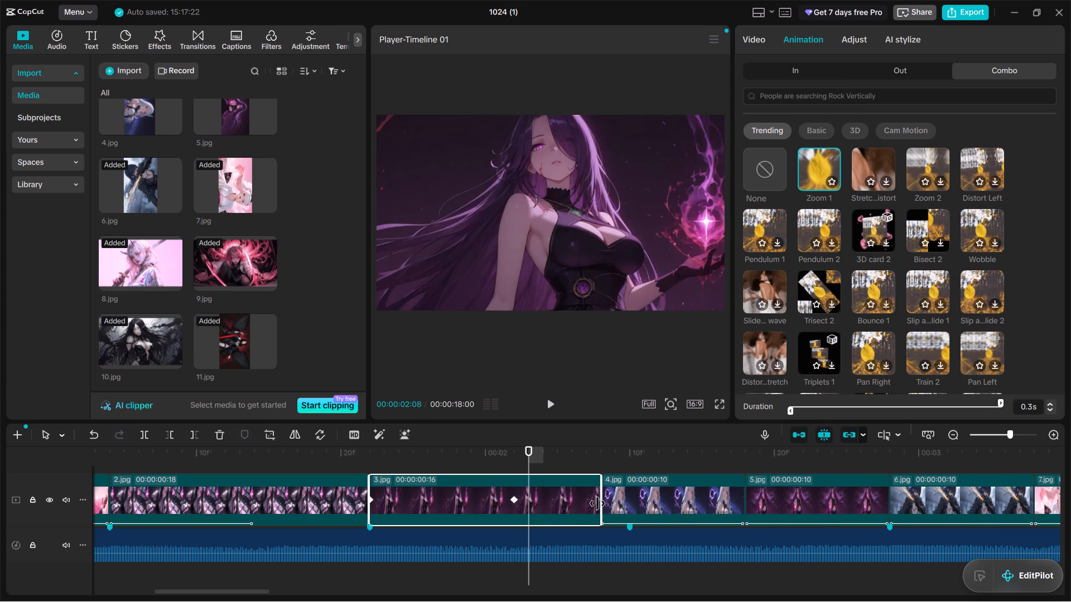
pyautogui.moveTo(597, 503); pyautogui.dragTo(623, 507)
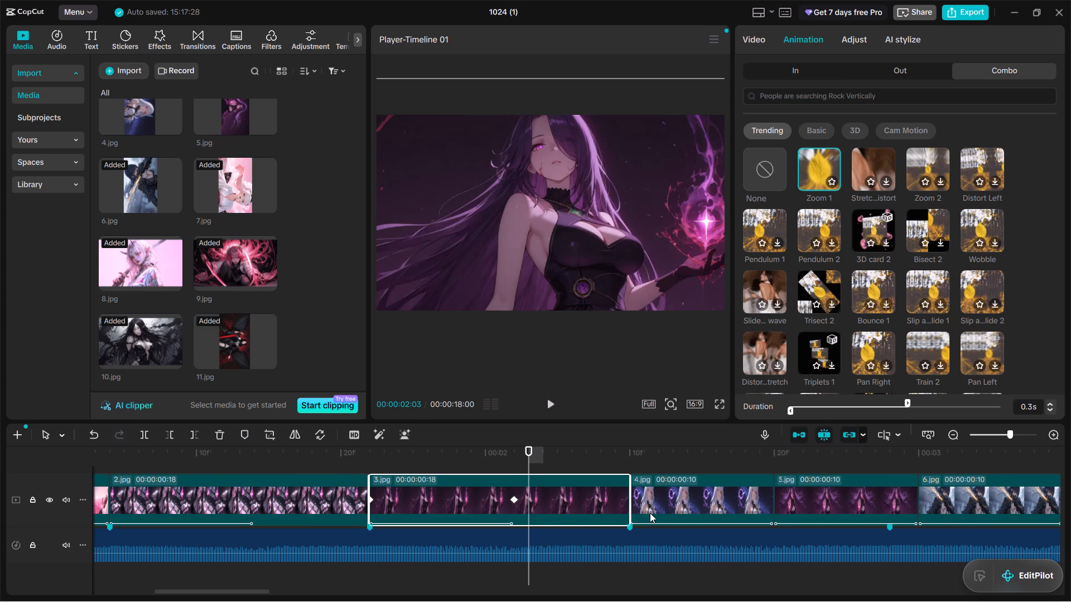
# Extend the end of the 4.jpg clip to the next beat marker, giving it a duration of 00:00:00:18.
pyautogui.hscroll(-1, 650, 513)
pyautogui.click(596, 492)
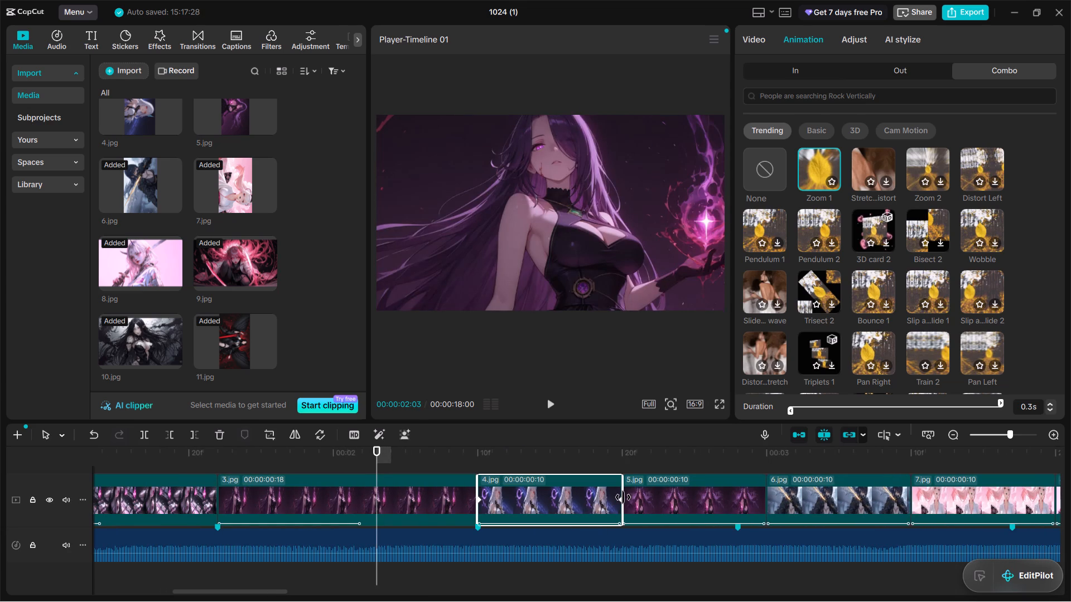
pyautogui.moveTo(624, 498); pyautogui.dragTo(723, 509)
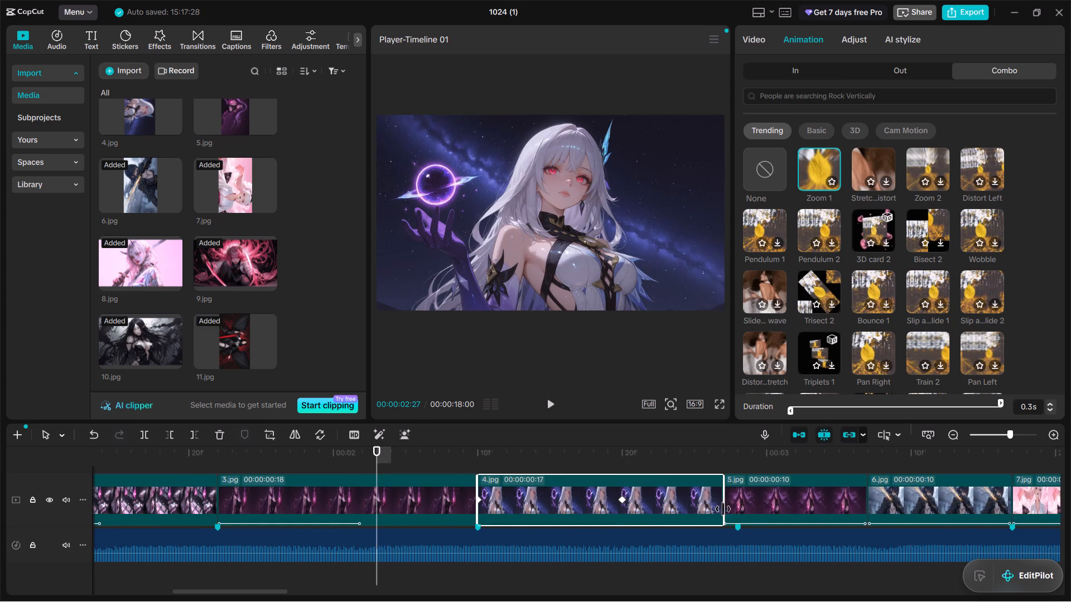
pyautogui.moveTo(723, 509); pyautogui.dragTo(769, 510)
pyautogui.moveTo(769, 510); pyautogui.dragTo(747, 508)
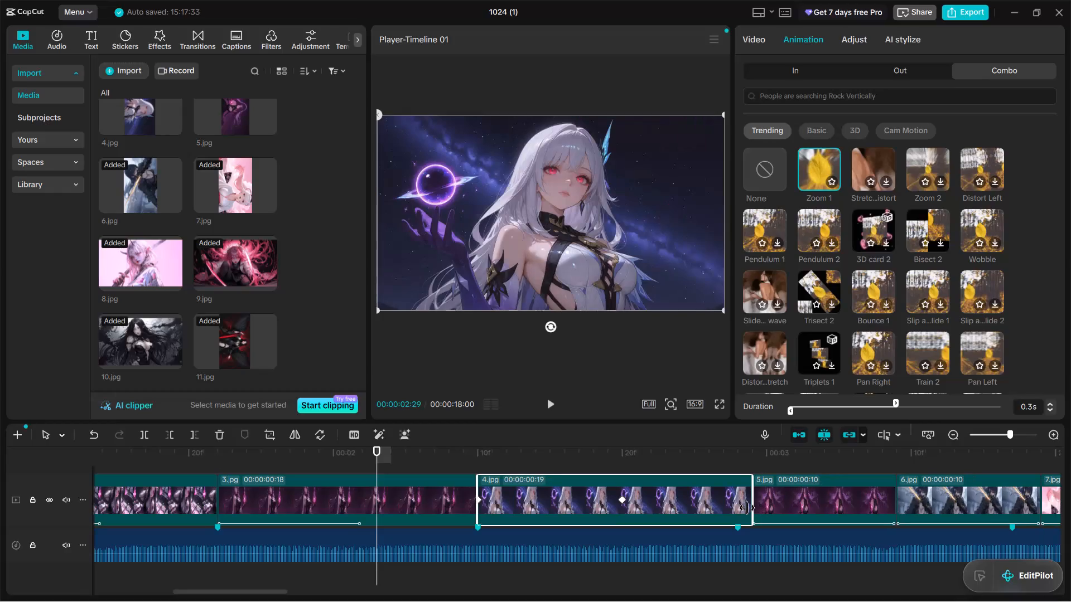
pyautogui.moveTo(747, 508); pyautogui.dragTo(740, 508)
# Extend the end of the 5.jpg clip to the next beat marker, giving it a duration of 00:00:00:19.
pyautogui.hscroll(-1, 740, 508)
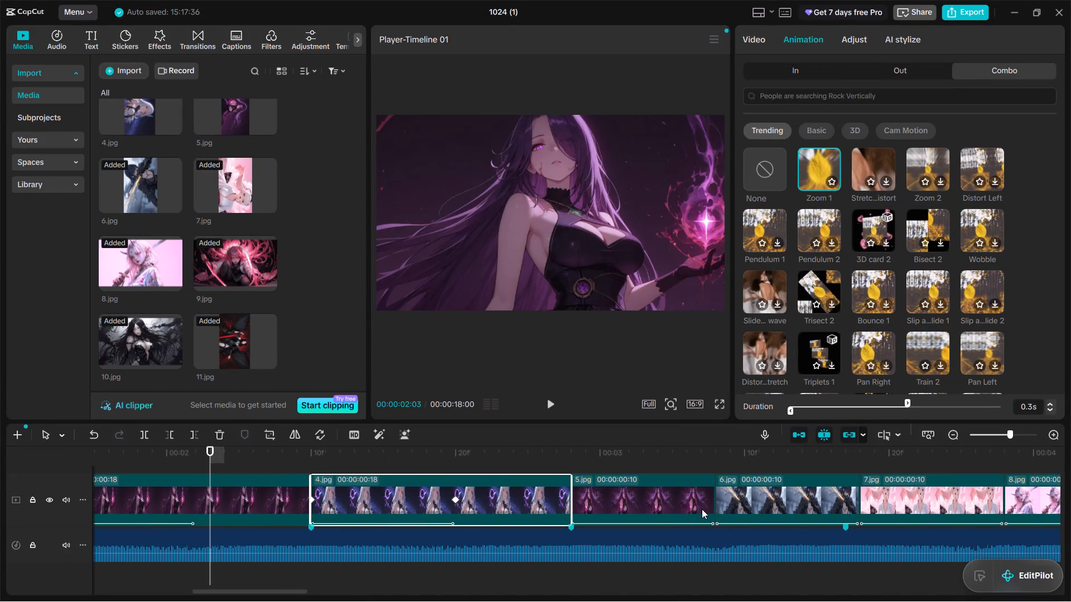
pyautogui.click(702, 509)
pyautogui.moveTo(717, 505); pyautogui.dragTo(826, 513)
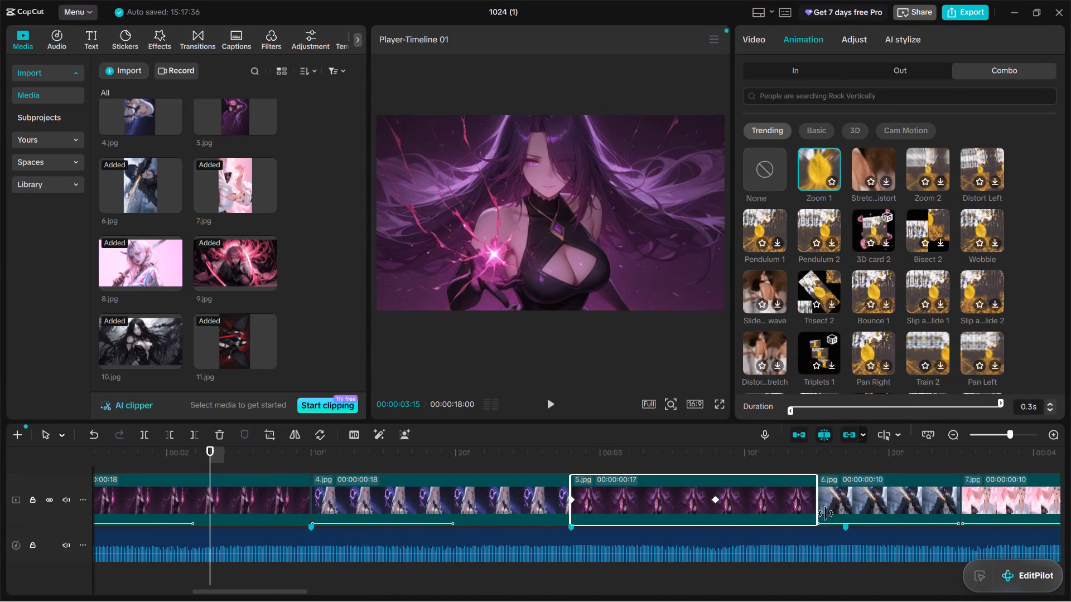
pyautogui.moveTo(826, 513); pyautogui.dragTo(853, 518)
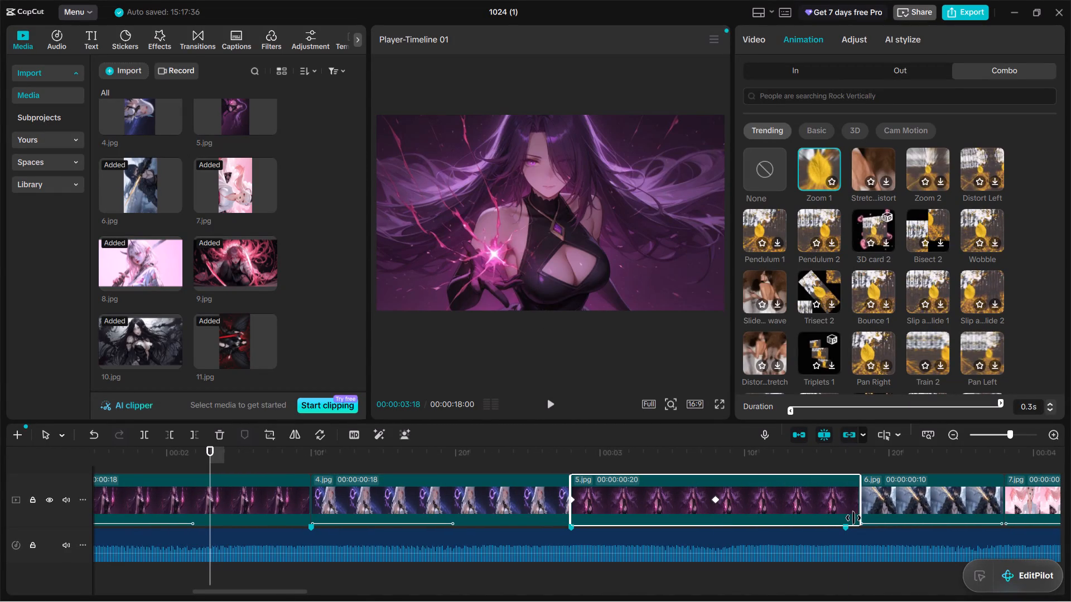
pyautogui.moveTo(853, 518); pyautogui.dragTo(850, 517)
# Extend the end of the 6.jpg clip to the next beat marker, giving it a duration of 00:00:00:17.
pyautogui.hscroll(-1, 860, 530)
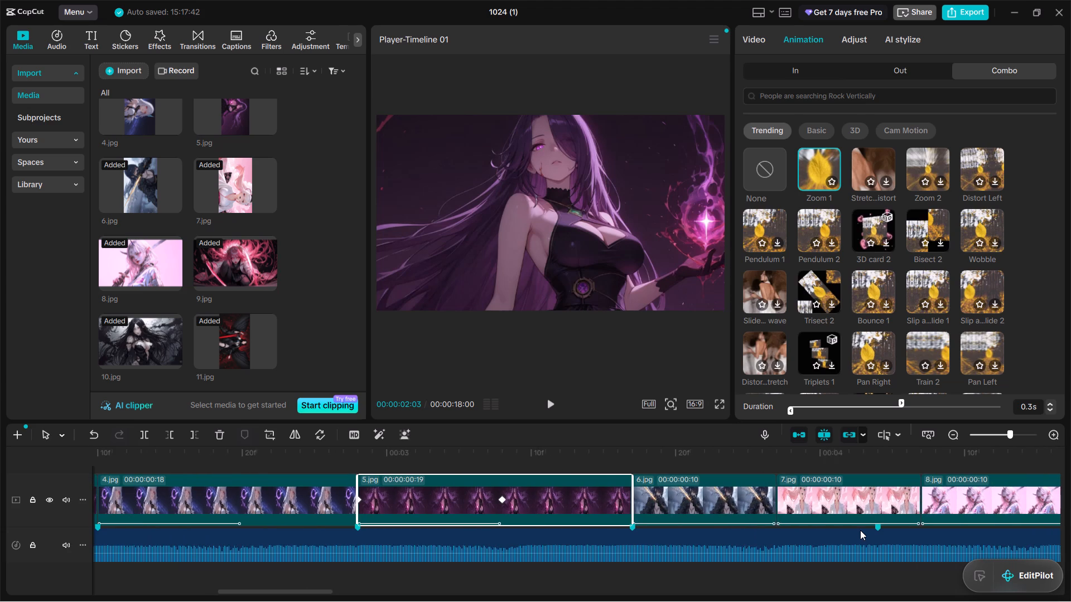
pyautogui.click(706, 496)
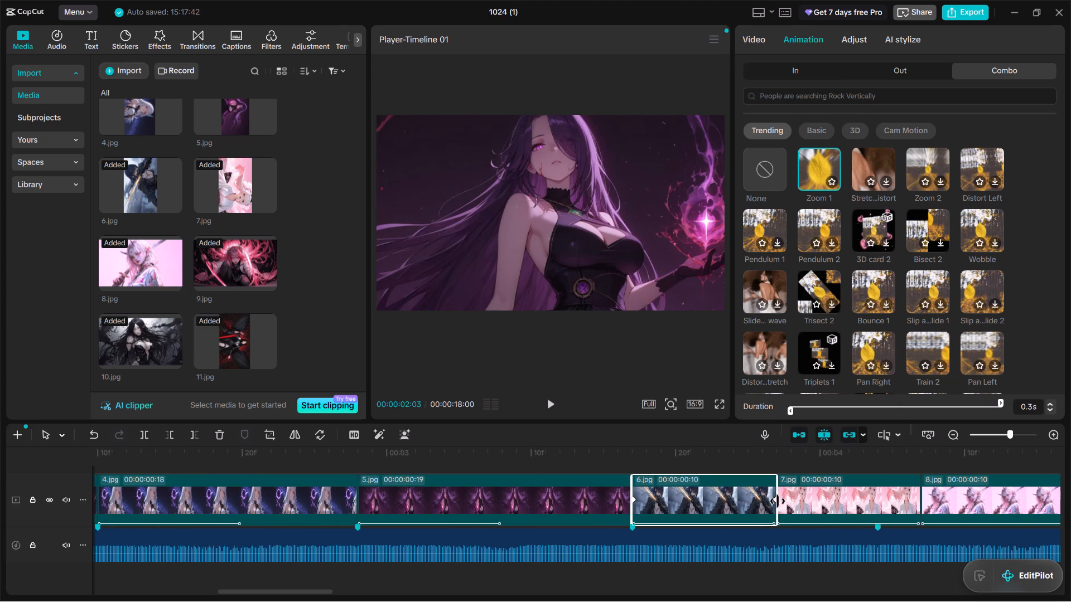
pyautogui.moveTo(778, 501); pyautogui.dragTo(870, 530)
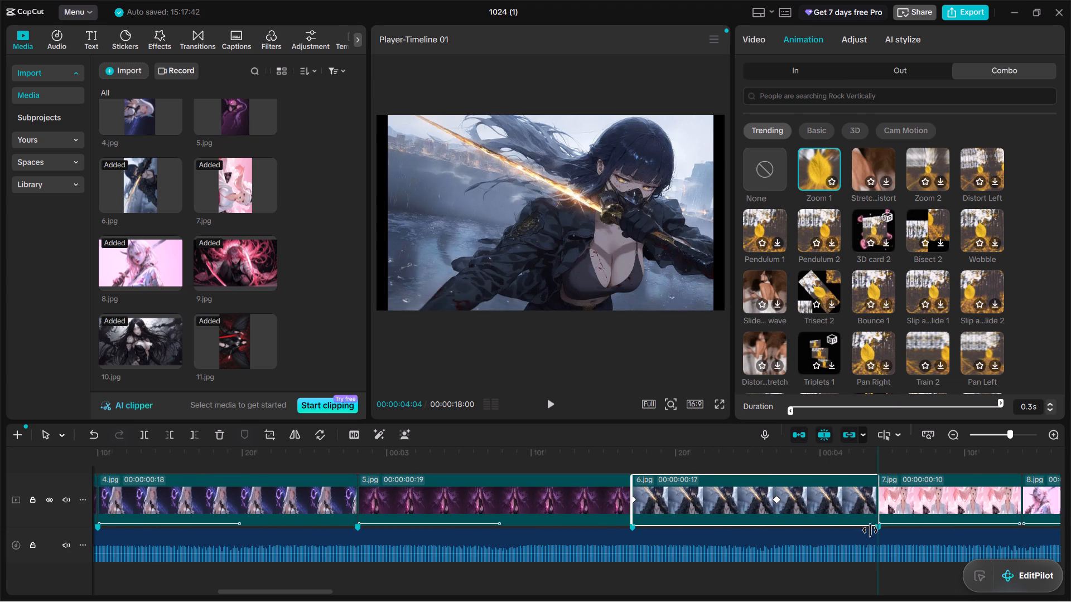
pyautogui.moveTo(870, 530); pyautogui.dragTo(874, 531)
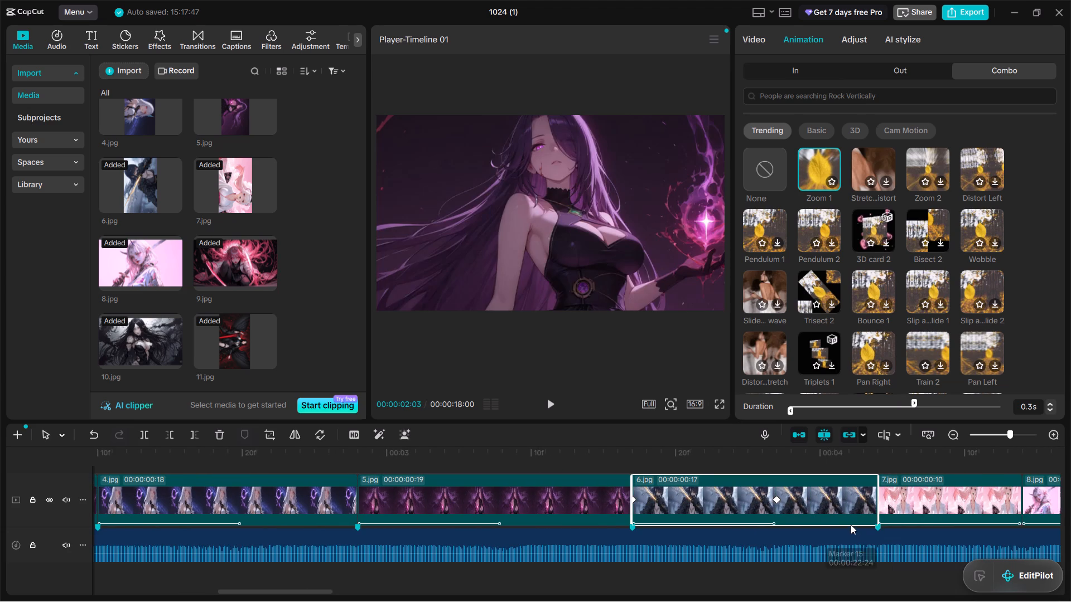
# Extend the end of the 7.jpg clip to the next beat marker, giving it a duration of 00:00:00:18.
pyautogui.hscroll(-1, 847, 520)
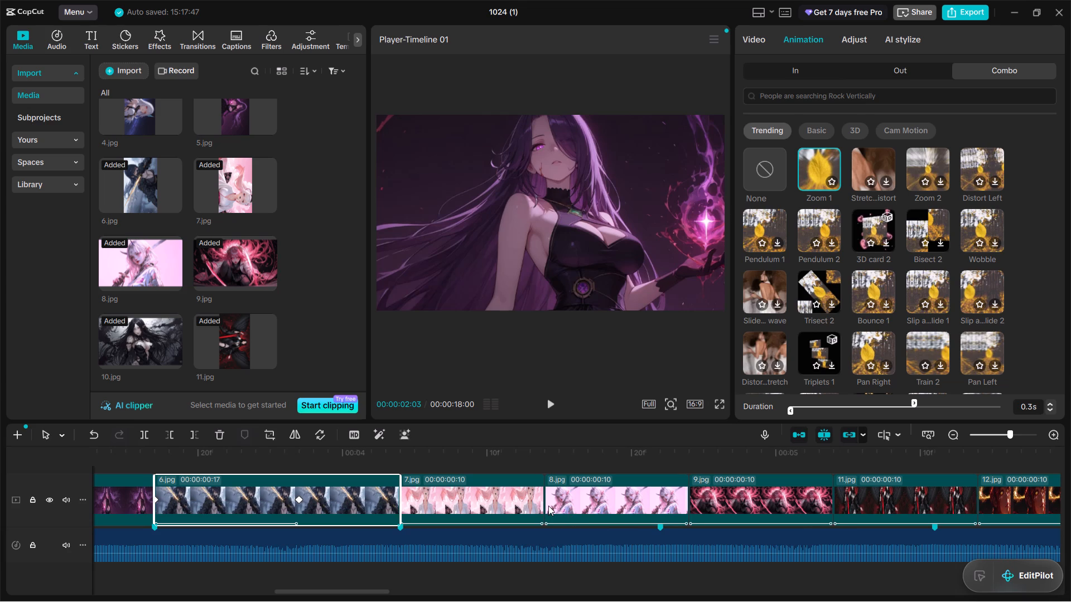
pyautogui.click(519, 498)
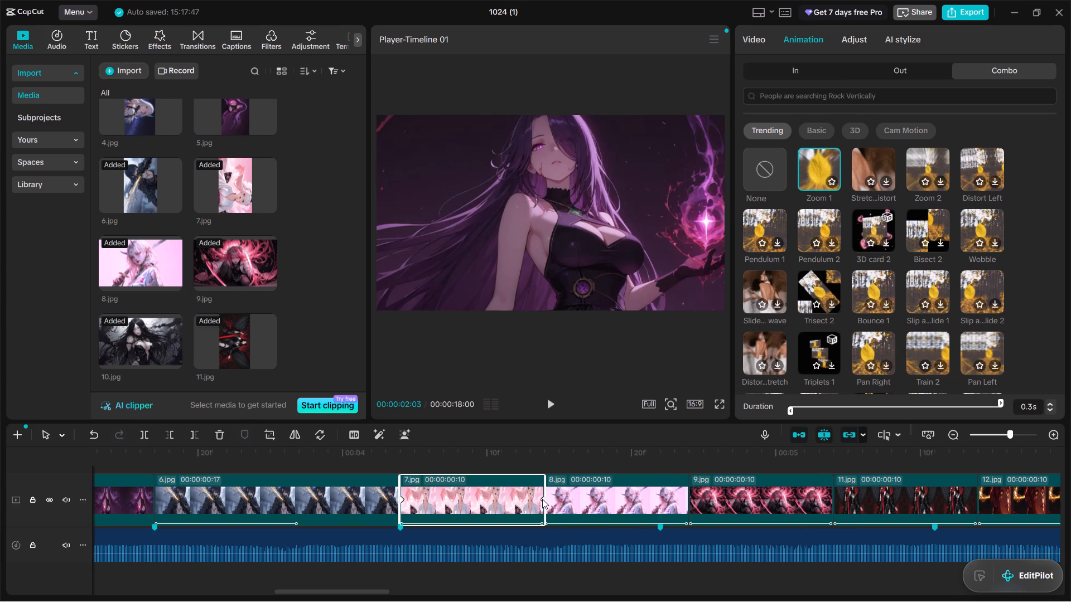
pyautogui.moveTo(544, 501); pyautogui.dragTo(638, 526)
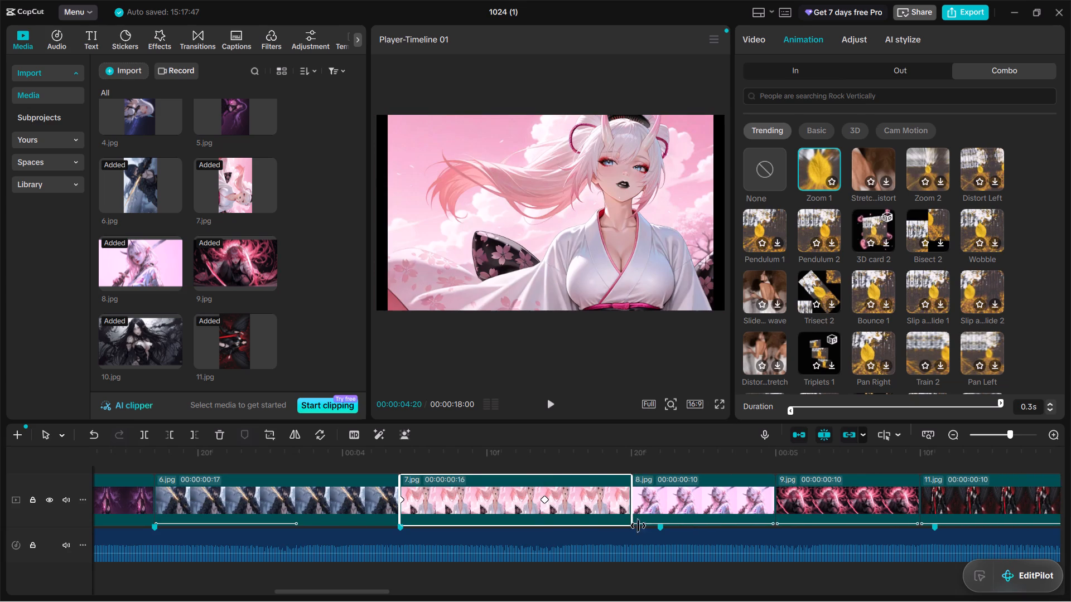
pyautogui.moveTo(638, 526); pyautogui.dragTo(653, 533)
# Extend the end of the 8.jpg clip to the next beat marker, giving it a duration of 00:00:00:19.
pyautogui.hscroll(-1, 699, 505)
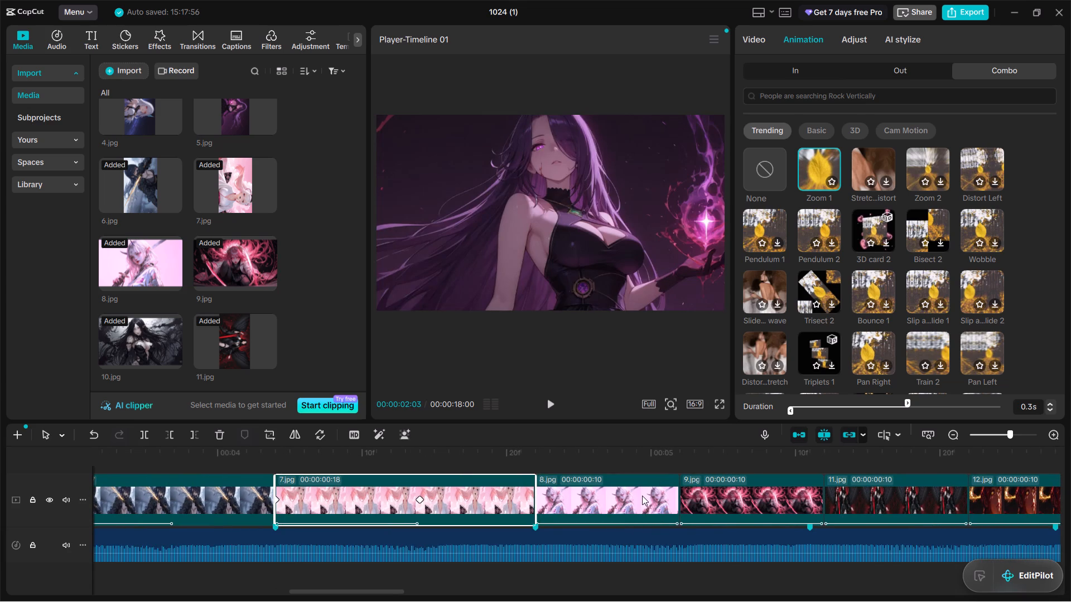
pyautogui.click(642, 496)
pyautogui.moveTo(683, 503); pyautogui.dragTo(804, 520)
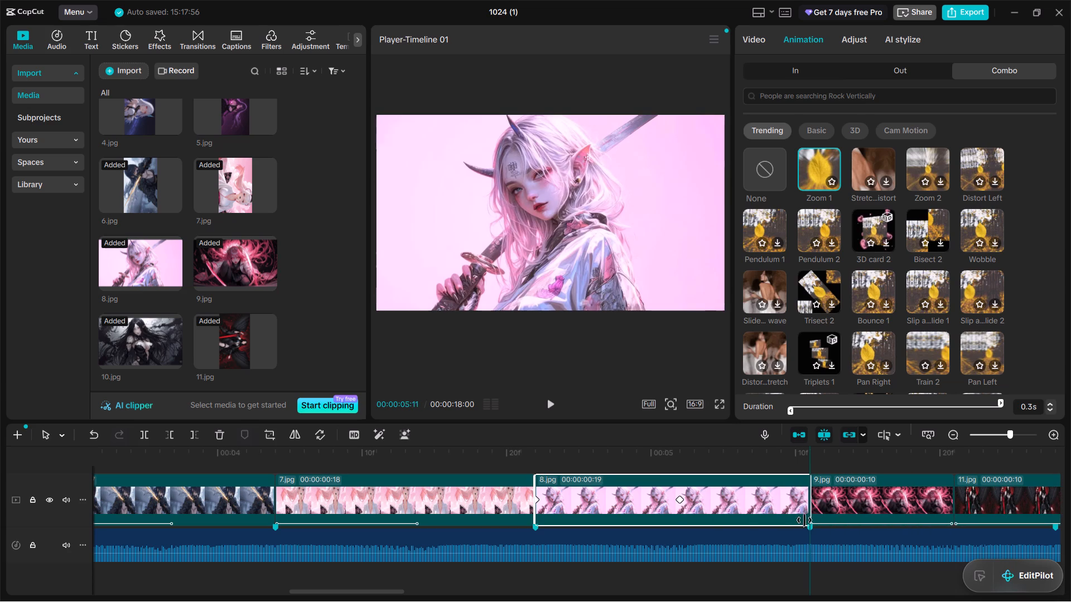
pyautogui.moveTo(804, 520); pyautogui.dragTo(806, 521)
# Extend the end of the 9.jpg clip to the next beat marker, giving it a duration of 00:00:00:17.
pyautogui.hscroll(-1, 806, 521)
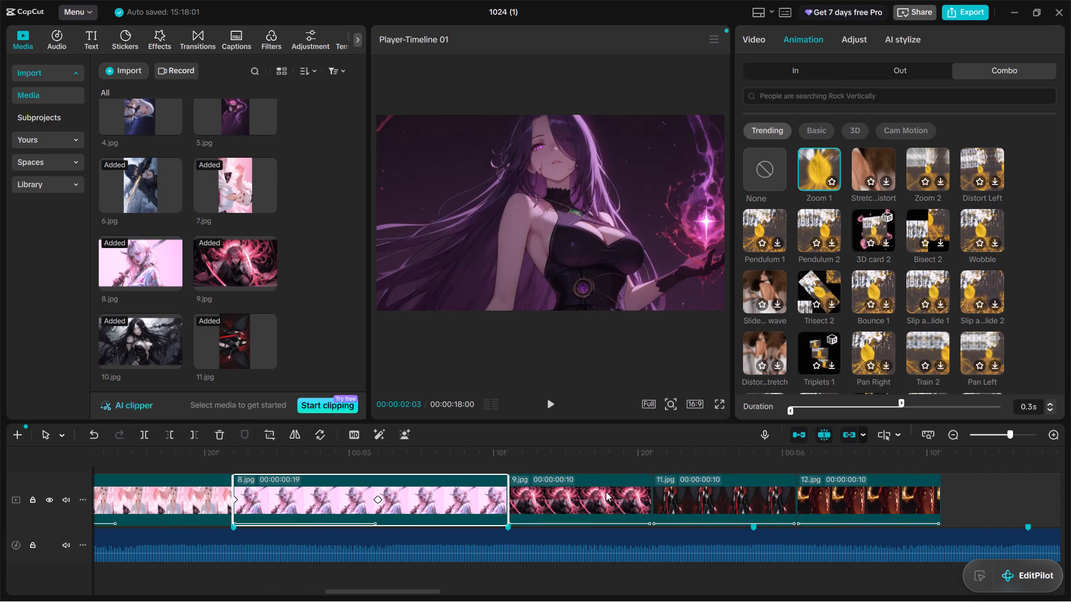
pyautogui.click(606, 492)
pyautogui.moveTo(654, 496); pyautogui.dragTo(746, 522)
# Extend the end of the 11.jpg clip to the next beat marker, giving it a duration of 00:00:00:19.
pyautogui.hscroll(-1, 746, 522)
pyautogui.click(519, 489)
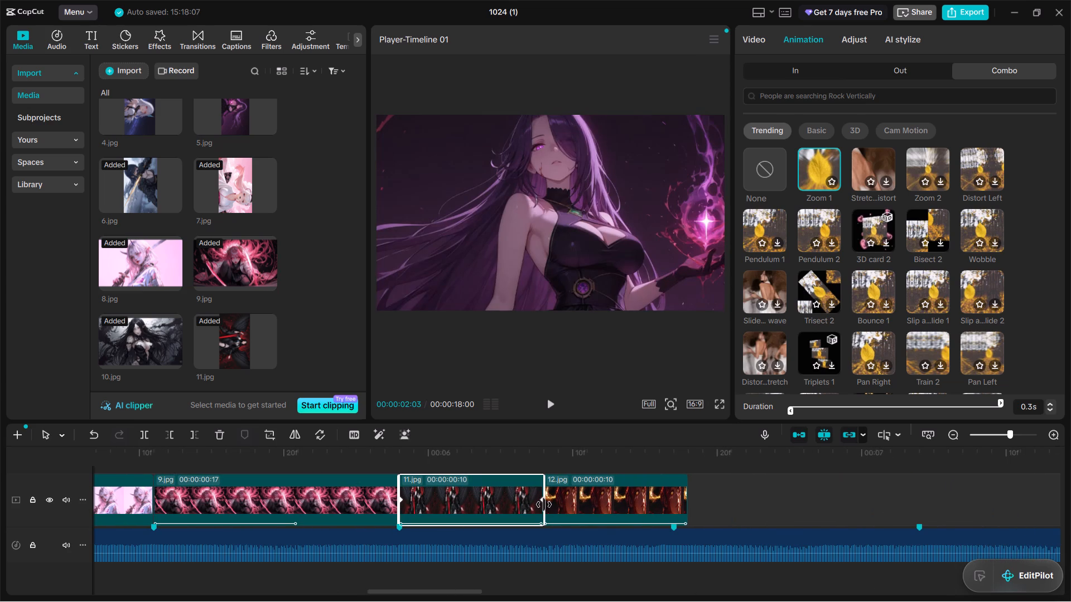
pyautogui.moveTo(544, 504); pyautogui.dragTo(669, 528)
# Extend the end of the final clip, 12.jpg, to the next beat marker.
pyautogui.click(756, 500)
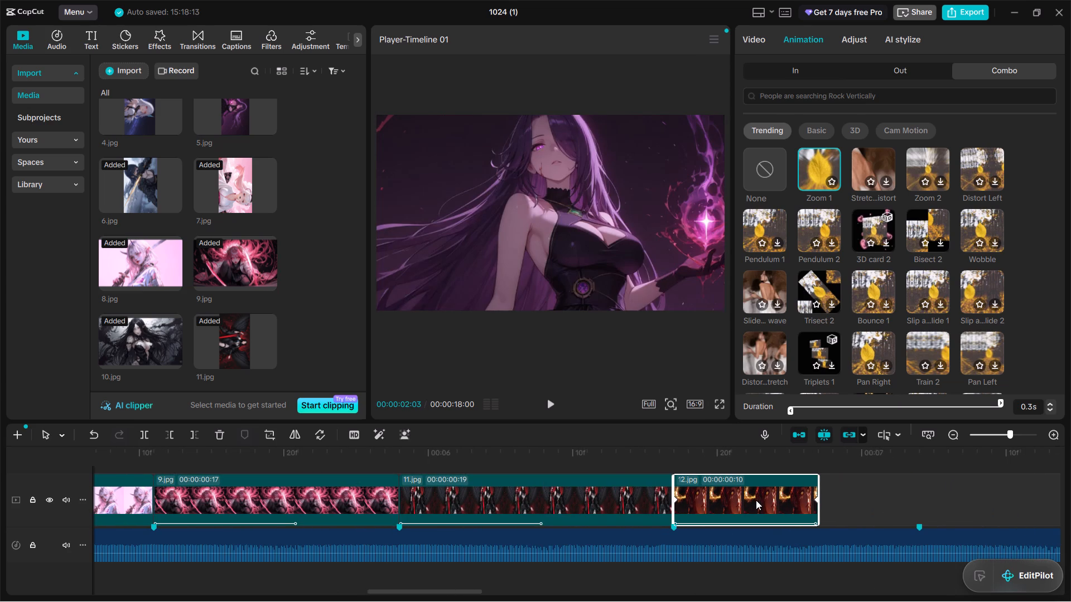
pyautogui.moveTo(821, 501); pyautogui.dragTo(878, 503)
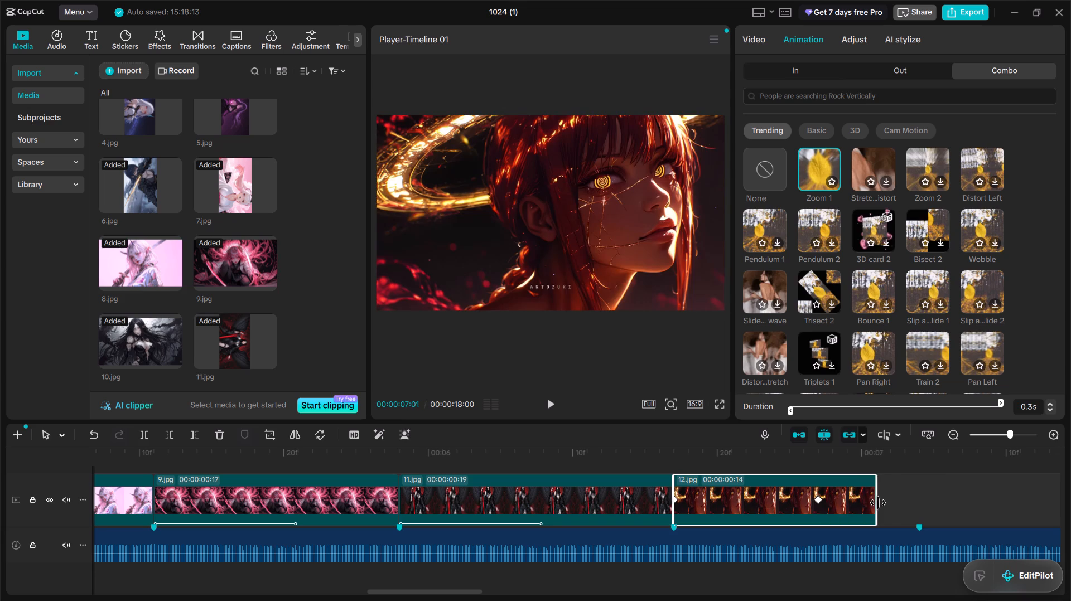
pyautogui.moveTo(878, 503); pyautogui.dragTo(911, 508)
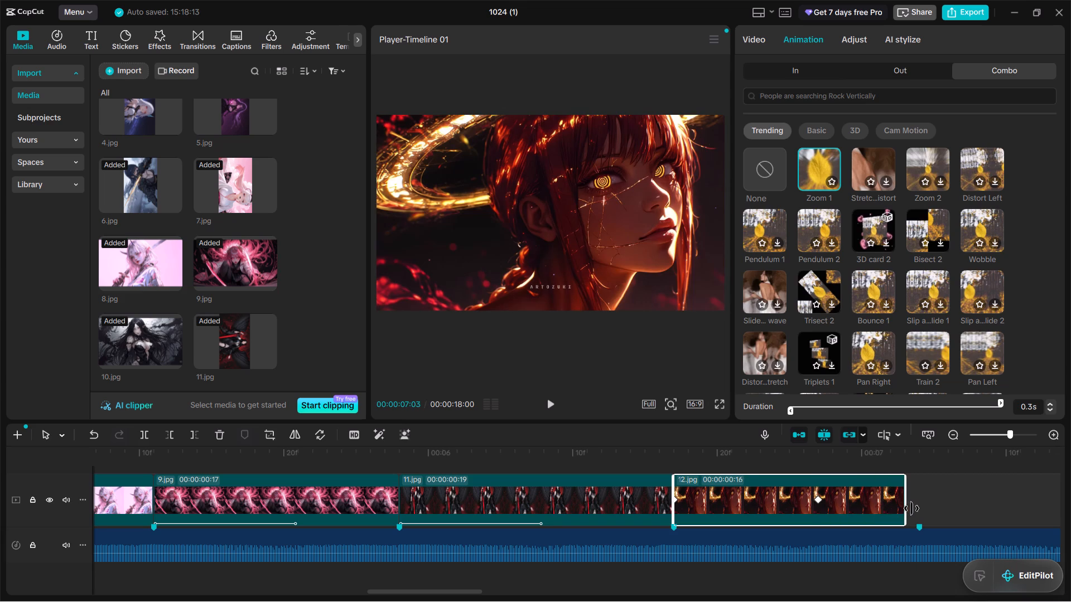
pyautogui.moveTo(911, 508); pyautogui.dragTo(914, 508)
# Review the retimed clips and play back from 10.jpg into 5.jpg to examine the cuts against the beat.
pyautogui.hscroll(2, 776, 470)
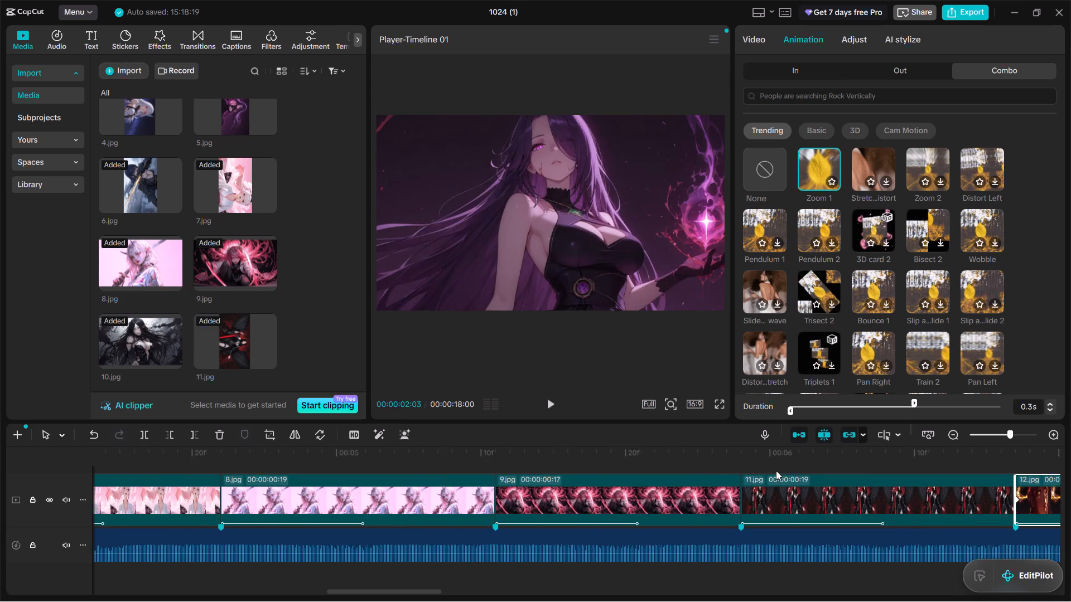
pyautogui.hscroll(6, 776, 470)
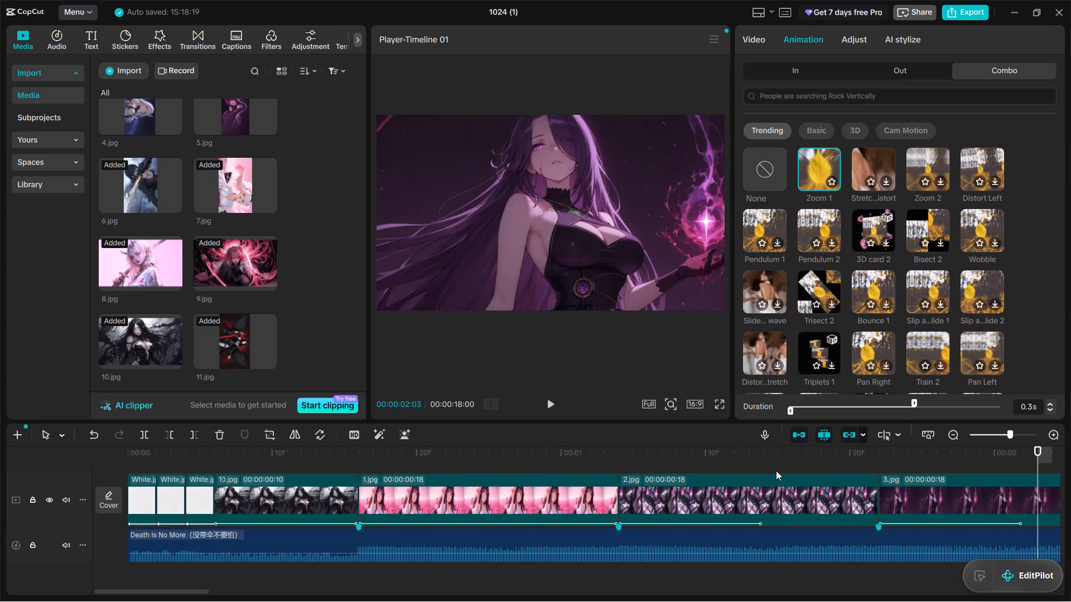
pyautogui.hscroll(-2, 776, 470)
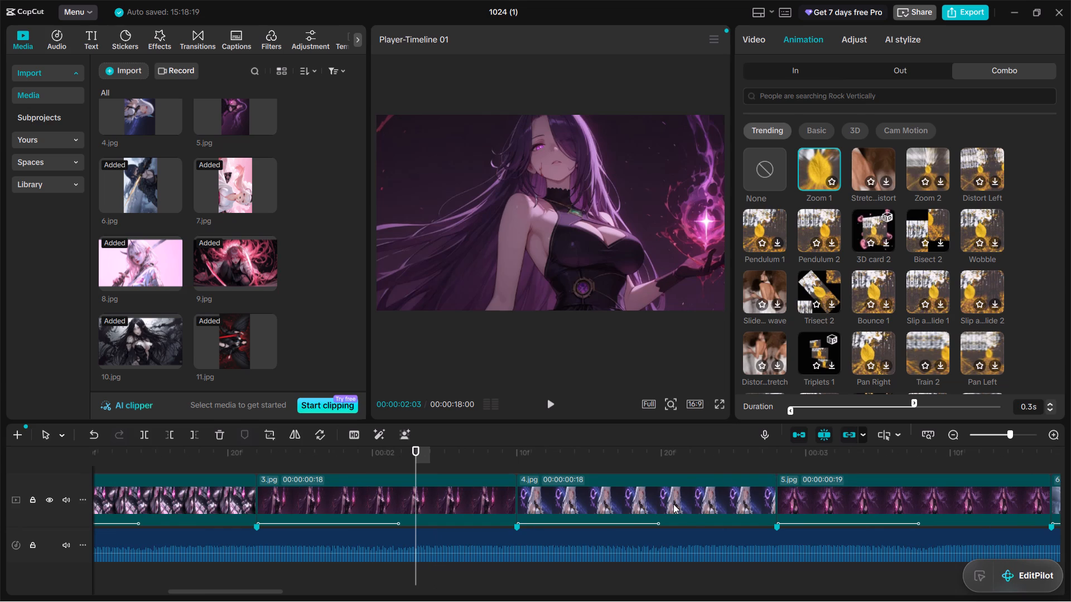
pyautogui.hscroll(7, 570, 516)
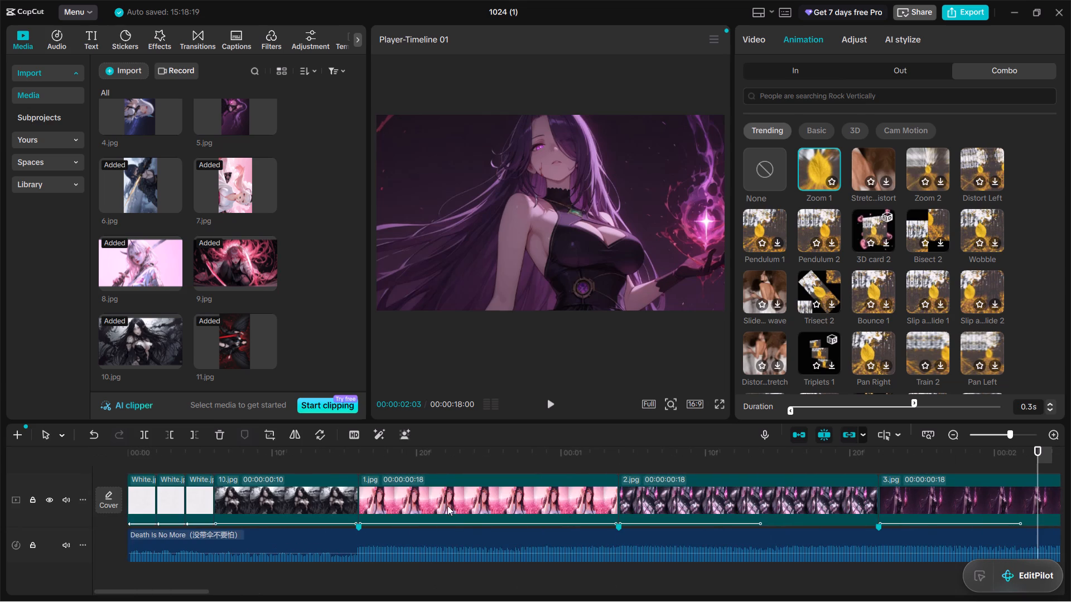
pyautogui.click(243, 452)
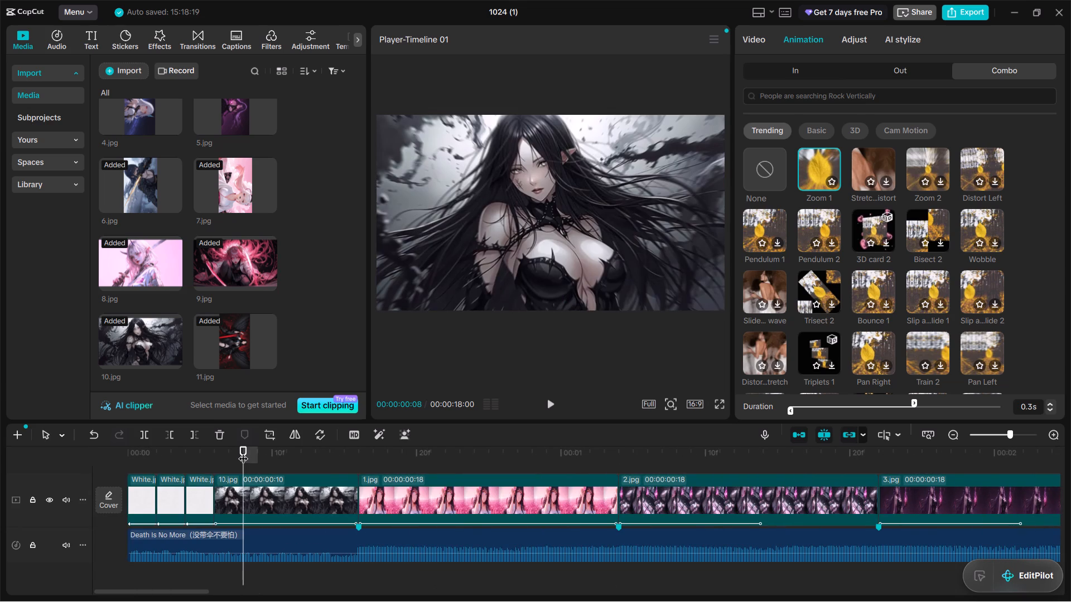
pyautogui.press('space')
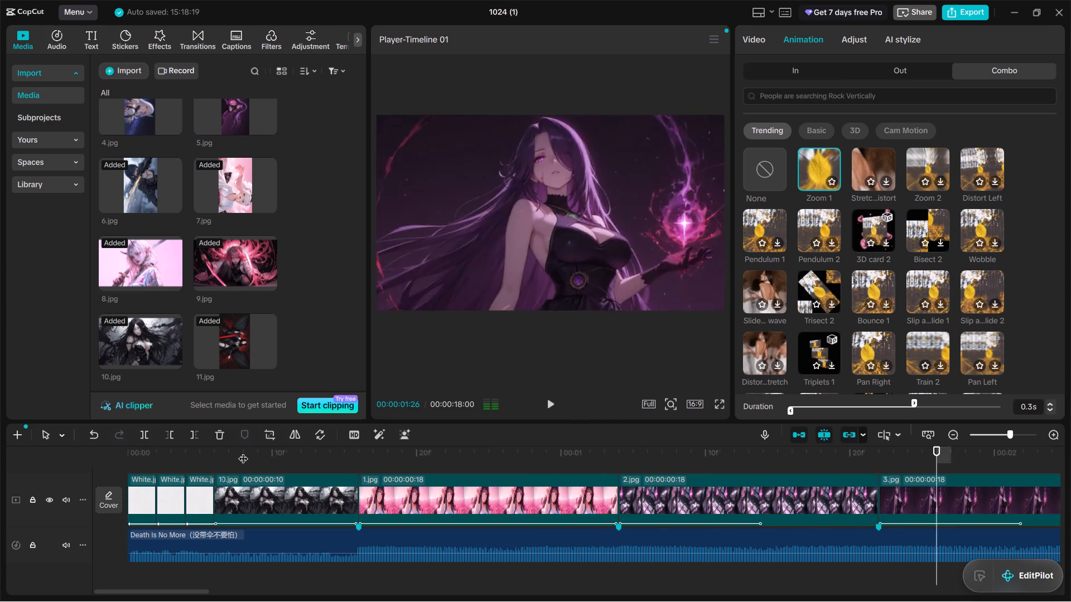
pyautogui.press('space')
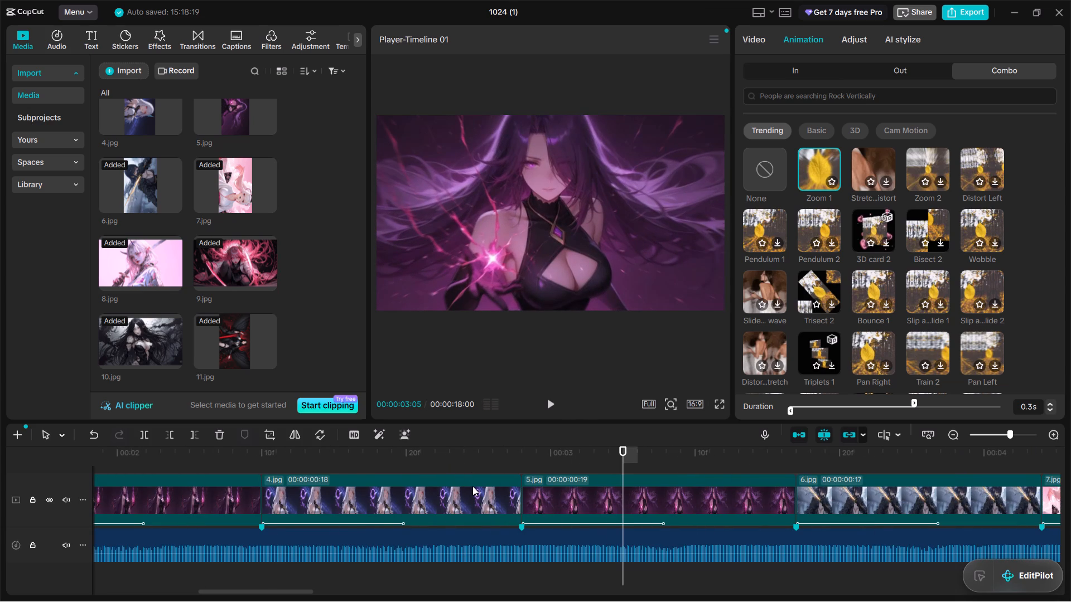
# Lengthen the 3.jpg clip's Zoom 1 combo animation to 0.6 s so that it spans the whole clip.
pyautogui.click(211, 493)
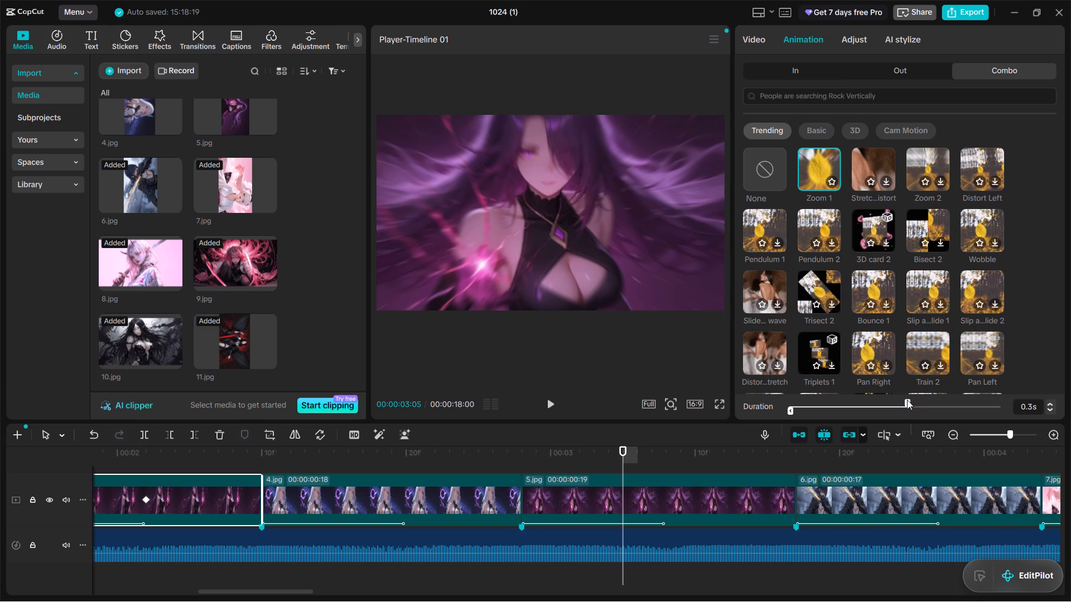
pyautogui.moveTo(907, 405); pyautogui.dragTo(1070, 414)
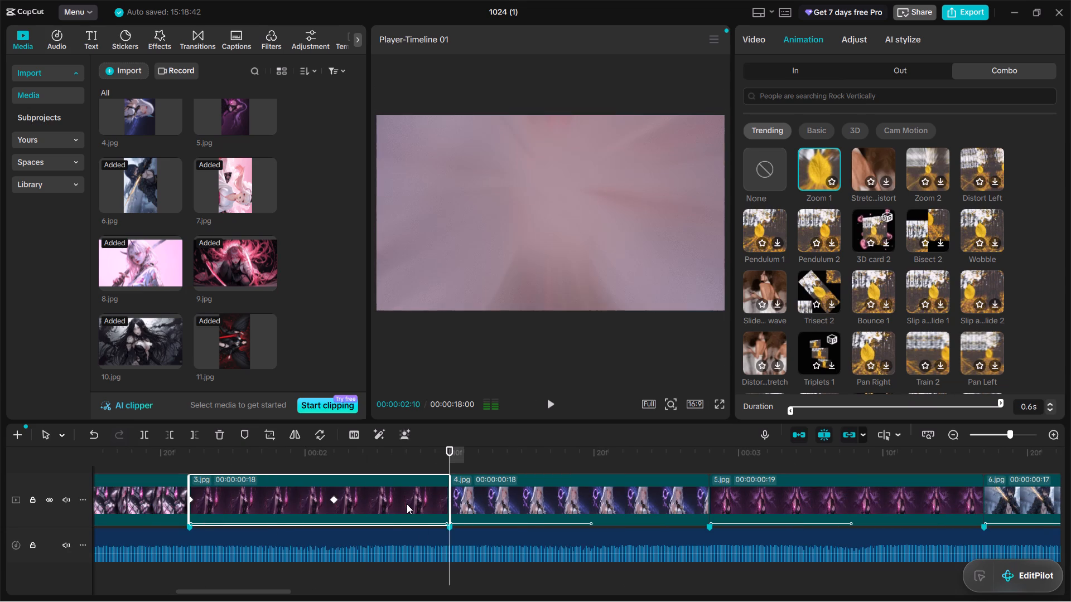
# Play back 3.jpg and the following pictures to examine the lengthened Zoom 1 animation against the beat.
pyautogui.press('space')
pyautogui.press('space')
pyautogui.hscroll(4, 407, 504)
pyautogui.hscroll(-1, 474, 491)
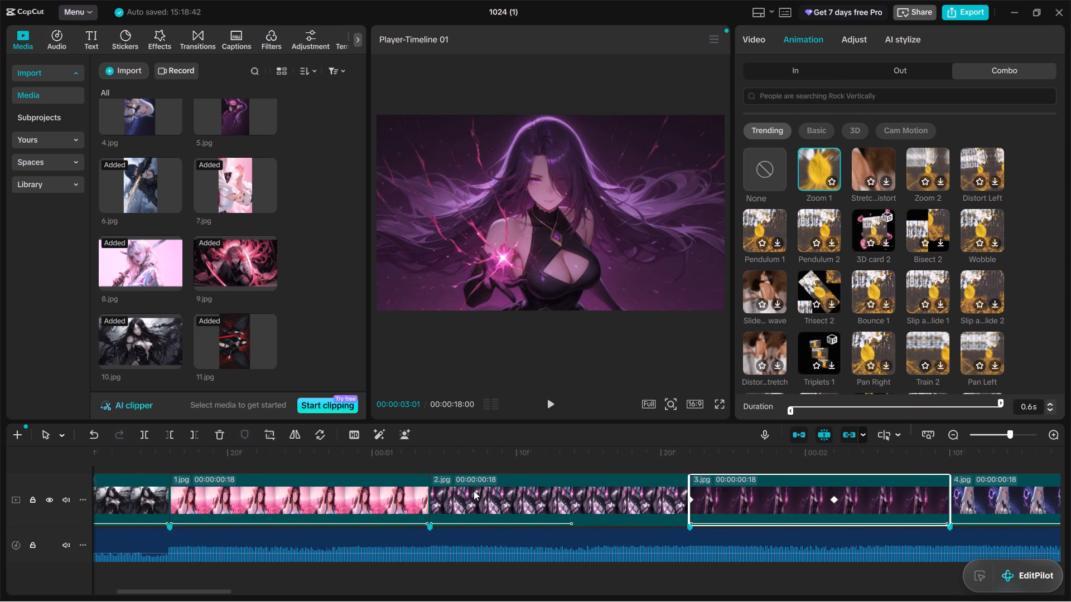
# Lengthen the Zoom 1 combo animations of the 2.jpg and 4.jpg clips to 0.6 s so that each spans its whole clip.
pyautogui.click(495, 485)
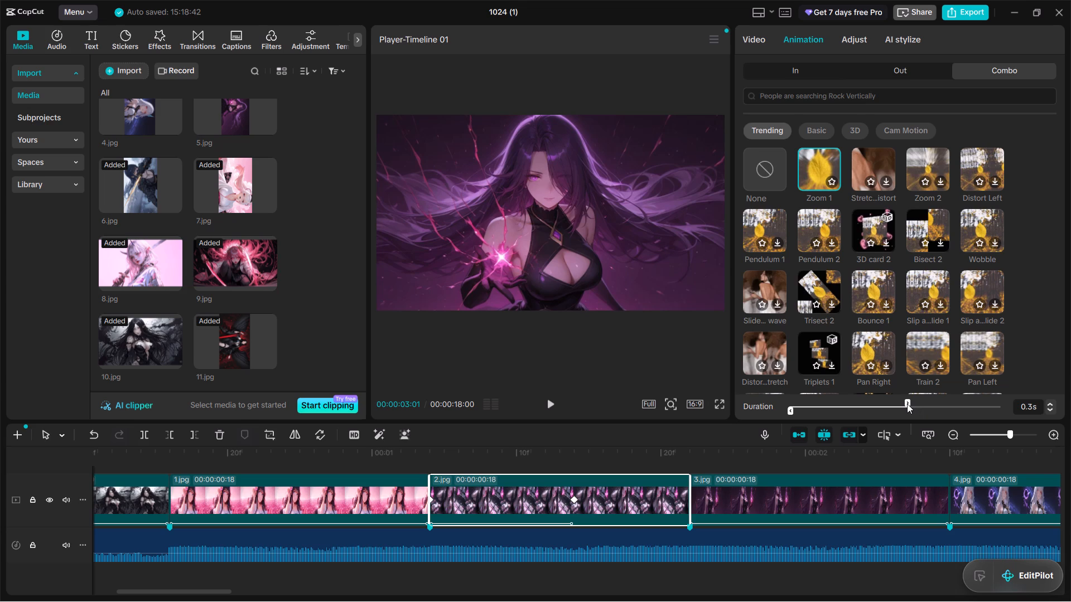
pyautogui.moveTo(907, 404); pyautogui.dragTo(1070, 423)
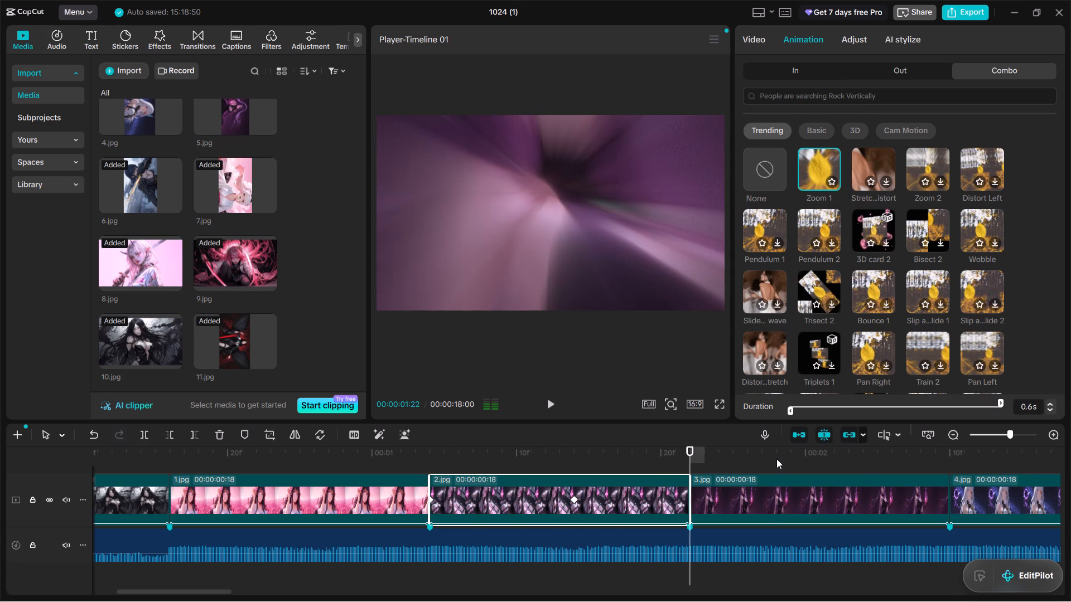
pyautogui.hscroll(-2, 771, 514)
pyautogui.click(661, 509)
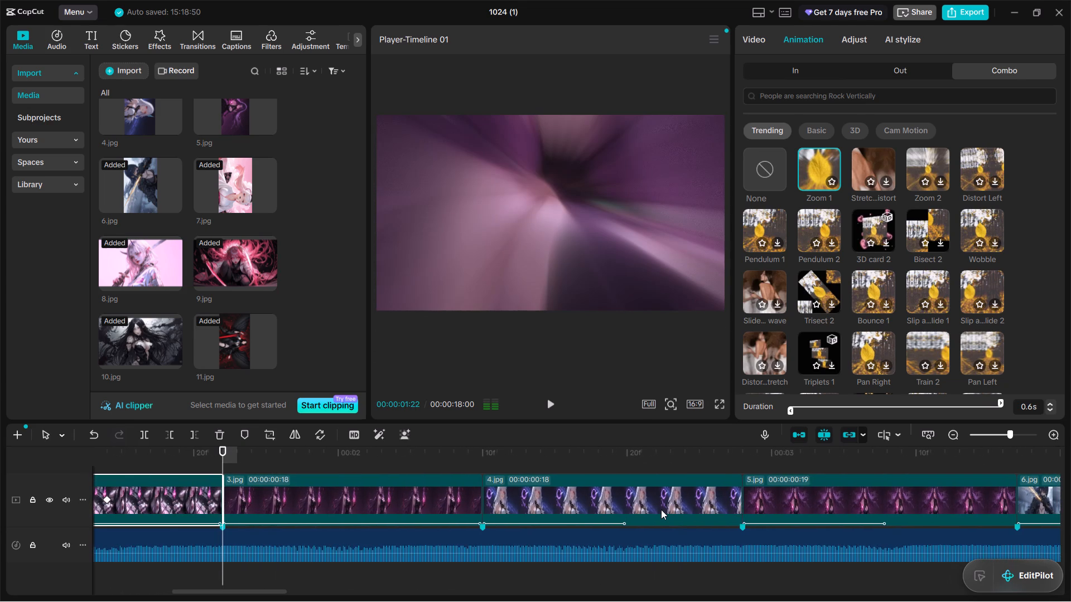
pyautogui.moveTo(908, 405); pyautogui.dragTo(1054, 412)
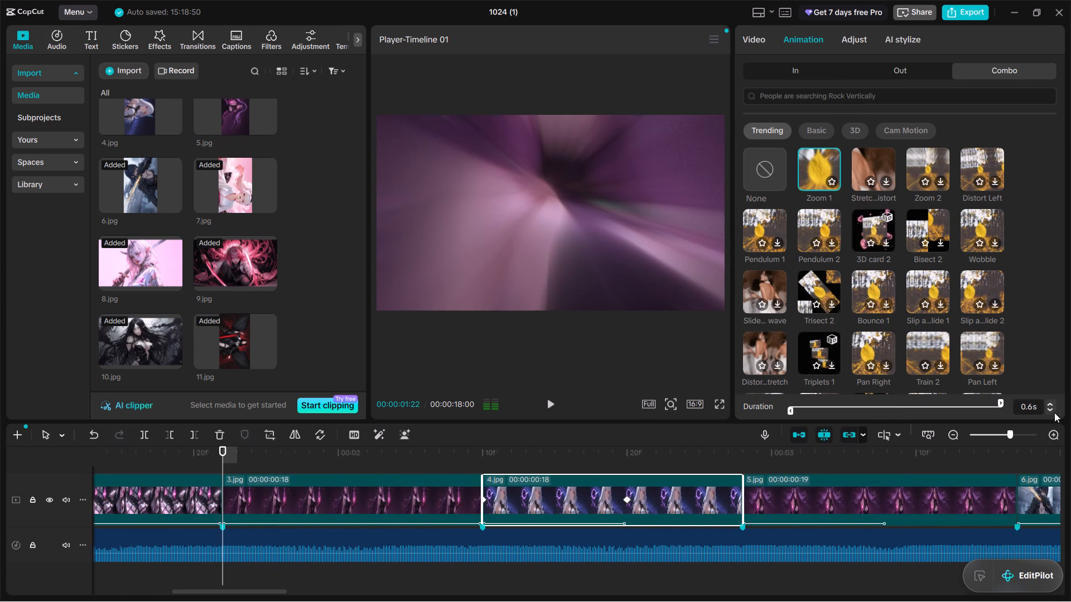
pyautogui.moveTo(1054, 412); pyautogui.dragTo(1060, 413)
# Stretch the Zoom 1 combo animations of 5.jpg and 6.jpg to their full clip lengths, 0.6 s for 6.jpg.
pyautogui.click(850, 507)
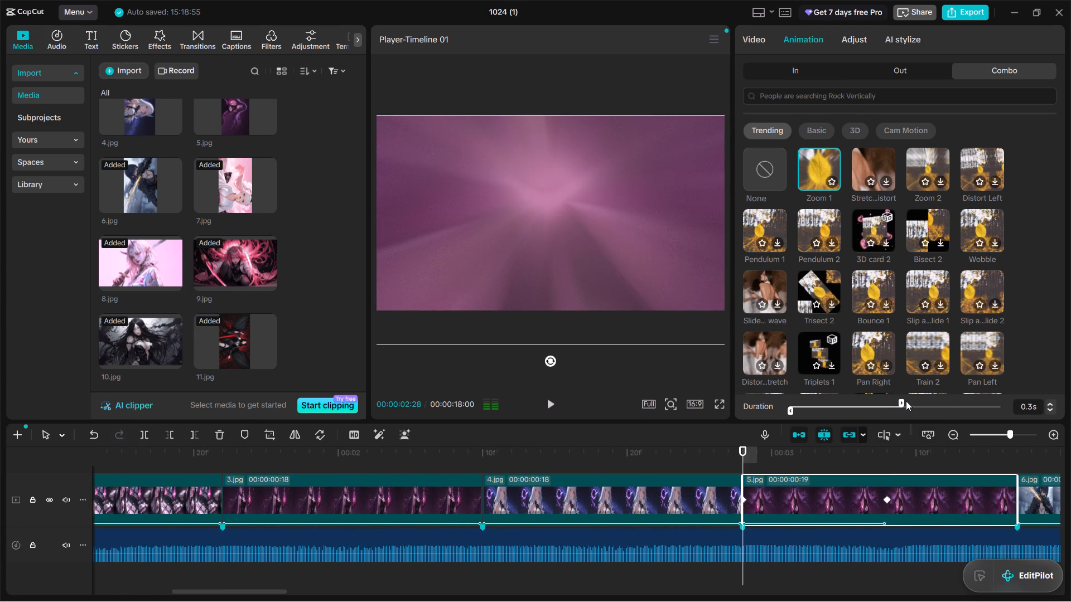
pyautogui.moveTo(901, 401); pyautogui.dragTo(1070, 401)
pyautogui.hscroll(-1, 869, 518)
pyautogui.click(846, 514)
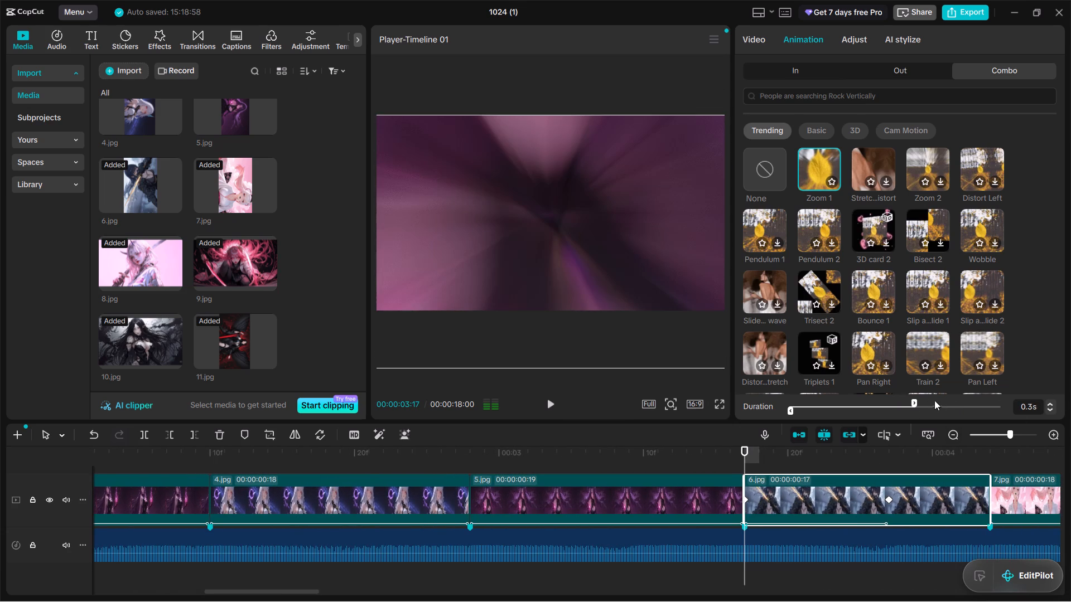
pyautogui.moveTo(915, 401); pyautogui.dragTo(1030, 405)
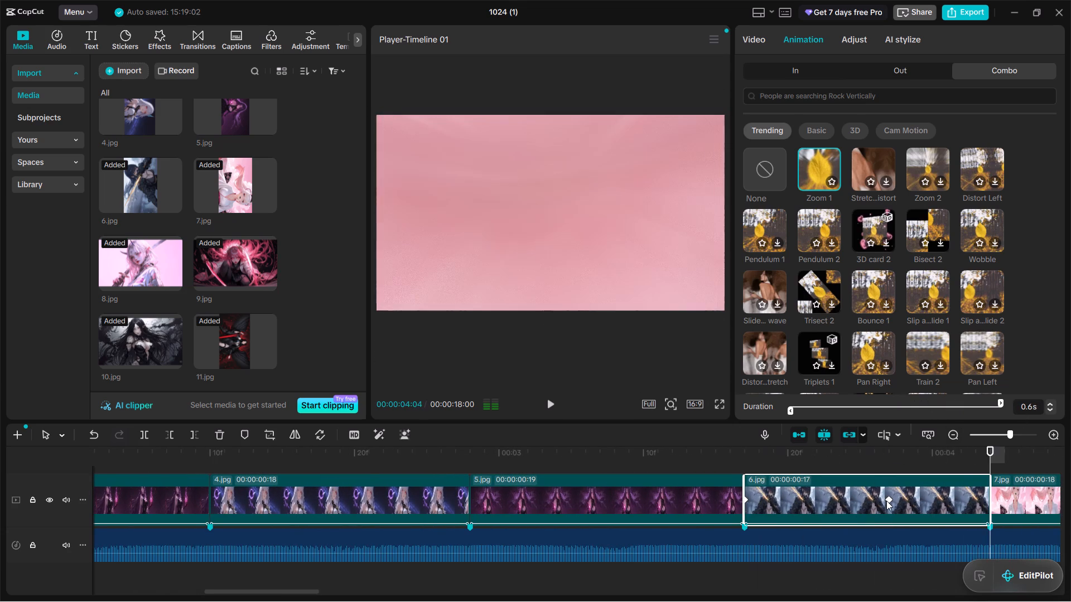
# Lengthen the Zoom 1 combo animations of the 7.jpg and 8.jpg clips to 0.6 s so that each spans its whole clip.
pyautogui.hscroll(-2, 886, 501)
pyautogui.click(805, 511)
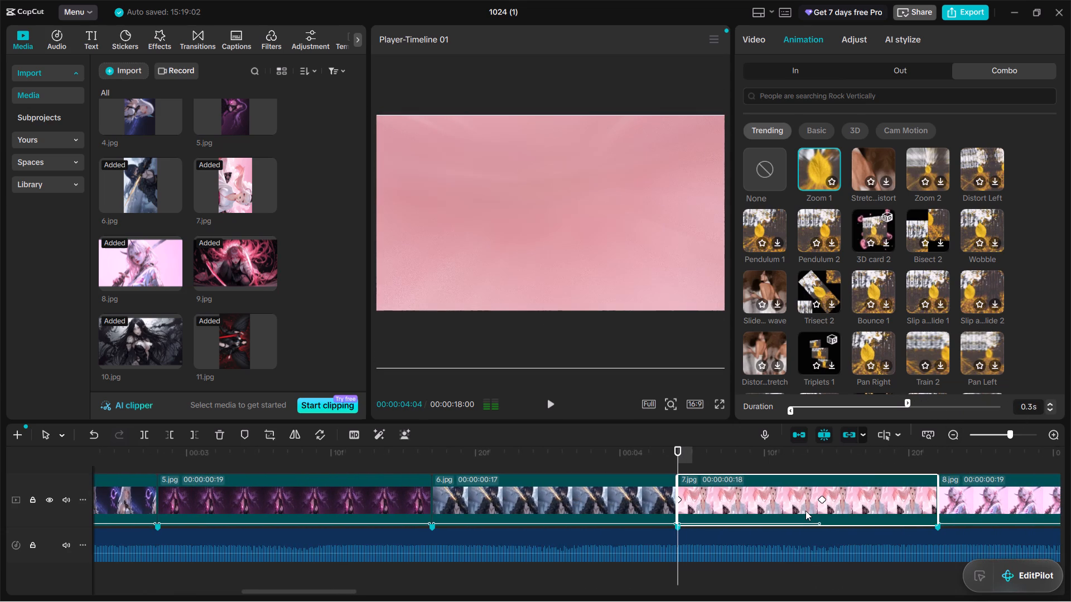
pyautogui.moveTo(909, 401); pyautogui.dragTo(1041, 403)
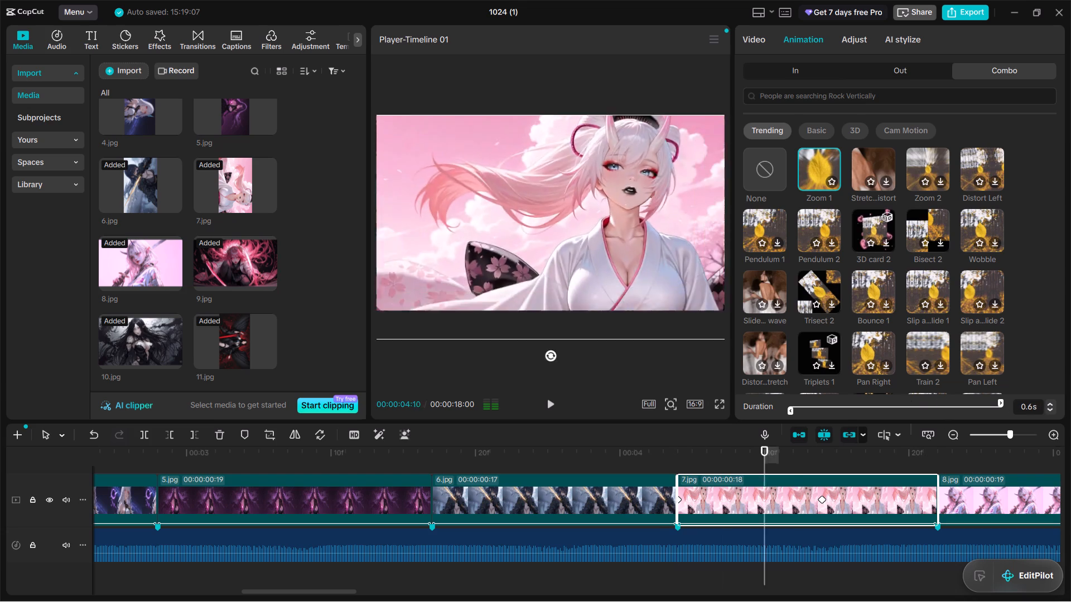
pyautogui.hscroll(-1, 832, 548)
pyautogui.click(834, 527)
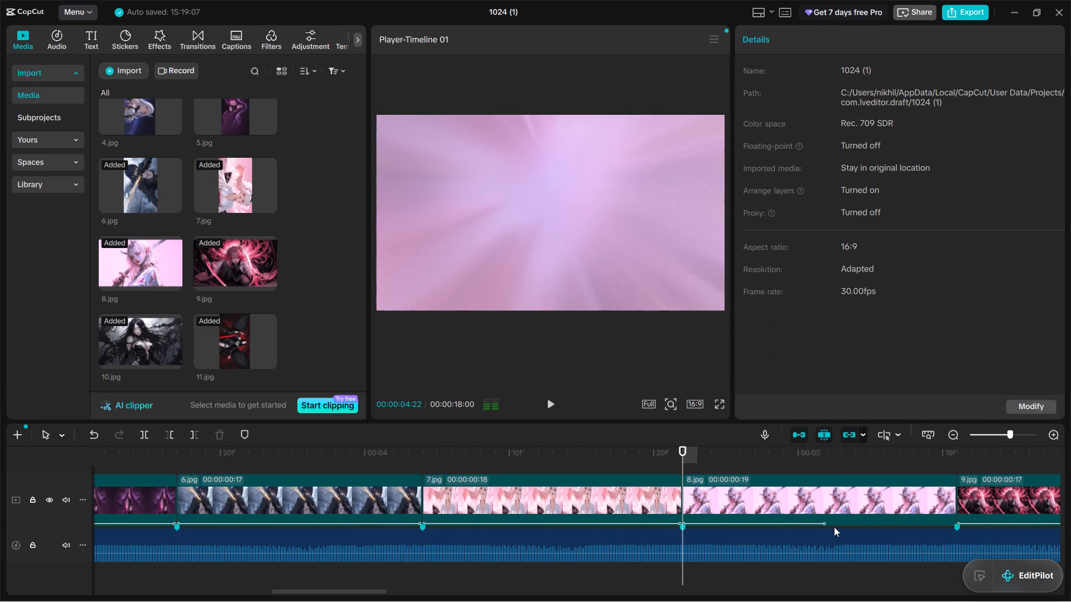
pyautogui.click(874, 483)
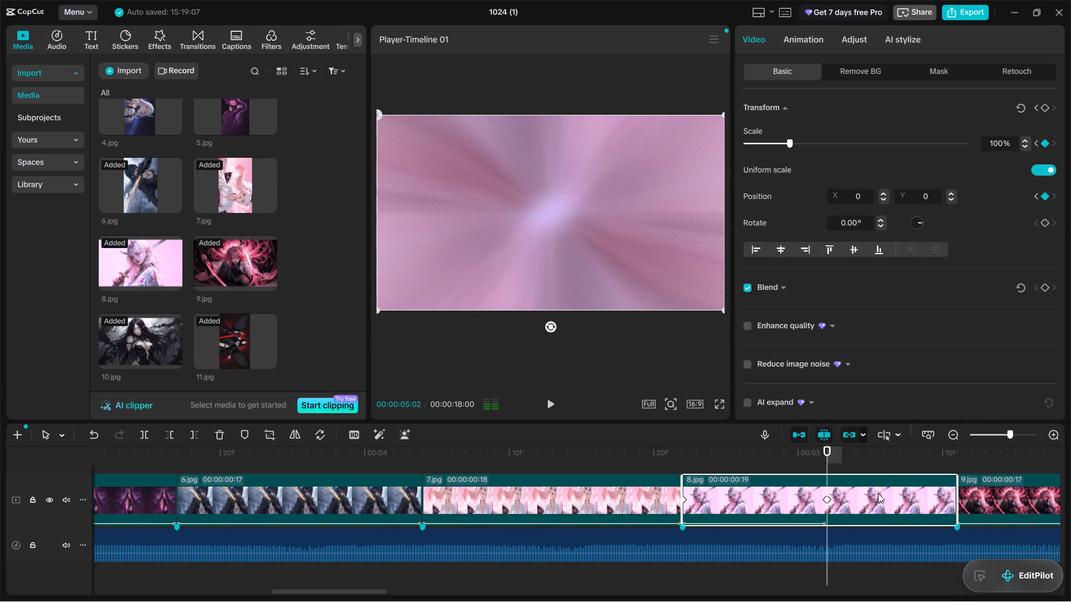
pyautogui.click(816, 41)
pyautogui.moveTo(900, 402); pyautogui.dragTo(1070, 401)
# Lengthen the Zoom 1 combo animations of the 9.jpg and 11.jpg clips to 0.6 s so that each spans its whole clip.
pyautogui.hscroll(-1, 943, 478)
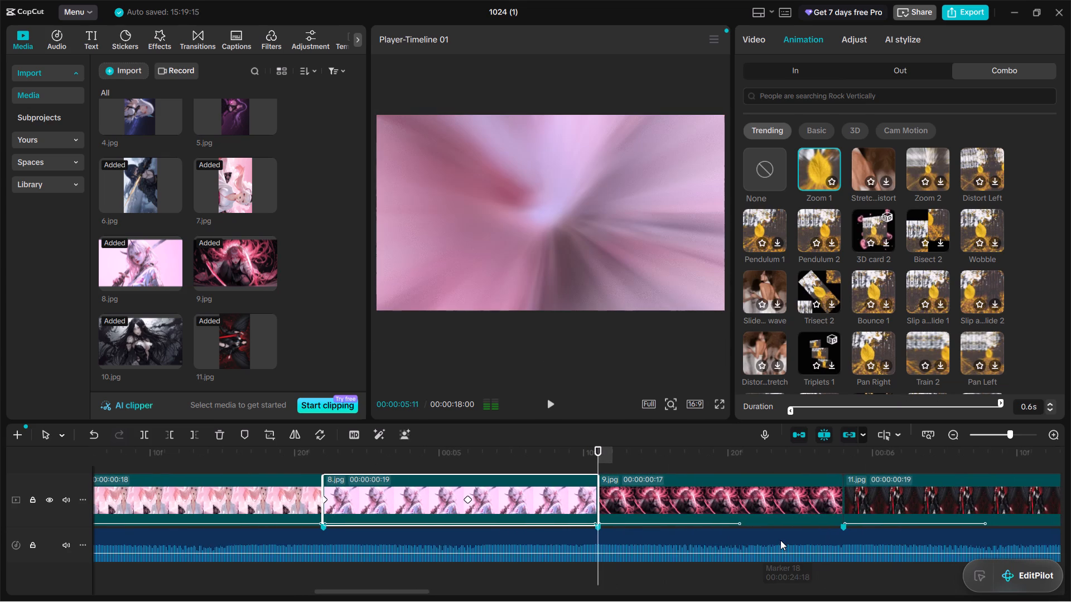
pyautogui.click(780, 540)
pyautogui.click(791, 508)
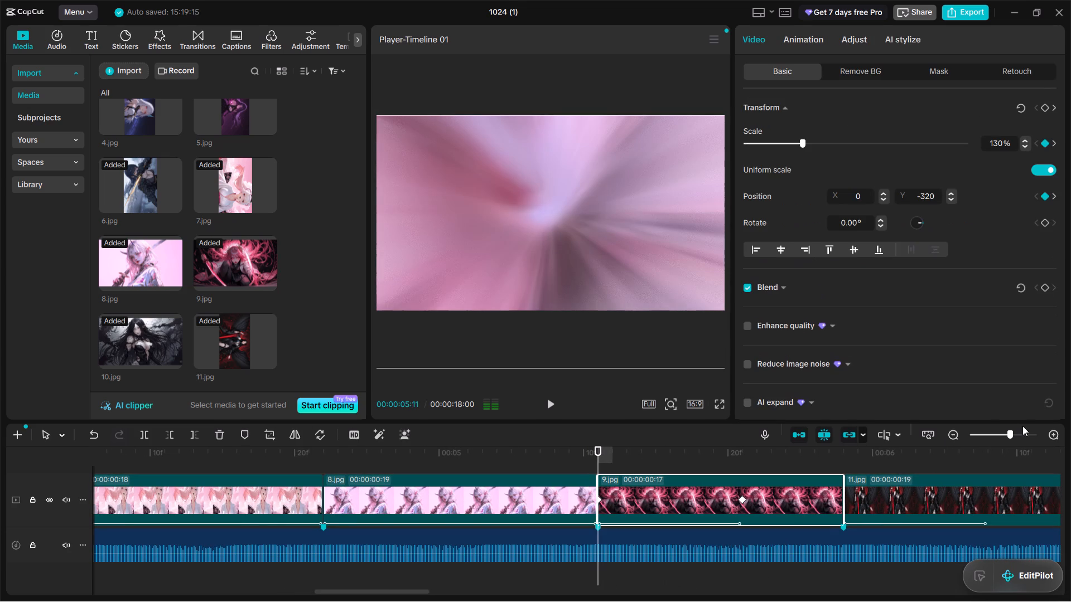
pyautogui.click(810, 33)
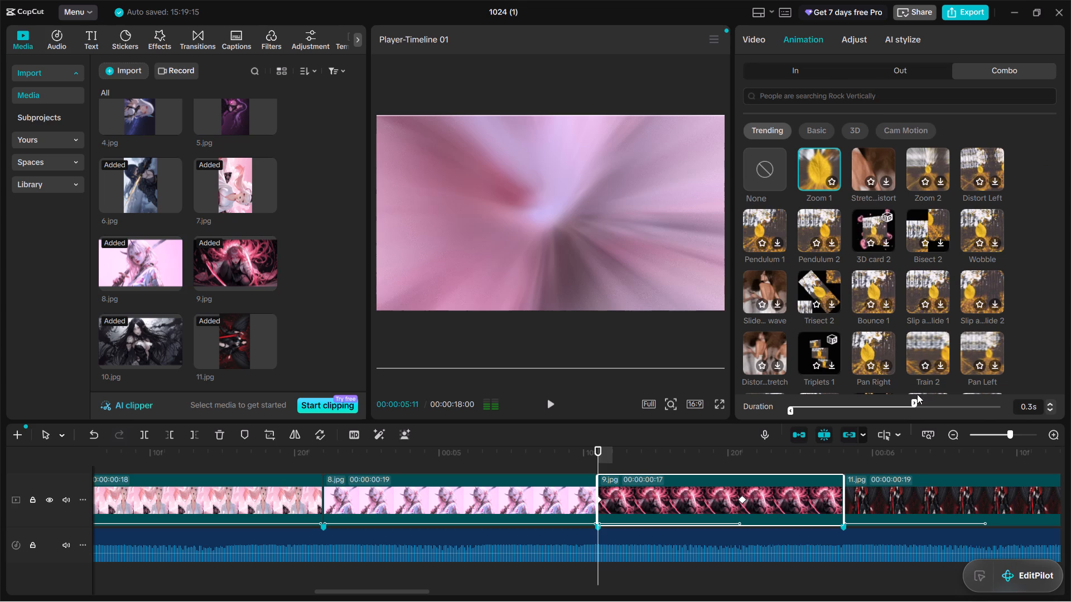
pyautogui.moveTo(916, 403); pyautogui.dragTo(1014, 416)
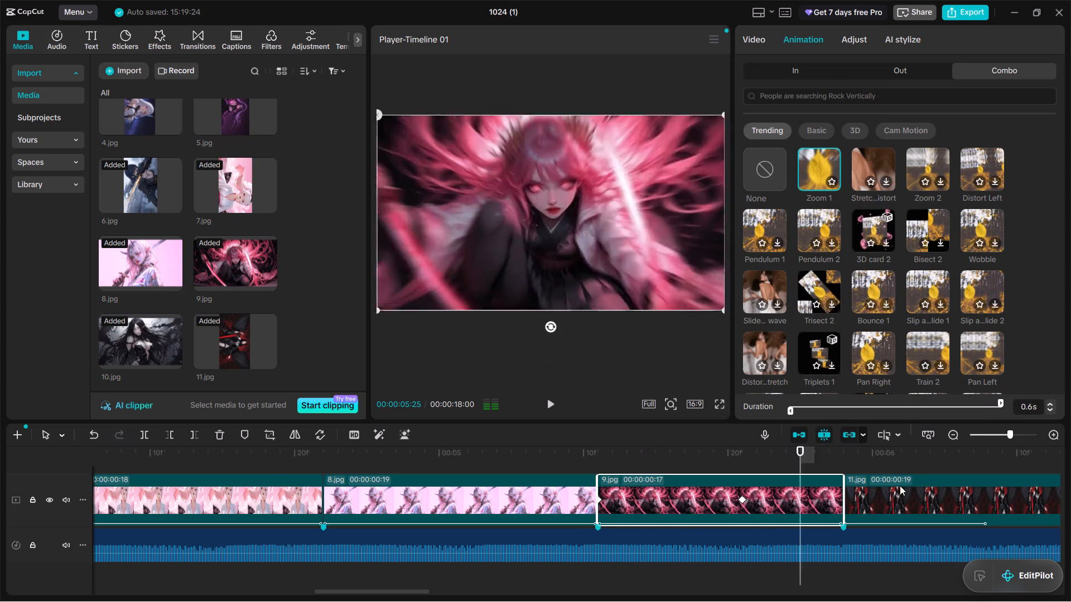
pyautogui.click(899, 487)
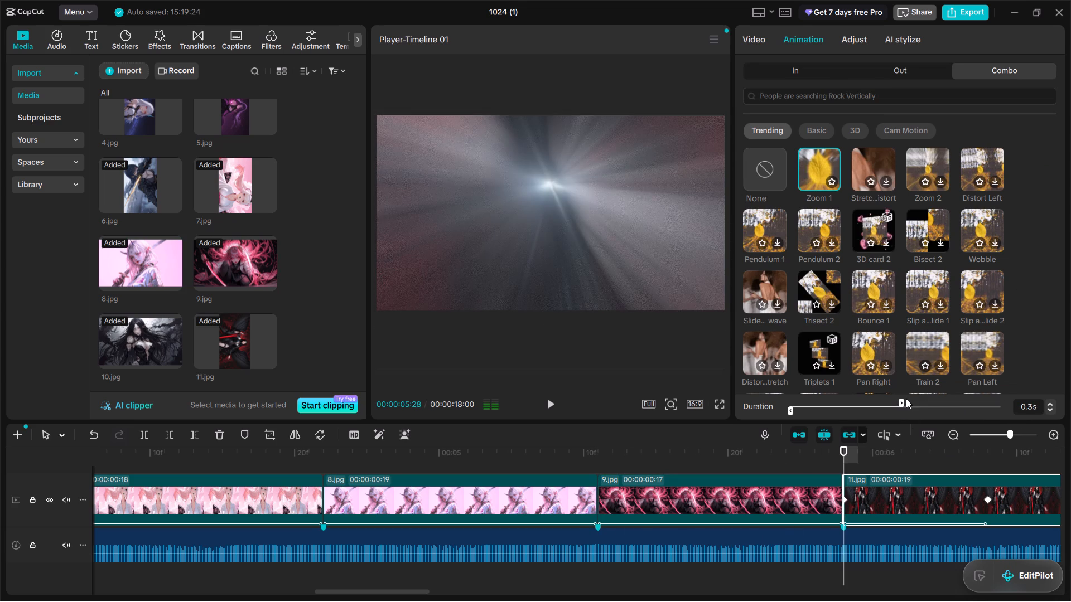
pyautogui.moveTo(903, 402); pyautogui.dragTo(1055, 424)
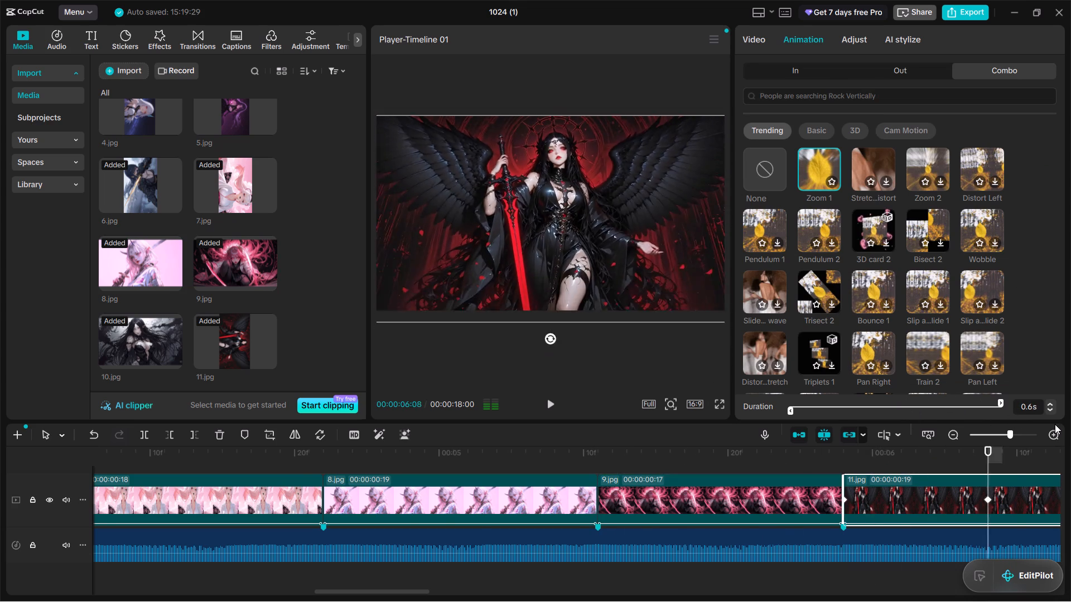
# Lengthen the final 12.jpg clip's Zoom 1 combo animation to 0.6 s so that it spans the whole clip.
pyautogui.hscroll(-1, 959, 461)
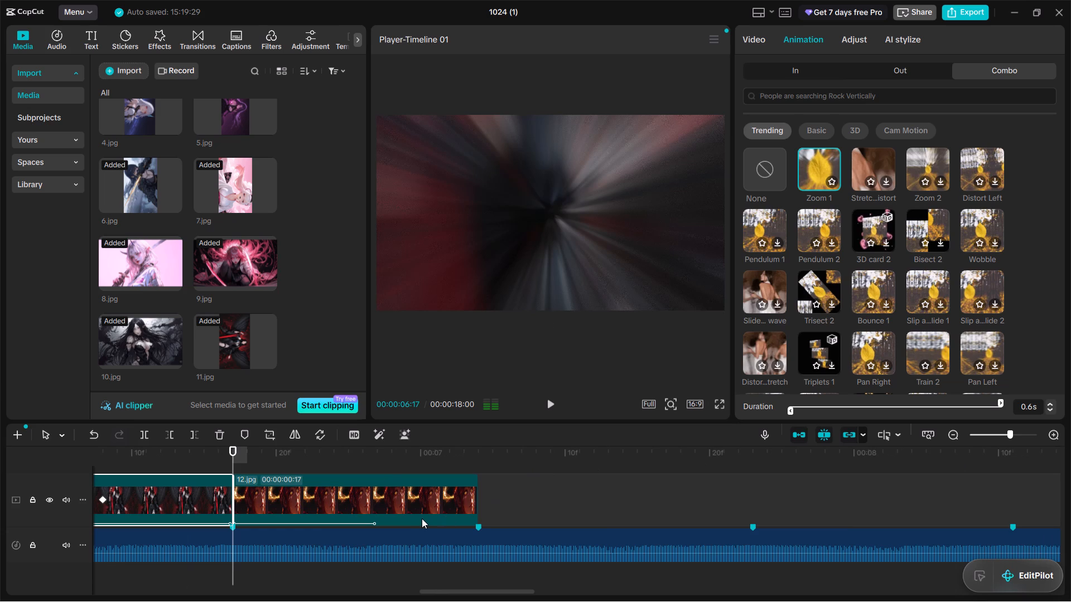
pyautogui.click(393, 503)
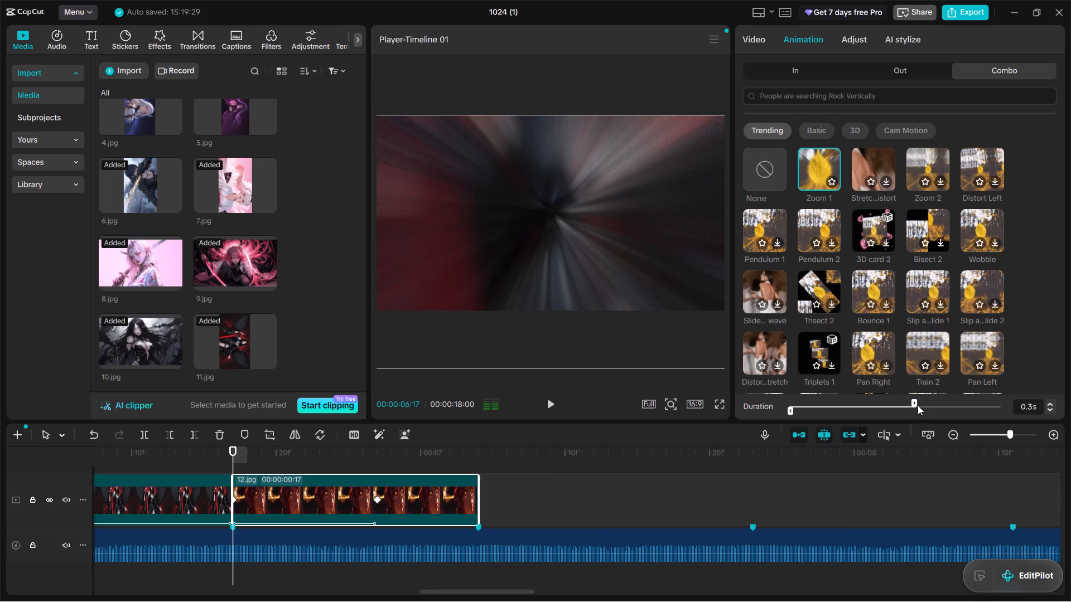
pyautogui.moveTo(915, 400); pyautogui.dragTo(1070, 427)
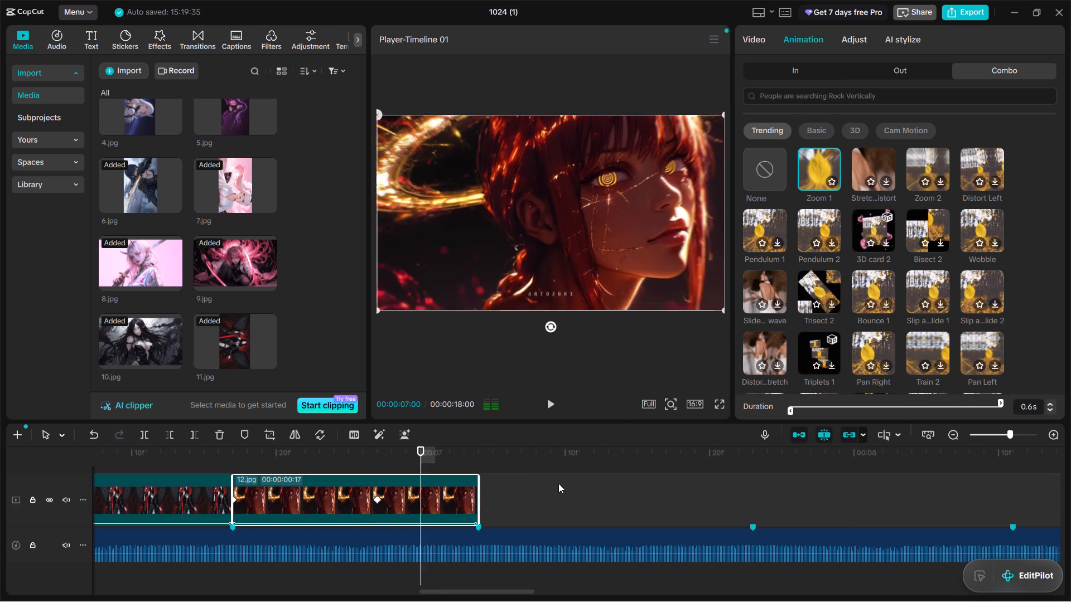
# Play back the whole sequence from the start through 12.jpg to examine the lengthened Zoom 1 animations against the beat.
pyautogui.hscroll(9, 542, 468)
pyautogui.click(316, 458)
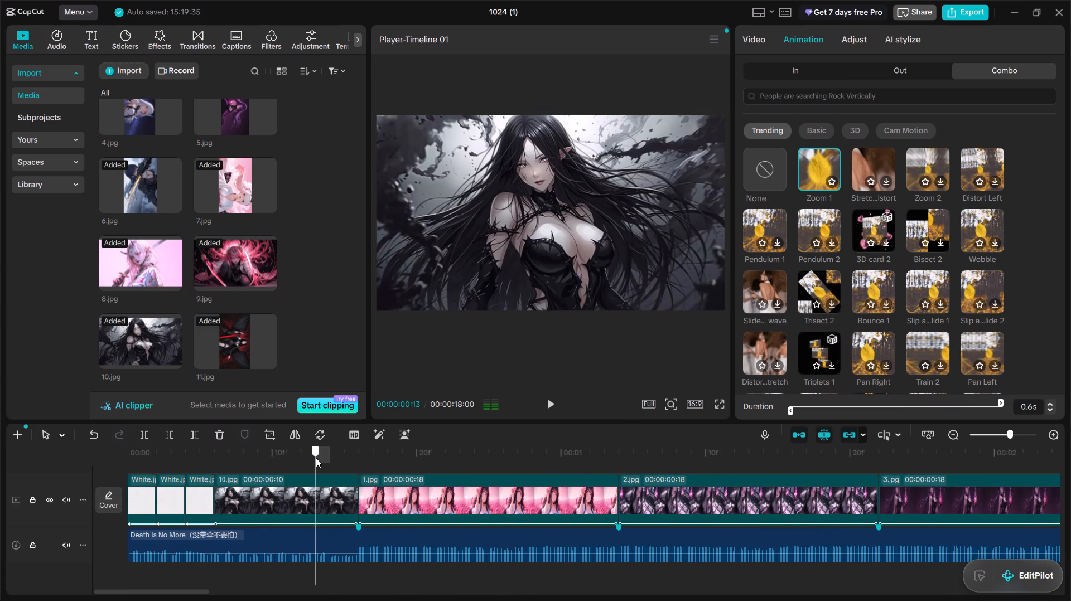
pyautogui.moveTo(316, 458); pyautogui.dragTo(84, 469)
pyautogui.press('space')
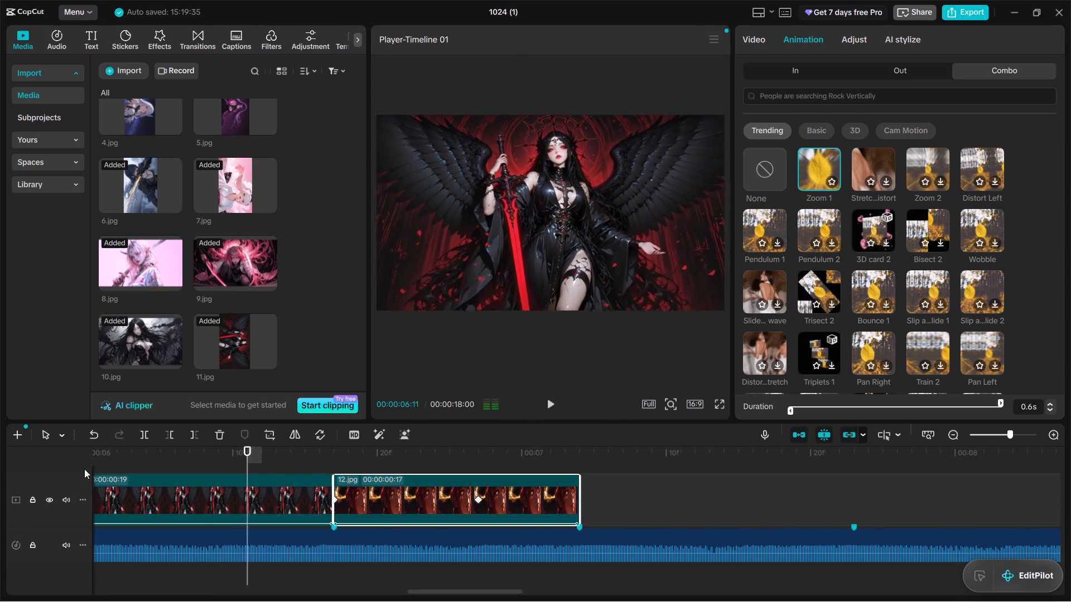
pyautogui.press('space')
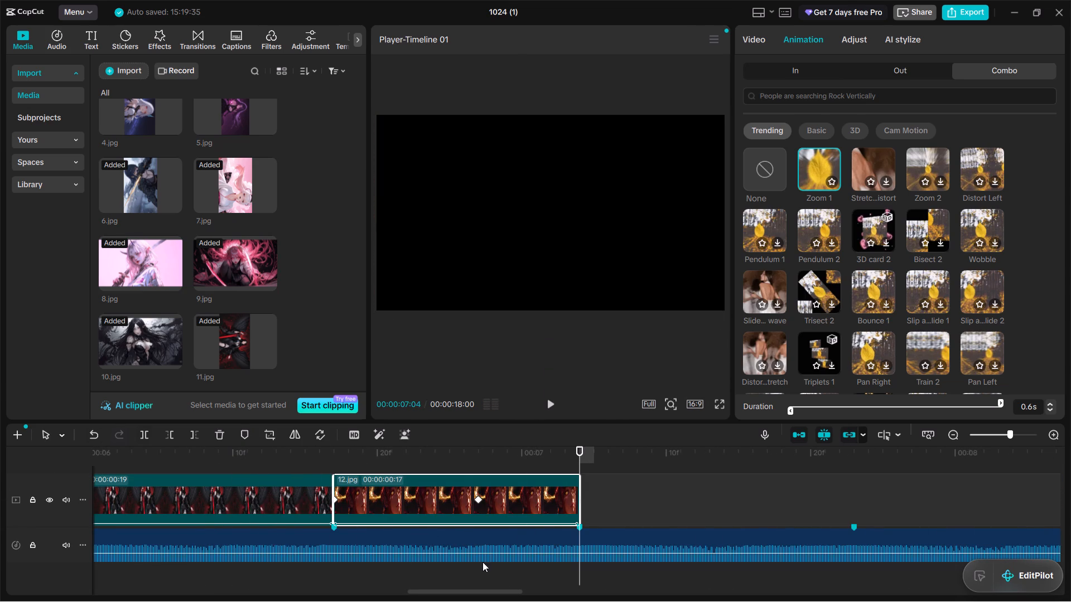
# Replay the edit from the start, pausing repeatedly from the white clips through 6.jpg, to examine each picture's framing and motion.
pyautogui.moveTo(581, 460); pyautogui.dragTo(144, 474)
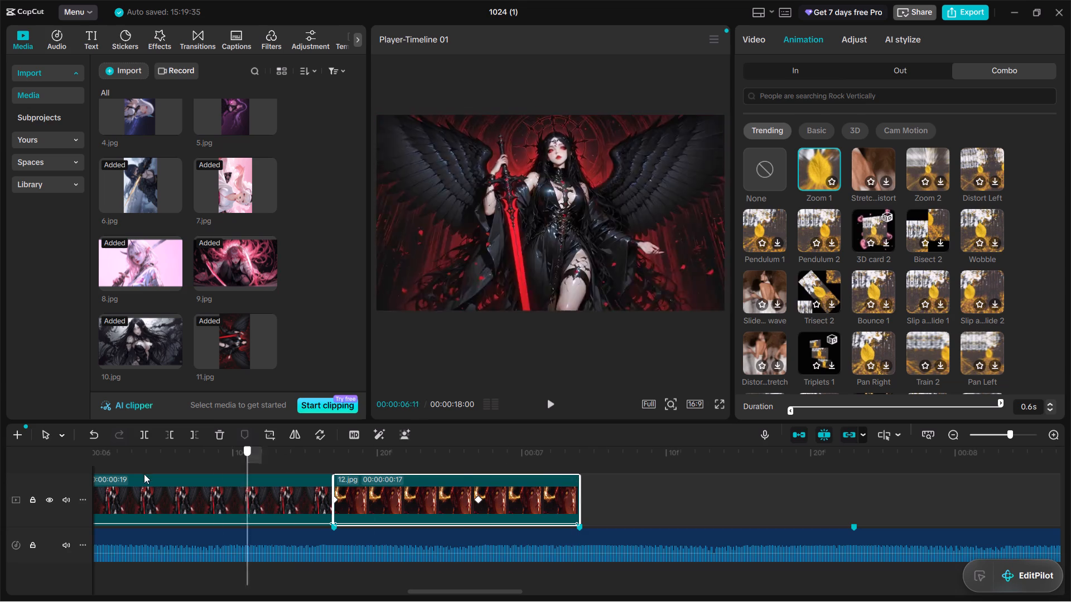
pyautogui.moveTo(144, 474); pyautogui.dragTo(0, 454)
pyautogui.press('space')
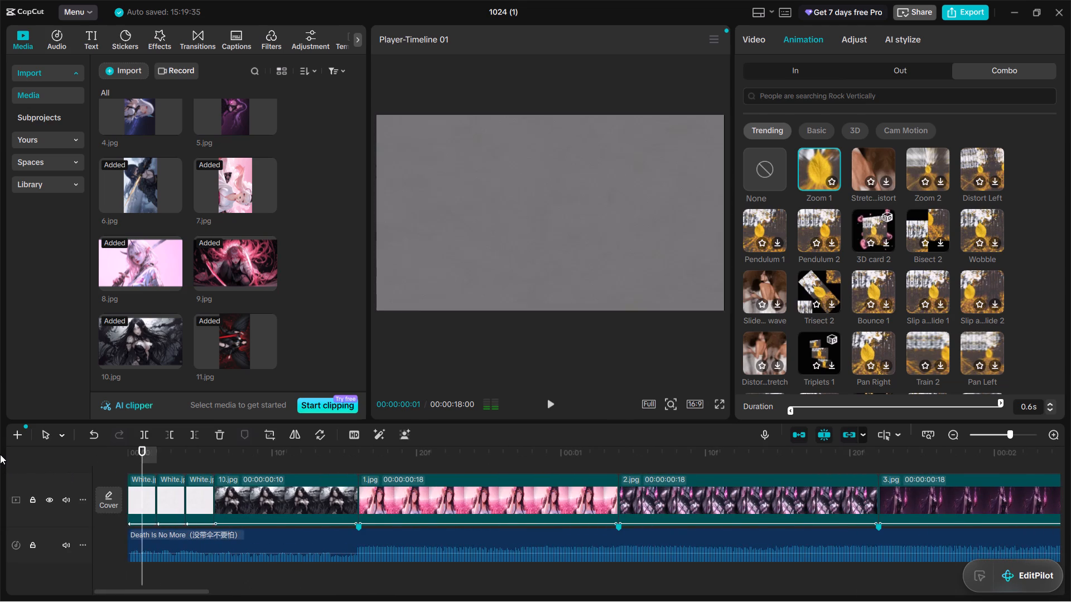
pyautogui.press('space')
pyautogui.press('space')
pyautogui.press('space')
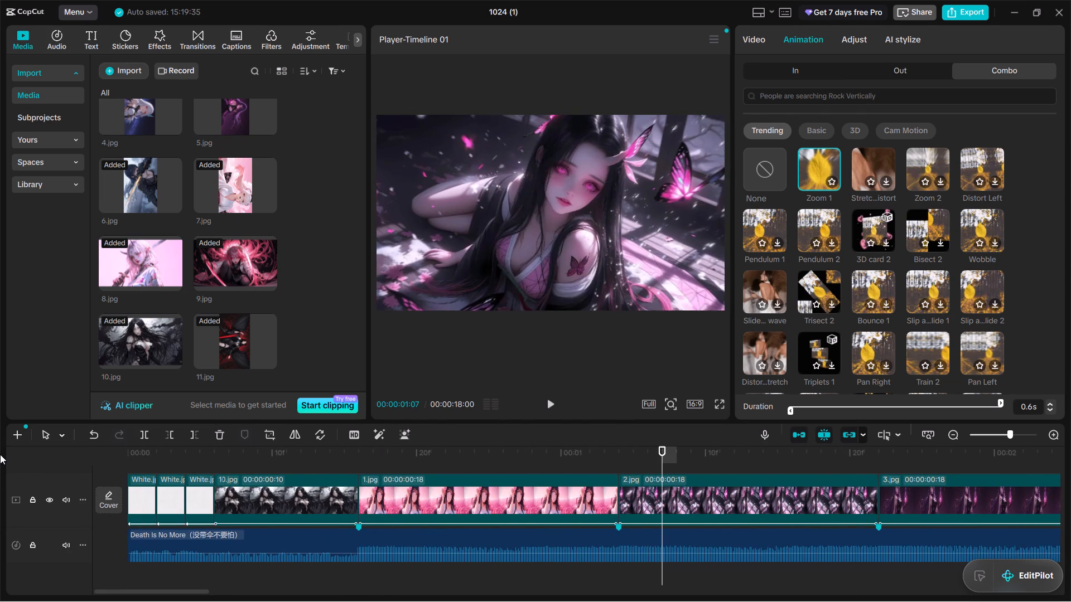
pyautogui.press('space')
pyautogui.press('space')
pyautogui.press('space')
pyautogui.press('space')
pyautogui.press('space')
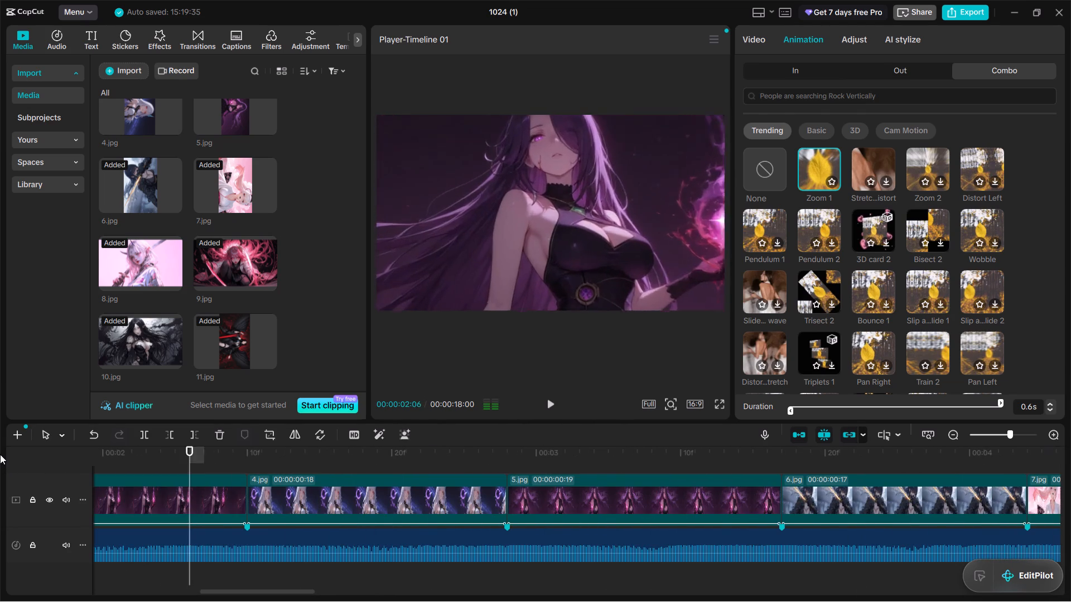
pyautogui.press('space')
pyautogui.press('space')
pyautogui.press('space')
pyautogui.press('space')
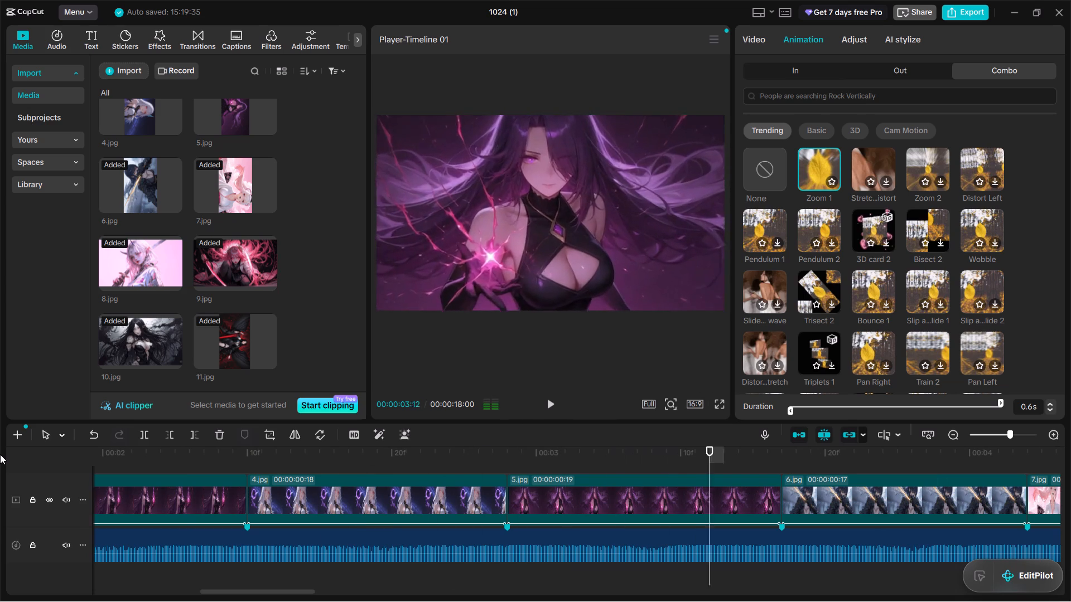
pyautogui.press('space')
pyautogui.press('space')
pyautogui.press('space')
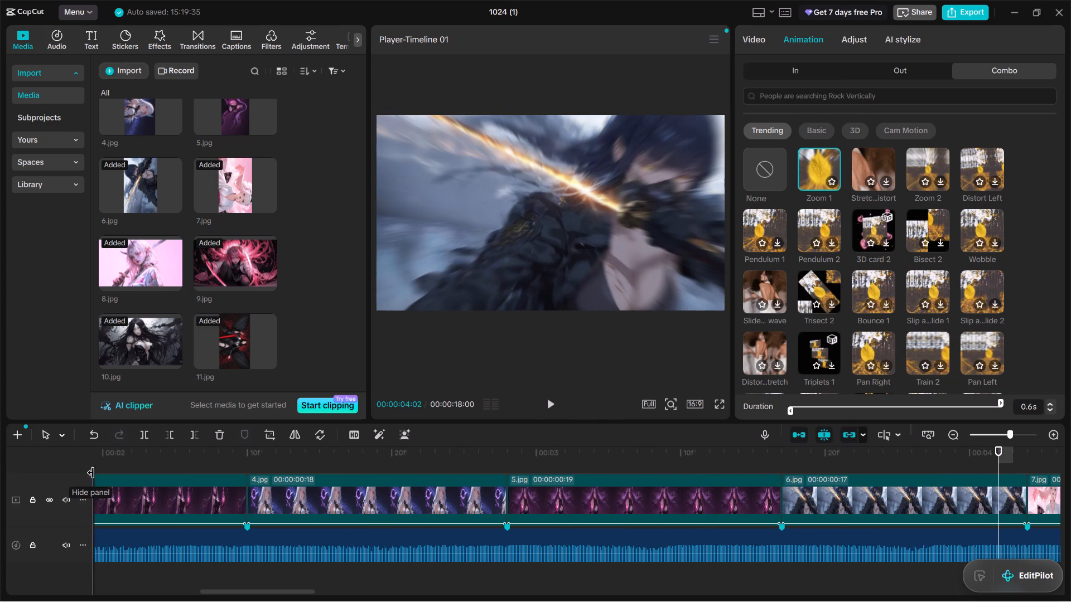
# Scrub back and forth through the 6.jpg clip to examine its framing and edges during the zoom.
pyautogui.click(770, 465)
pyautogui.click(850, 489)
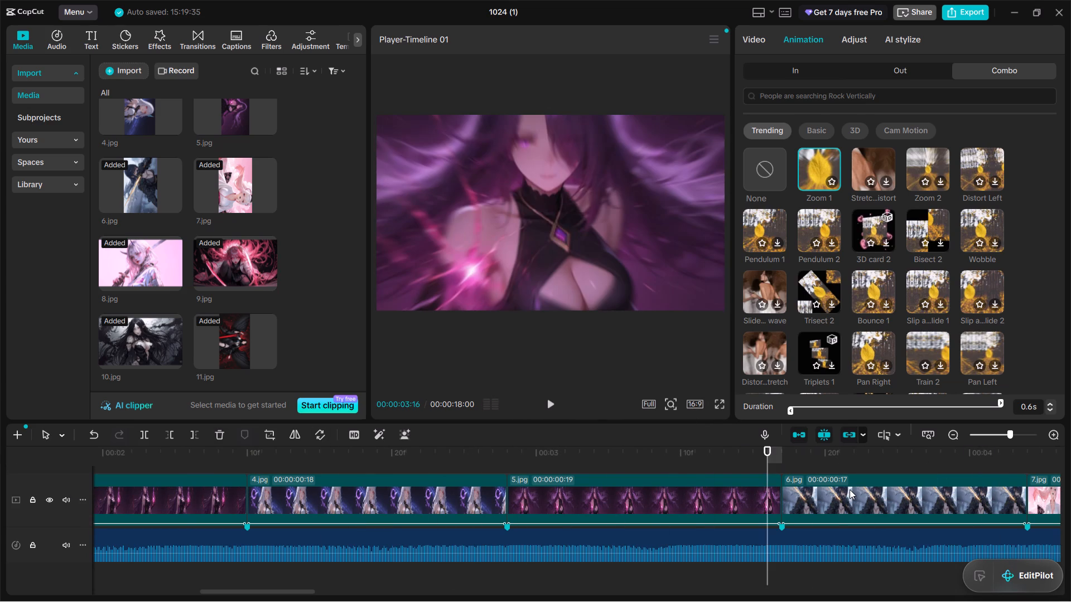
pyautogui.doubleClick(866, 451)
pyautogui.moveTo(866, 451); pyautogui.dragTo(974, 472)
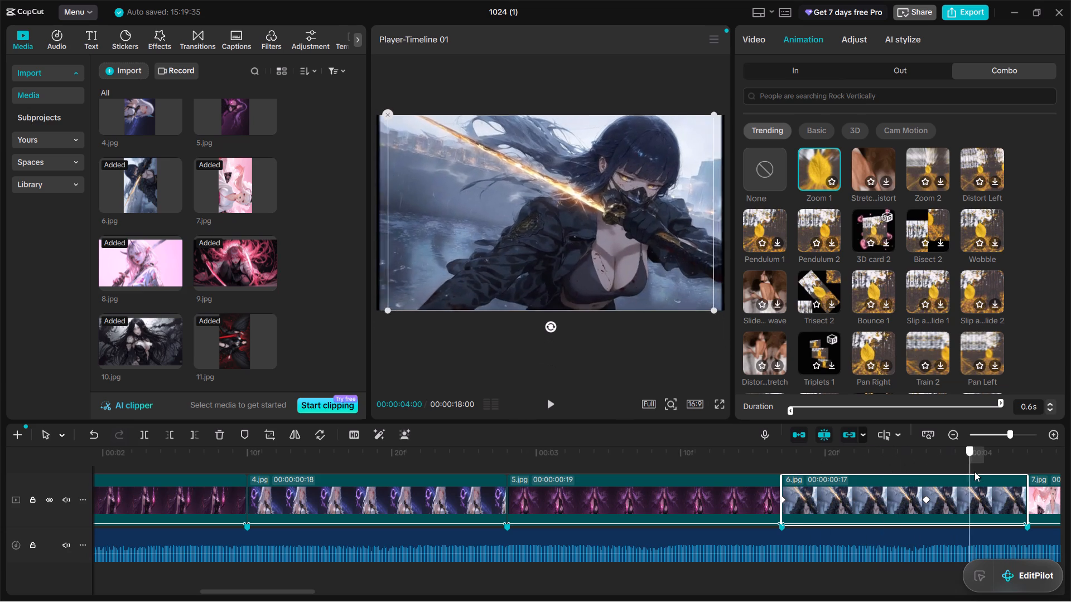
pyautogui.moveTo(974, 472); pyautogui.dragTo(956, 476)
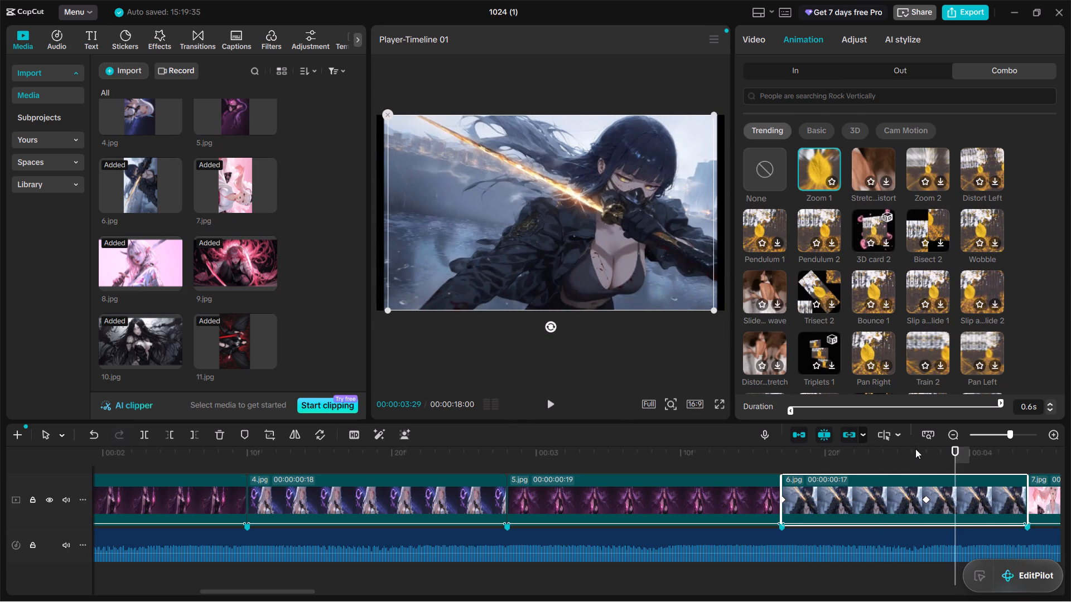
pyautogui.click(915, 449)
pyautogui.moveTo(912, 452); pyautogui.dragTo(910, 471)
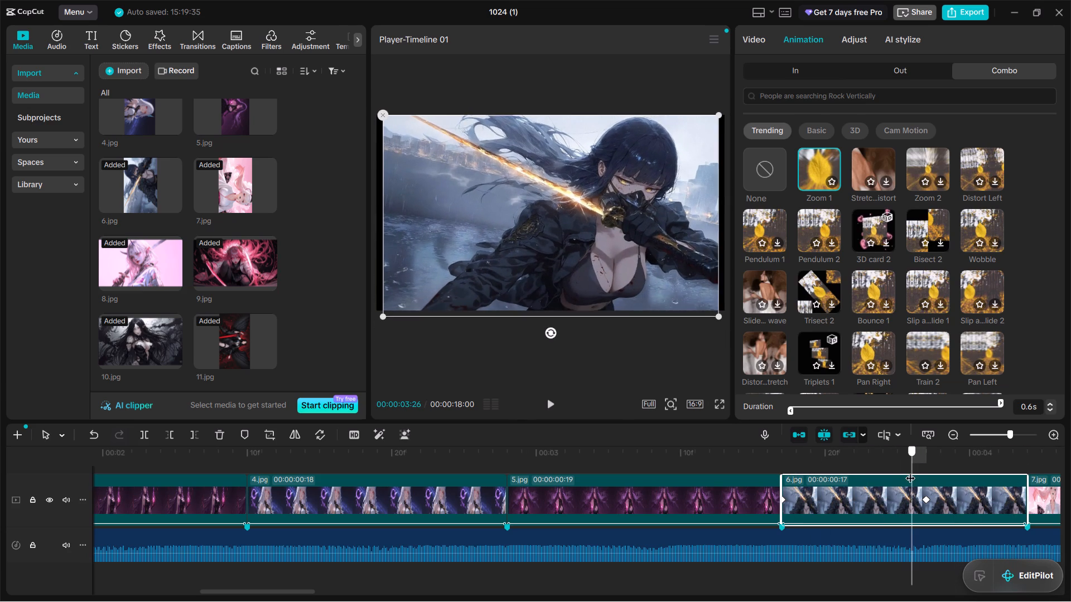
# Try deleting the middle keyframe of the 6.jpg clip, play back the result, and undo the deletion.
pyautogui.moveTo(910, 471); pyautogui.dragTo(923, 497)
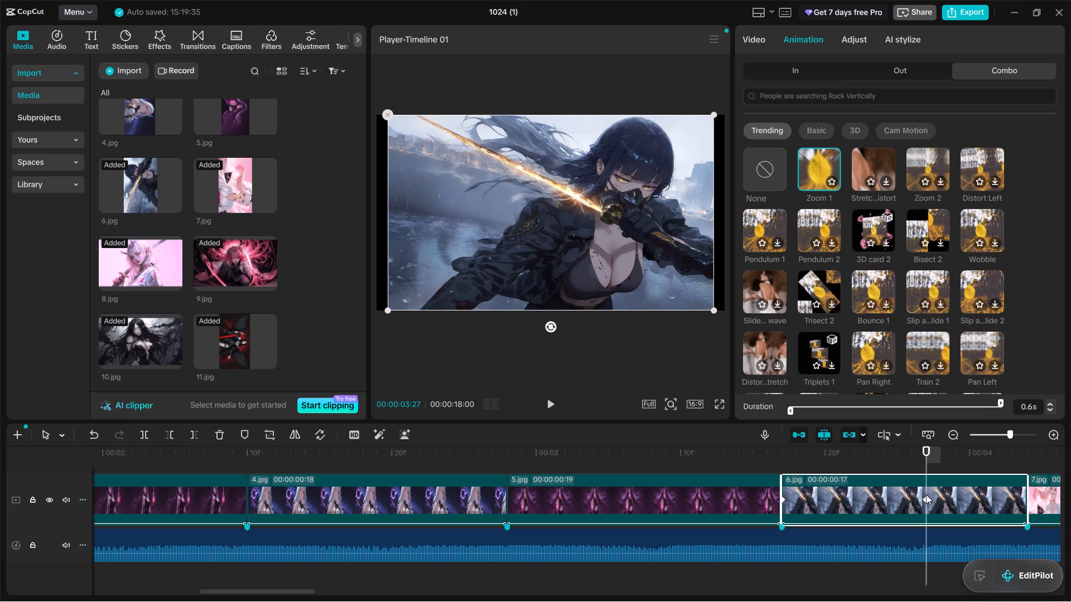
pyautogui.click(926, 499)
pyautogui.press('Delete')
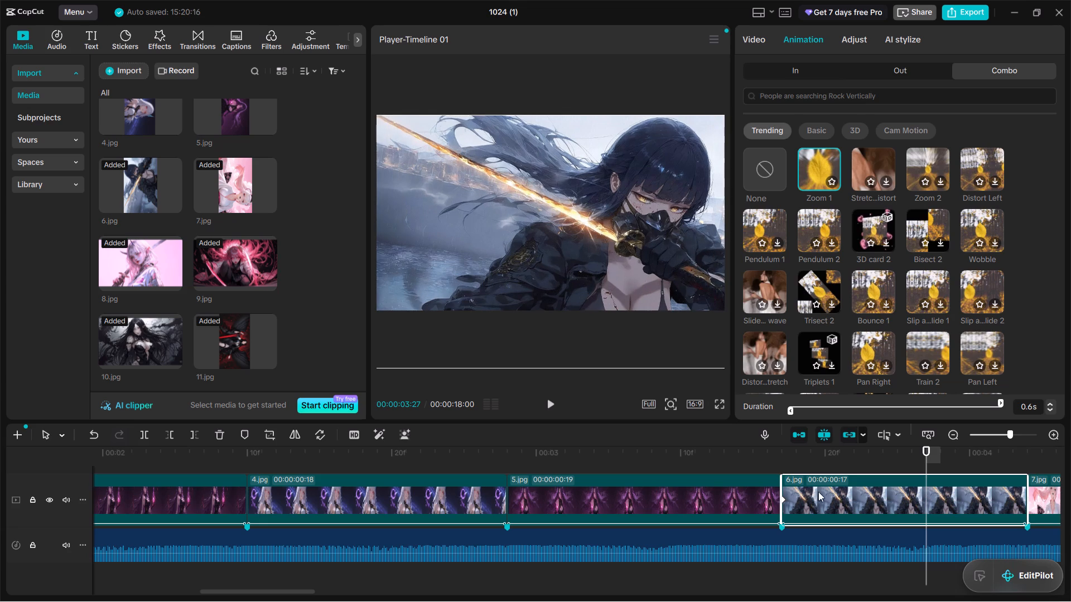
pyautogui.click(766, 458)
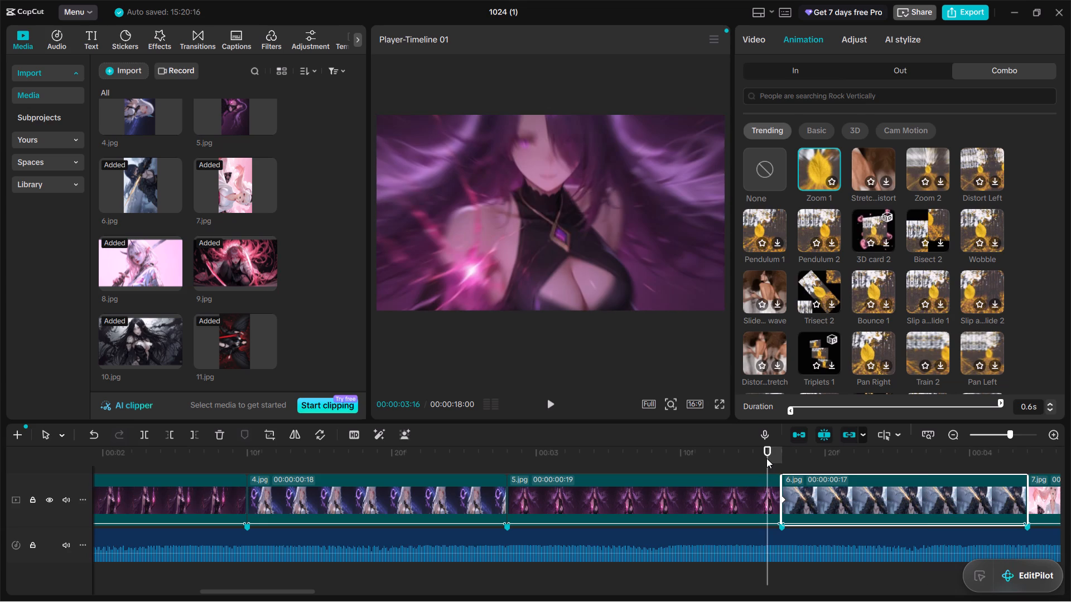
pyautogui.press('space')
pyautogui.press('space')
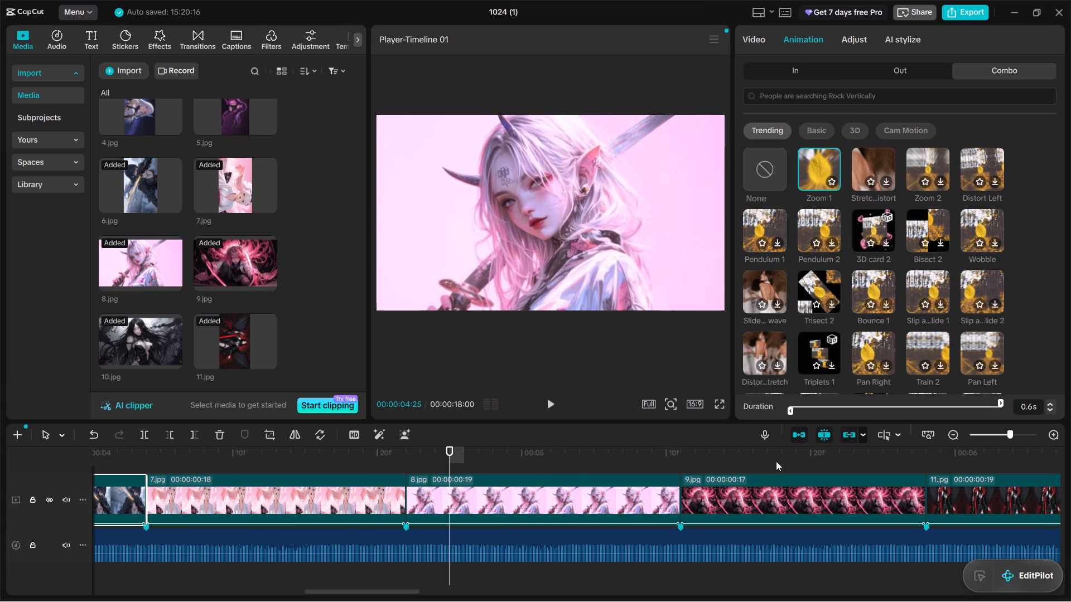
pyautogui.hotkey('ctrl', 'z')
# Move the middle keyframes of the 2.jpg and 3.jpg clips to the end of their respective clips.
pyautogui.hscroll(4, 647, 476)
pyautogui.hscroll(1, 428, 551)
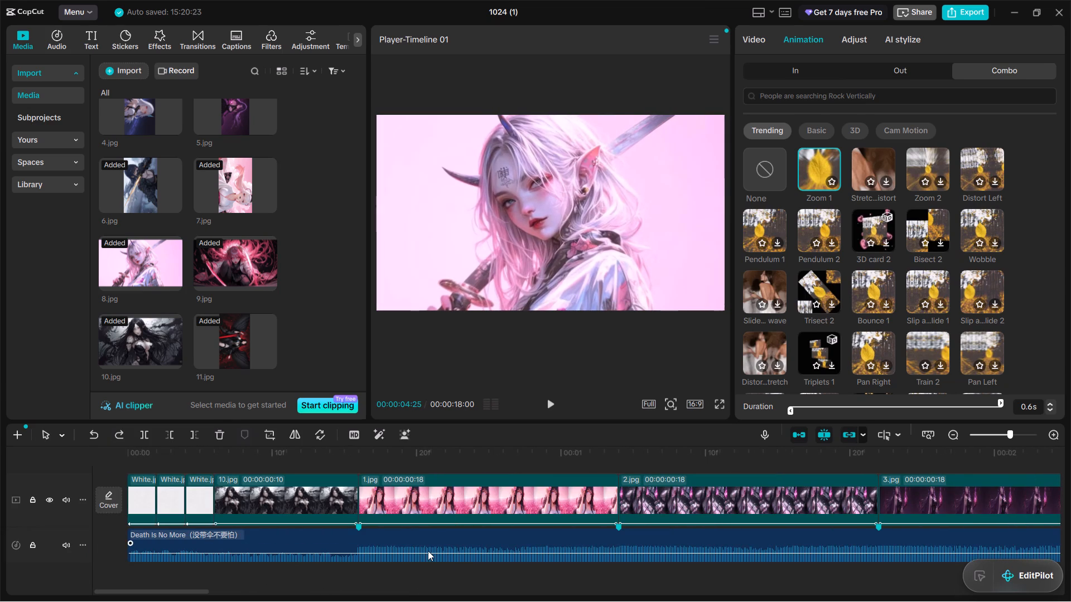
pyautogui.hscroll(1, 428, 551)
pyautogui.click(324, 497)
pyautogui.click(416, 489)
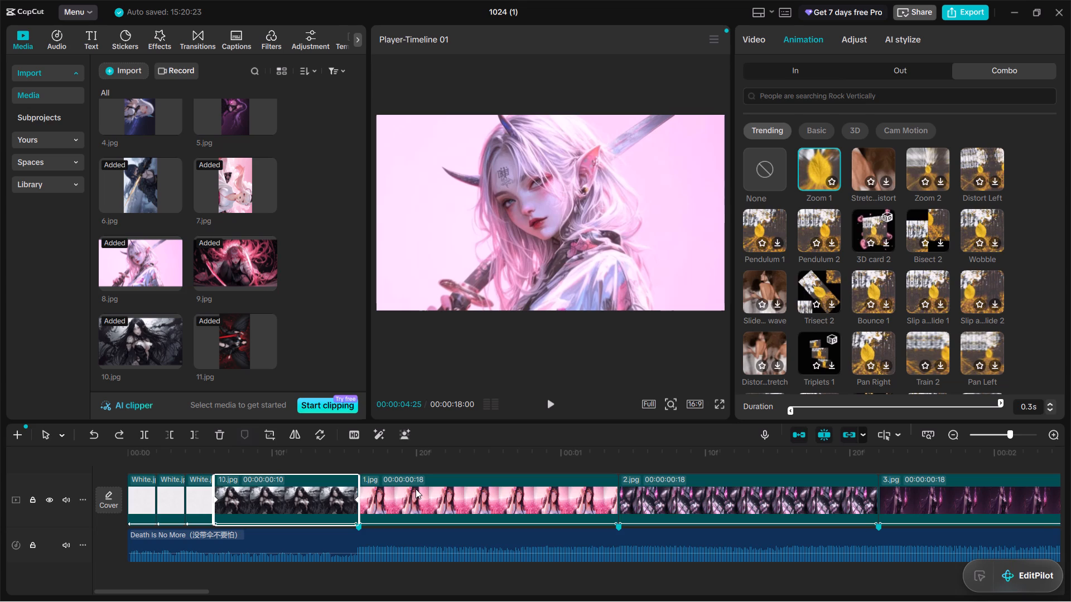
pyautogui.click(672, 507)
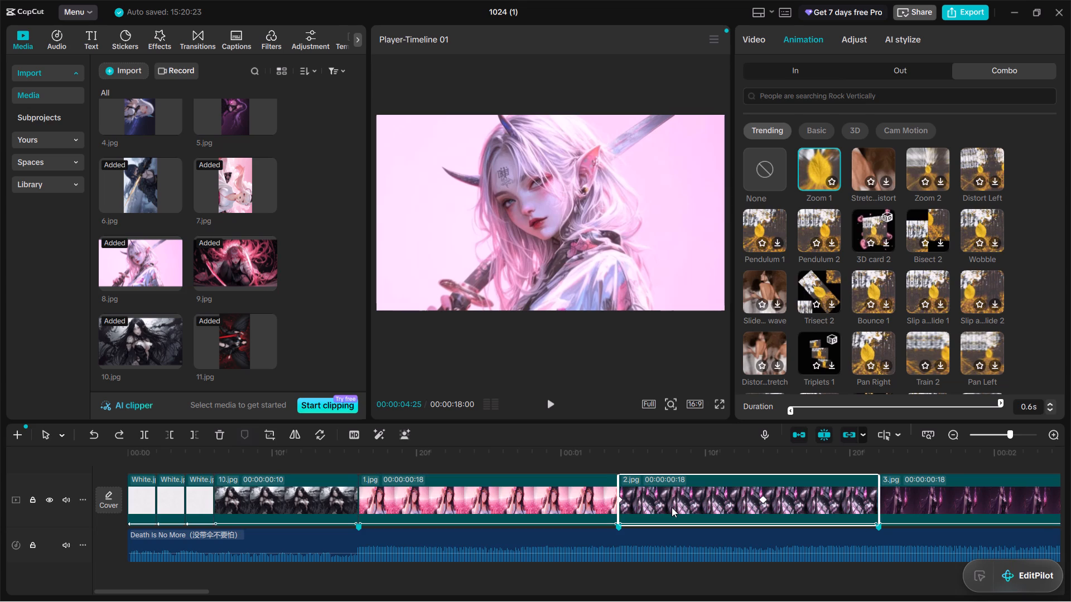
pyautogui.hscroll(-1, 672, 507)
pyautogui.moveTo(561, 499); pyautogui.dragTo(679, 500)
pyautogui.click(734, 492)
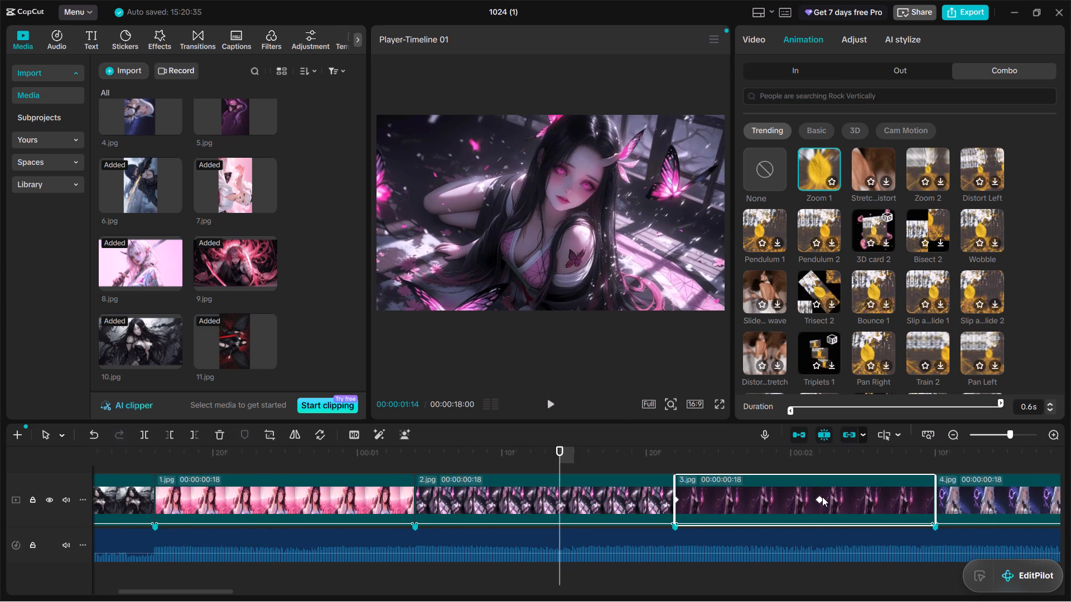
pyautogui.moveTo(819, 501); pyautogui.dragTo(976, 505)
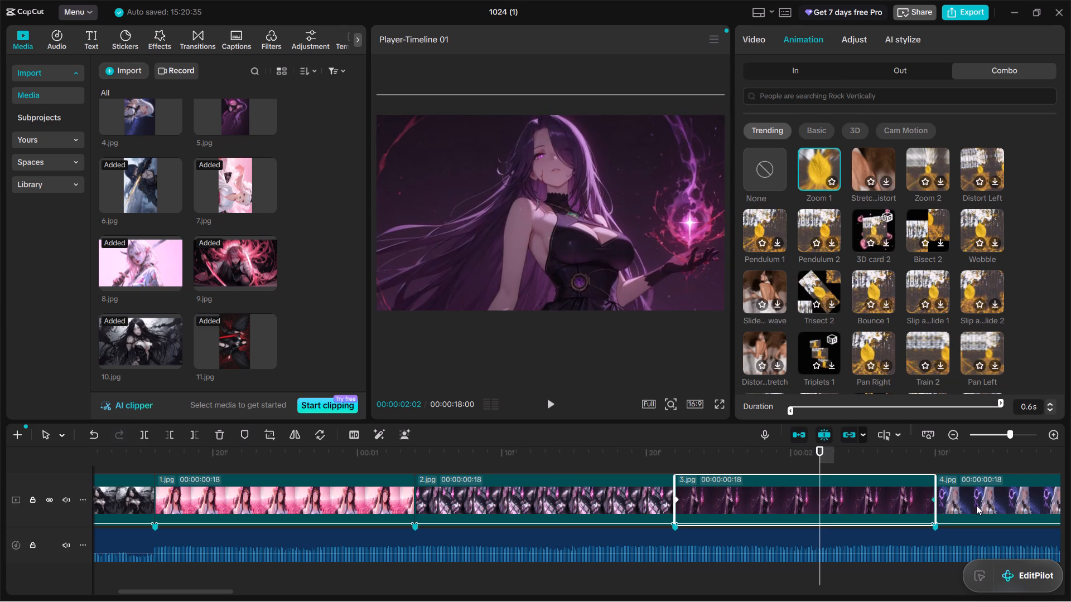
pyautogui.moveTo(976, 505); pyautogui.dragTo(986, 505)
# Move the middle keyframes of the 4.jpg and 5.jpg clips to the end of their respective clips.
pyautogui.hscroll(-1, 977, 492)
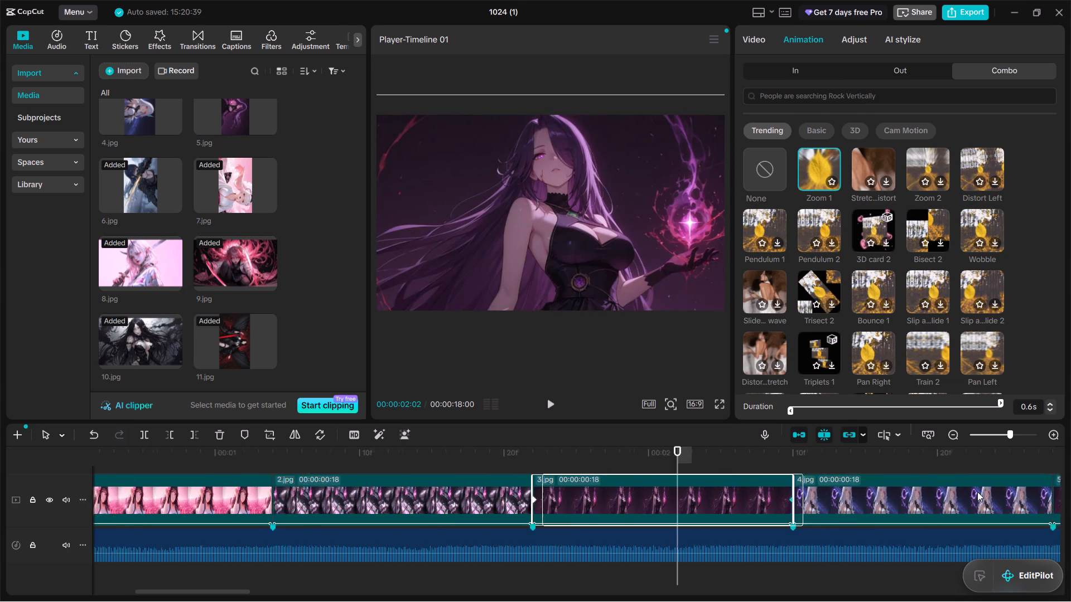
pyautogui.hscroll(-1, 977, 492)
pyautogui.click(725, 516)
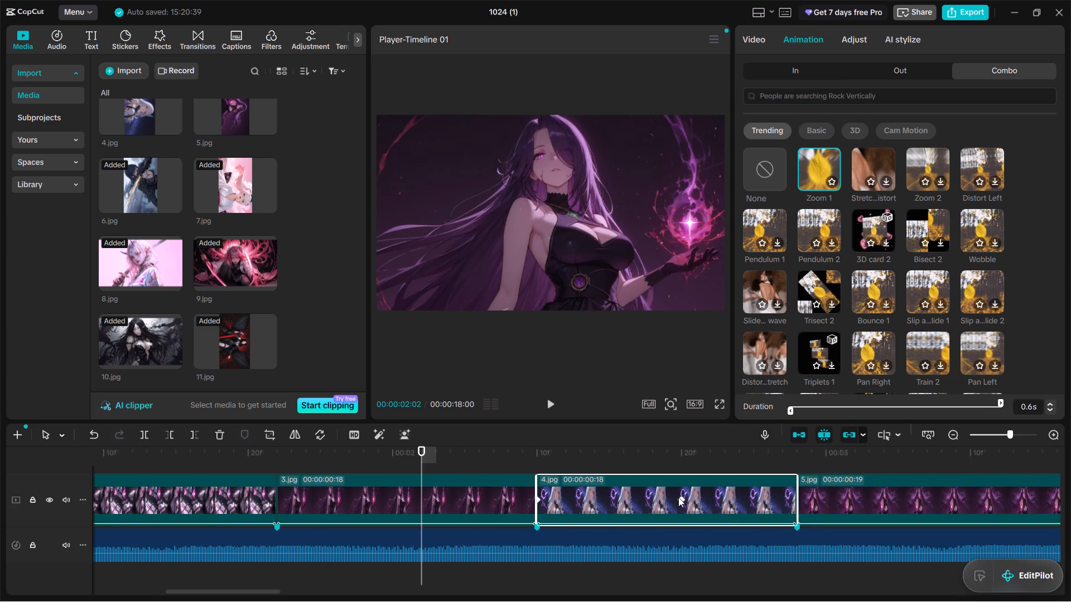
pyautogui.moveTo(684, 500); pyautogui.dragTo(710, 499)
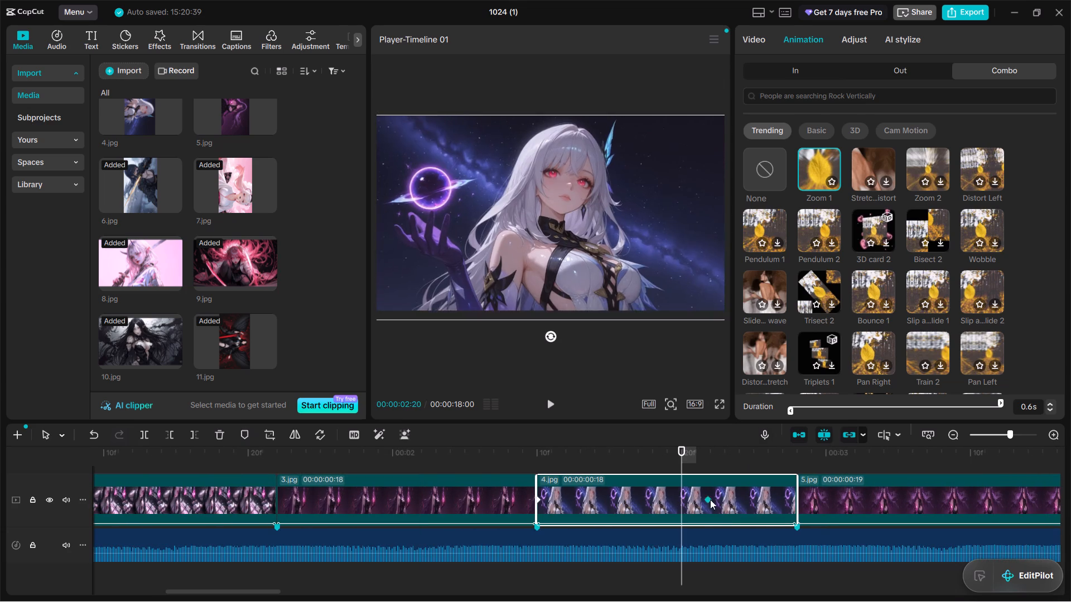
pyautogui.moveTo(710, 499); pyautogui.dragTo(823, 516)
pyautogui.hscroll(-2, 814, 503)
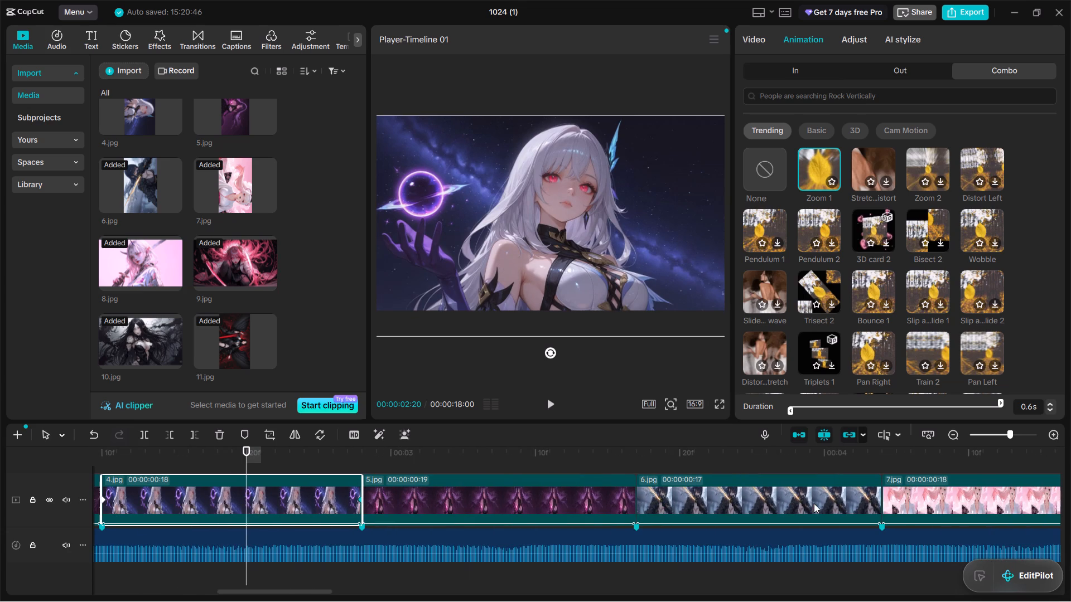
pyautogui.click(607, 497)
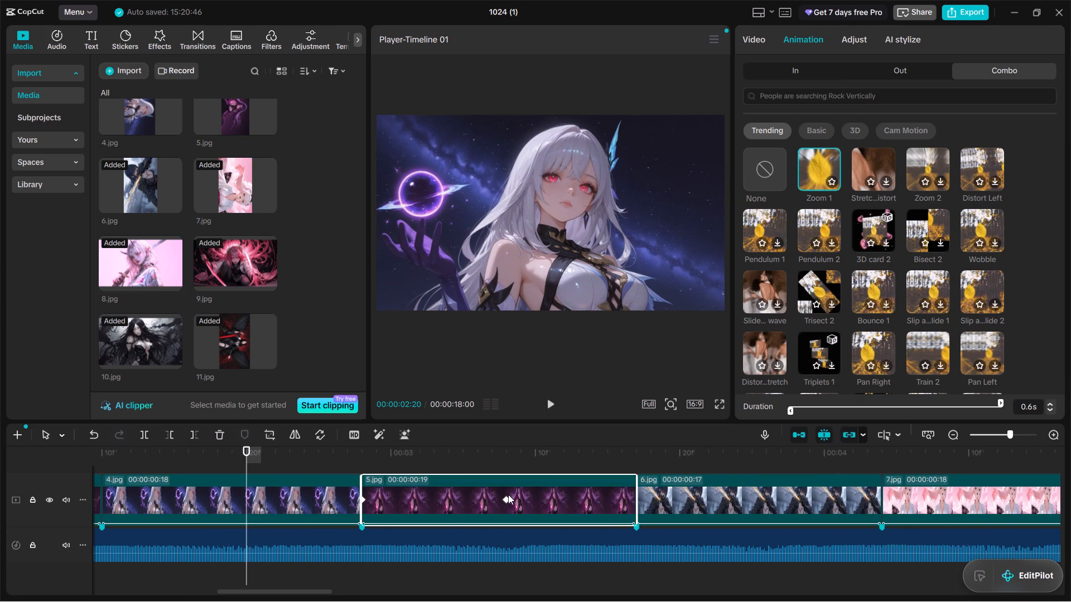
pyautogui.moveTo(508, 498); pyautogui.dragTo(647, 499)
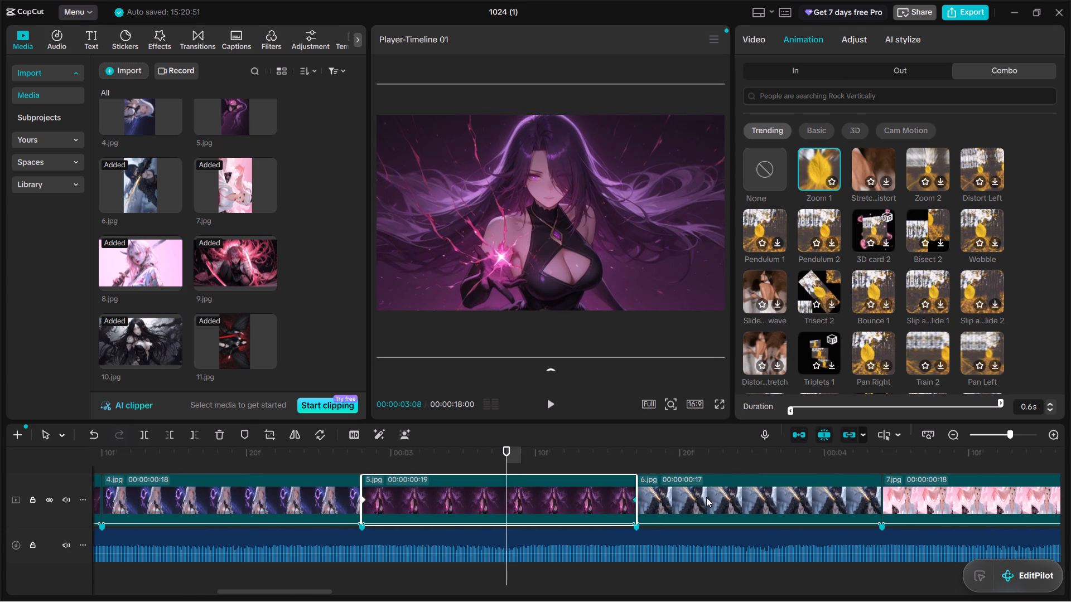
# Move the middle keyframes of the 6.jpg and 7.jpg clips to the end of their respective clips.
pyautogui.click(758, 502)
pyautogui.moveTo(783, 501); pyautogui.dragTo(937, 507)
pyautogui.hscroll(-1, 886, 507)
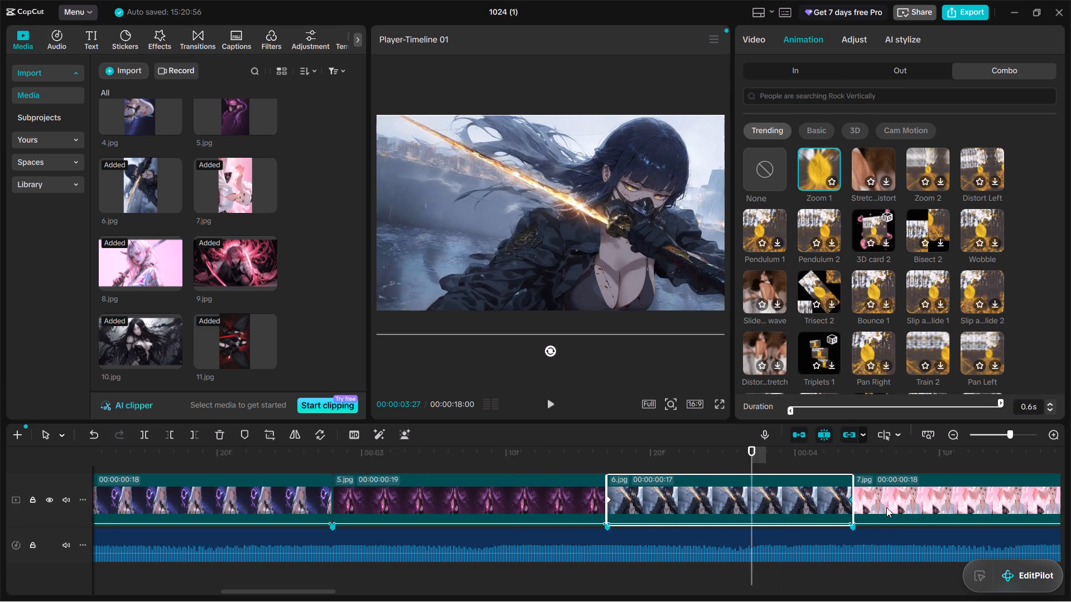
pyautogui.hscroll(-1, 886, 507)
pyautogui.click(595, 512)
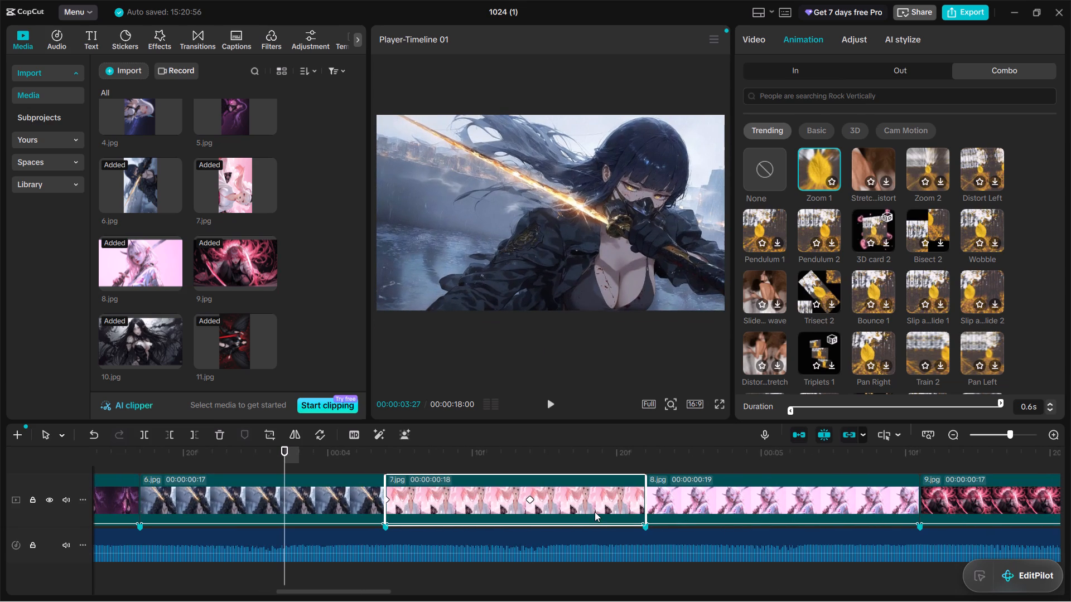
pyautogui.moveTo(530, 498); pyautogui.dragTo(656, 495)
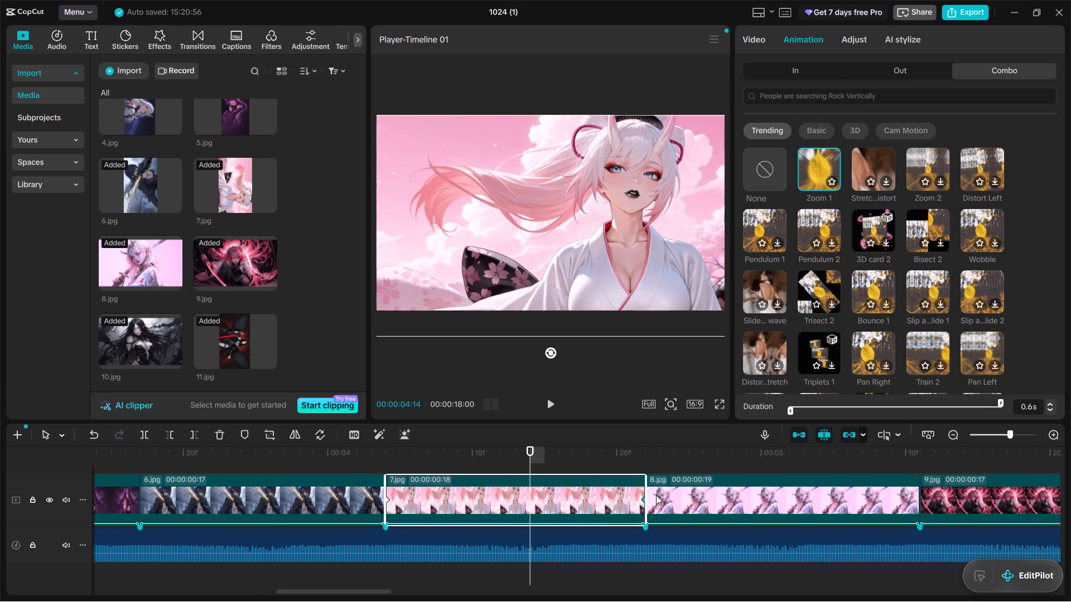
pyautogui.moveTo(656, 495); pyautogui.dragTo(665, 498)
# Move the middle keyframes of the 8.jpg and 9.jpg clips to the end of their respective clips.
pyautogui.click(695, 501)
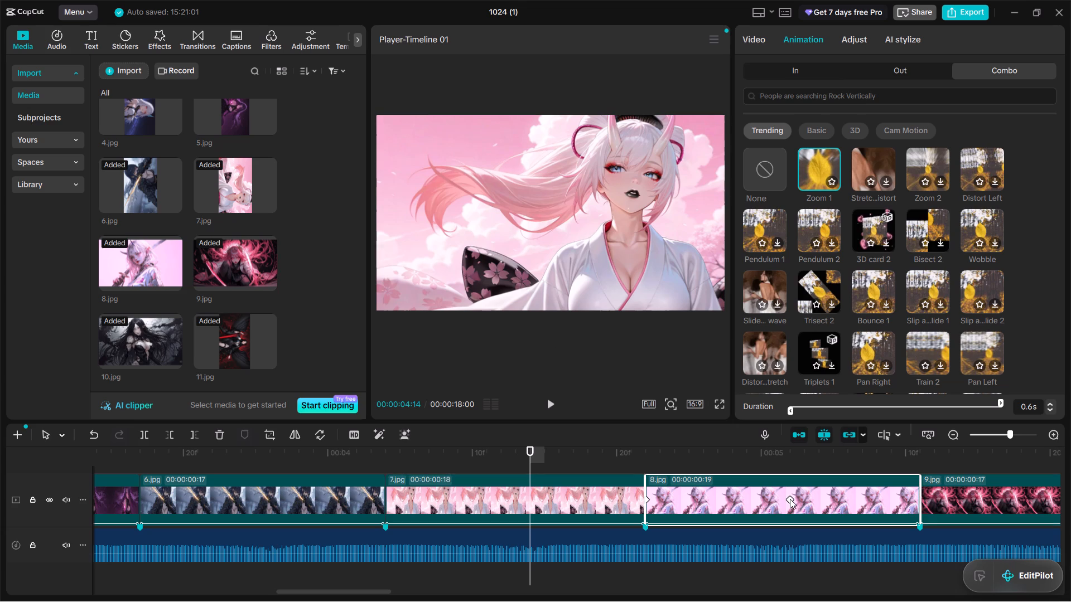
pyautogui.moveTo(790, 499); pyautogui.dragTo(973, 507)
pyautogui.hscroll(-1, 943, 503)
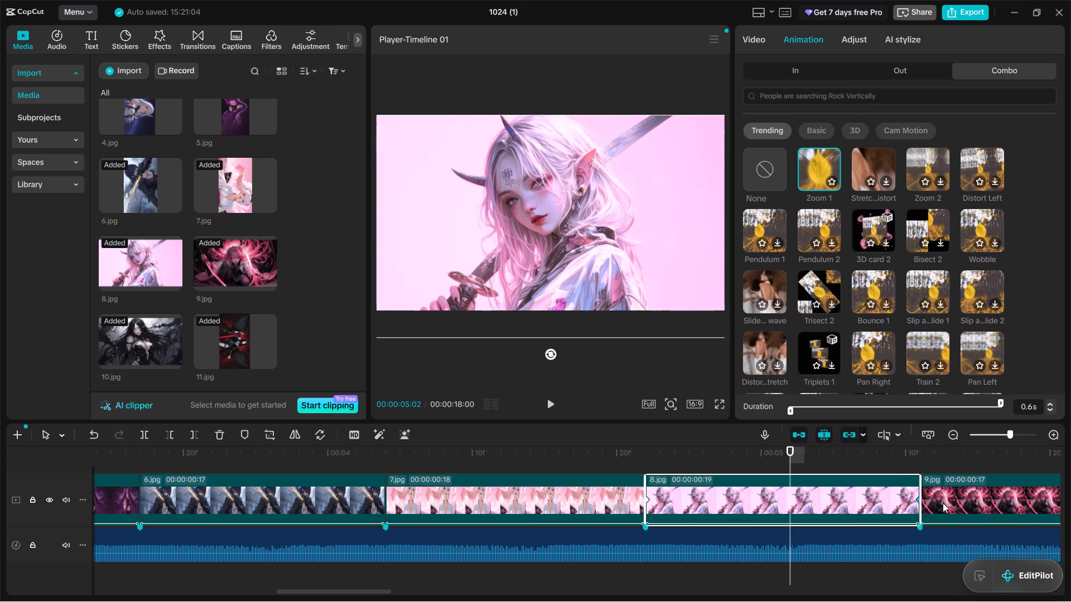
pyautogui.hscroll(-1, 943, 503)
pyautogui.click(645, 508)
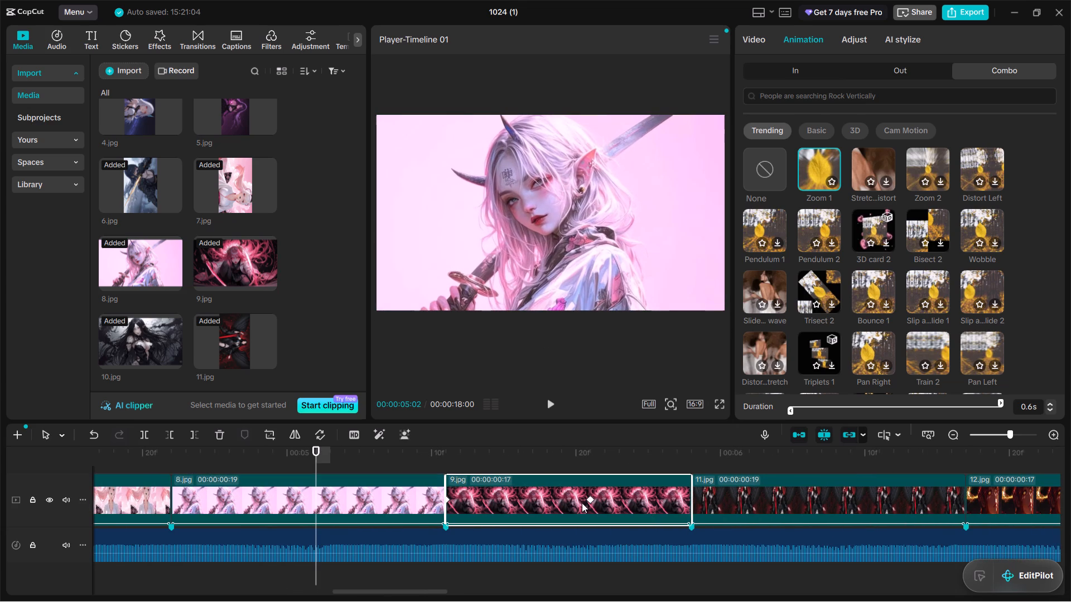
pyautogui.doubleClick(586, 499)
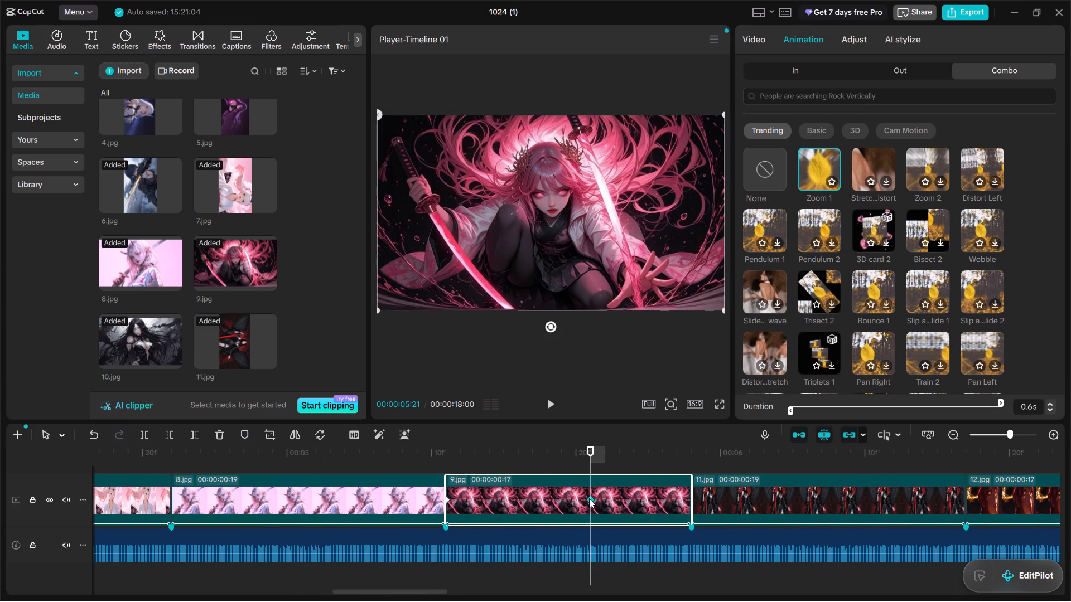
pyautogui.moveTo(589, 498); pyautogui.dragTo(707, 504)
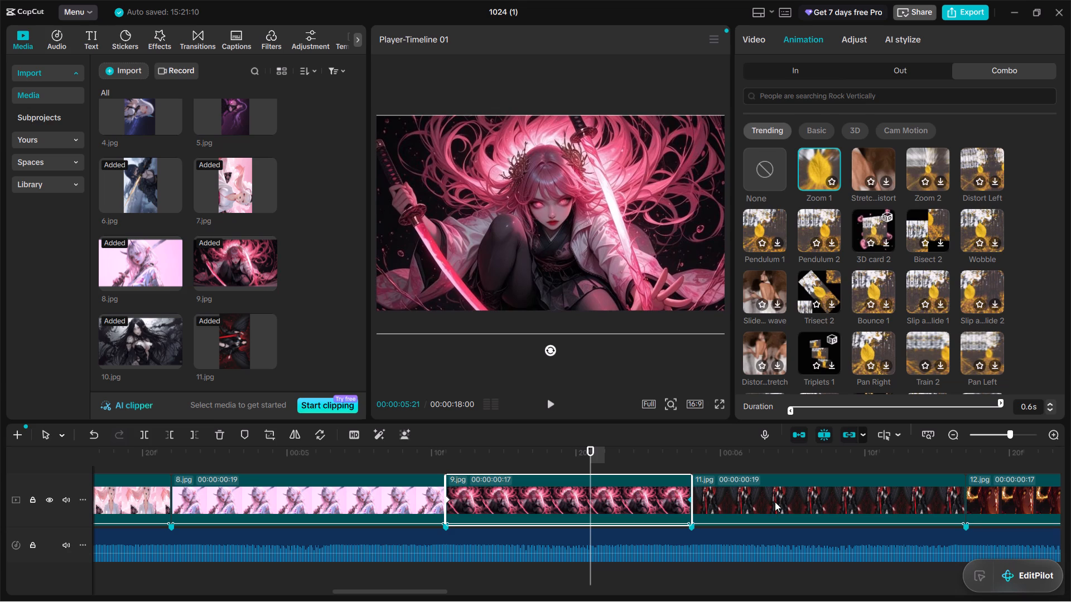
# Move the middle keyframes of the 11.jpg and 12.jpg clips to the end of their respective clips.
pyautogui.click(775, 502)
pyautogui.moveTo(836, 499); pyautogui.dragTo(889, 500)
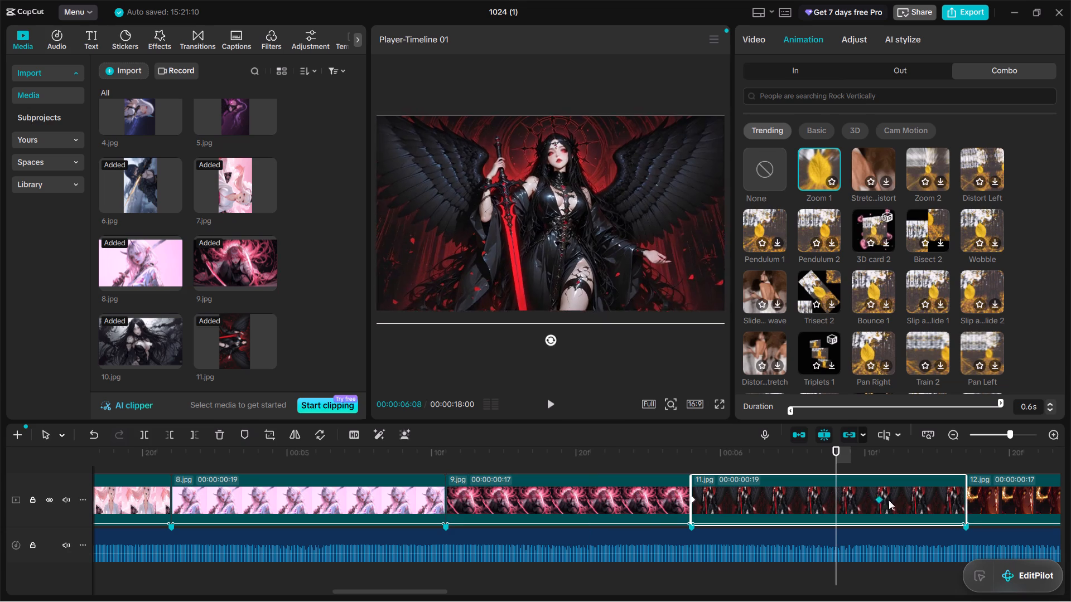
pyautogui.moveTo(889, 500); pyautogui.dragTo(1007, 504)
pyautogui.hscroll(-1, 930, 502)
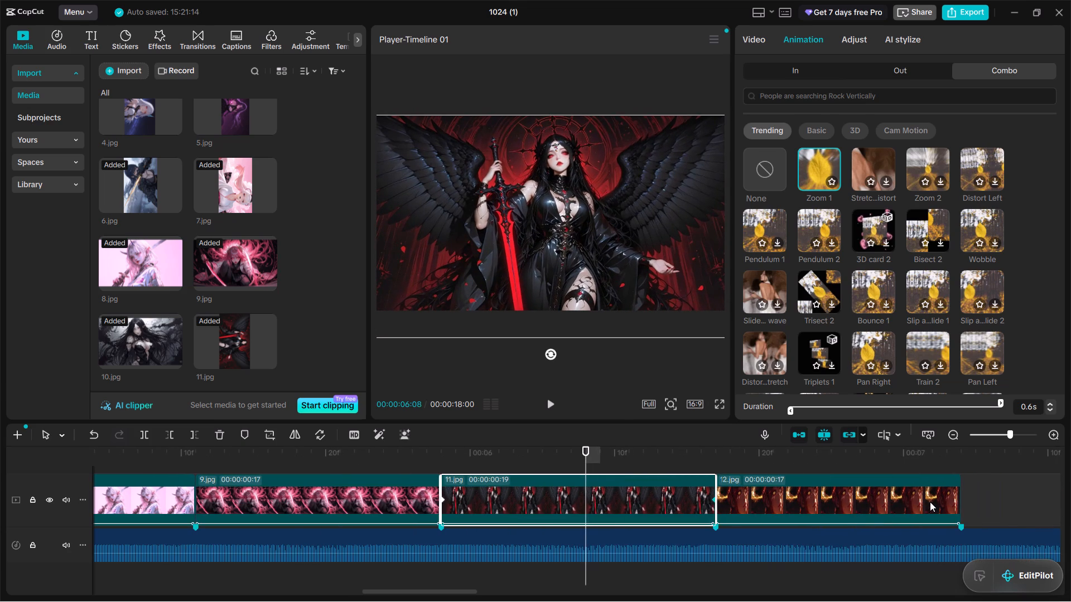
pyautogui.click(849, 508)
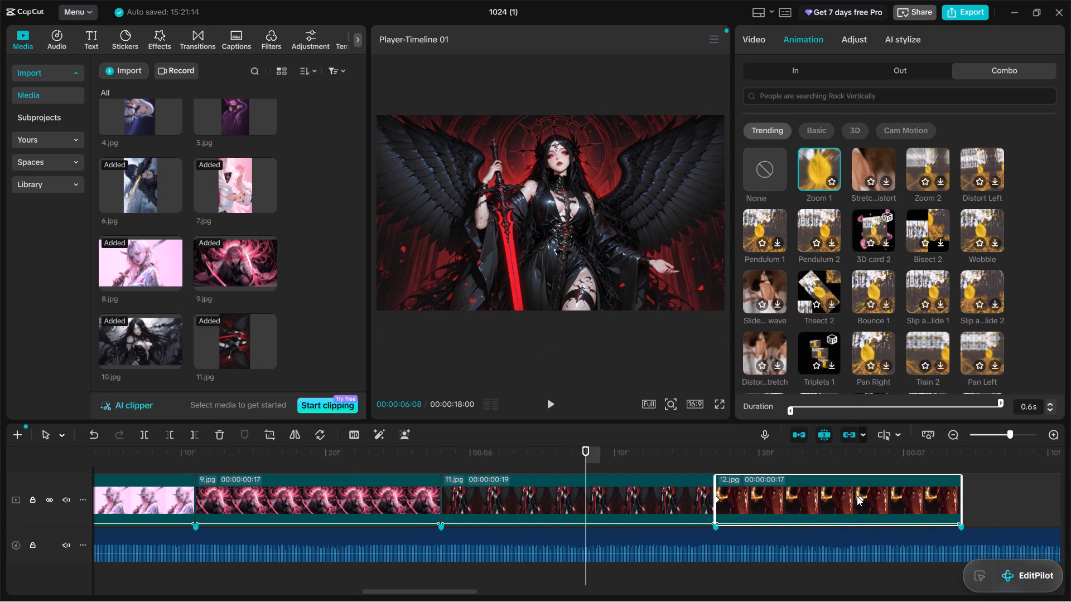
pyautogui.moveTo(860, 498); pyautogui.dragTo(974, 509)
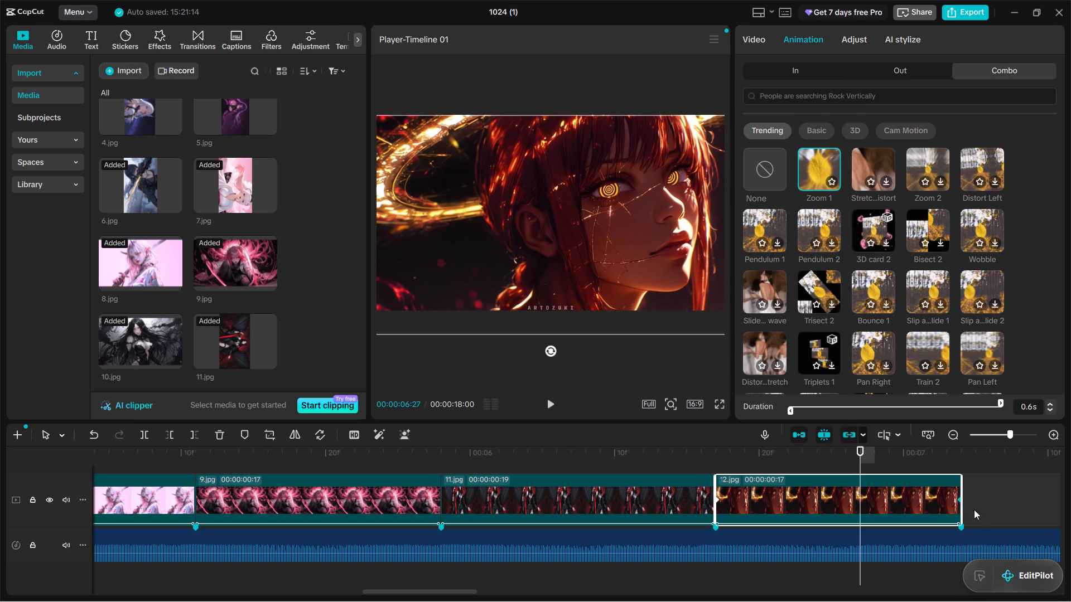
pyautogui.moveTo(974, 509); pyautogui.dragTo(991, 511)
# Scrub back from the 11.jpg clip to the very start of the sequence to review the edit.
pyautogui.tripleClick(505, 458)
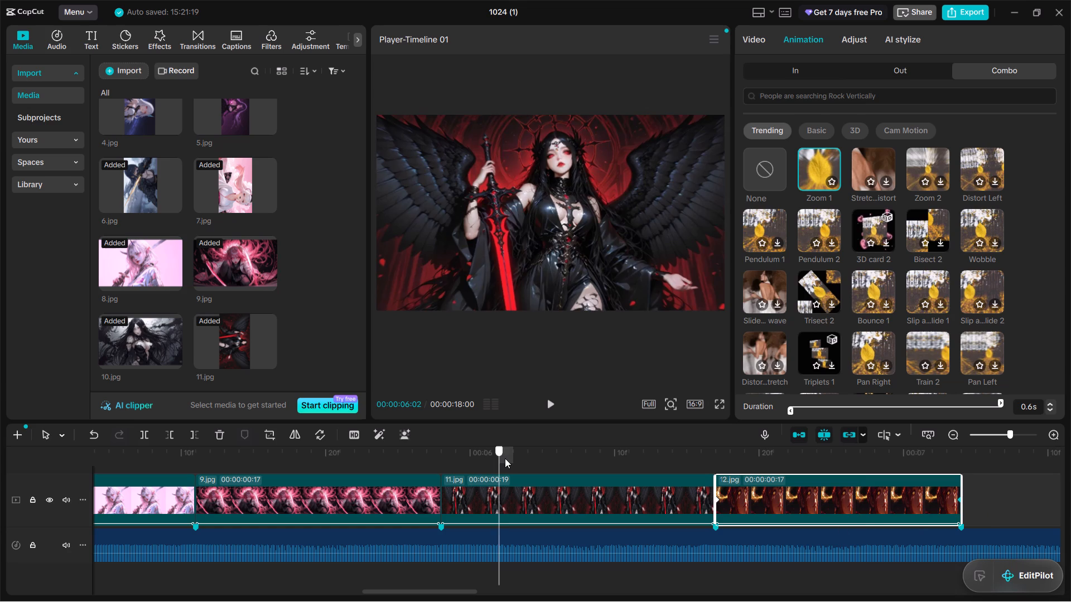
pyautogui.moveTo(500, 459); pyautogui.dragTo(405, 452)
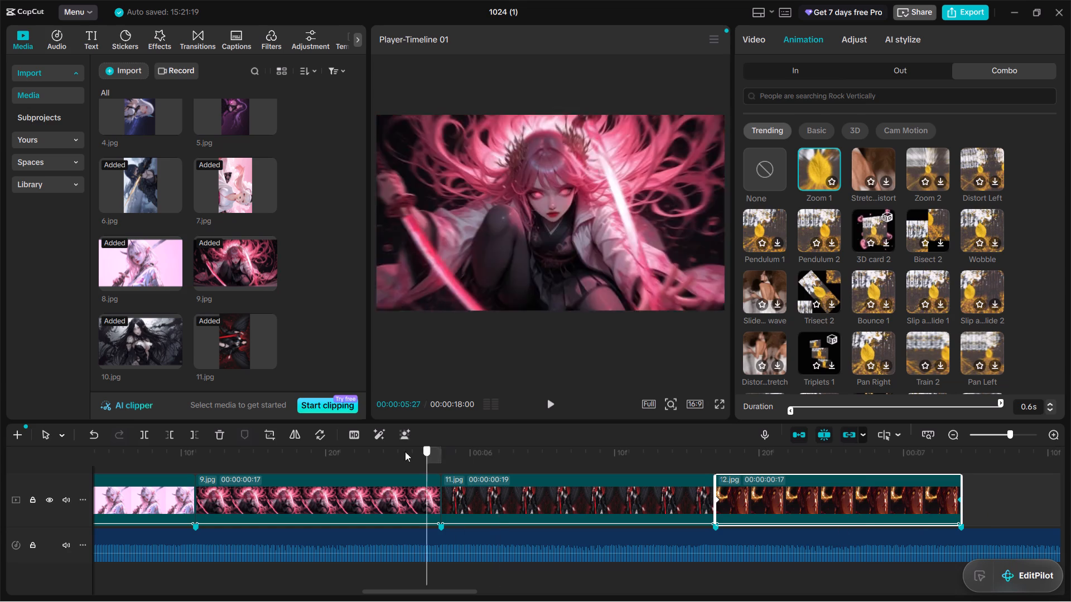
pyautogui.moveTo(405, 452); pyautogui.dragTo(0, 401)
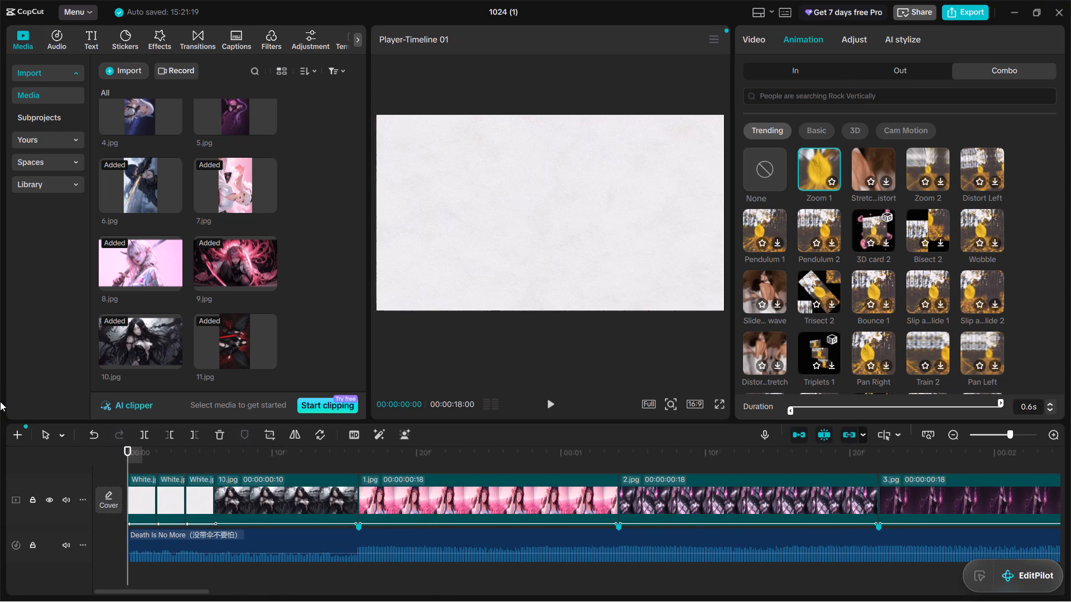
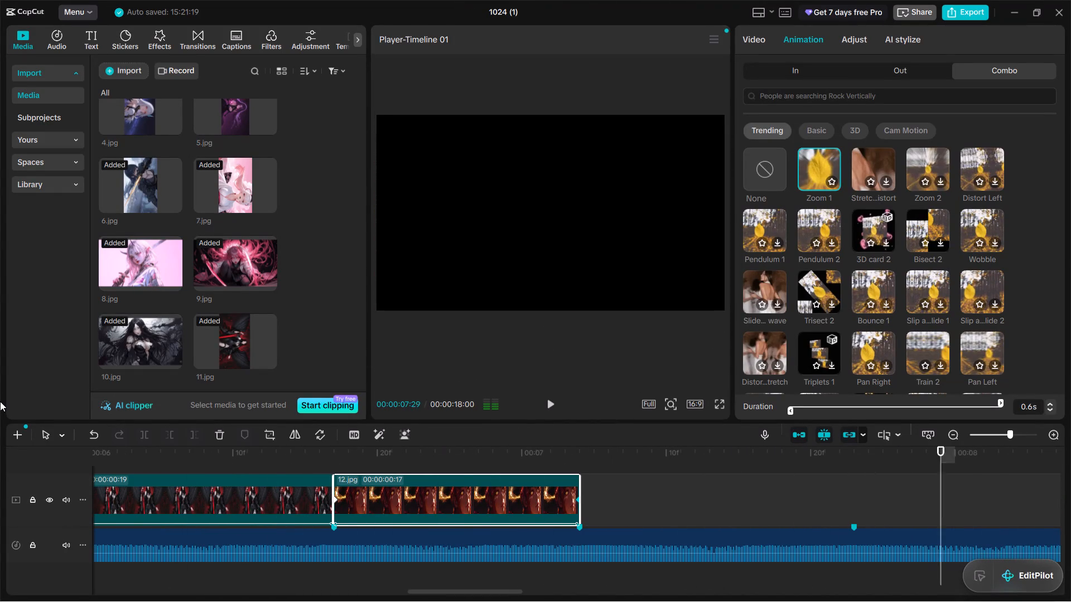
# Play the image sequence from the start to check its animations and motion against the music.
pyautogui.press('space')
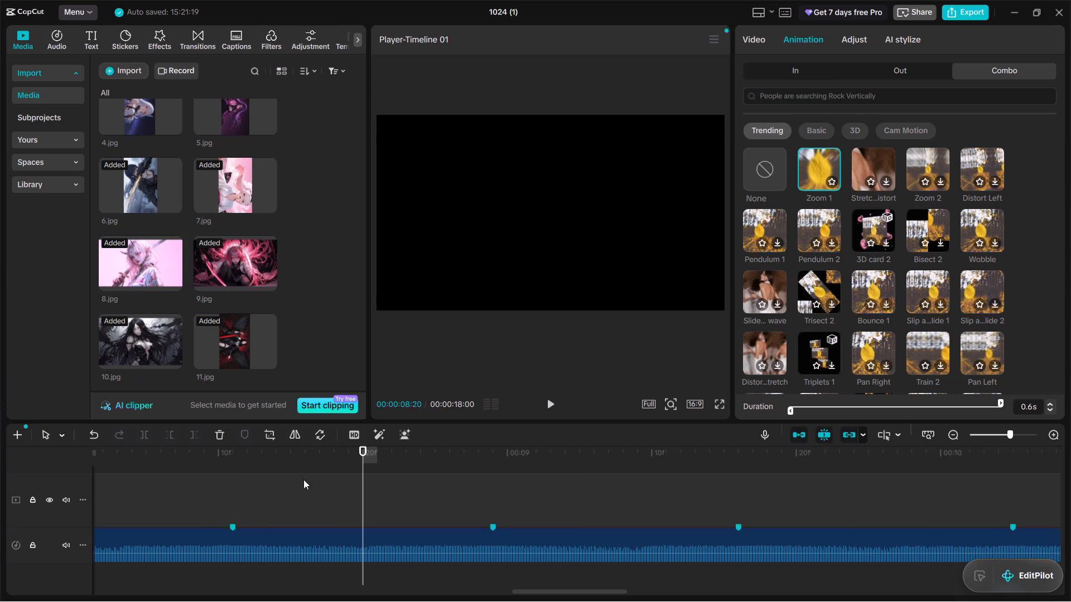
pyautogui.keyDown('ctrl'); pyautogui.scroll(-7, 336, 511); pyautogui.keyUp('ctrl')
pyautogui.keyDown('ctrl'); pyautogui.scroll(-15, 336, 511); pyautogui.keyUp('ctrl')
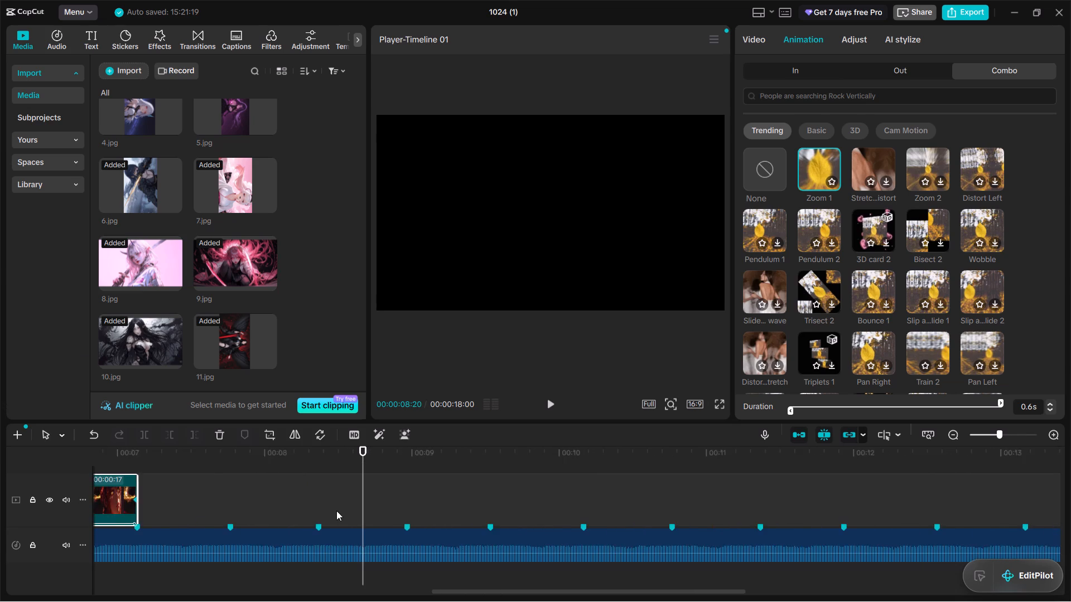
pyautogui.keyDown('ctrl'); pyautogui.scroll(-17, 336, 511); pyautogui.keyUp('ctrl')
pyautogui.keyDown('ctrl'); pyautogui.scroll(-4, 336, 511); pyautogui.keyUp('ctrl')
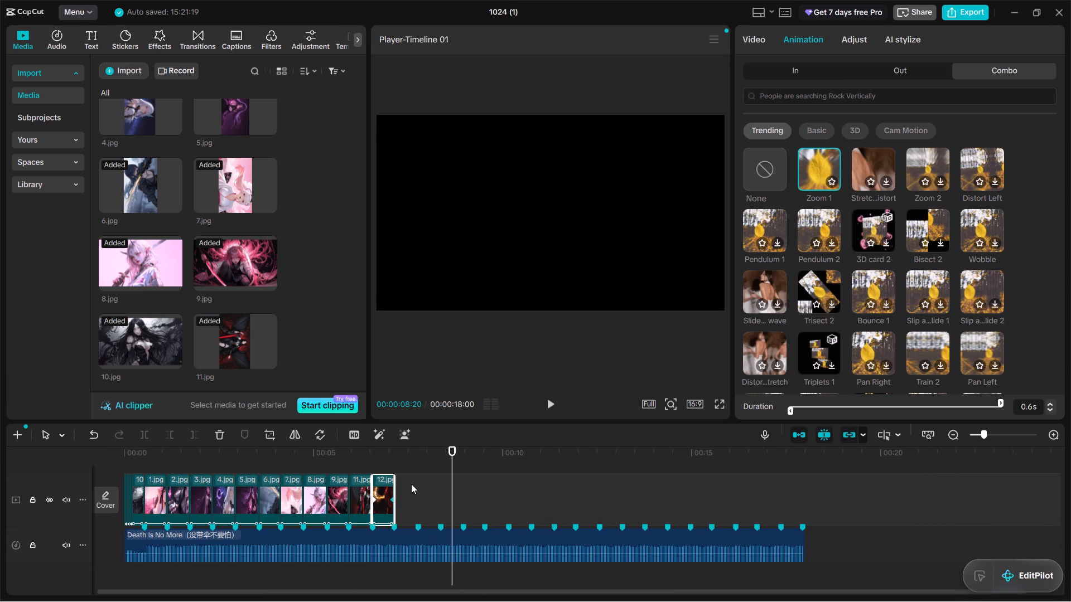
pyautogui.moveTo(452, 485); pyautogui.dragTo(0, 428)
pyautogui.press('space')
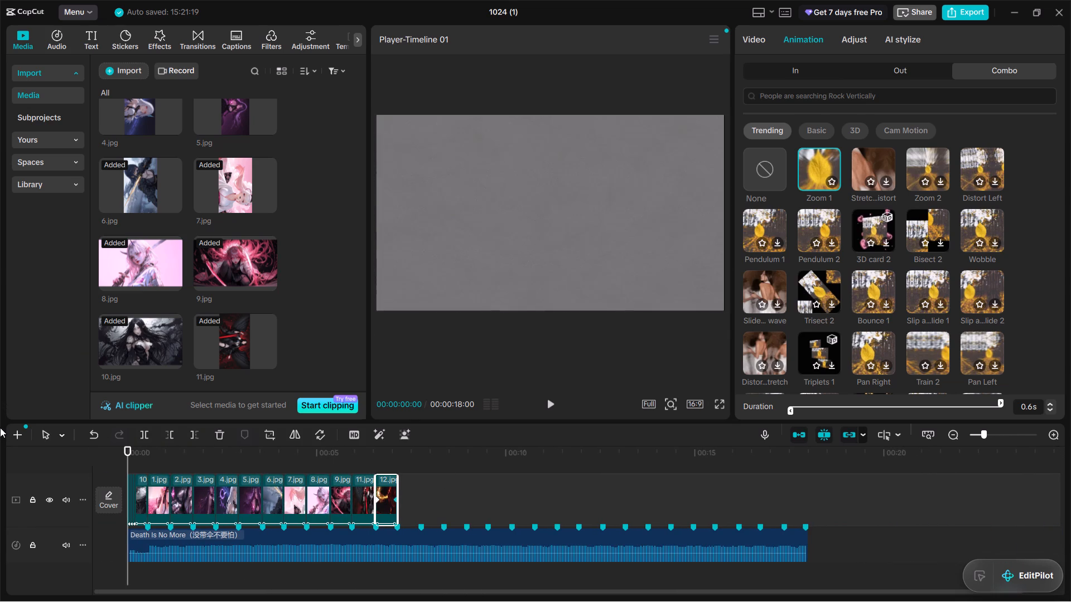
pyautogui.press('space')
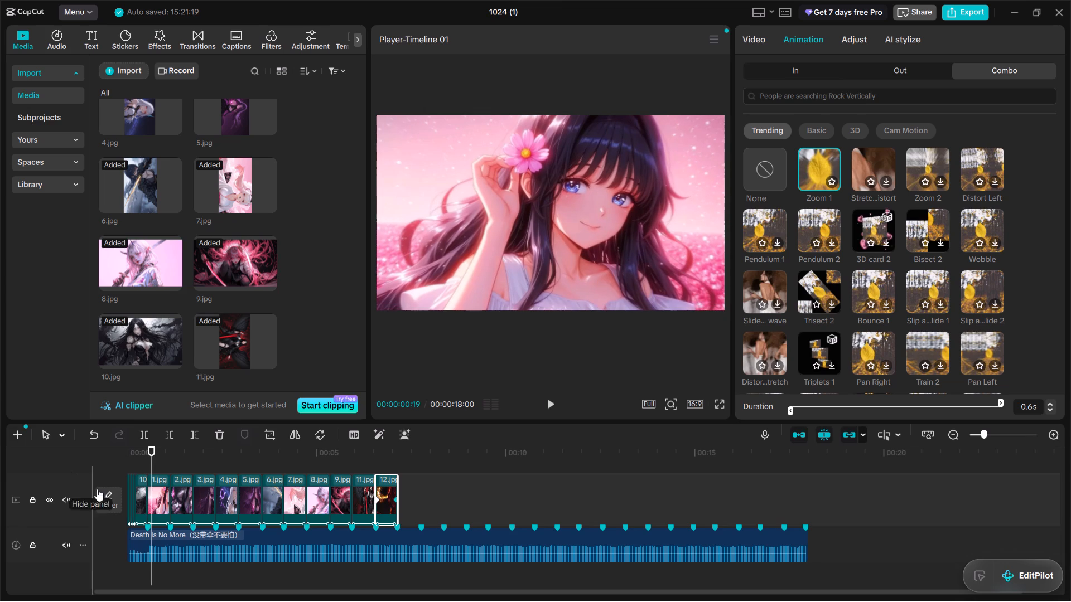
pyautogui.press('space')
pyautogui.press('space')
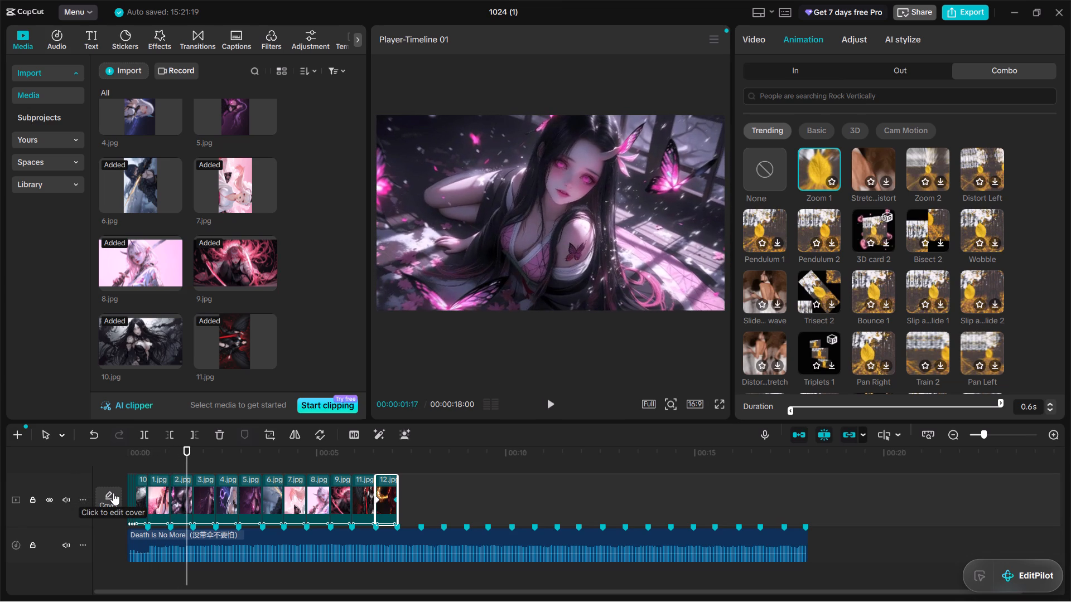
pyautogui.keyDown('ctrl'); pyautogui.scroll(16, 188, 461); pyautogui.keyUp('ctrl')
pyautogui.keyDown('ctrl'); pyautogui.scroll(10, 188, 461); pyautogui.keyUp('ctrl')
pyautogui.keyDown('ctrl'); pyautogui.scroll(9, 221, 509); pyautogui.keyUp('ctrl')
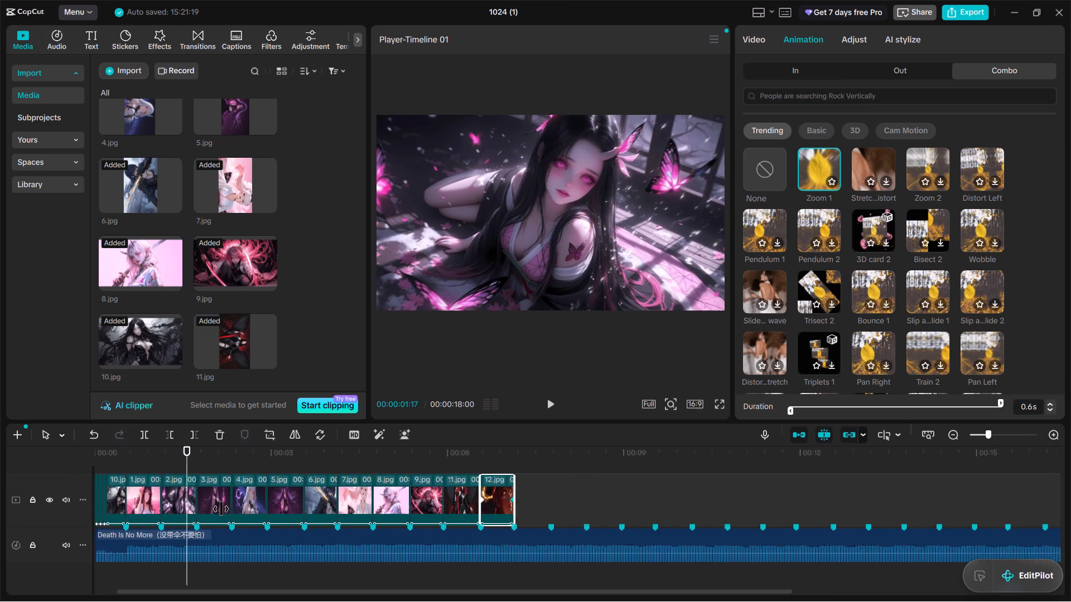
pyautogui.moveTo(184, 465); pyautogui.dragTo(74, 435)
pyautogui.press('space')
pyautogui.press('space')
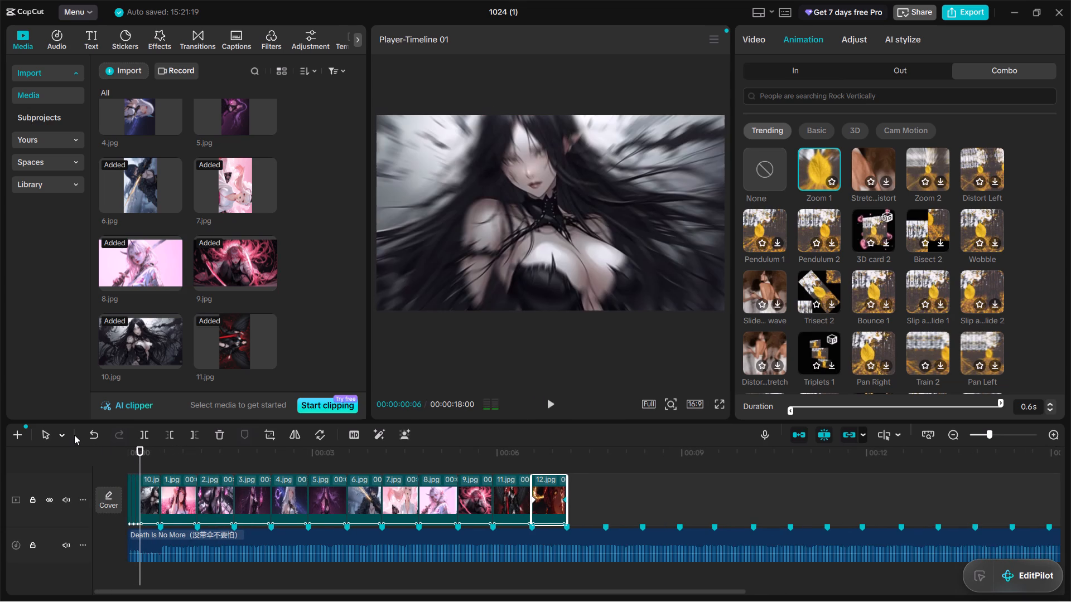
pyautogui.press('space')
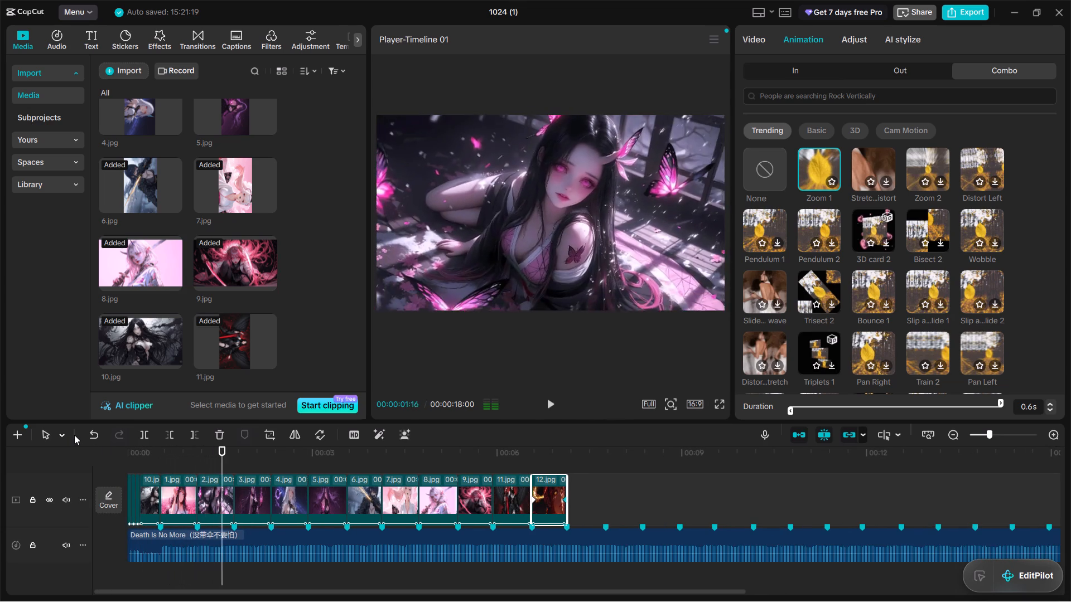
pyautogui.press('space')
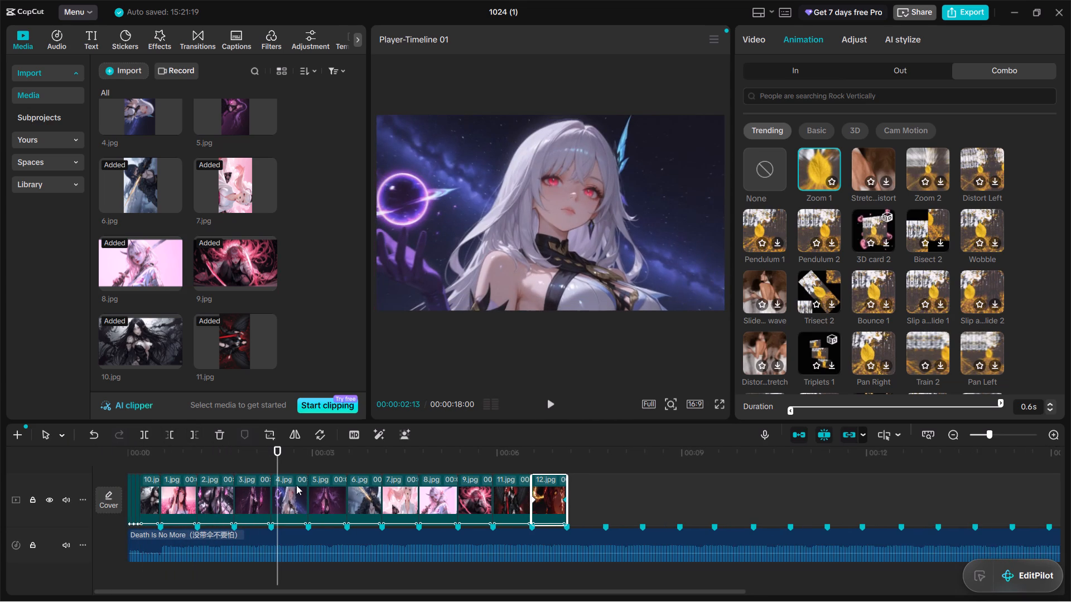
pyautogui.moveTo(143, 459); pyautogui.dragTo(182, 472)
# Copy the twelve clips from 10.jpg through the final 12.jpg and paste two copies of the set after the sequence.
pyautogui.click(601, 487)
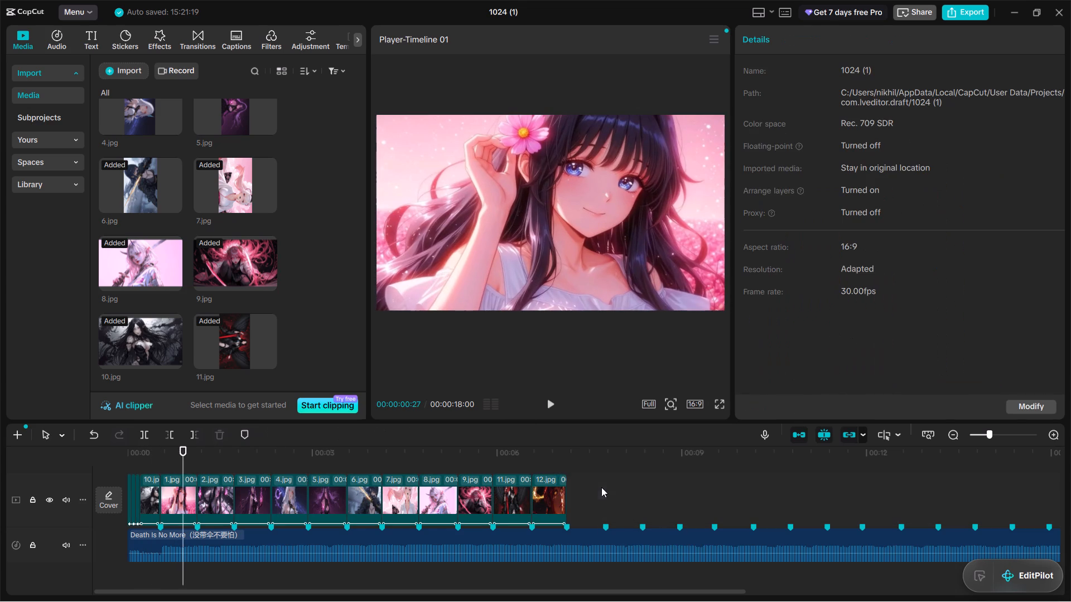
pyautogui.moveTo(580, 508); pyautogui.dragTo(342, 489)
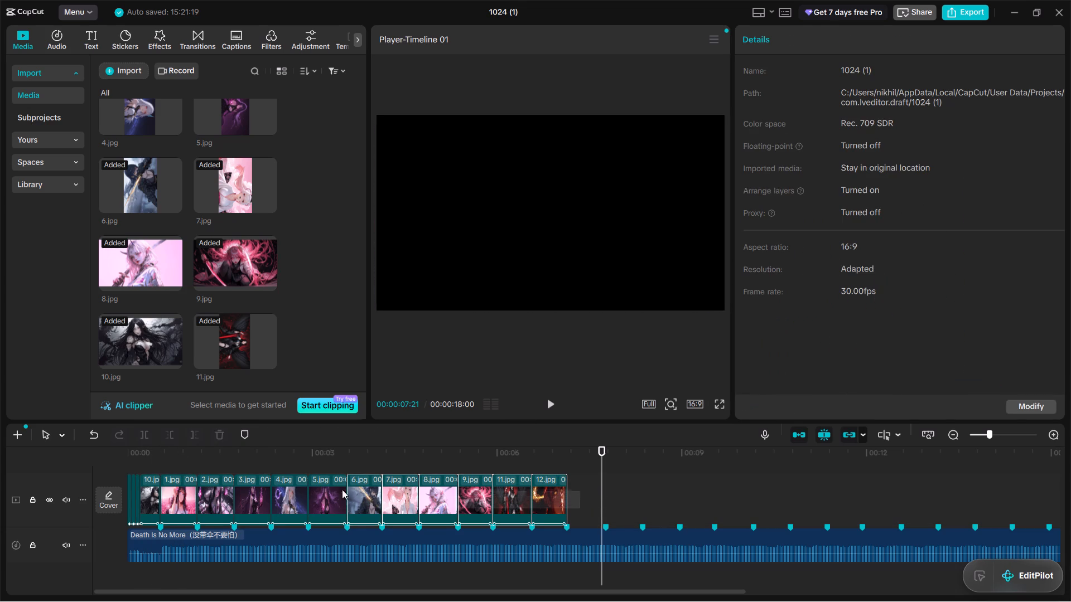
pyautogui.moveTo(342, 489); pyautogui.dragTo(151, 502)
pyautogui.hotkey('ctrl', 'c')
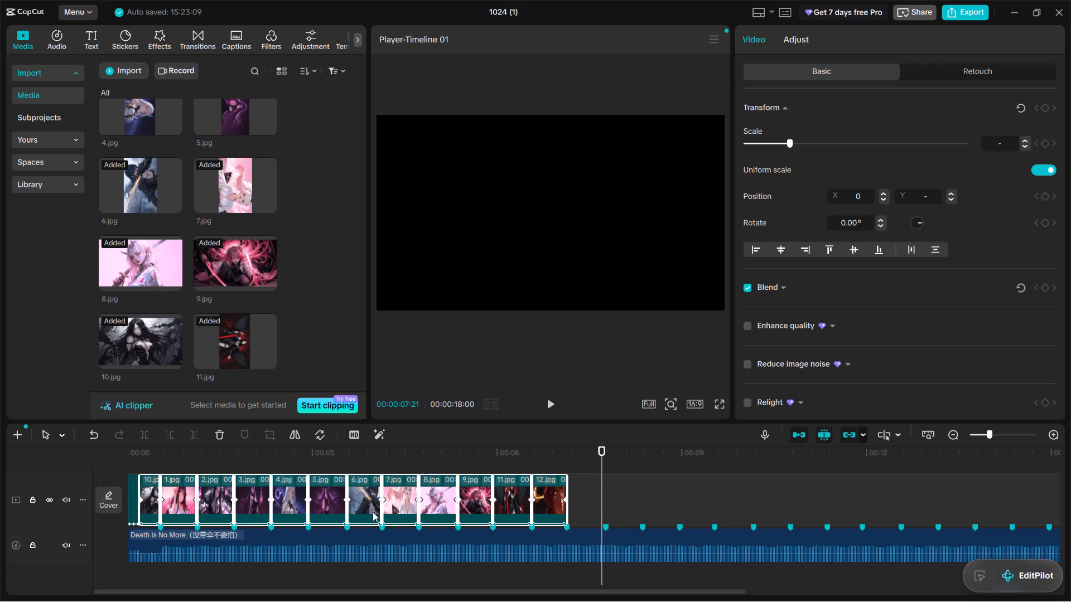
pyautogui.click(601, 494)
pyautogui.click(593, 492)
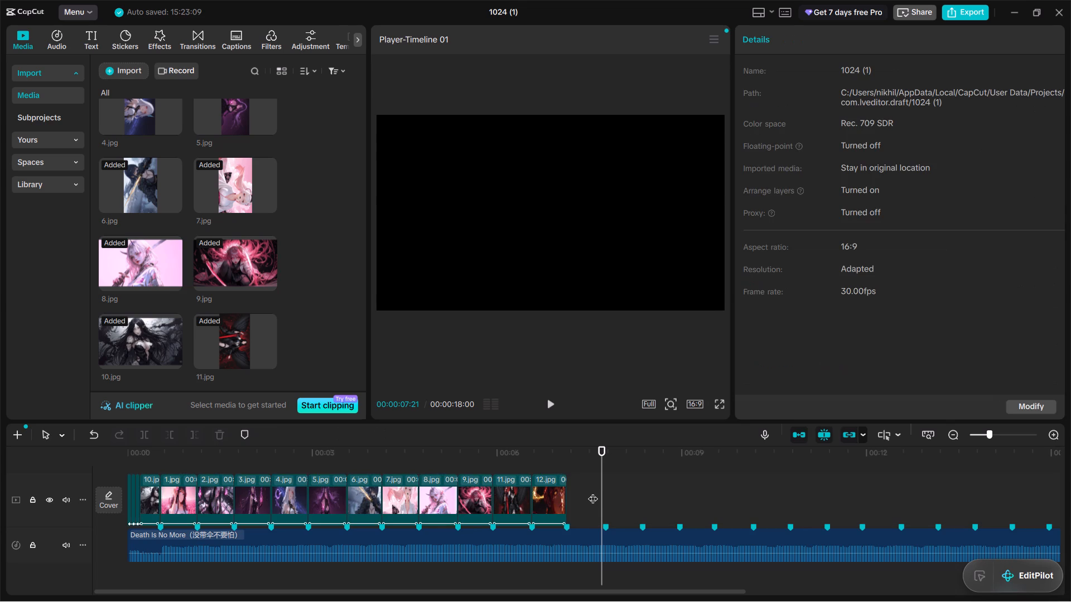
pyautogui.hotkey('ctrl', 'v')
pyautogui.hotkey('ctrl', 'v')
# Place both pasted clip sets on the main track, one after the other, directly following the original 12.jpg clip.
pyautogui.keyDown('ctrl'); pyautogui.click(593, 492); pyautogui.keyUp('ctrl')
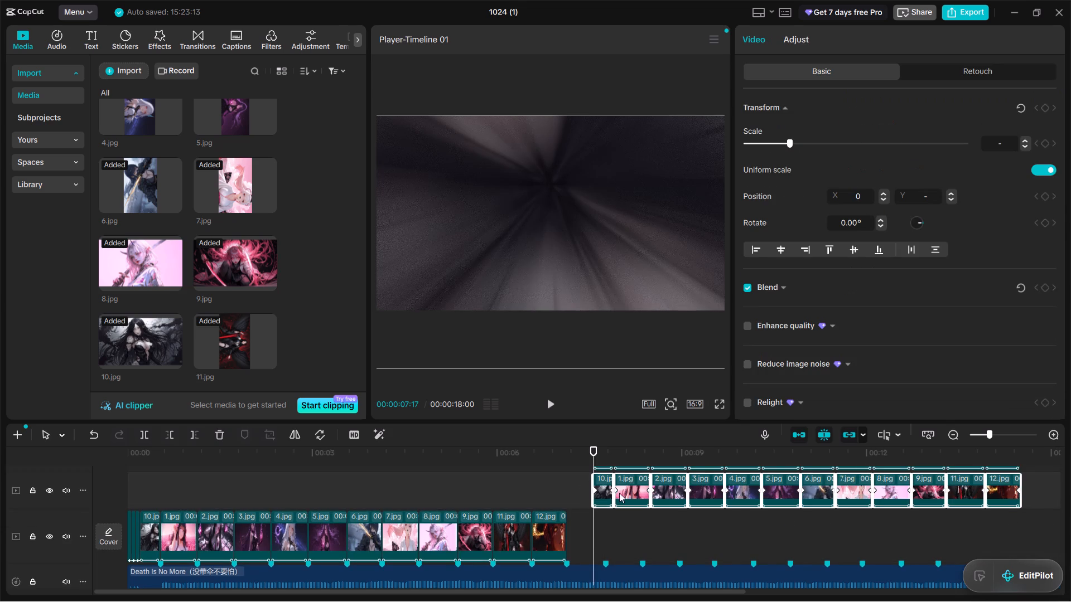
pyautogui.moveTo(779, 486); pyautogui.dragTo(754, 532)
pyautogui.hscroll(-2, 790, 525)
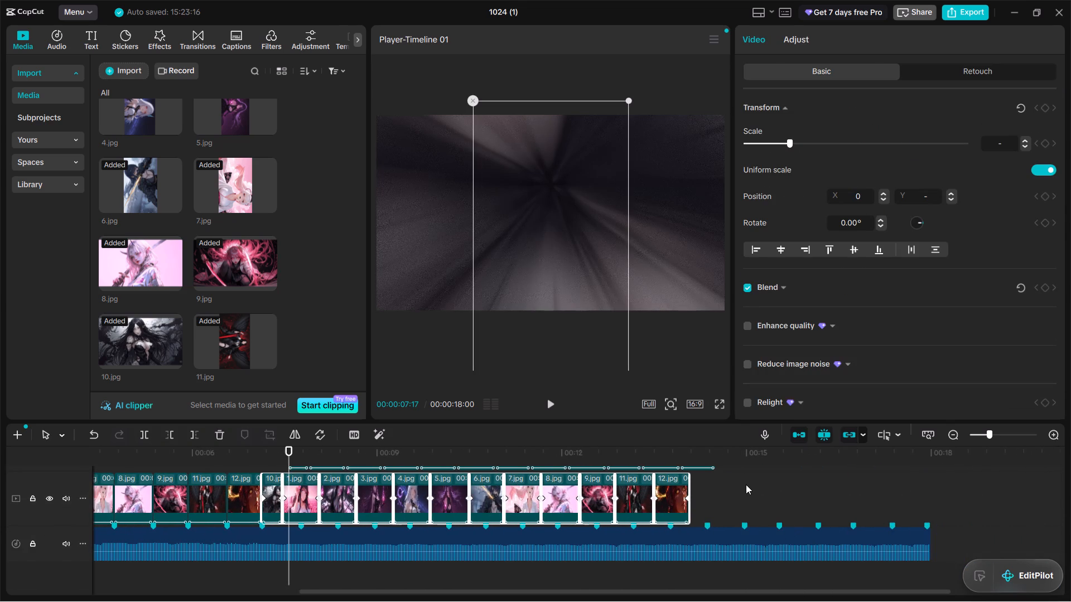
pyautogui.scroll(2, 746, 484)
pyautogui.scroll(-1, 513, 503)
pyautogui.click(514, 491)
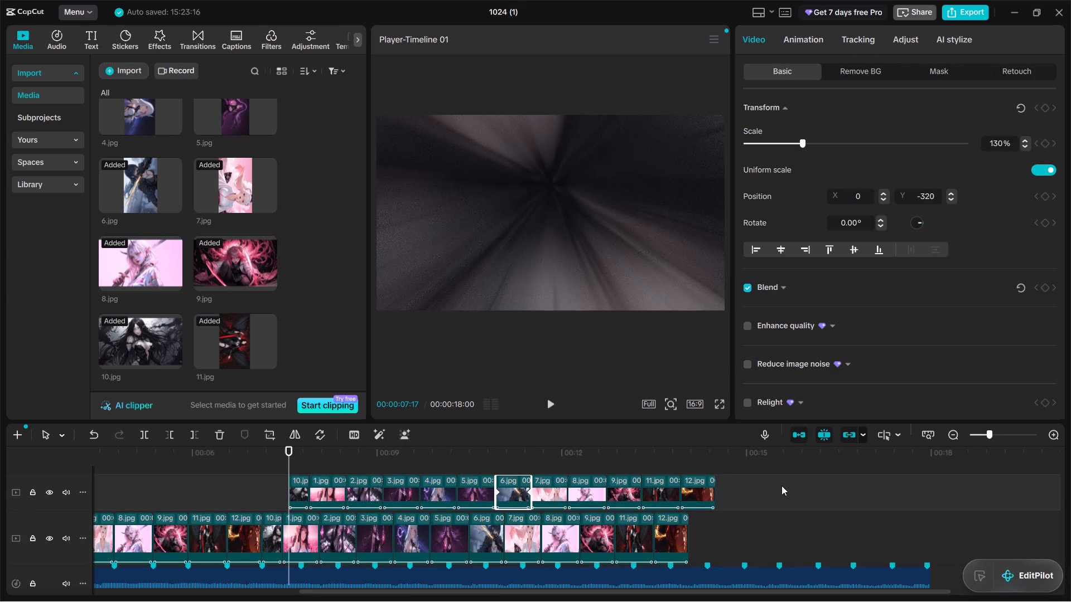
pyautogui.moveTo(781, 486); pyautogui.dragTo(325, 488)
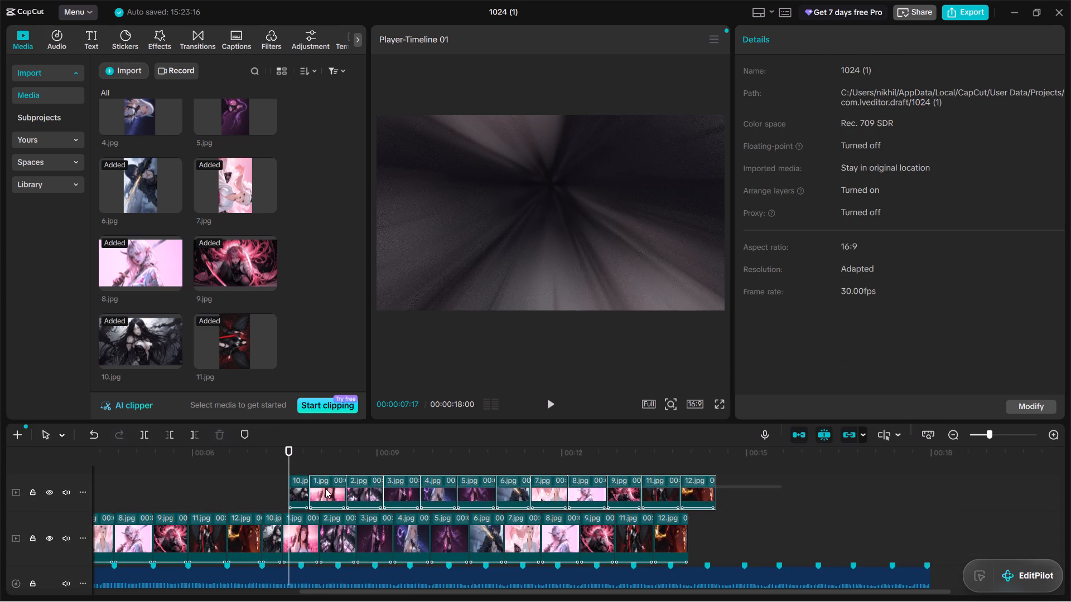
pyautogui.moveTo(325, 488); pyautogui.dragTo(296, 489)
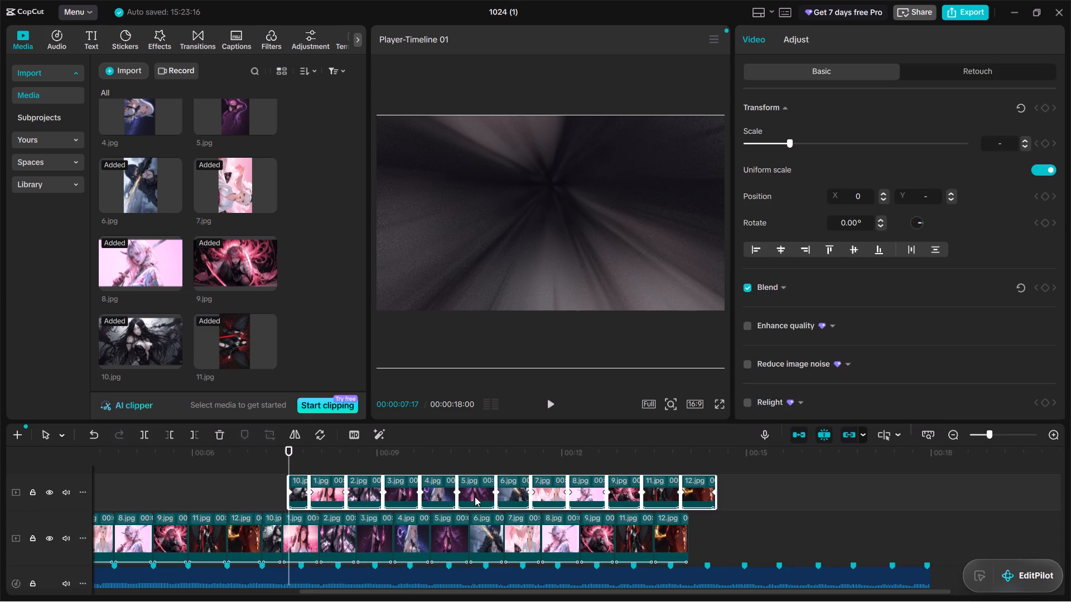
pyautogui.moveTo(475, 497); pyautogui.dragTo(822, 538)
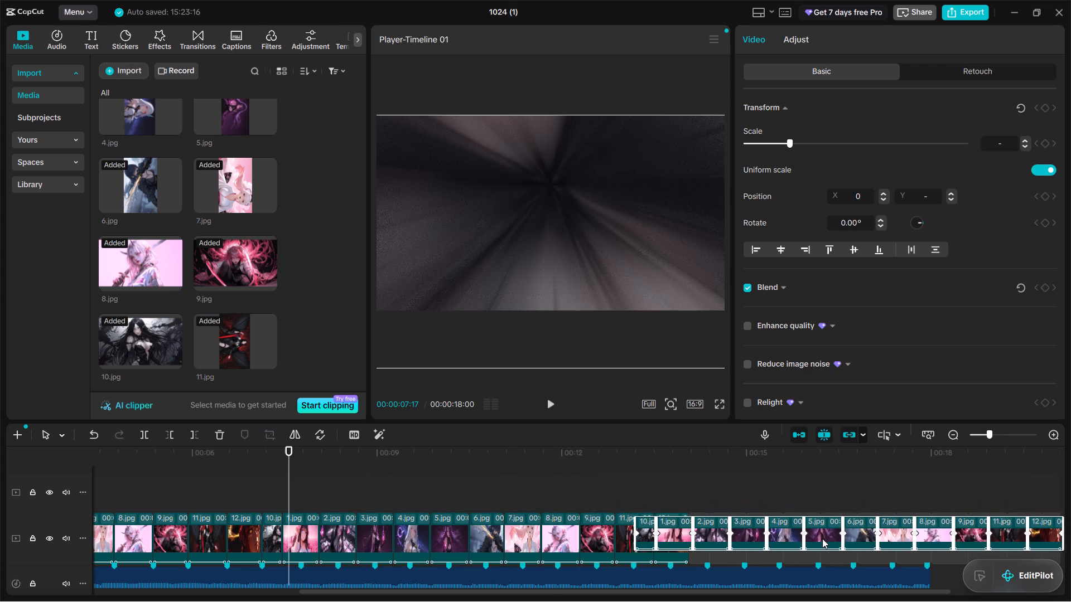
pyautogui.moveTo(822, 538); pyautogui.dragTo(865, 543)
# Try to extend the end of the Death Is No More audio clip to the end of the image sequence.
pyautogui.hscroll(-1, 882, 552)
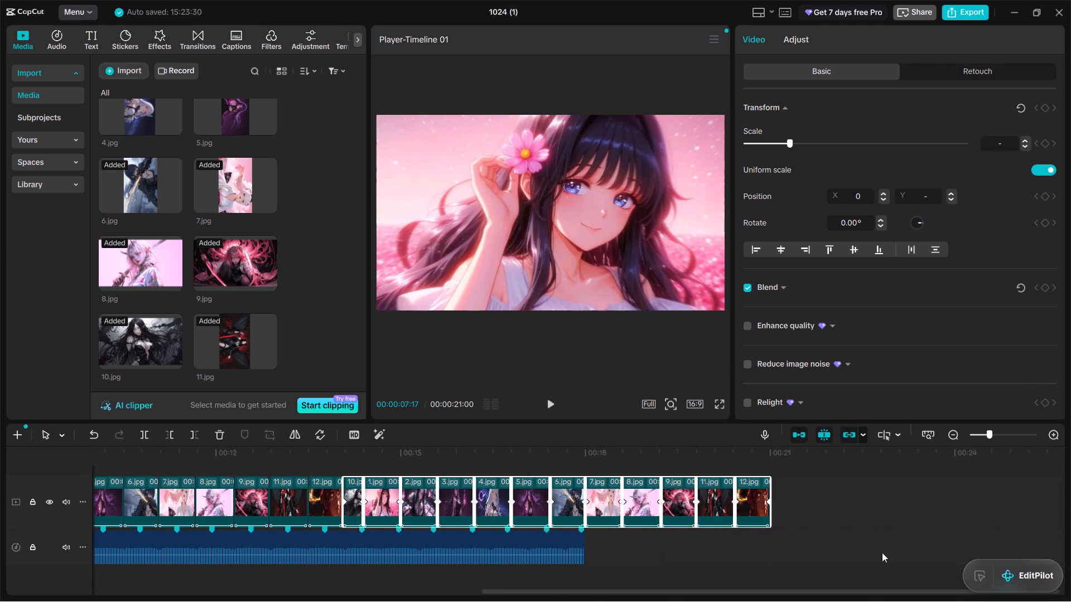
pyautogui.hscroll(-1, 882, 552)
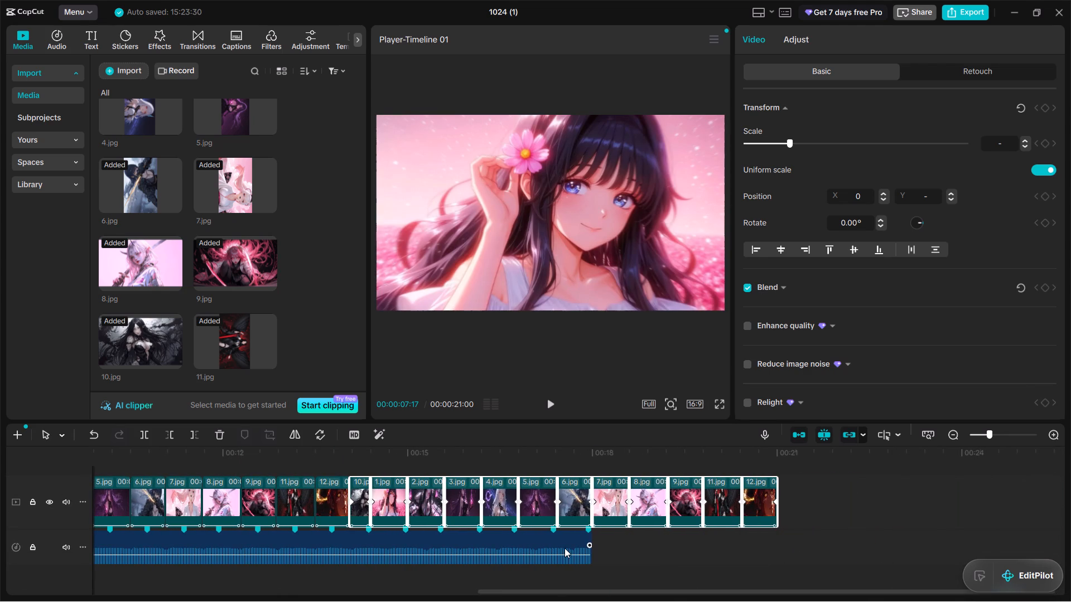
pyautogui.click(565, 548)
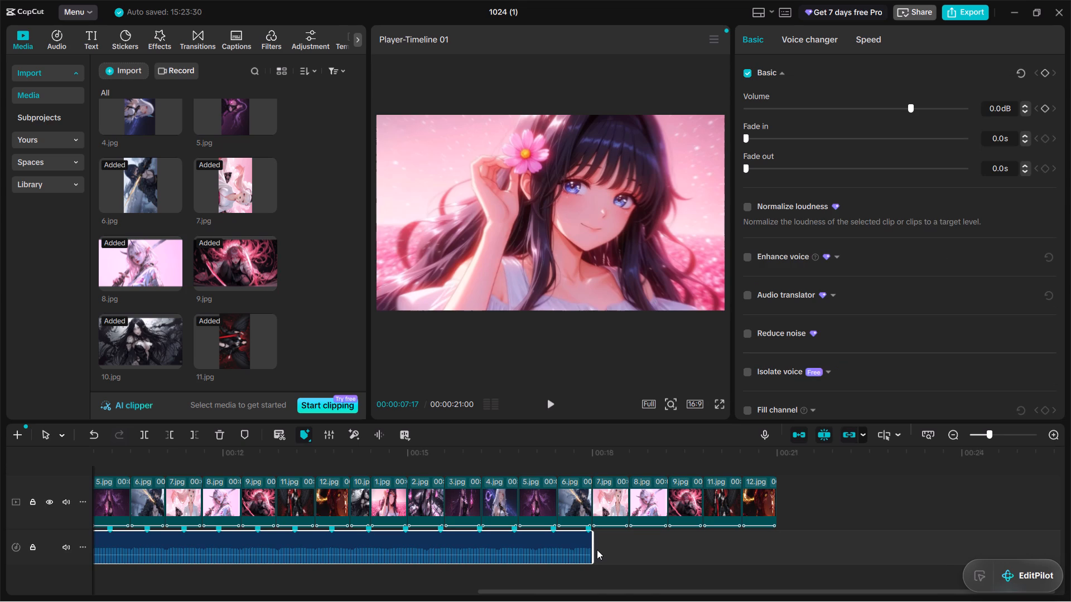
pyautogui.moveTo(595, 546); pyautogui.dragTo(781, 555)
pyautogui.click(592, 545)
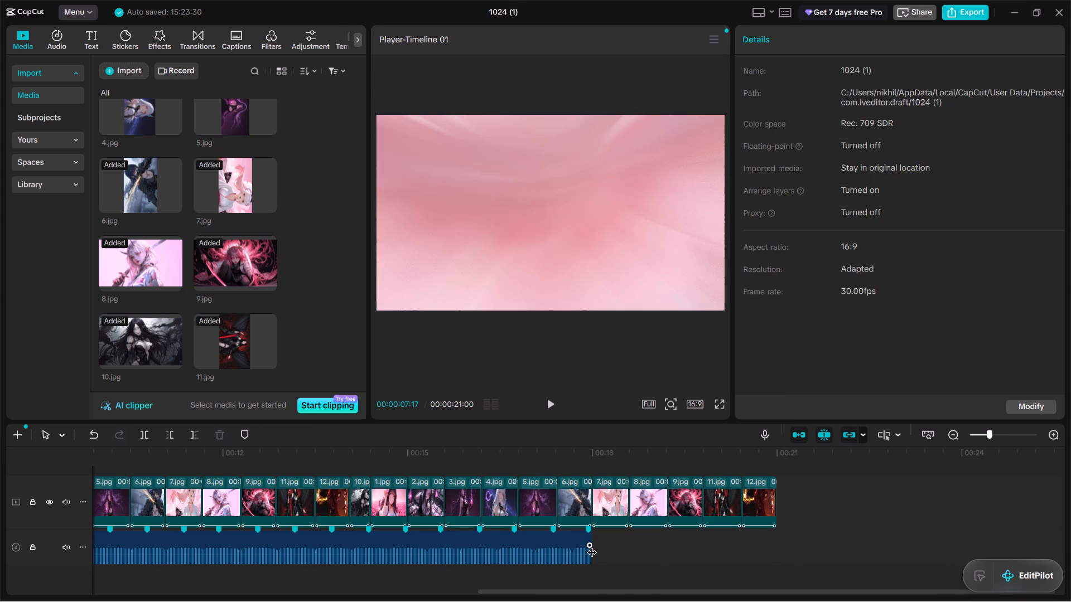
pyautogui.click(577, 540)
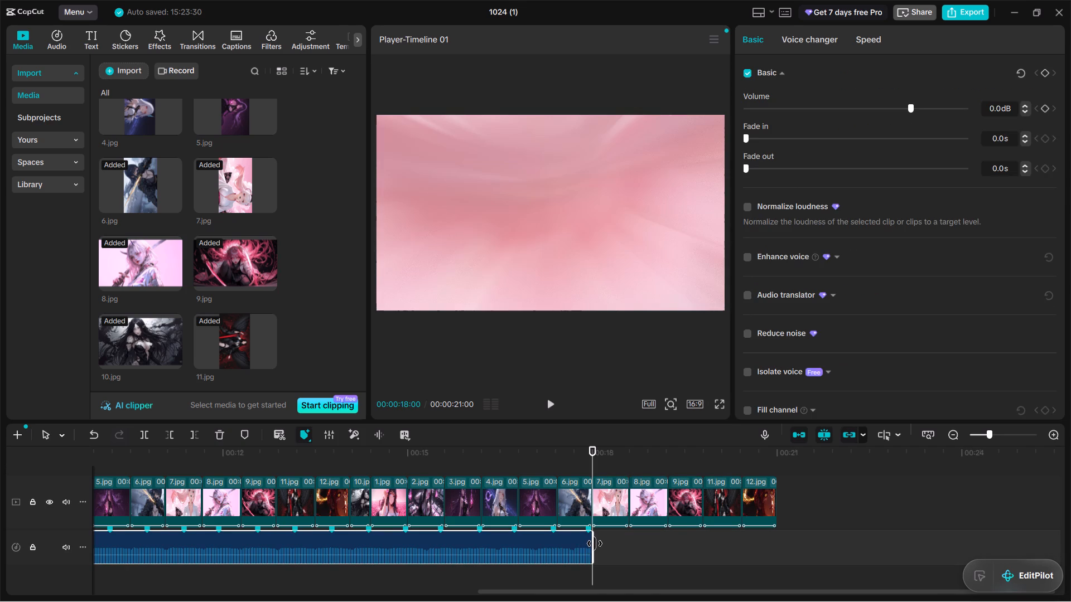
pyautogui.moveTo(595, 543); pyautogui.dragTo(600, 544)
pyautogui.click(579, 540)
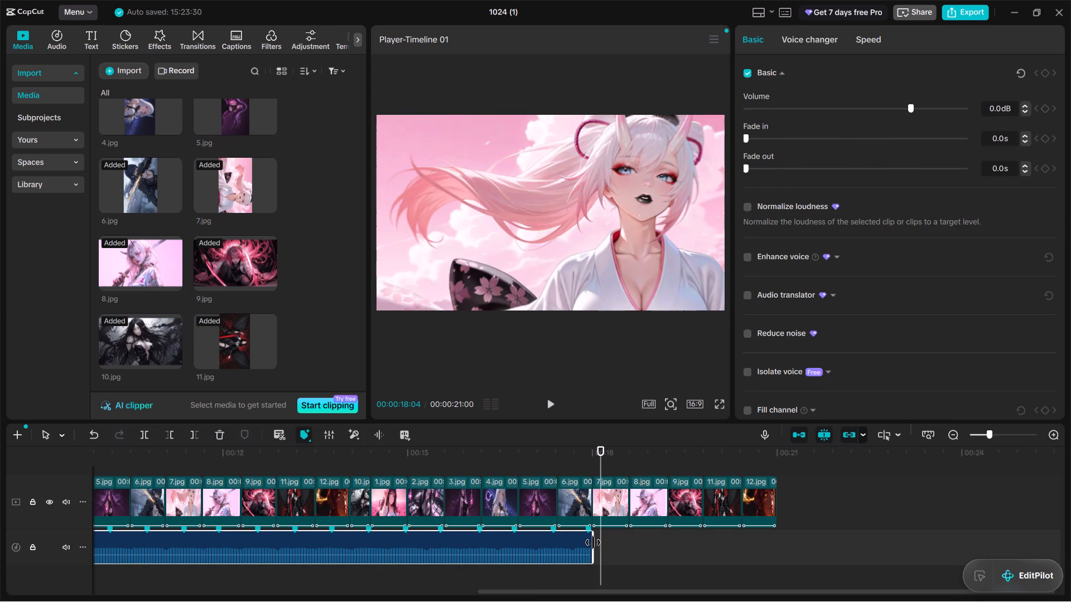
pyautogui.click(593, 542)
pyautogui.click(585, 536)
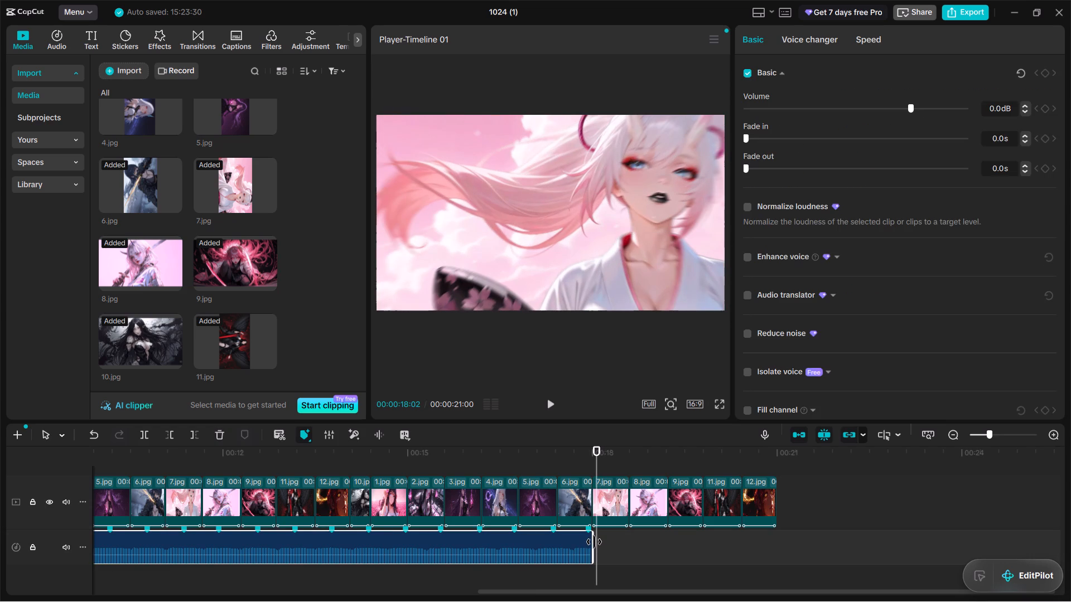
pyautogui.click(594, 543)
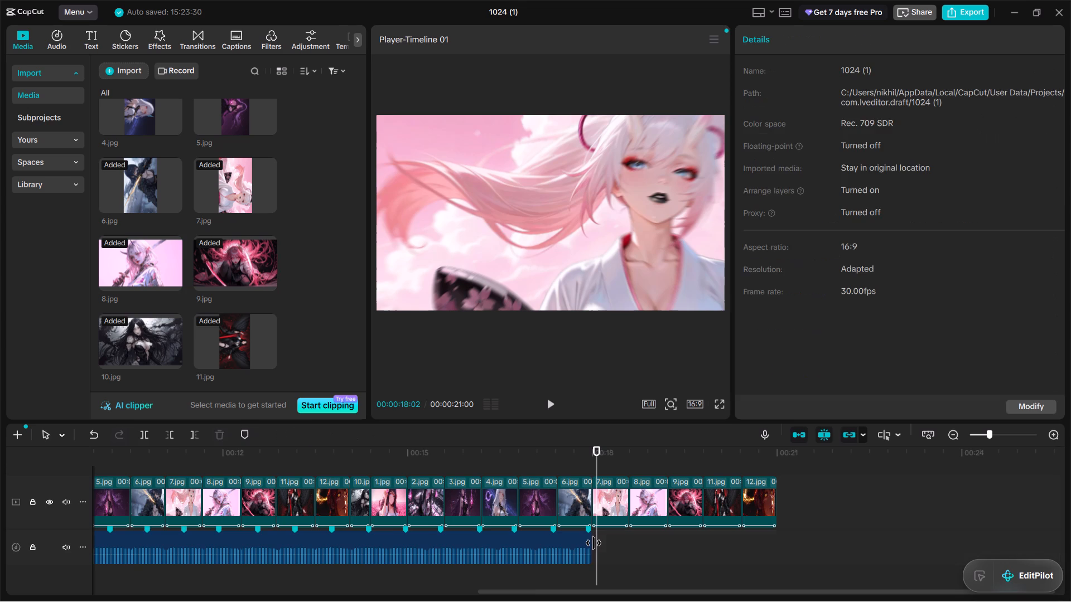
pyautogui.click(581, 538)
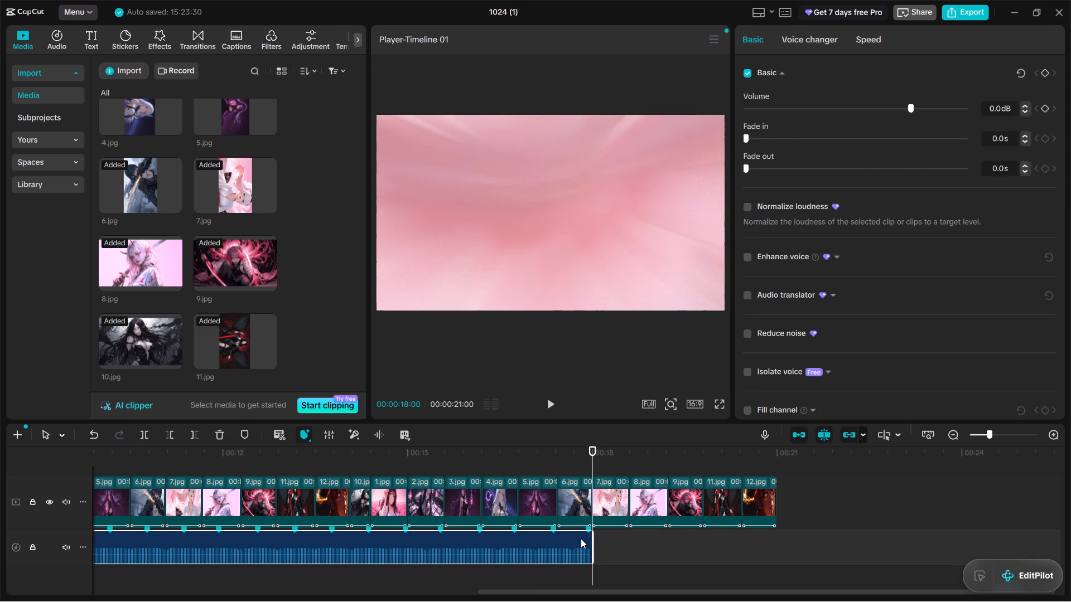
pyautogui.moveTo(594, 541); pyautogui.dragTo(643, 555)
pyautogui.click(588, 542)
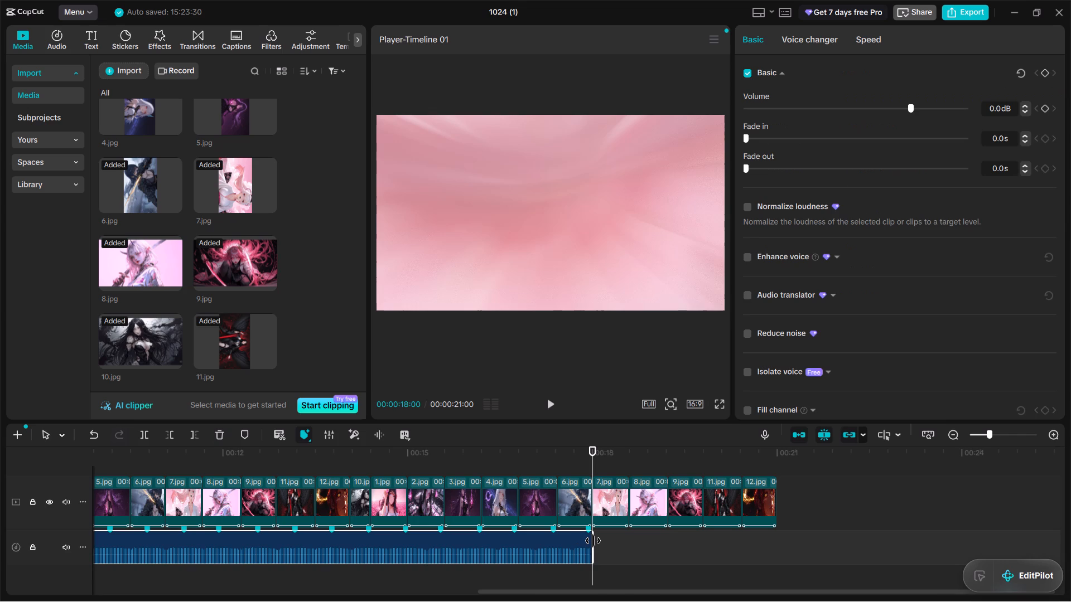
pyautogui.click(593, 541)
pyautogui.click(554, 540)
# Extend the Death Is No More audio clip to the end of the final 12.jpg clip, at about 21 seconds.
pyautogui.click(469, 449)
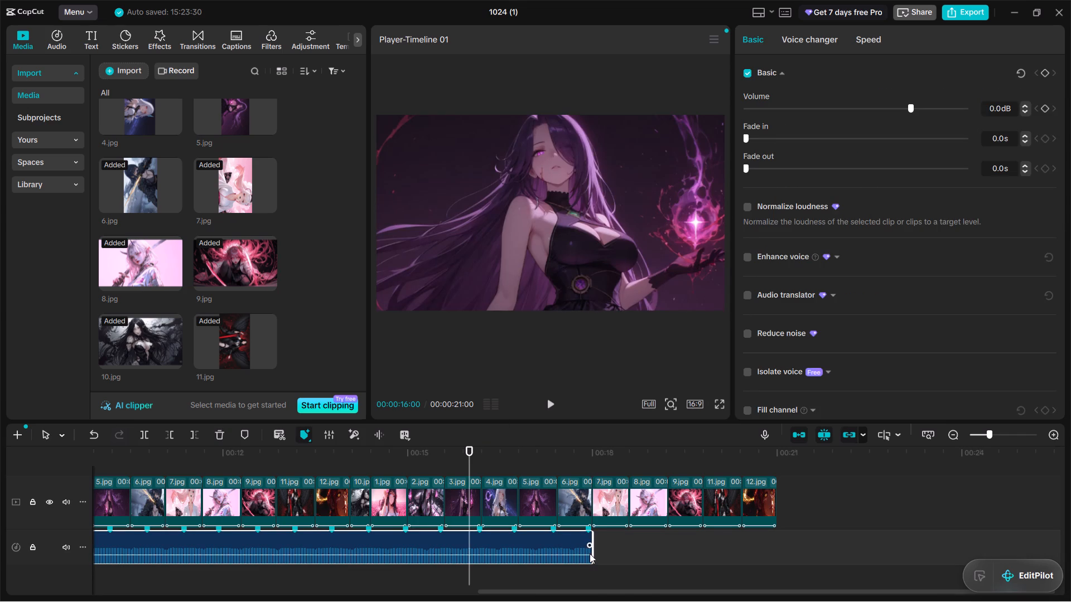
pyautogui.moveTo(592, 538); pyautogui.dragTo(626, 536)
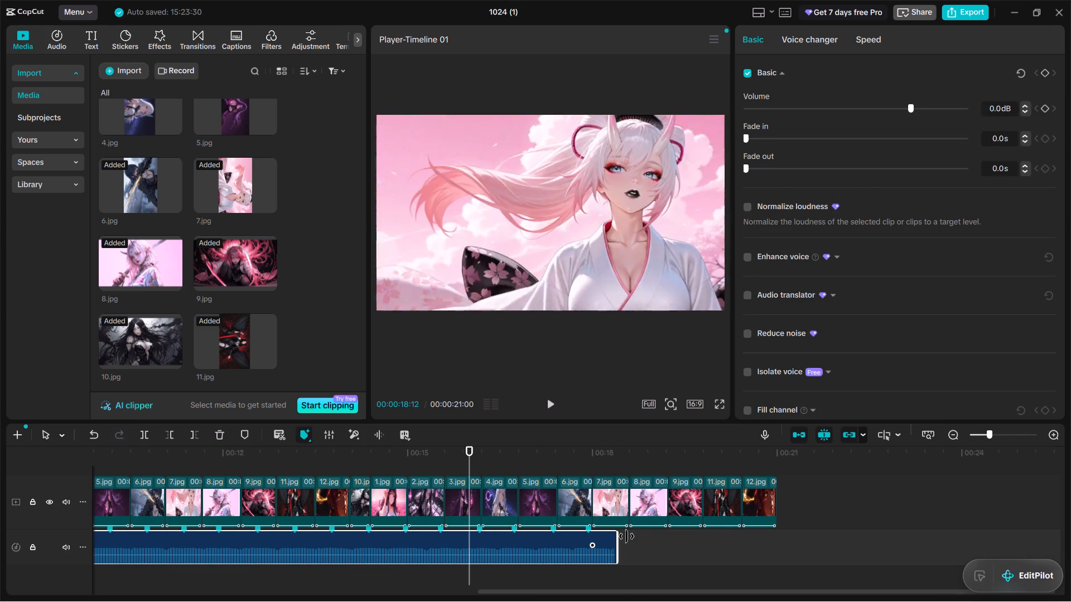
pyautogui.moveTo(626, 536); pyautogui.dragTo(769, 539)
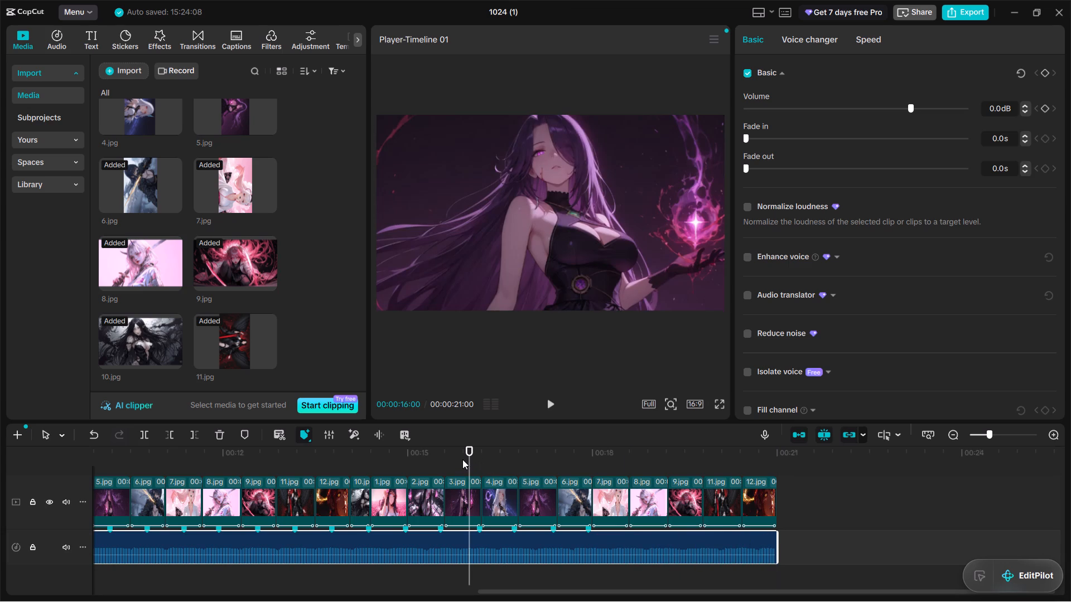
# Play the edit from the beginning in full screen to check the clip changes against the music.
pyautogui.moveTo(472, 462); pyautogui.dragTo(0, 423)
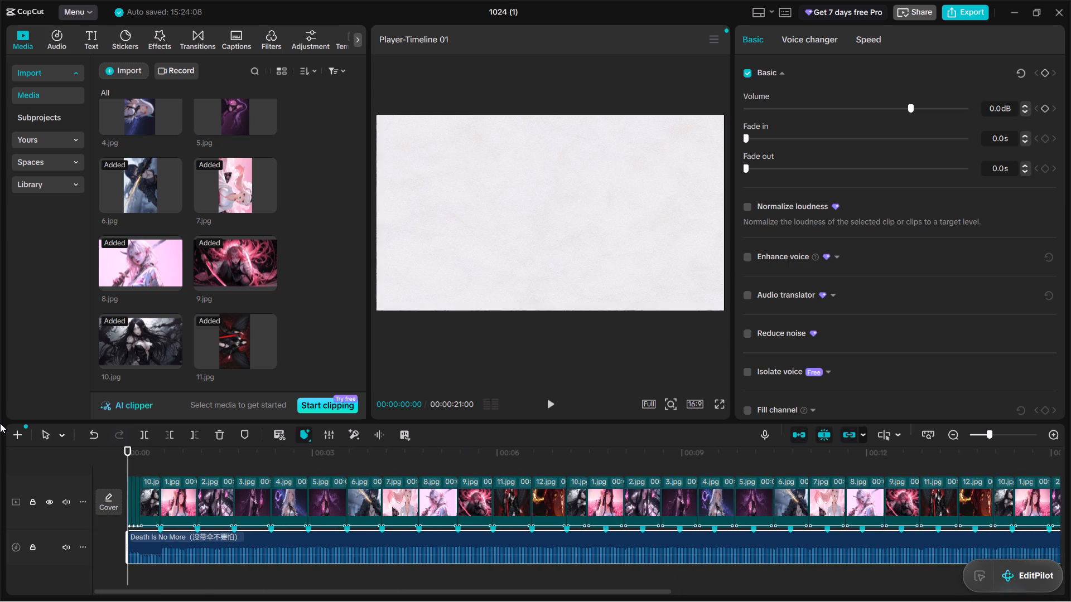
pyautogui.click(726, 404)
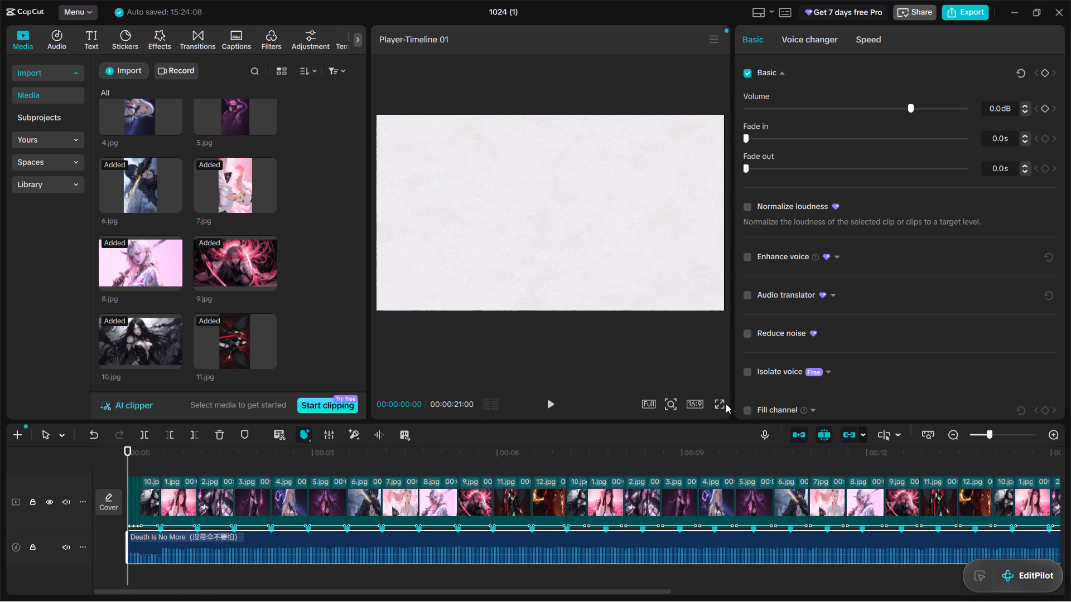
pyautogui.click(720, 405)
pyautogui.press('space')
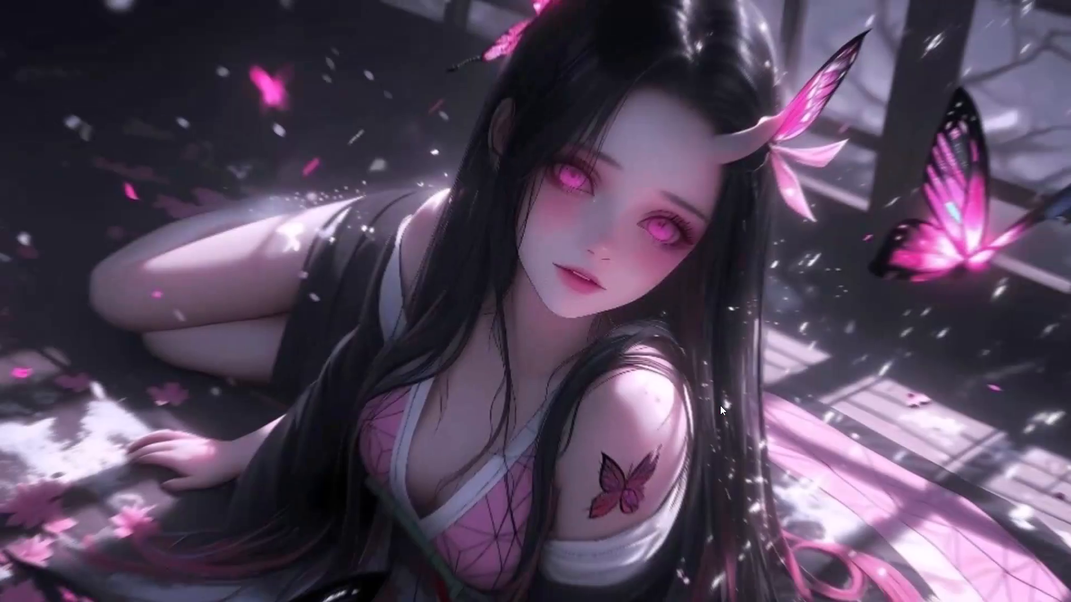
pyautogui.press('space')
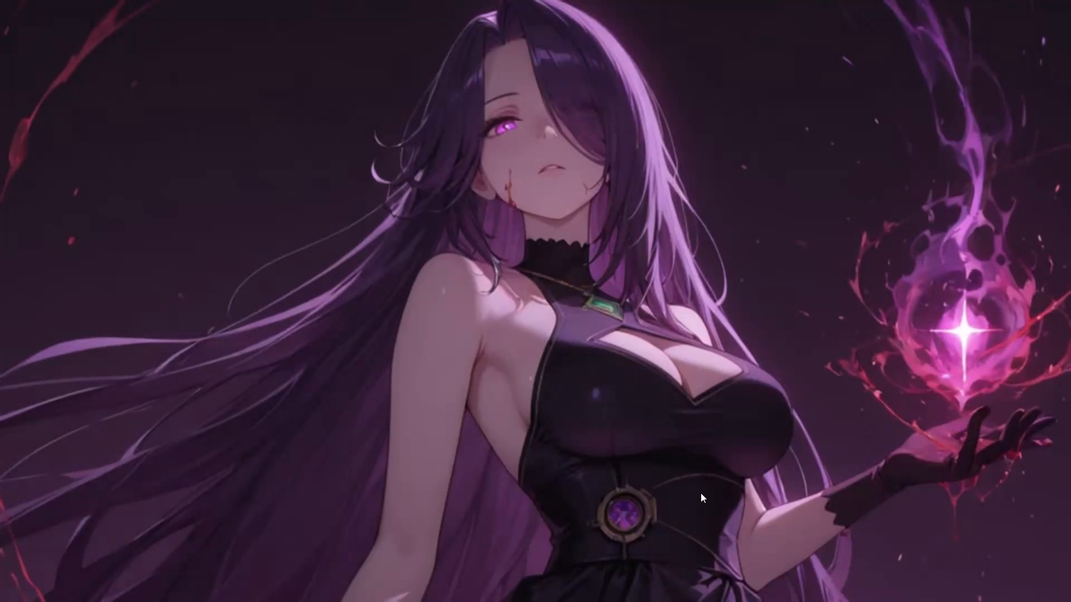
pyautogui.press('Escape')
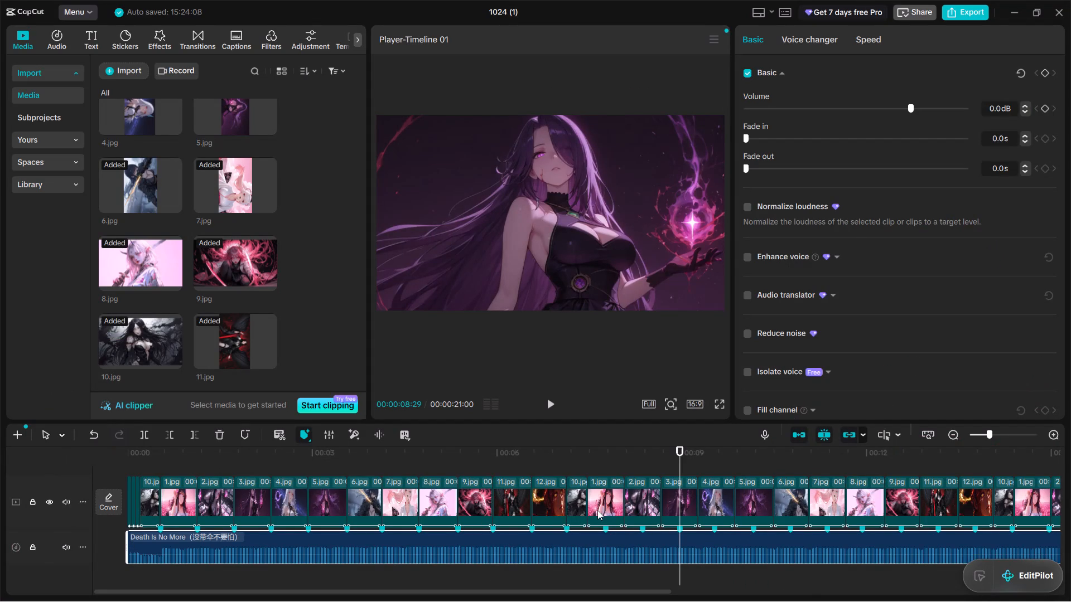
# Extend the end of the short 10.jpg clip at about 7 seconds to the next beat marker, making it 19 frames.
pyautogui.click(581, 509)
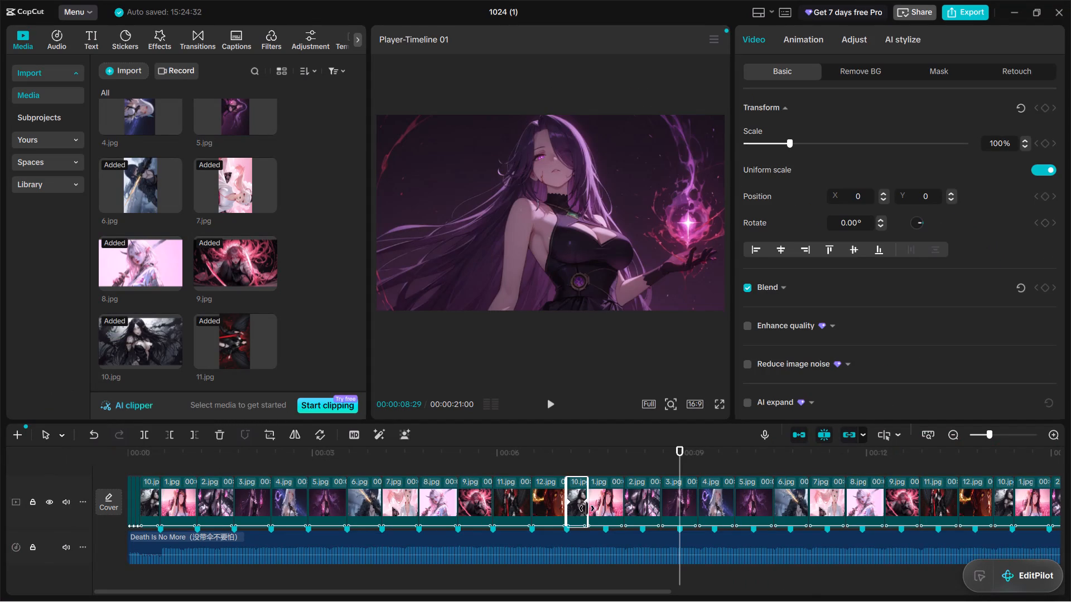
pyautogui.moveTo(588, 508); pyautogui.dragTo(597, 508)
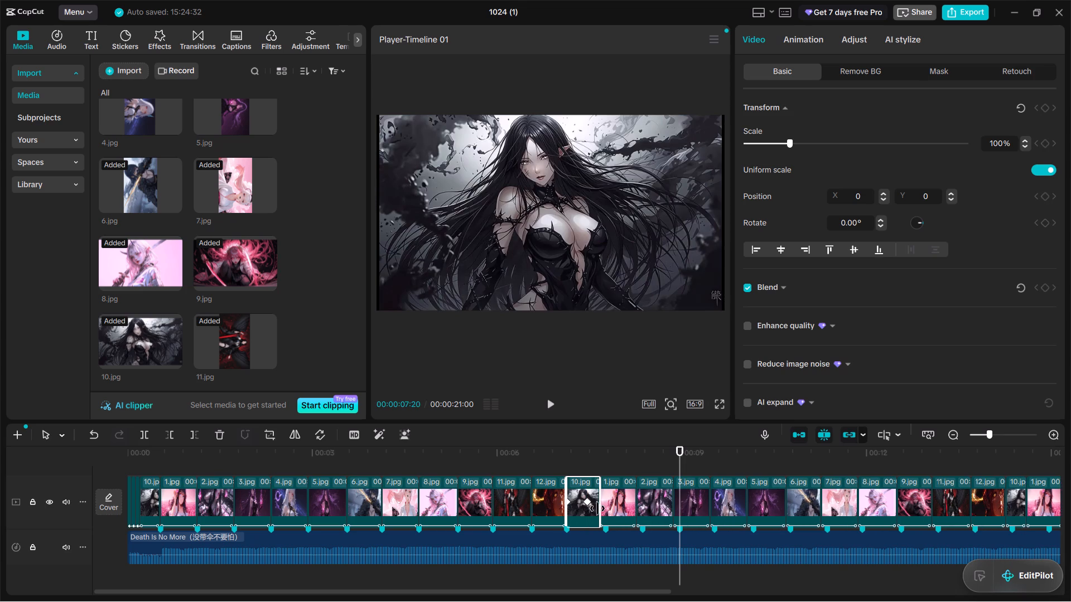
pyautogui.moveTo(597, 508); pyautogui.dragTo(602, 509)
# Stretch the Zoom 1 combo animation on the extended 10.jpg clip to the full clip length, 0.6 s.
pyautogui.hscroll(3, 520, 523)
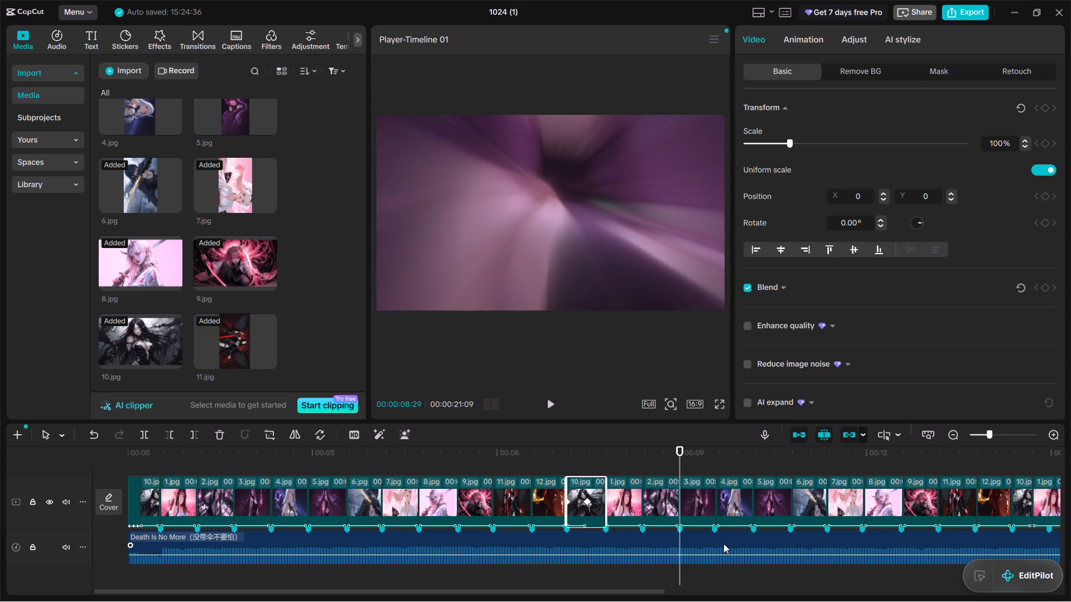
pyautogui.keyDown('ctrl'); pyautogui.scroll(19, 723, 543); pyautogui.keyUp('ctrl')
pyautogui.keyDown('ctrl'); pyautogui.scroll(10, 723, 543); pyautogui.keyUp('ctrl')
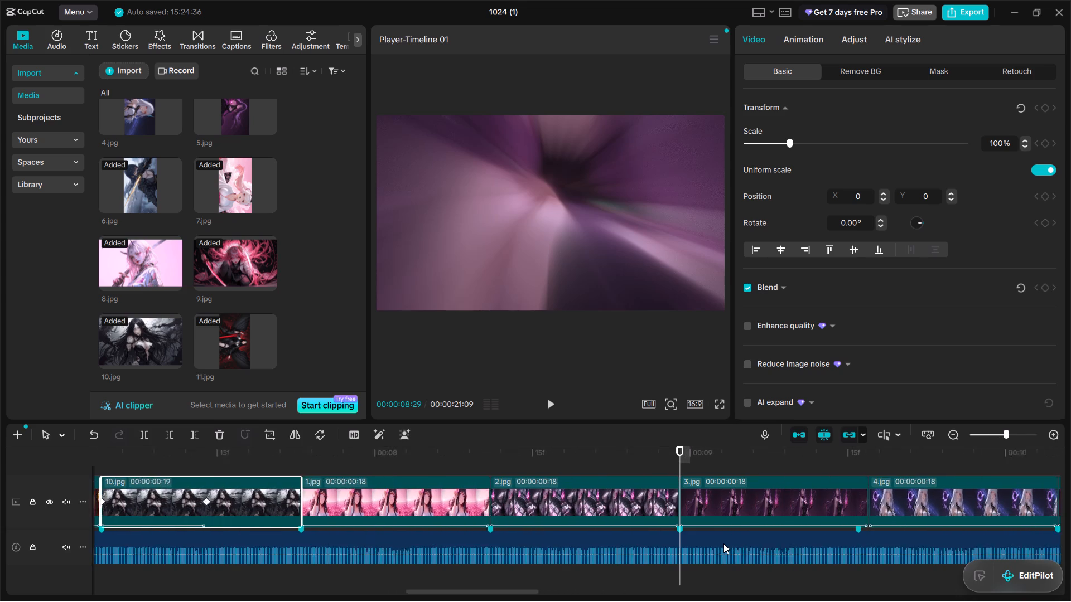
pyautogui.keyDown('ctrl'); pyautogui.scroll(13, 723, 543); pyautogui.keyUp('ctrl')
pyautogui.hscroll(1, 387, 534)
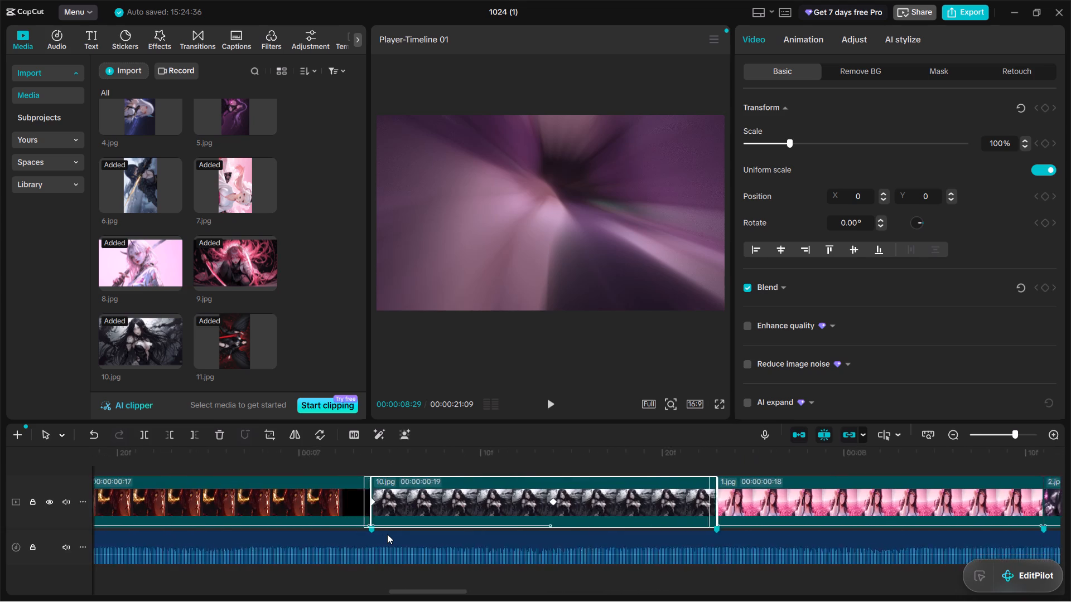
pyautogui.hscroll(1, 387, 534)
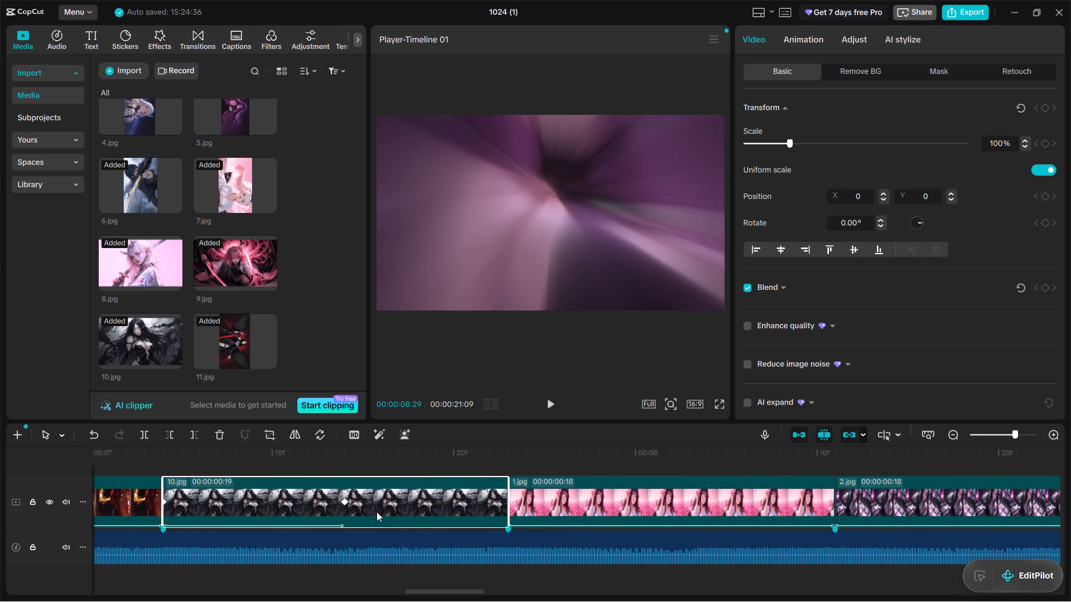
pyautogui.click(379, 513)
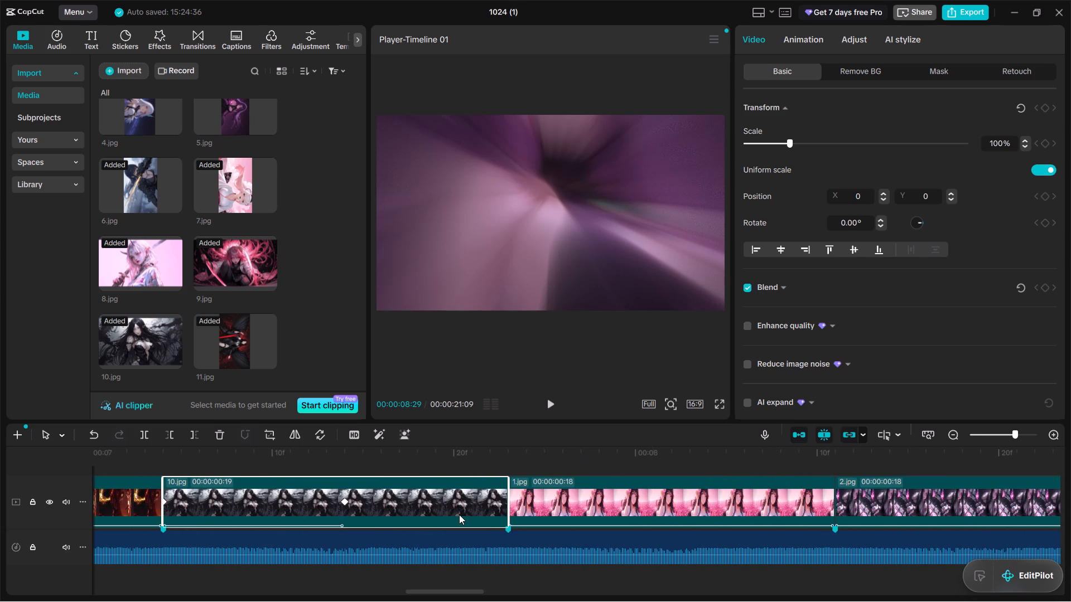
pyautogui.click(459, 514)
pyautogui.click(807, 38)
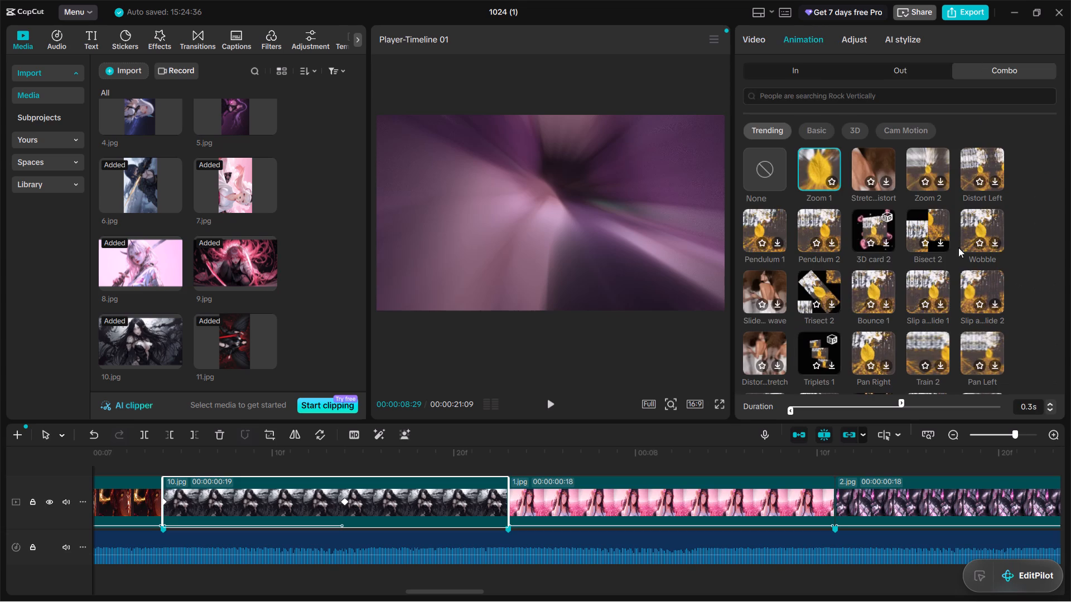
pyautogui.moveTo(903, 405); pyautogui.dragTo(1049, 393)
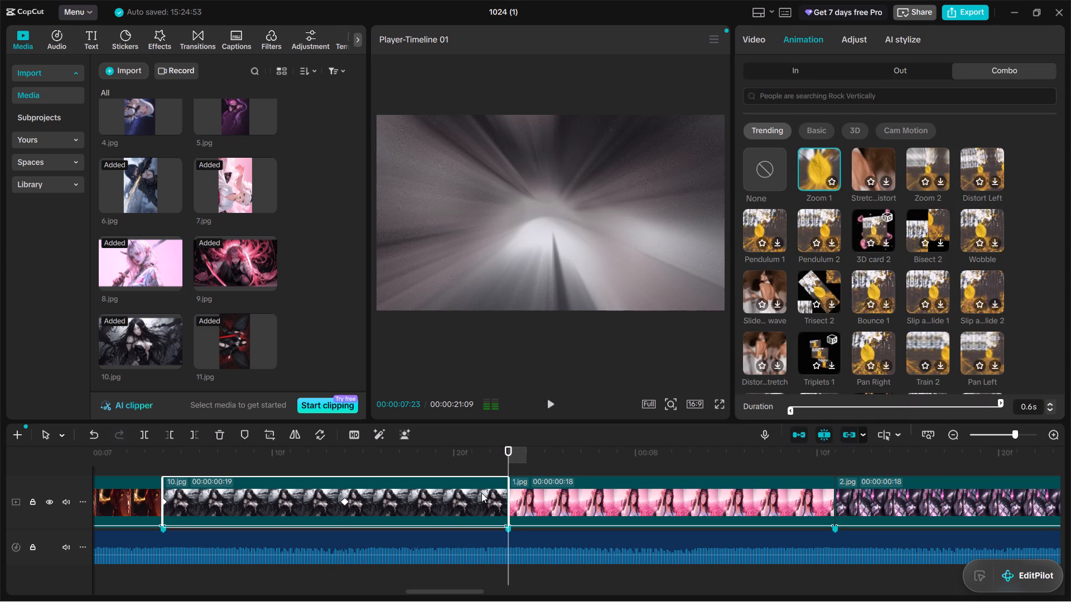
# Move the closing keyframe of the 3.jpg clip at about 9 seconds back to the beat marker before the clip's end.
pyautogui.hscroll(-2, 565, 498)
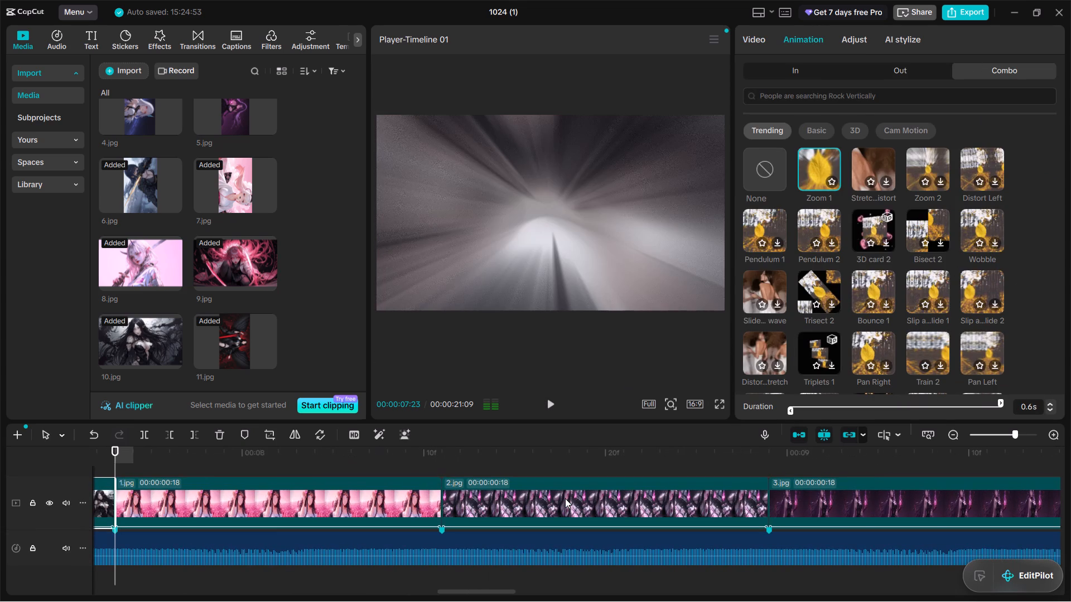
pyautogui.hscroll(-1, 565, 498)
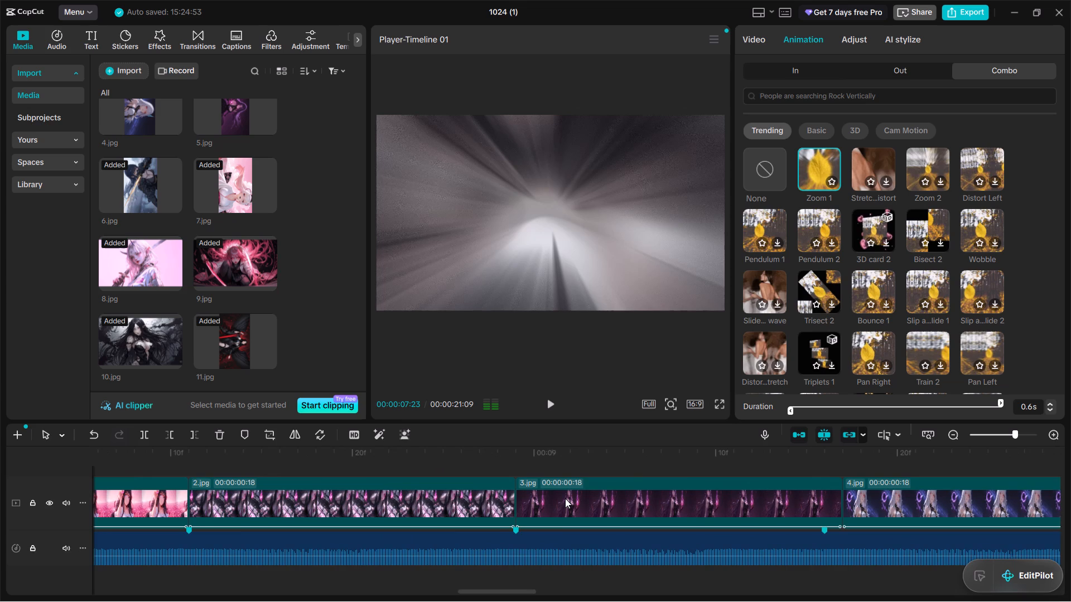
pyautogui.hscroll(-2, 565, 498)
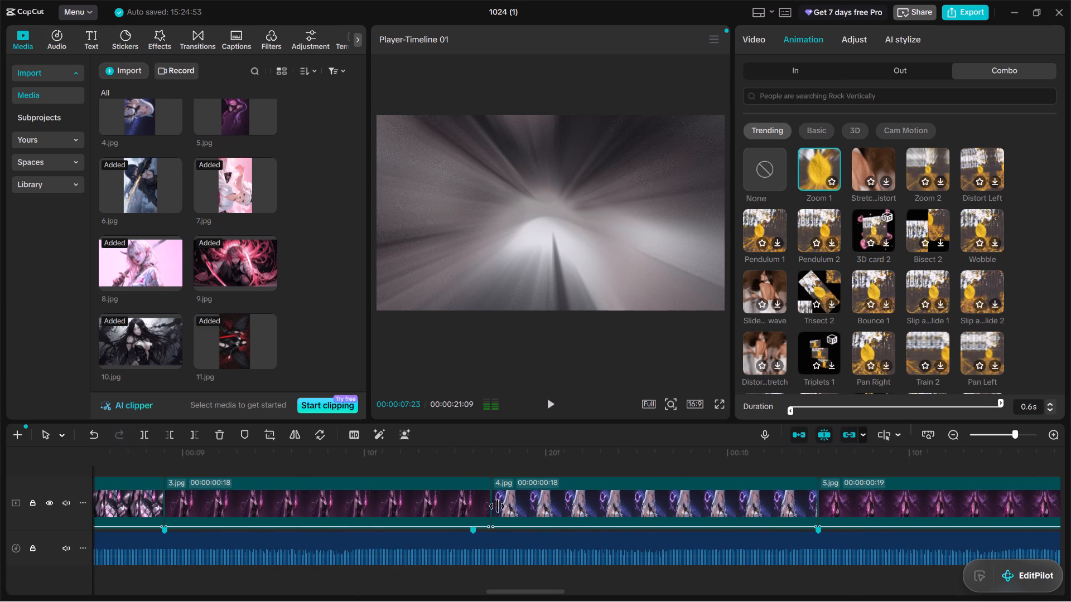
pyautogui.click(474, 507)
pyautogui.moveTo(494, 496); pyautogui.dragTo(499, 504)
pyautogui.moveTo(489, 503); pyautogui.dragTo(476, 502)
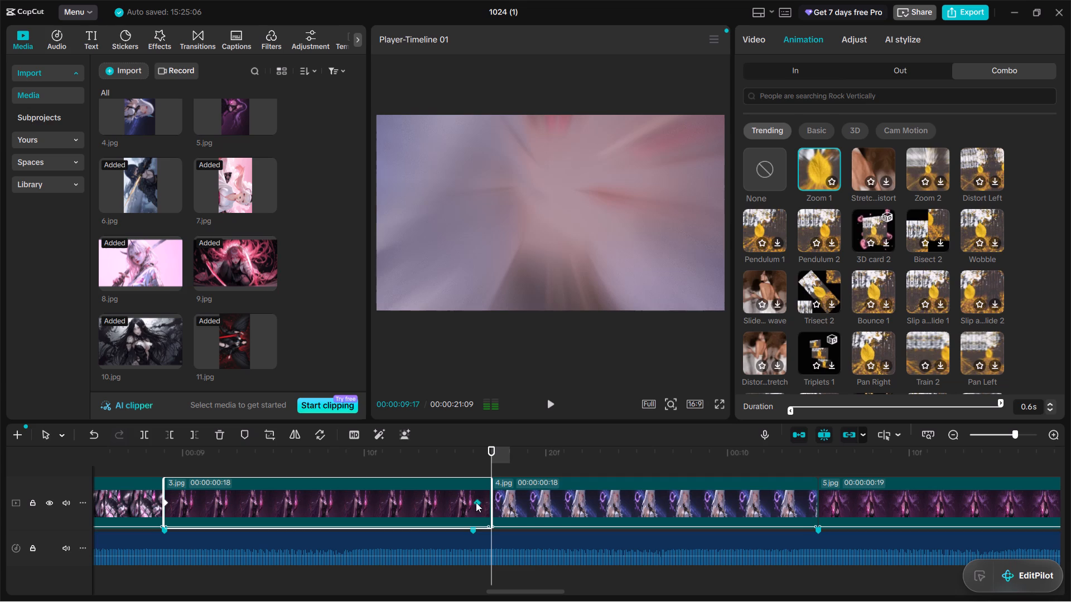
pyautogui.moveTo(476, 502); pyautogui.dragTo(465, 504)
# Trim the end of that 3.jpg clip back to the beat marker, making it 17 frames.
pyautogui.moveTo(491, 504); pyautogui.dragTo(483, 503)
pyautogui.moveTo(494, 501); pyautogui.dragTo(488, 501)
pyautogui.moveTo(492, 469); pyautogui.dragTo(441, 468)
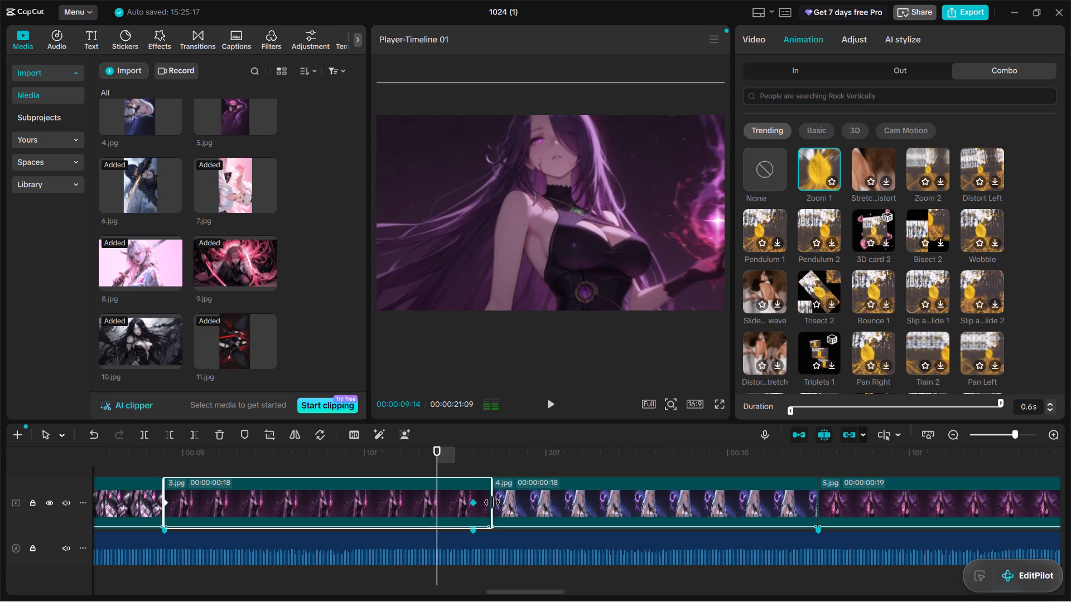
pyautogui.moveTo(491, 502); pyautogui.dragTo(475, 502)
# Extend the end of the following 4.jpg clip to the beat marker just past 10 seconds, making it 19 frames.
pyautogui.click(550, 496)
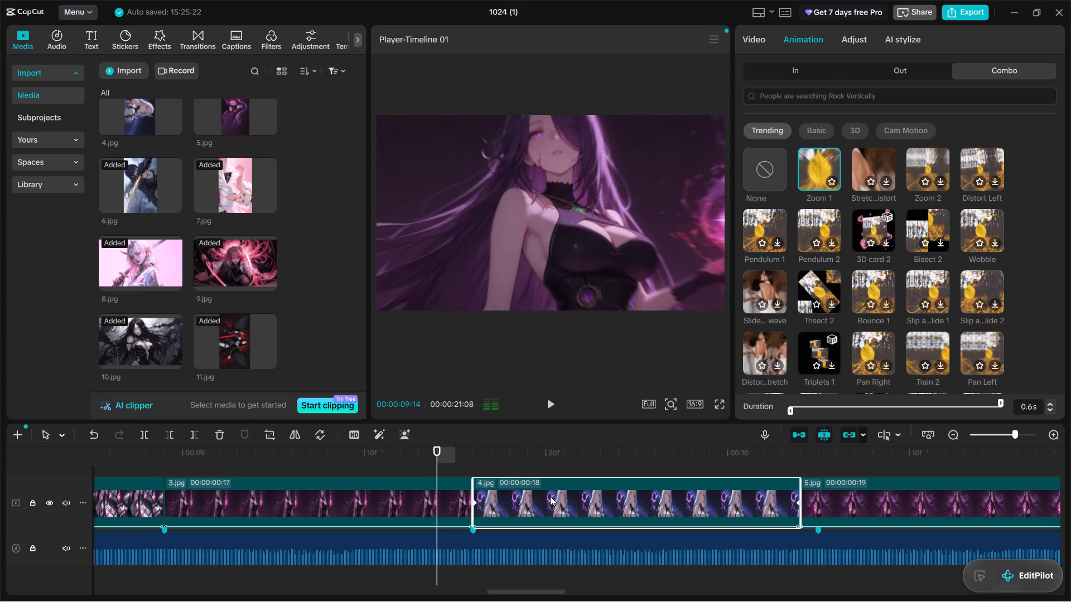
pyautogui.hscroll(-1, 622, 493)
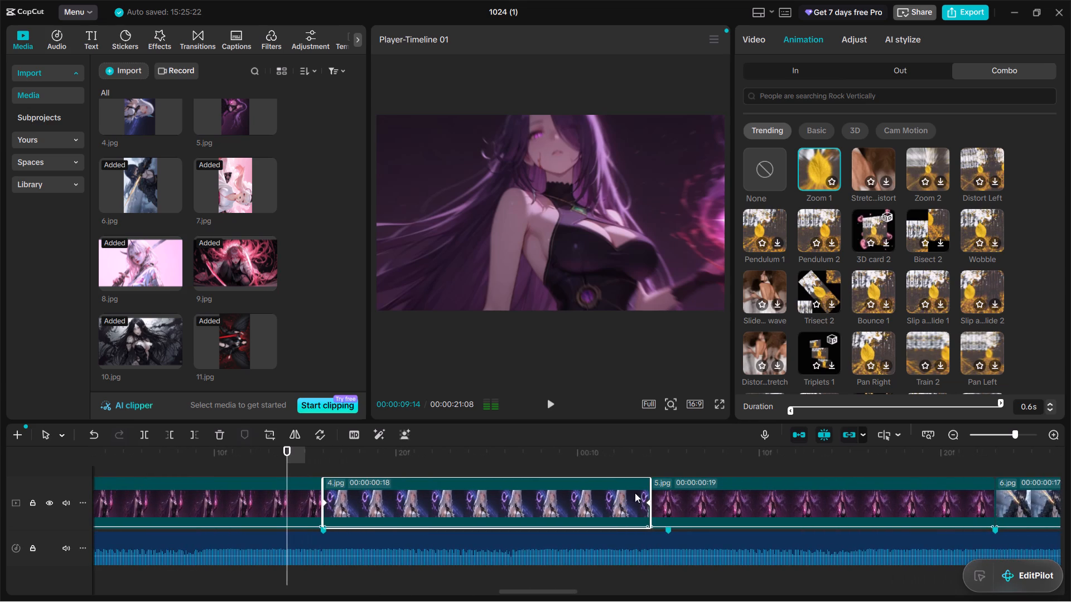
pyautogui.moveTo(648, 502); pyautogui.dragTo(638, 502)
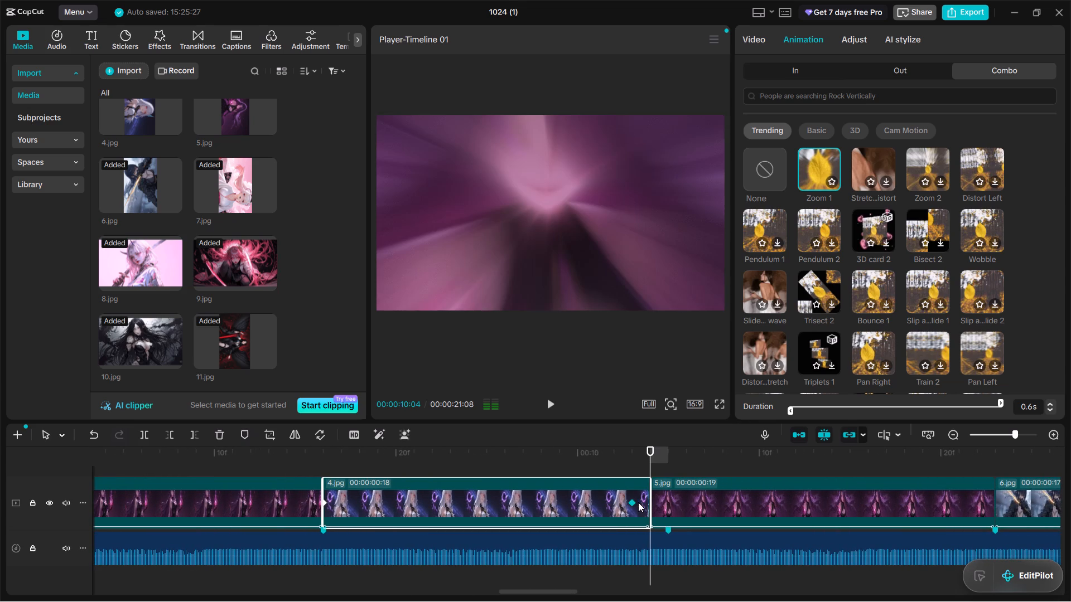
pyautogui.click(639, 502)
pyautogui.click(644, 488)
pyautogui.click(649, 504)
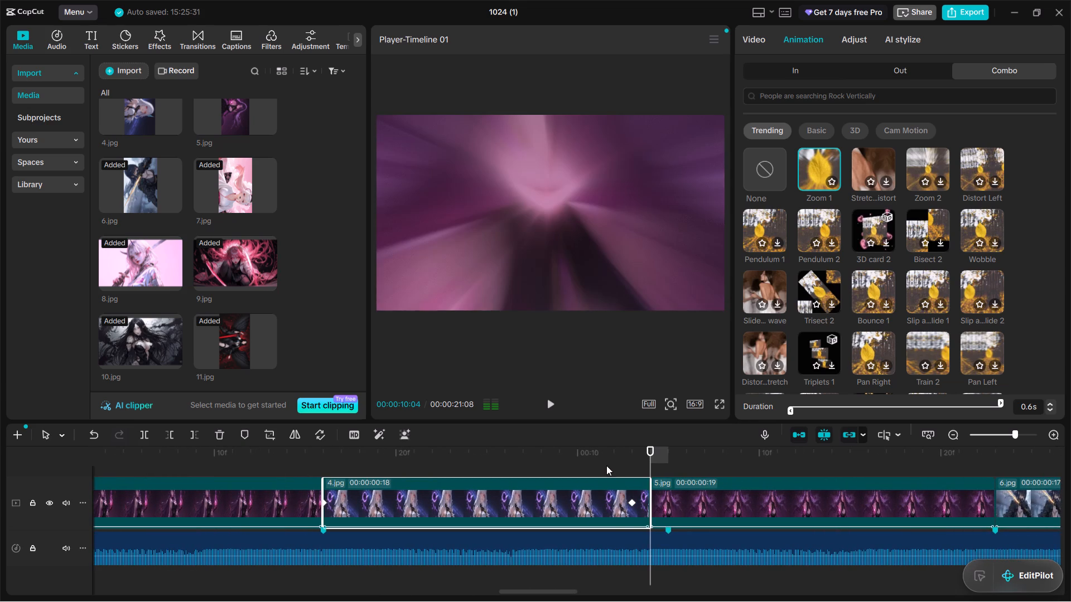
pyautogui.click(606, 464)
pyautogui.moveTo(651, 499); pyautogui.dragTo(663, 503)
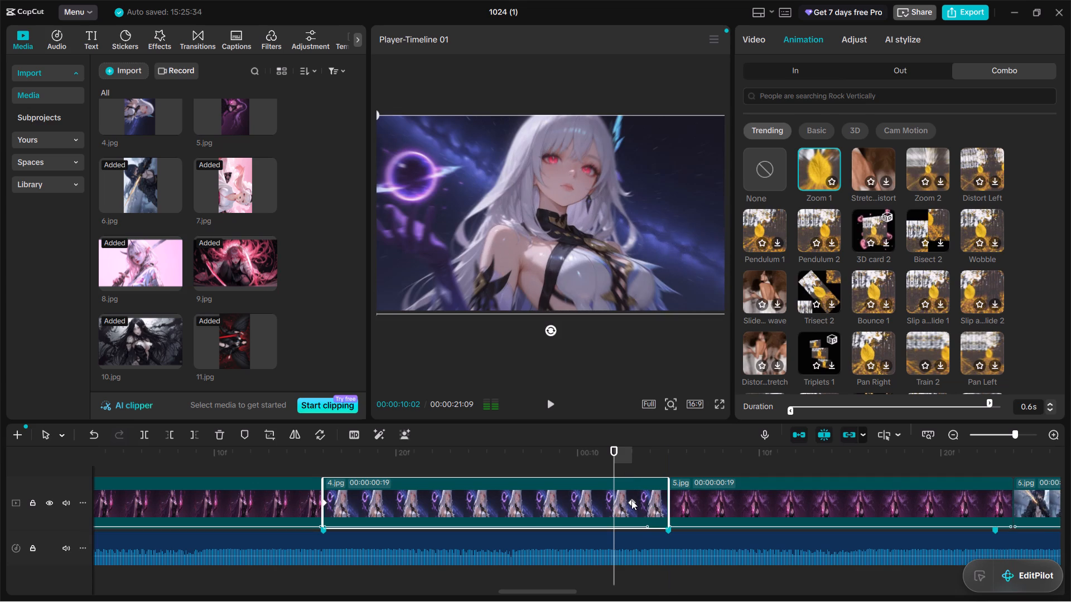
# Stretch the Zoom 1 combo animation on the 4.jpg clip to the full clip length, 0.6 s.
pyautogui.click(643, 502)
pyautogui.moveTo(992, 400); pyautogui.dragTo(1025, 400)
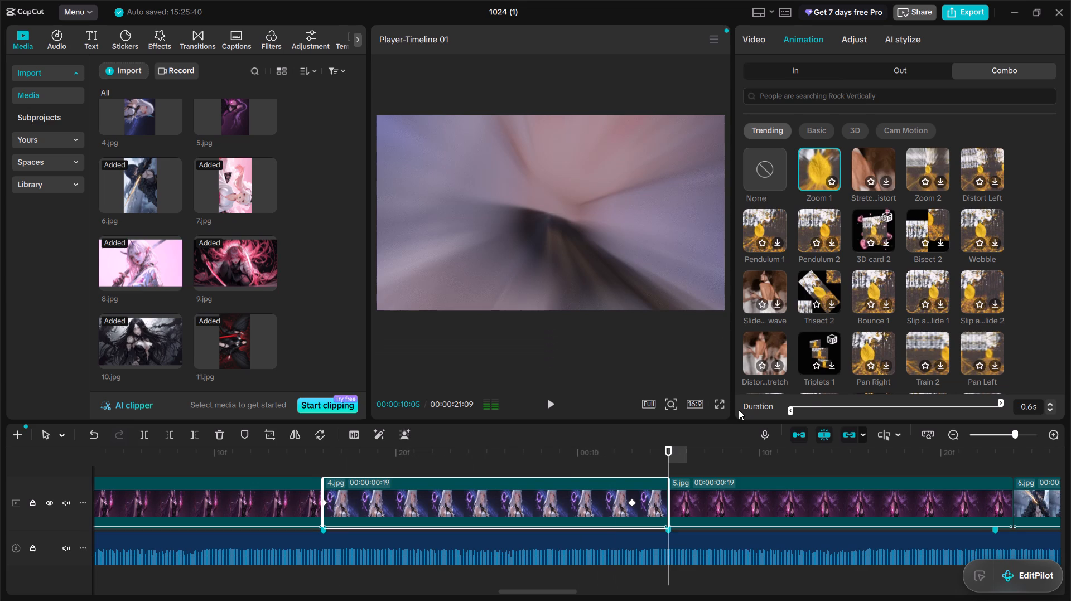
# Move the closing keyframe of the 4.jpg clip to the clip's new end.
pyautogui.hscroll(-1, 742, 470)
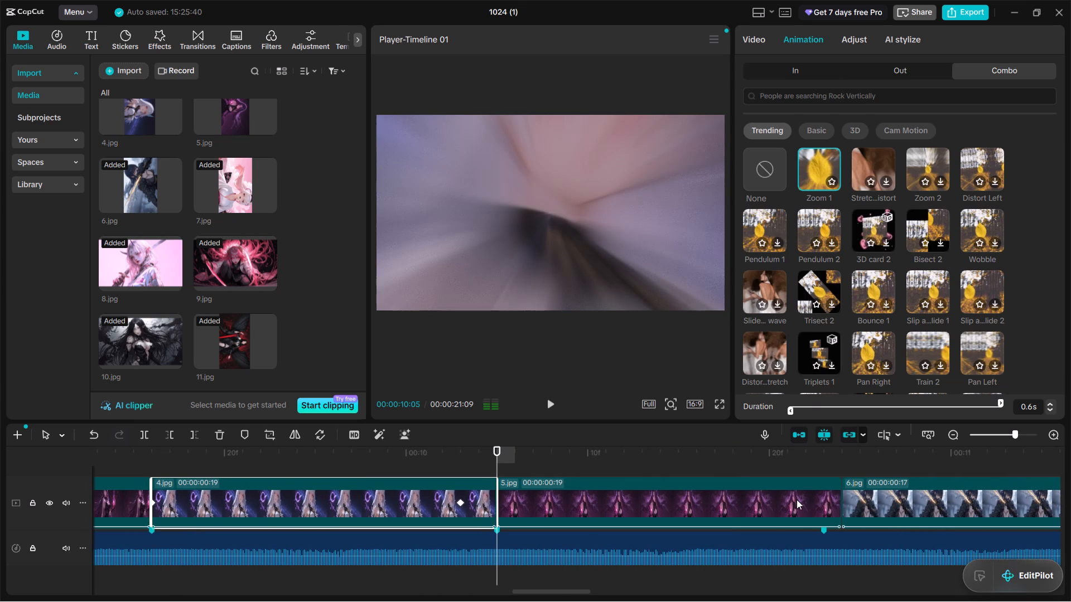
pyautogui.click(797, 499)
pyautogui.click(463, 494)
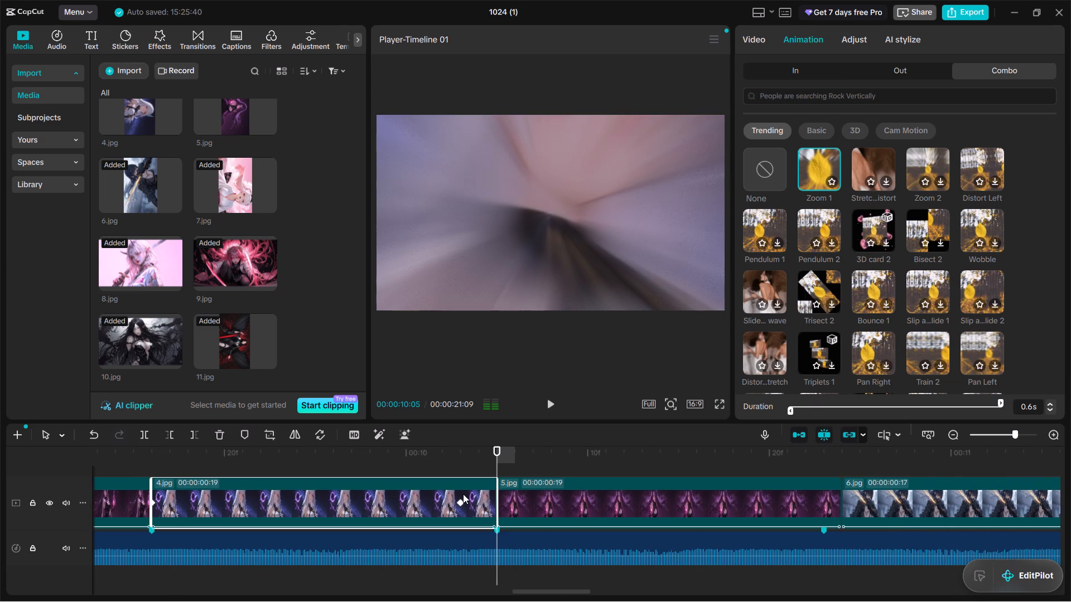
pyautogui.click(459, 502)
pyautogui.moveTo(459, 502); pyautogui.dragTo(460, 502)
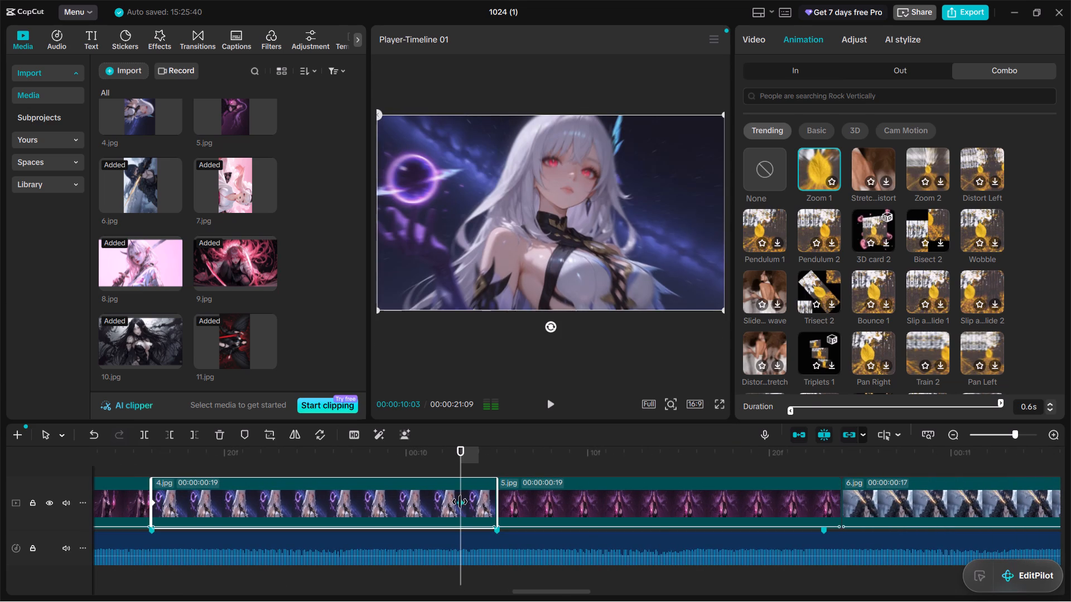
pyautogui.moveTo(460, 502); pyautogui.dragTo(503, 500)
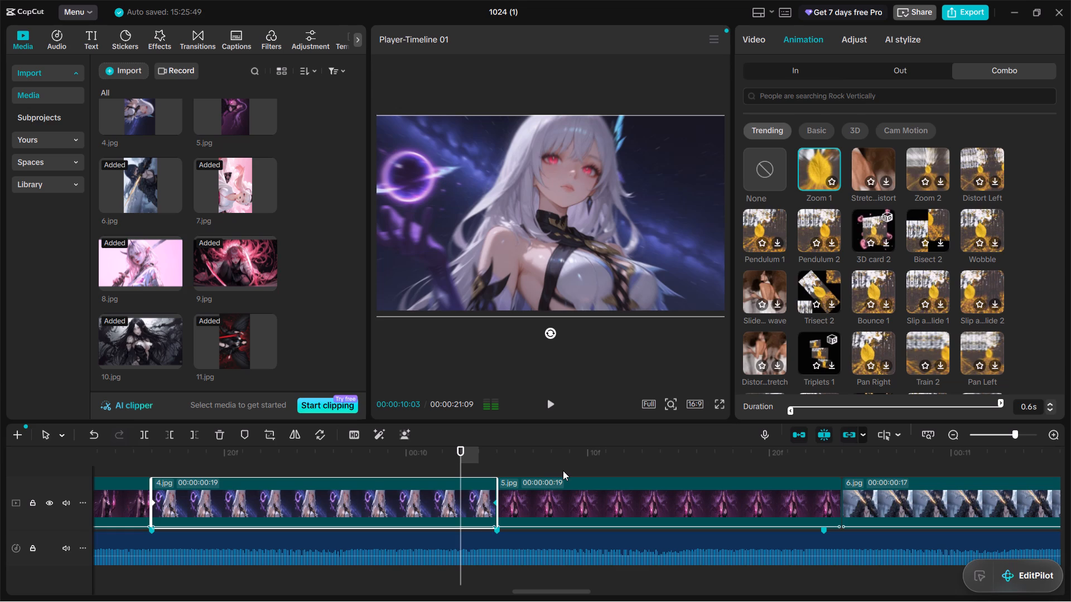
# Move the closing keyframe of the 5.jpg clip back to the beat marker and trim the clip's end there, making it 18 frames.
pyautogui.hscroll(-1, 563, 470)
pyautogui.click(512, 500)
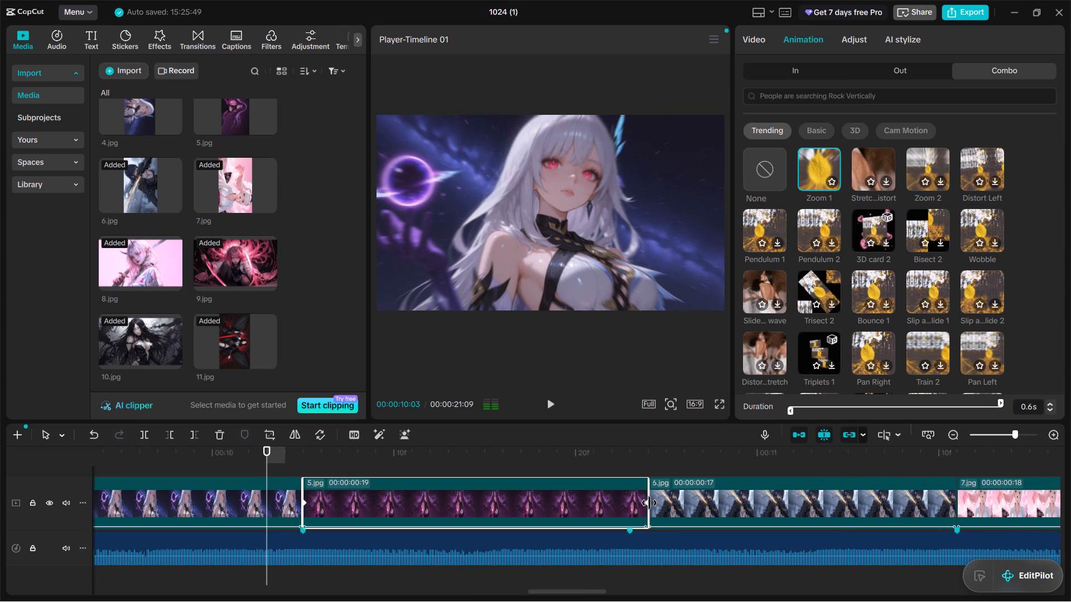
pyautogui.moveTo(647, 502); pyautogui.dragTo(630, 504)
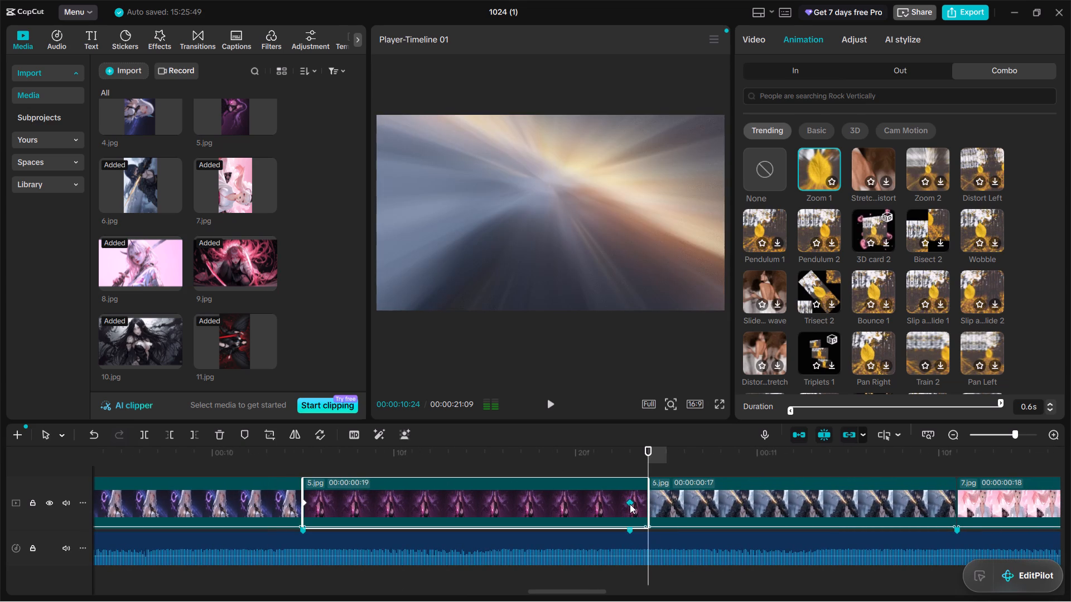
pyautogui.moveTo(630, 504); pyautogui.dragTo(630, 504)
pyautogui.click(611, 449)
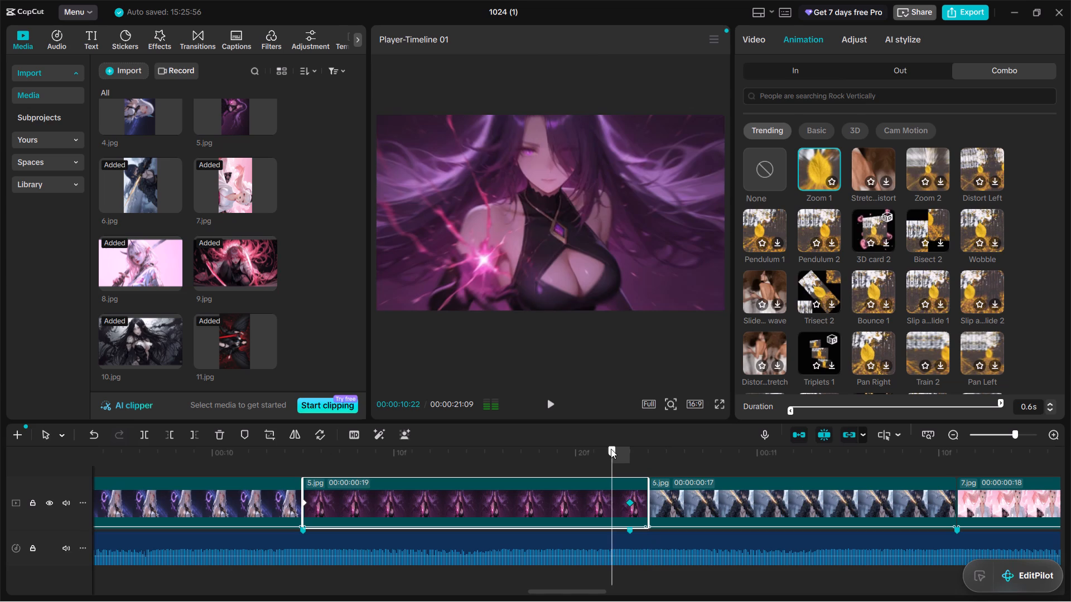
pyautogui.moveTo(649, 498); pyautogui.dragTo(641, 497)
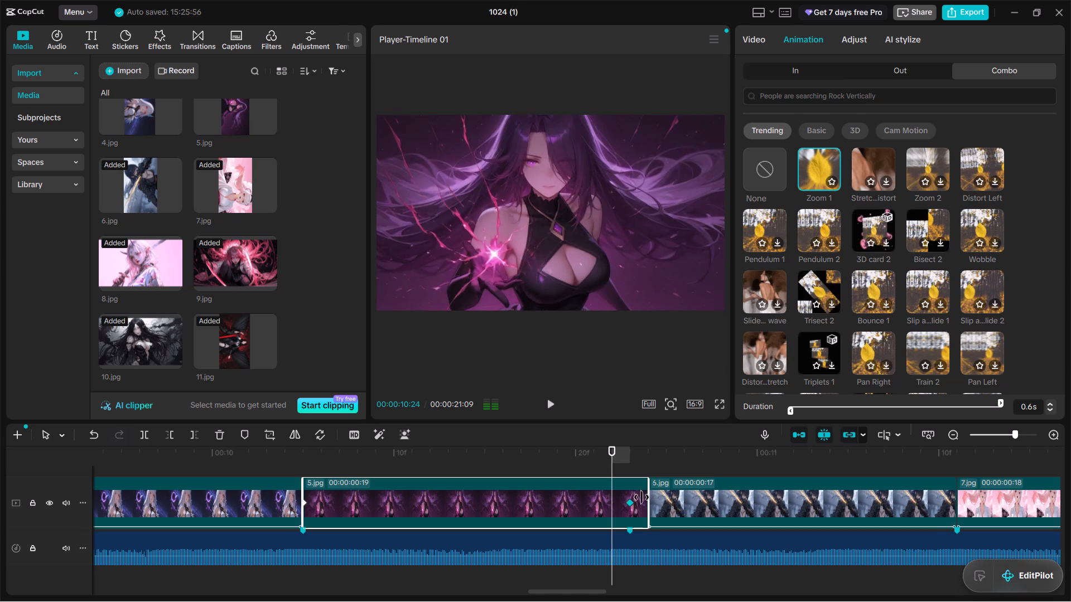
pyautogui.moveTo(641, 497); pyautogui.dragTo(633, 497)
# Extend the end of the 6.jpg clip to the beat marker just past 11 seconds, making it 18 frames.
pyautogui.click(658, 499)
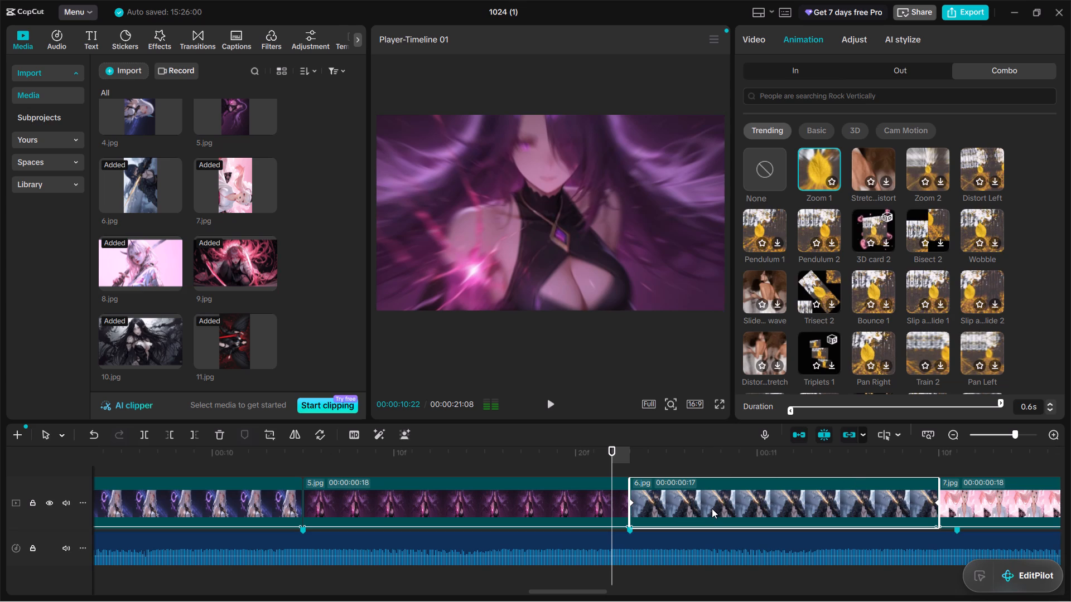
pyautogui.hscroll(-1, 714, 509)
pyautogui.hscroll(-1, 761, 514)
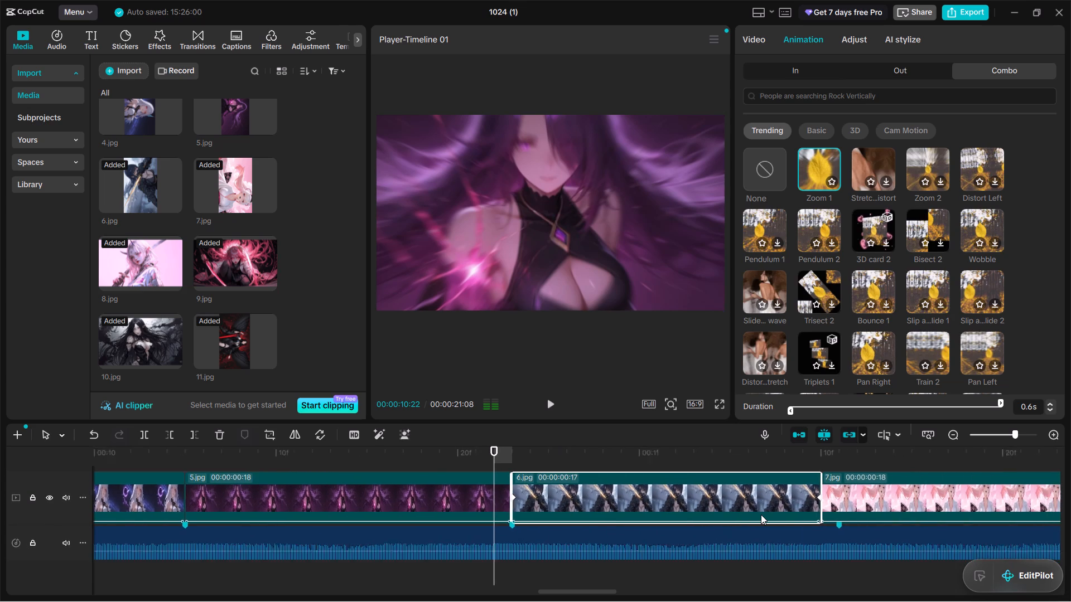
pyautogui.hscroll(-1, 761, 514)
pyautogui.click(684, 507)
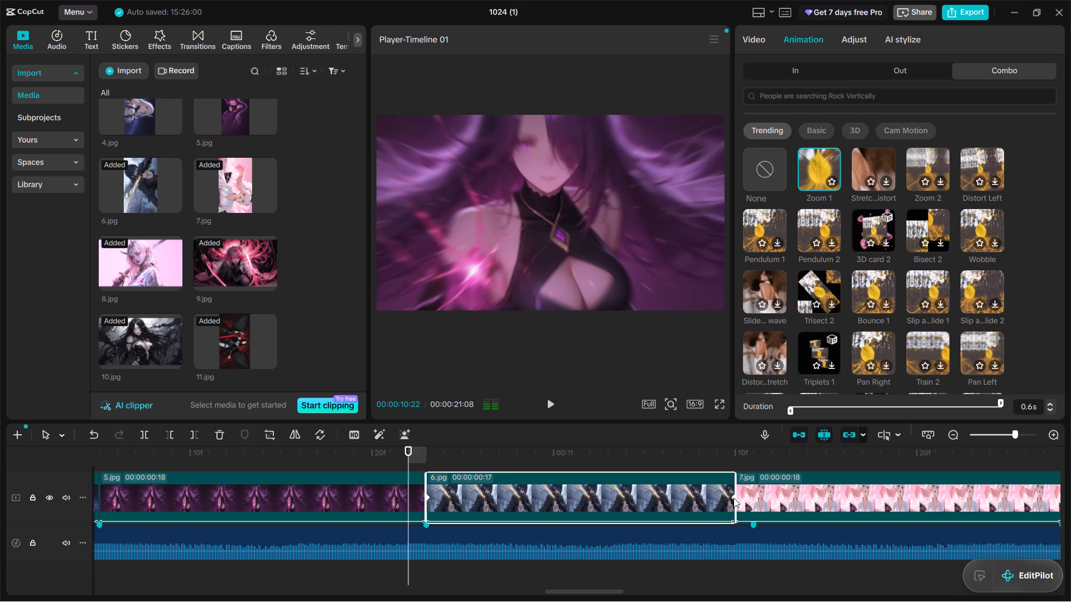
pyautogui.moveTo(736, 497); pyautogui.dragTo(747, 499)
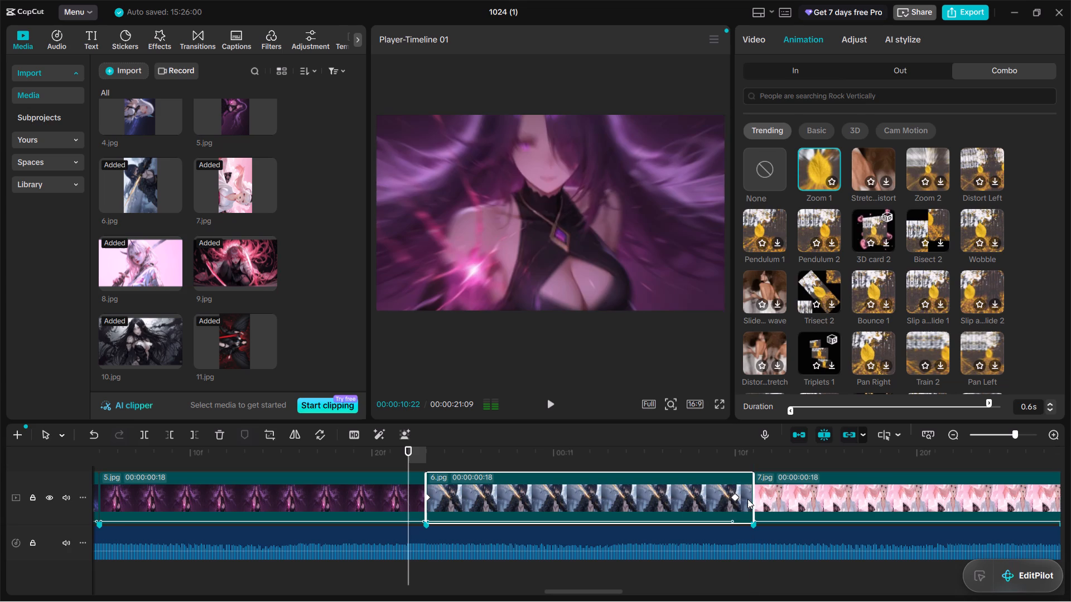
# Stretch the 6.jpg clip's Zoom 1 combo animation to the full clip length, 0.6 s, and move its closing keyframe to the clip's end.
pyautogui.click(713, 493)
pyautogui.moveTo(989, 402); pyautogui.dragTo(1019, 399)
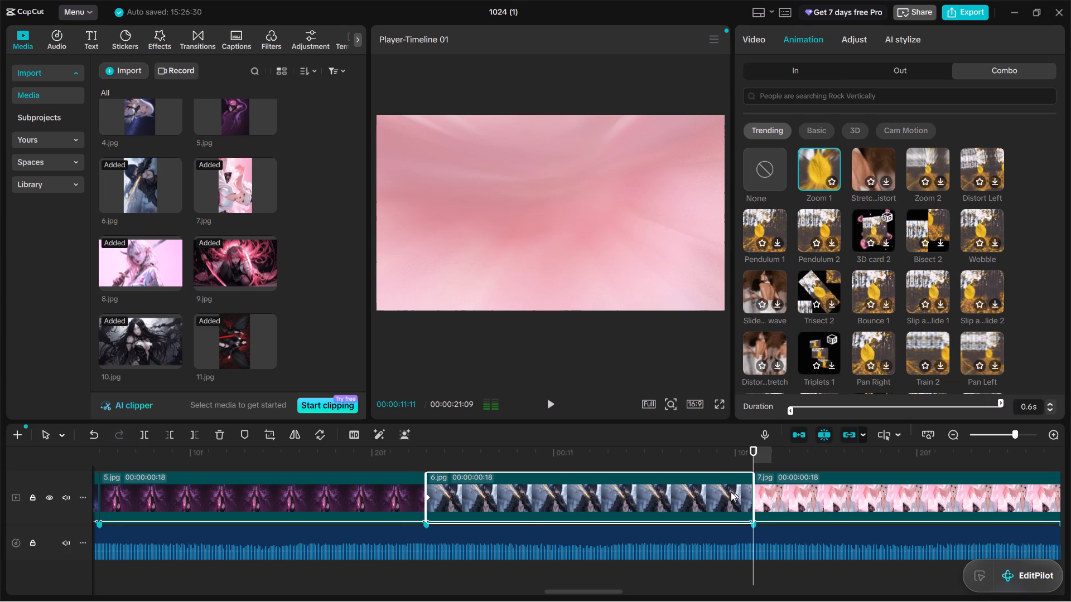
pyautogui.moveTo(734, 496); pyautogui.dragTo(768, 494)
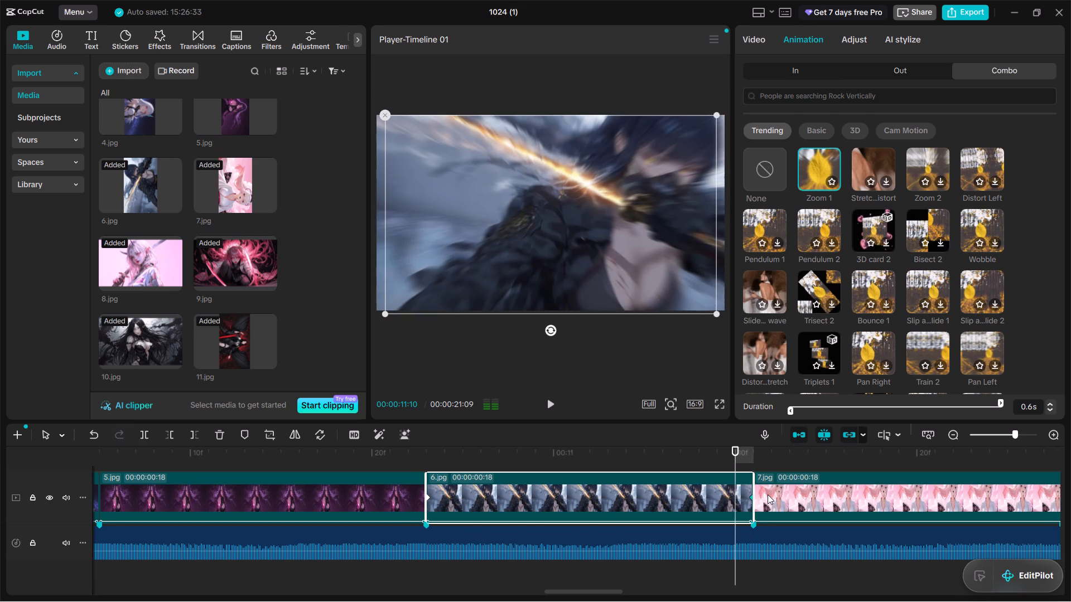
# Move the closing keyframe of the 7.jpg clip back to the beat marker and trim the clip's end there, making it 17 frames.
pyautogui.hscroll(-3, 768, 494)
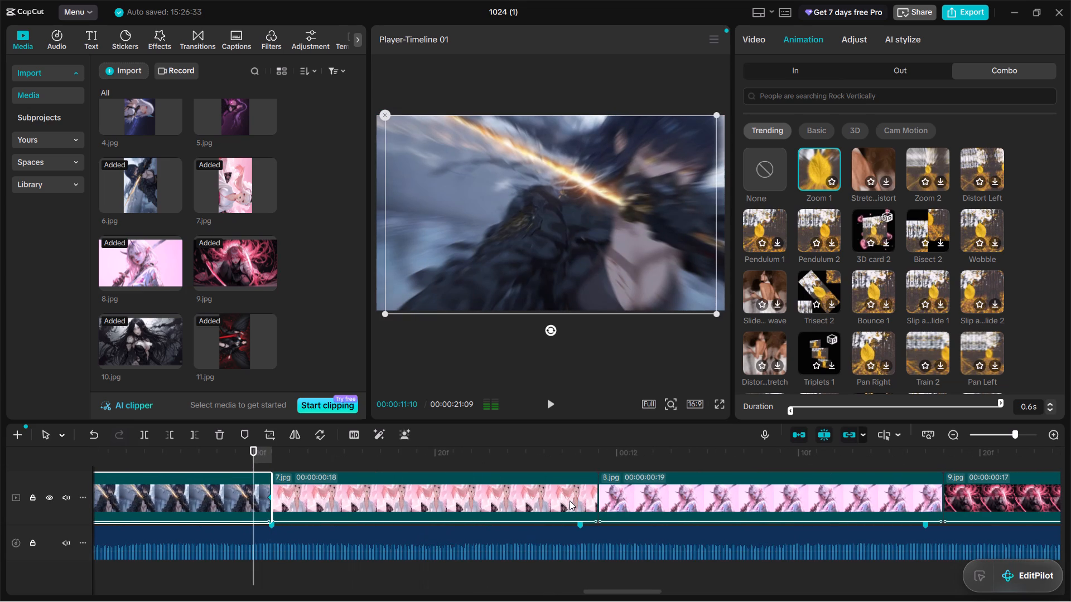
pyautogui.click(570, 501)
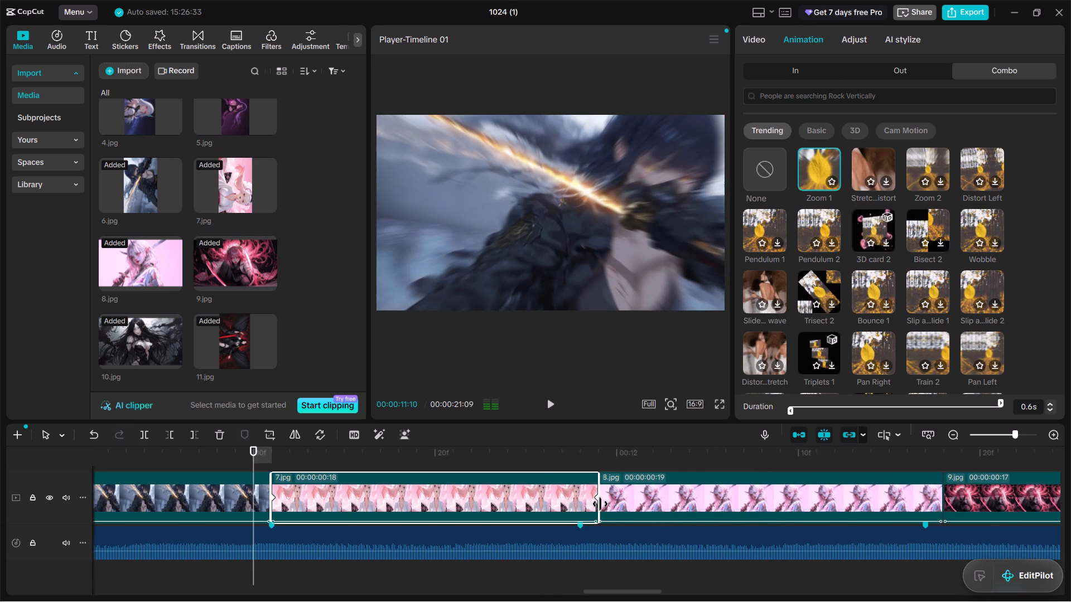
pyautogui.moveTo(597, 501); pyautogui.dragTo(577, 499)
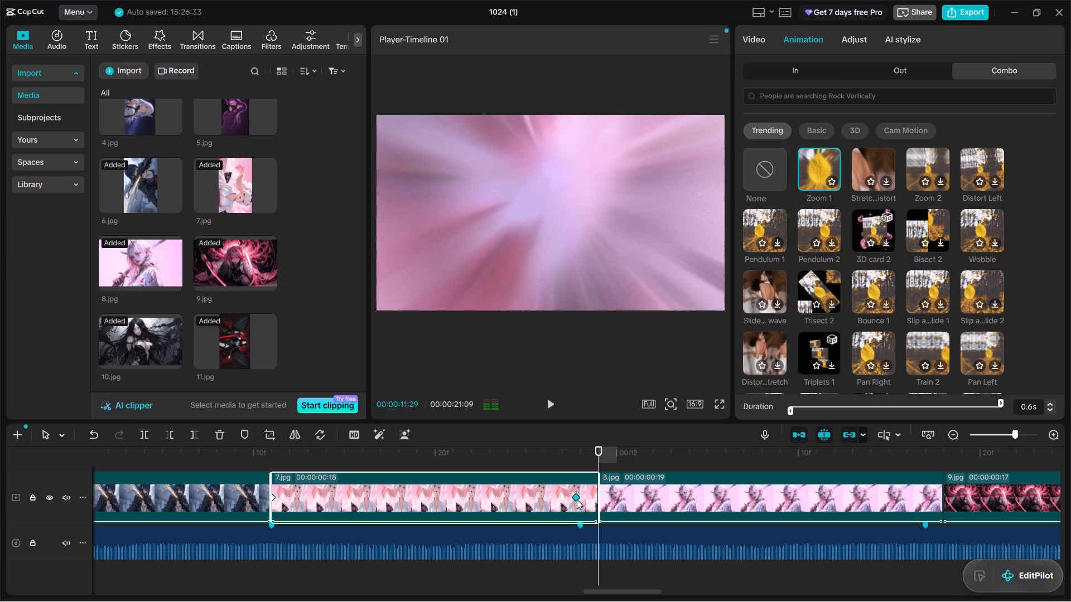
pyautogui.moveTo(577, 499); pyautogui.dragTo(578, 499)
pyautogui.moveTo(600, 496); pyautogui.dragTo(595, 496)
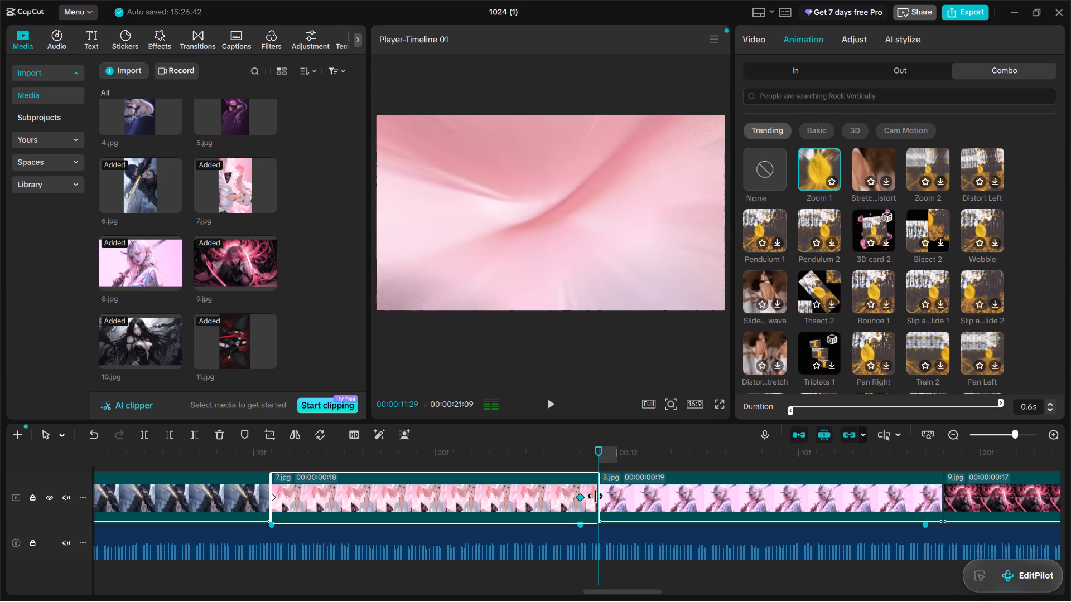
pyautogui.moveTo(595, 496); pyautogui.dragTo(580, 496)
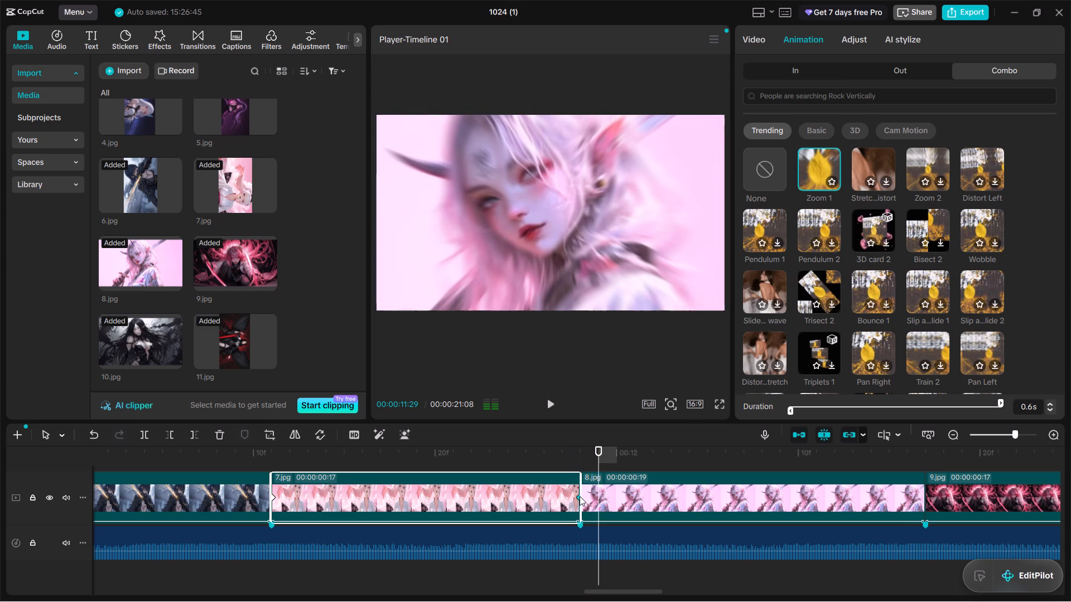
# Extend the end of the 9.jpg clip to the beat marker just past 13 seconds, making it 18 frames.
pyautogui.click(724, 486)
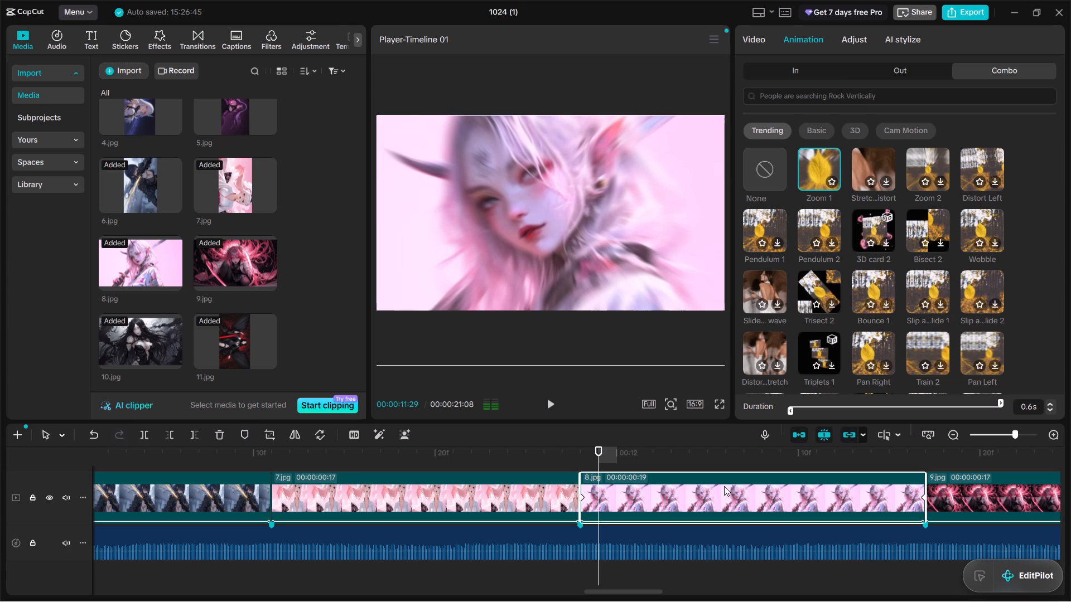
pyautogui.hscroll(-2, 795, 505)
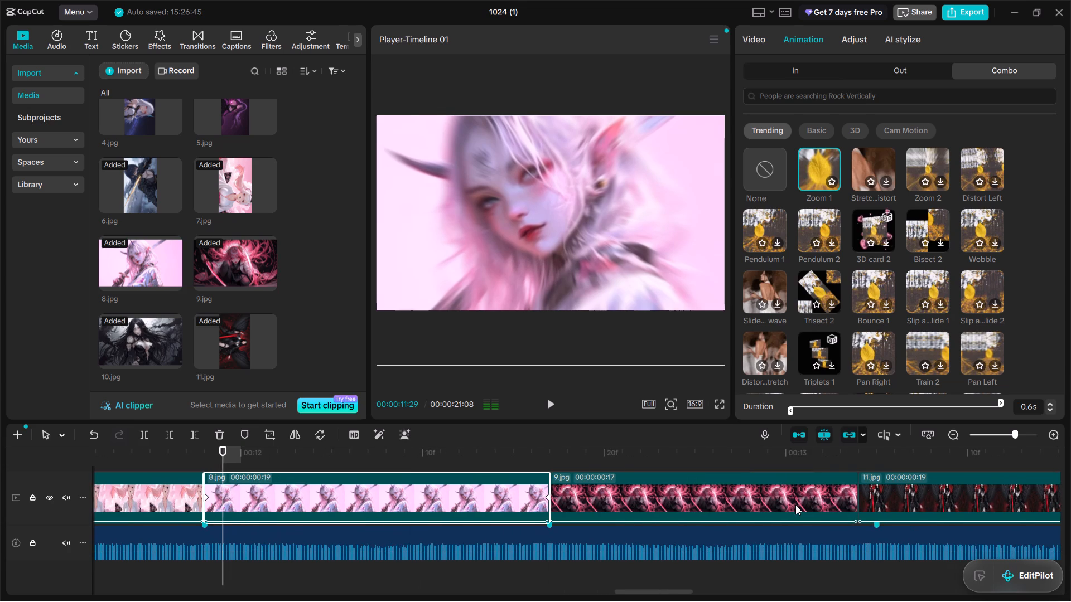
pyautogui.hscroll(-1, 827, 494)
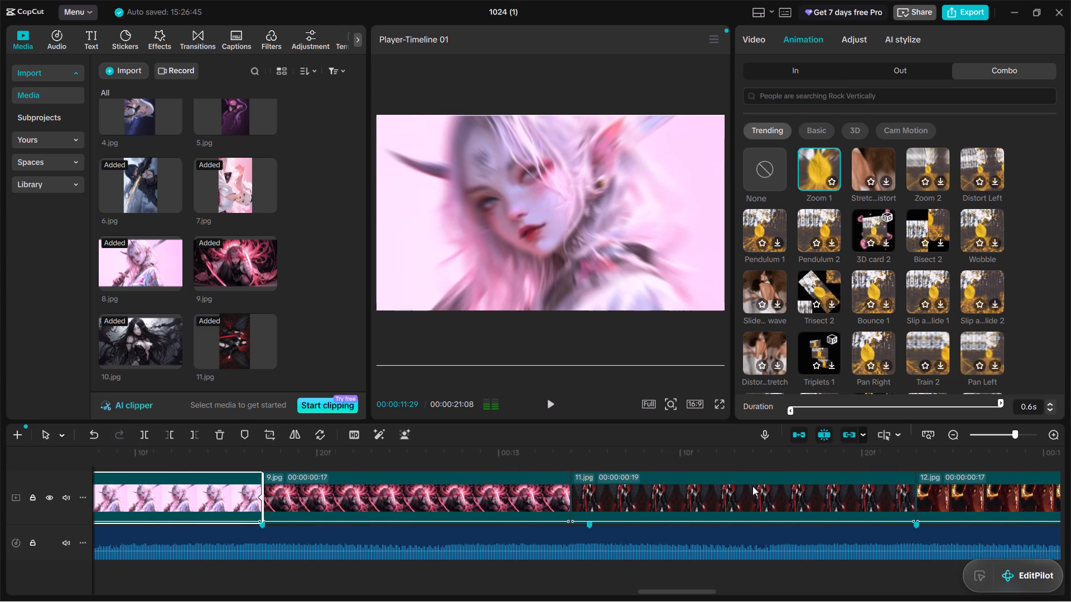
pyautogui.click(565, 499)
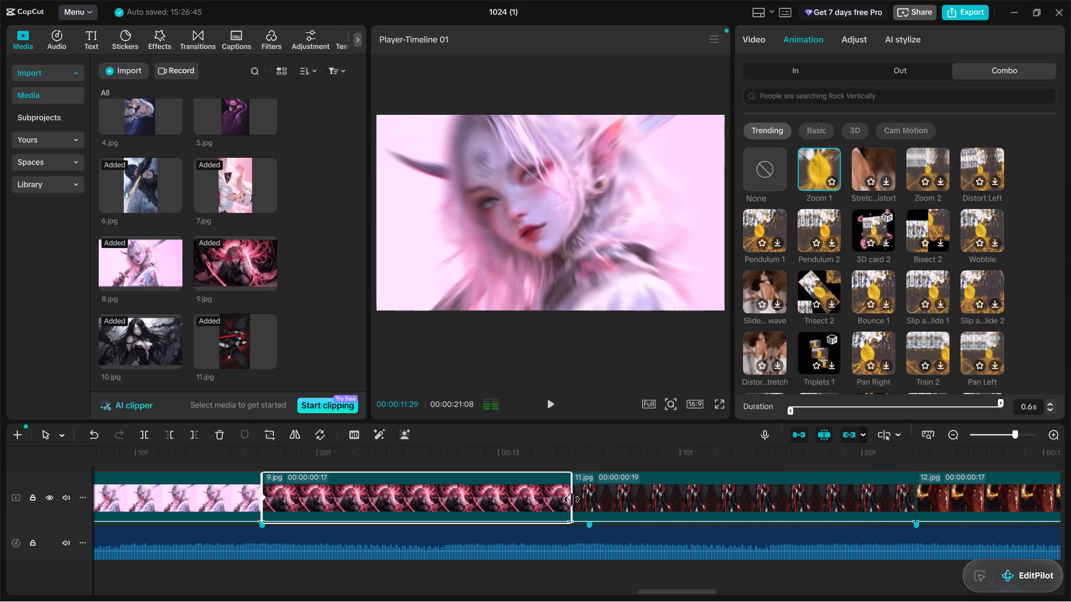
pyautogui.moveTo(572, 499); pyautogui.dragTo(583, 501)
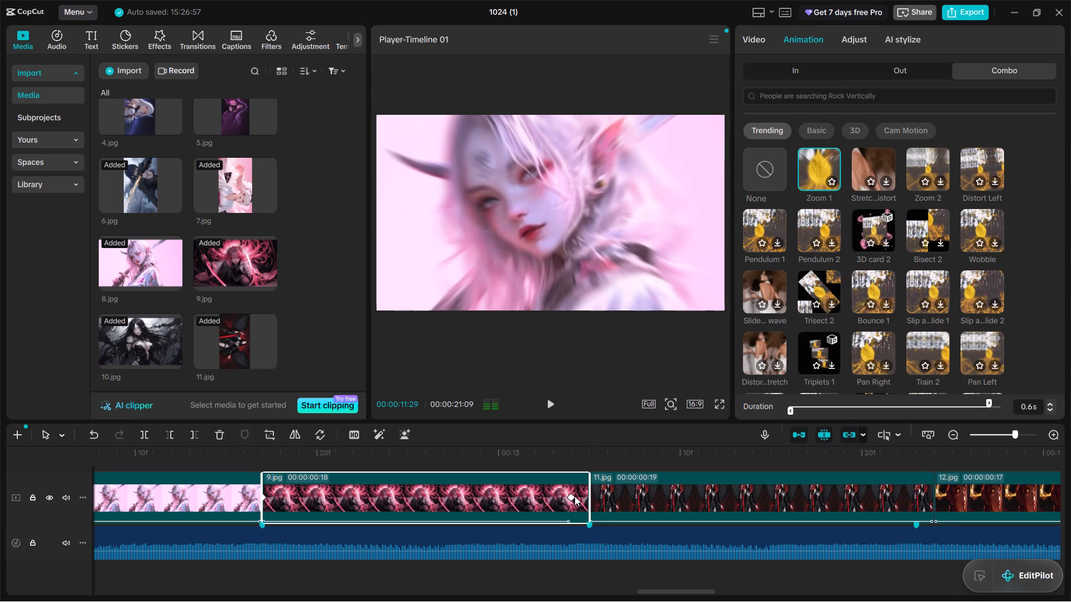
# Move the 9.jpg clip's closing keyframe to its new end and stretch its Zoom 1 combo animation to the full length, 0.6 s.
pyautogui.click(575, 496)
pyautogui.moveTo(575, 496); pyautogui.dragTo(598, 496)
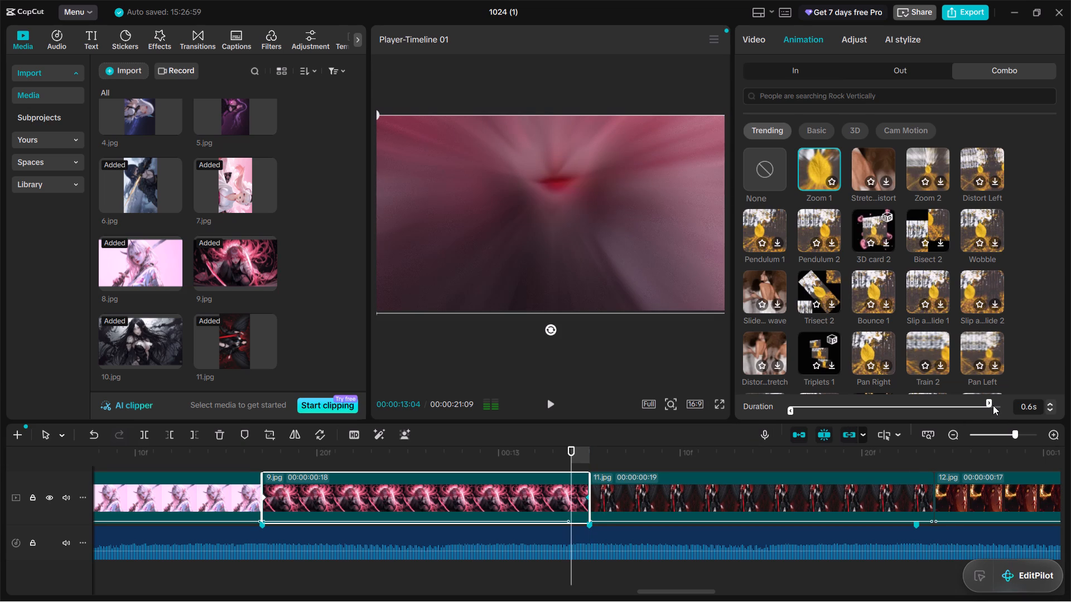
pyautogui.moveTo(989, 405); pyautogui.dragTo(1034, 411)
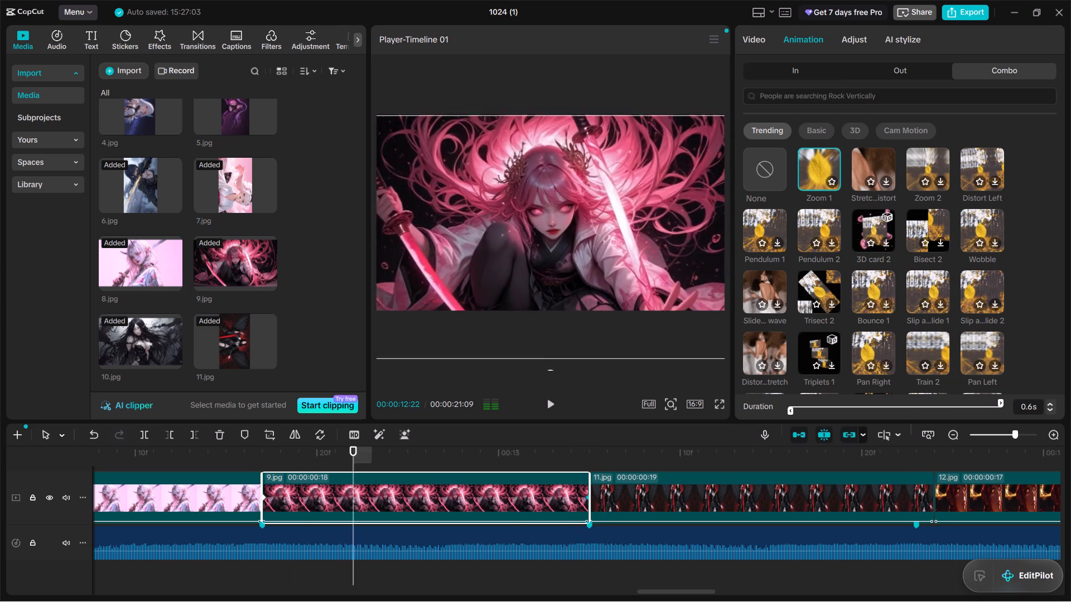
# Move the closing keyframe of the 11.jpg clip back to the beat marker and trim the clip's end there, making it 18 frames.
pyautogui.hscroll(-1, 816, 498)
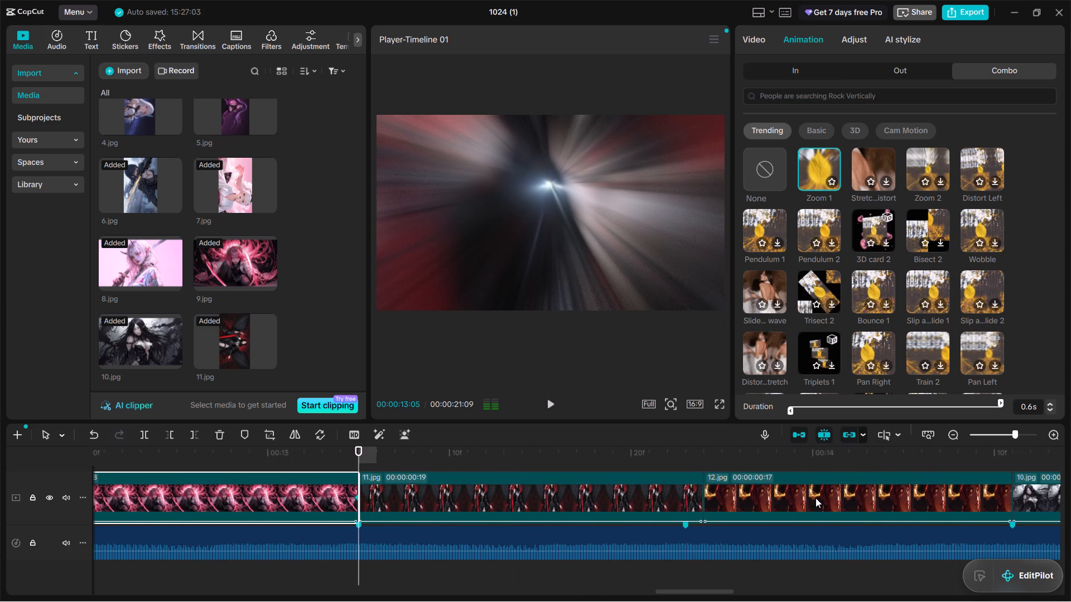
pyautogui.click(700, 497)
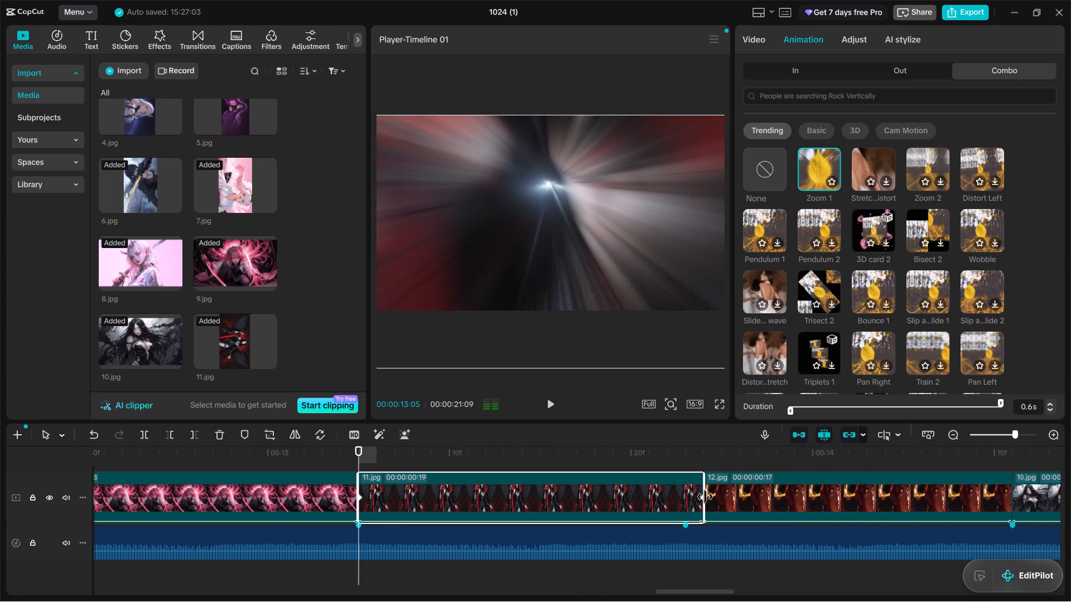
pyautogui.moveTo(702, 498); pyautogui.dragTo(696, 496)
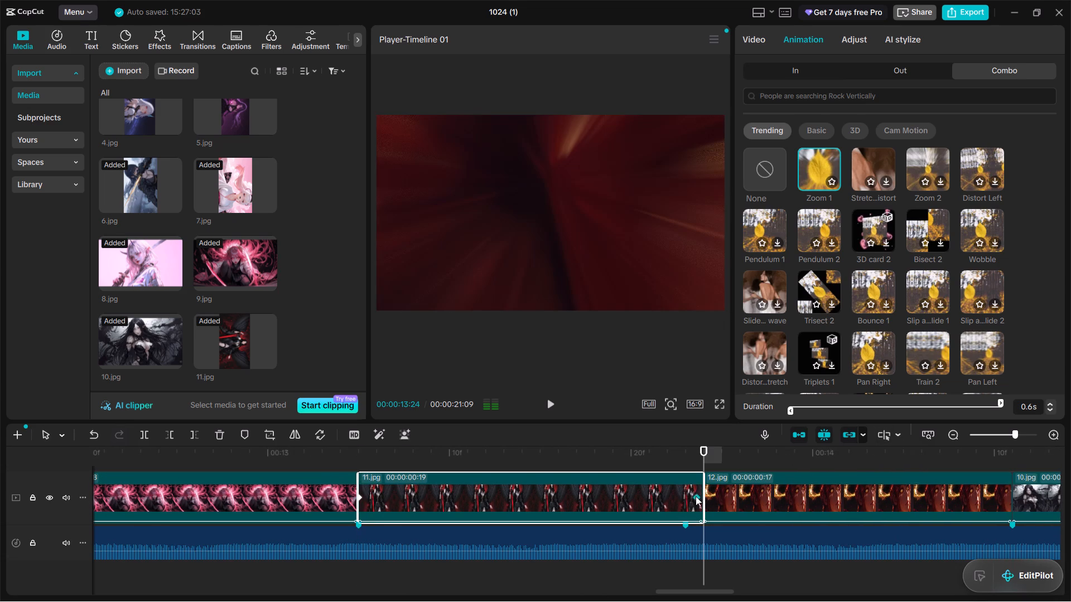
pyautogui.moveTo(696, 496); pyautogui.dragTo(686, 496)
pyautogui.moveTo(705, 493); pyautogui.dragTo(692, 493)
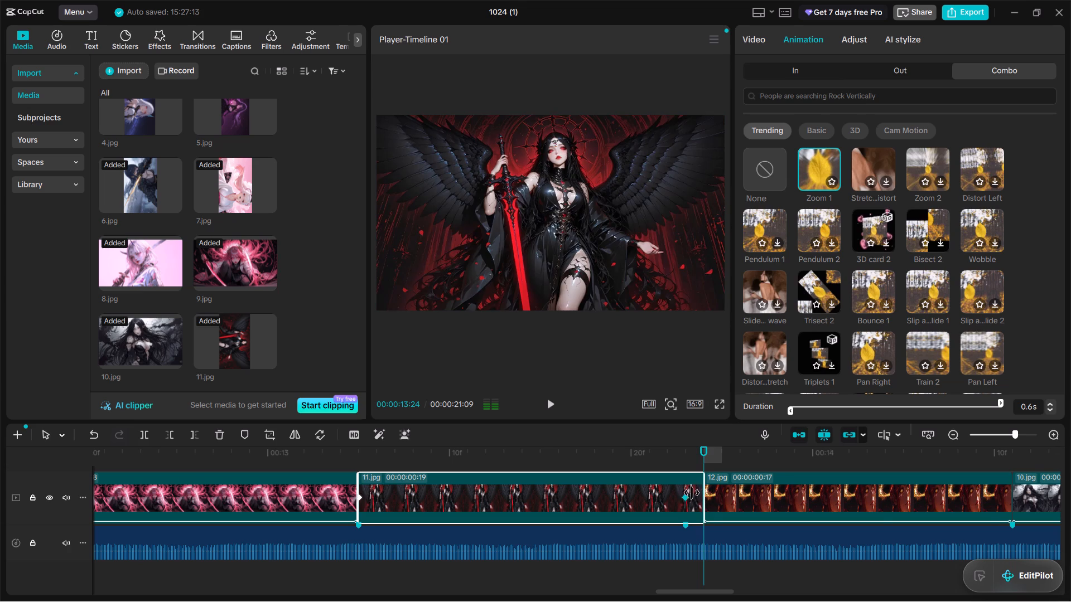
pyautogui.moveTo(692, 493); pyautogui.dragTo(687, 494)
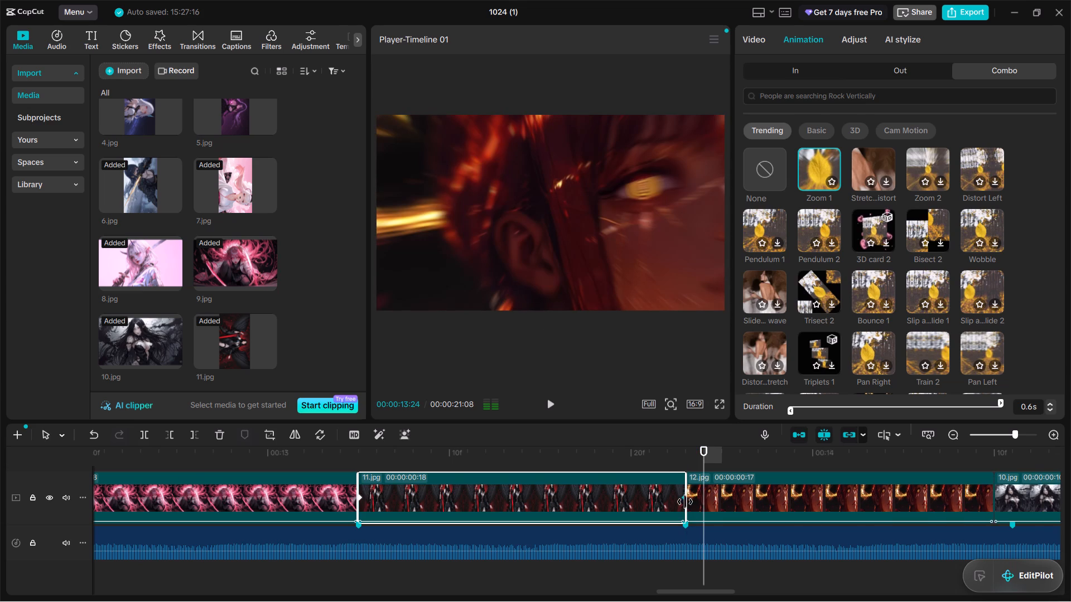
pyautogui.moveTo(682, 501); pyautogui.dragTo(689, 499)
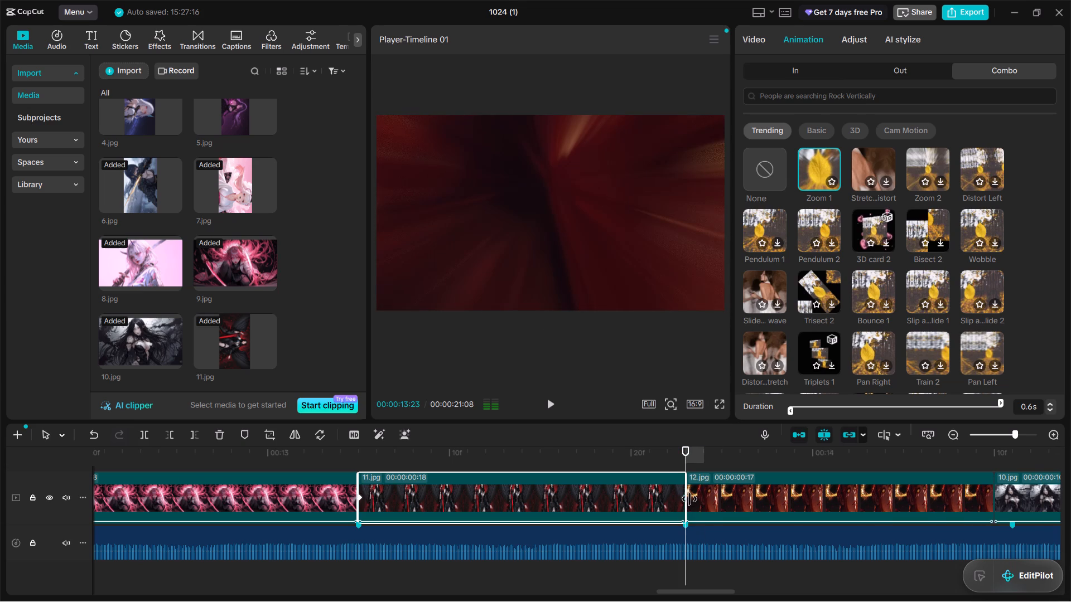
pyautogui.moveTo(689, 499); pyautogui.dragTo(696, 499)
# Extend the end of the 12.jpg clip to the beat marker just past 14 seconds, making it 18 frames.
pyautogui.hscroll(-1, 754, 499)
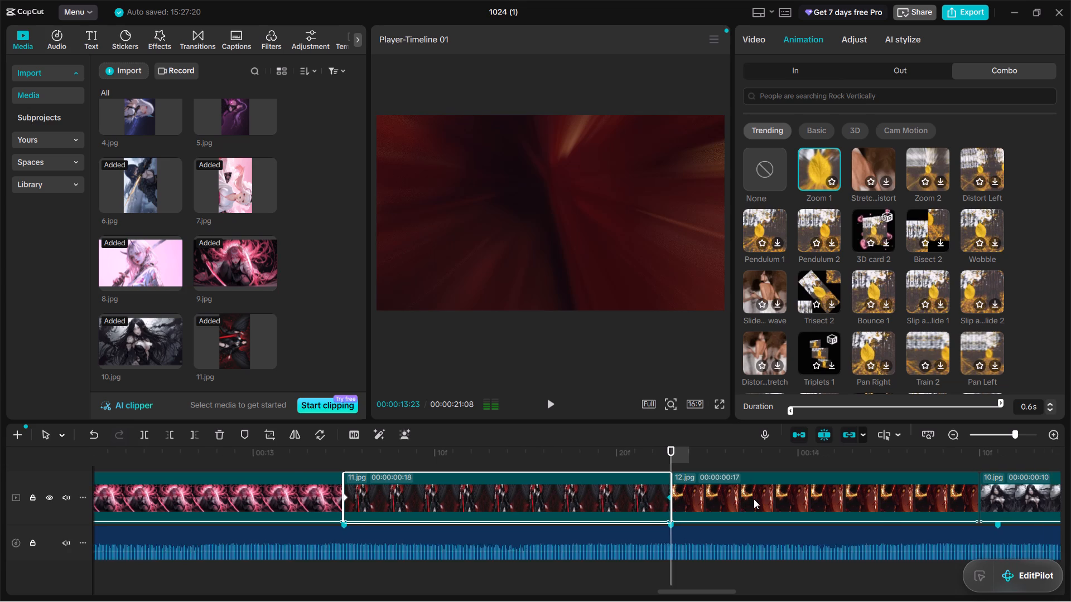
pyautogui.hscroll(-1, 754, 499)
pyautogui.click(727, 492)
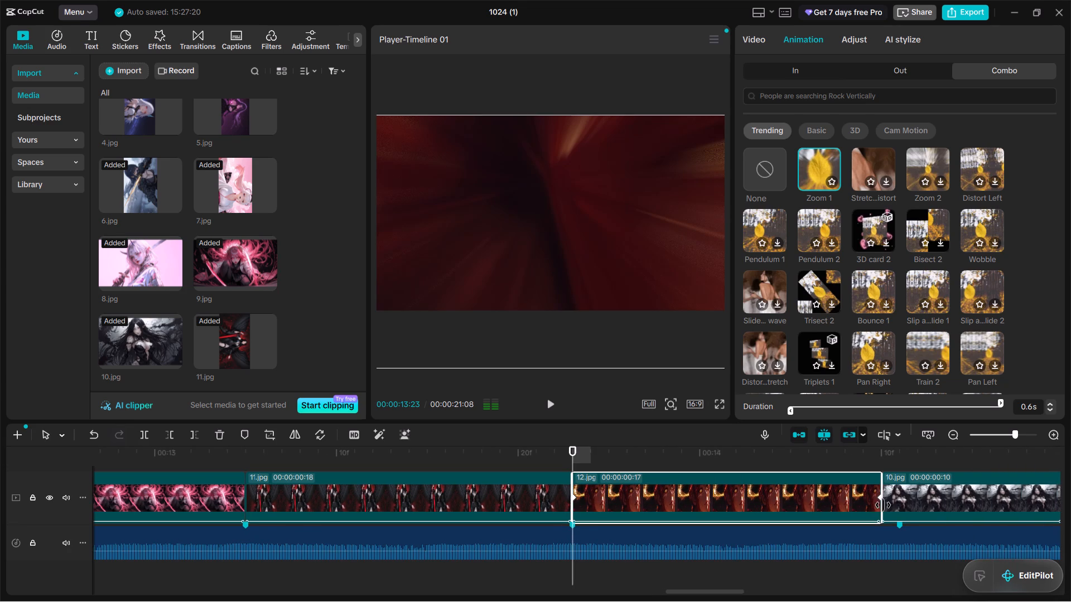
pyautogui.moveTo(885, 498); pyautogui.dragTo(894, 498)
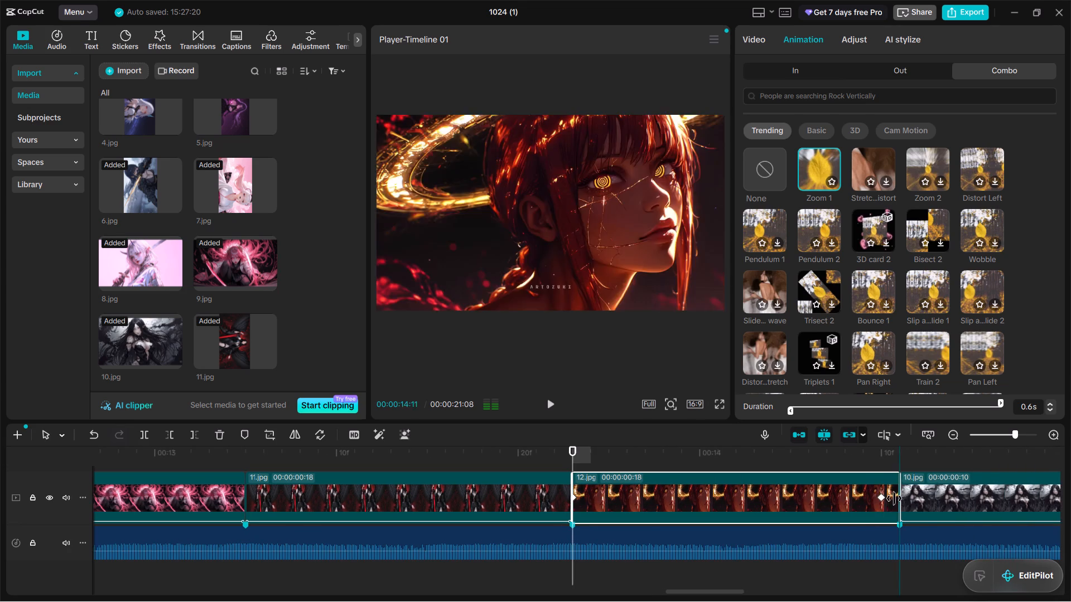
pyautogui.moveTo(894, 498); pyautogui.dragTo(895, 498)
# Move the closing keyframe of the 12.jpg clip to the clip's new end.
pyautogui.moveTo(883, 498); pyautogui.dragTo(898, 497)
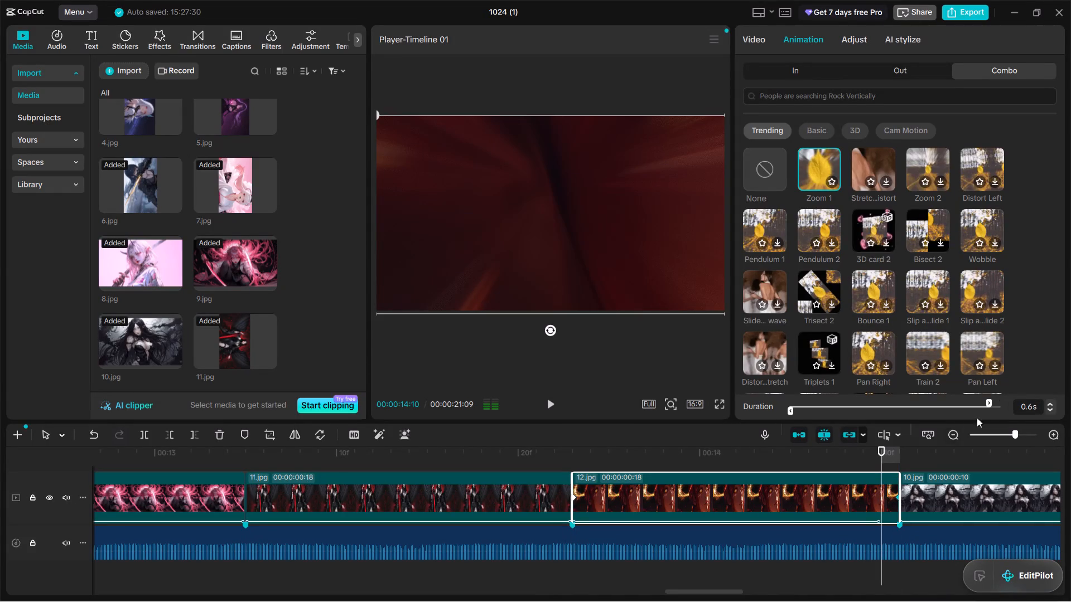
# Stretch the 12.jpg clip's Zoom 1 combo animation to the full clip length, 0.6 s.
pyautogui.moveTo(991, 401); pyautogui.dragTo(1017, 406)
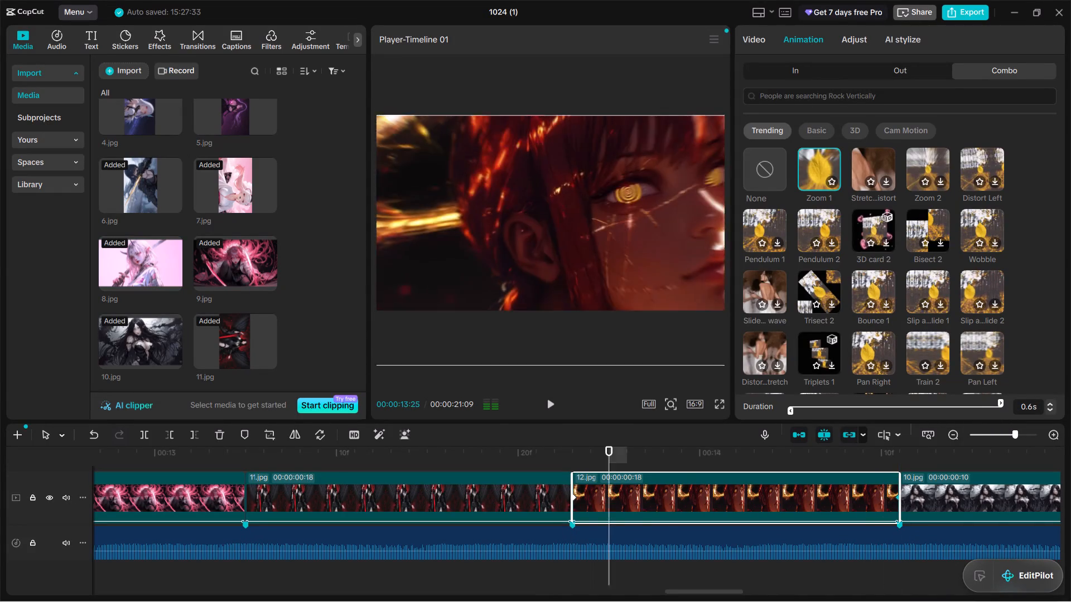
# Extend the end of the 10.jpg clip to the beat marker just before 15 seconds, making it 18 frames.
pyautogui.hscroll(-2, 928, 480)
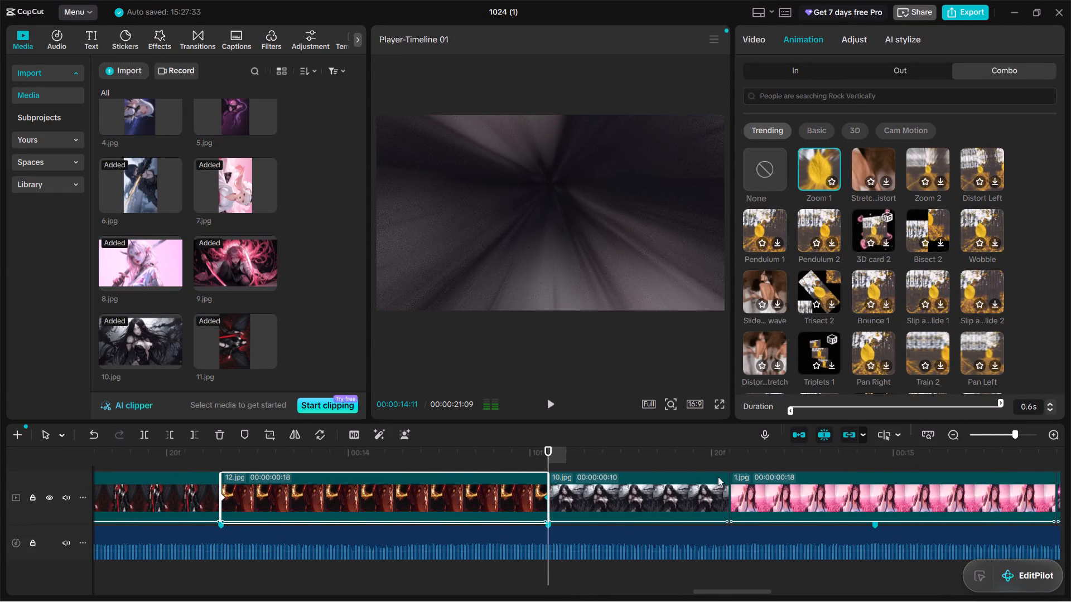
pyautogui.click(702, 508)
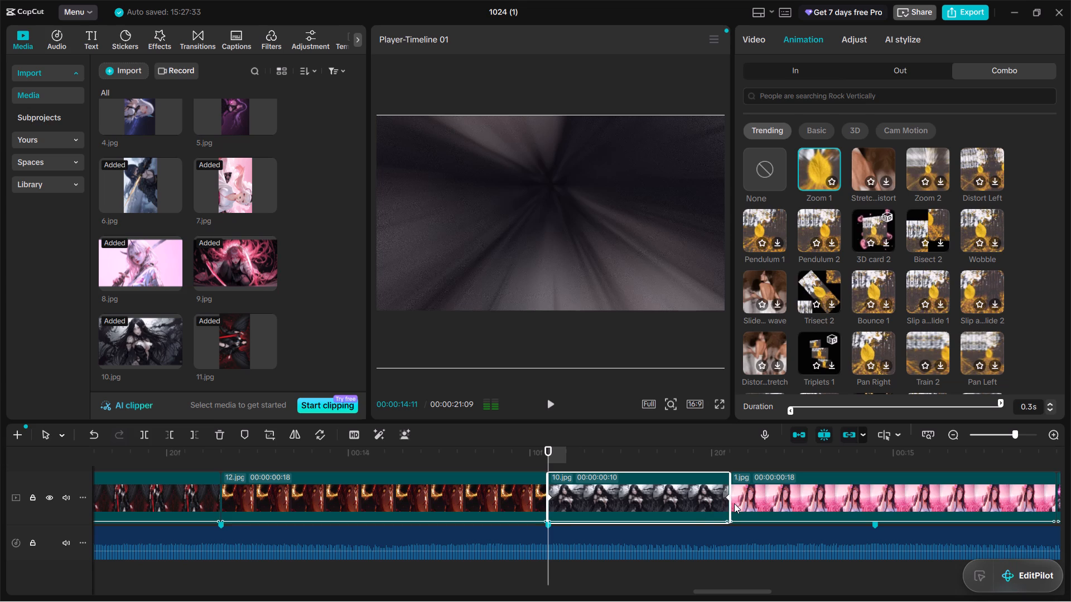
pyautogui.moveTo(732, 503); pyautogui.dragTo(860, 499)
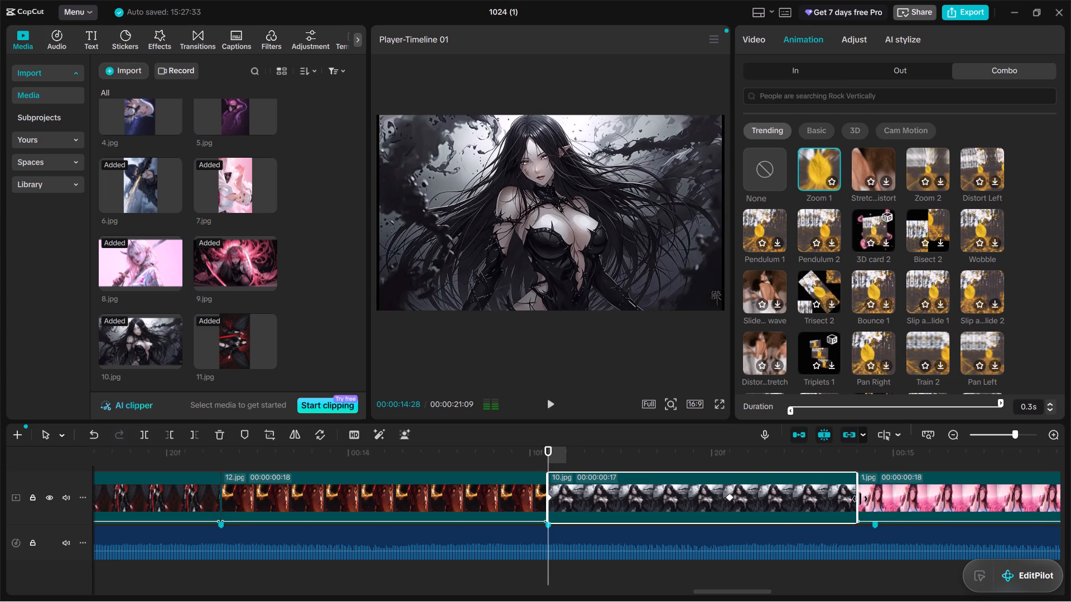
pyautogui.moveTo(860, 499); pyautogui.dragTo(869, 501)
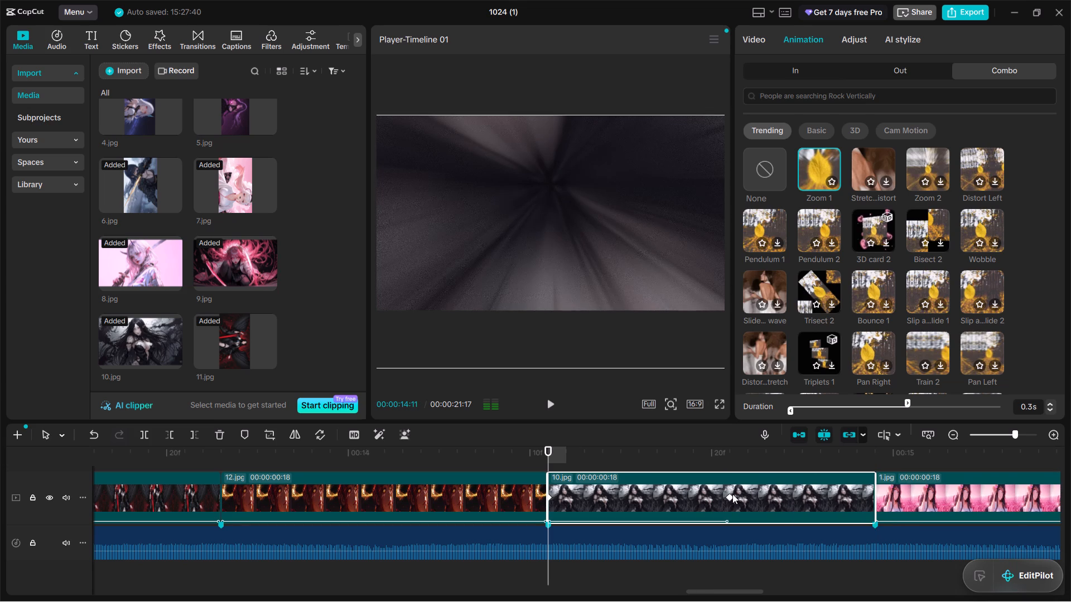
# Move the 10.jpg clip's closing keyframe to its new end and stretch its Zoom 1 combo animation to the full length, 0.6 s.
pyautogui.moveTo(731, 495); pyautogui.dragTo(893, 496)
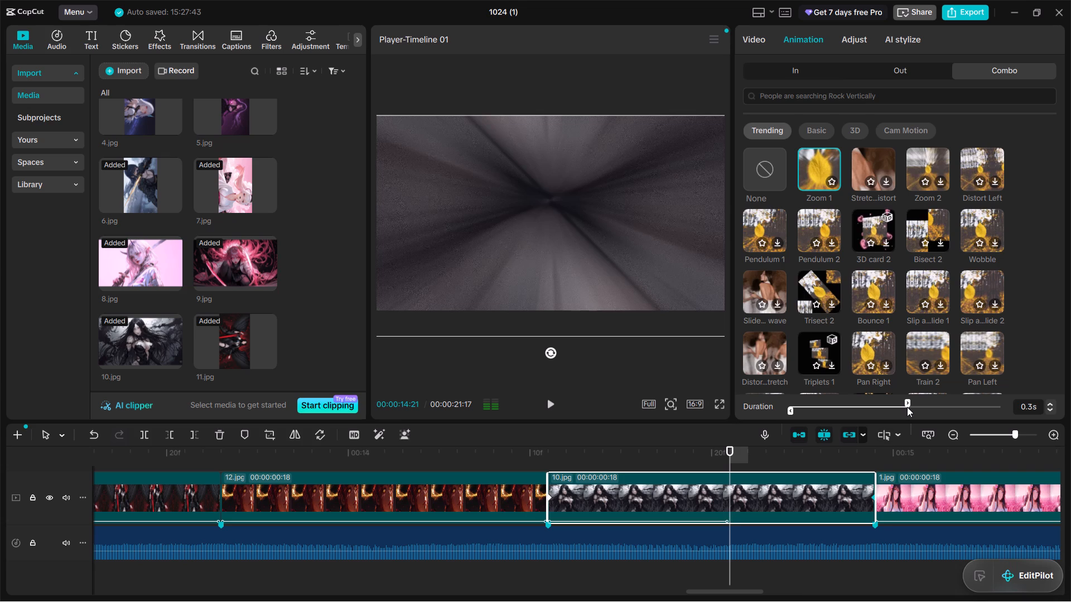
pyautogui.moveTo(907, 404); pyautogui.dragTo(1032, 409)
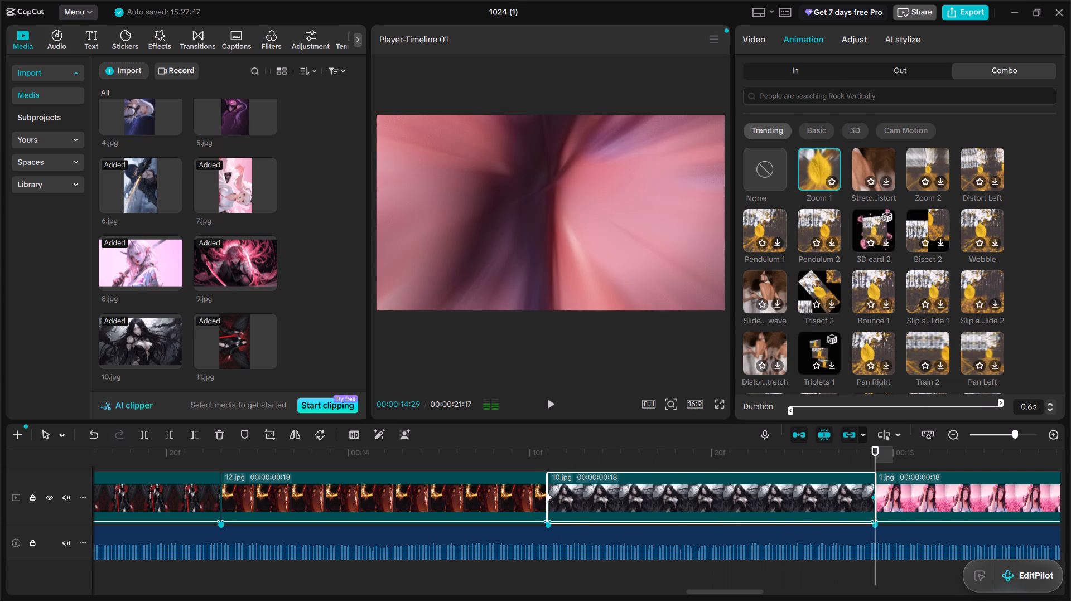
# Move the closing keyframe of the 1.jpg clip back to the beat marker and trim the clip's end there, making it 17 frames.
pyautogui.hscroll(-1, 977, 547)
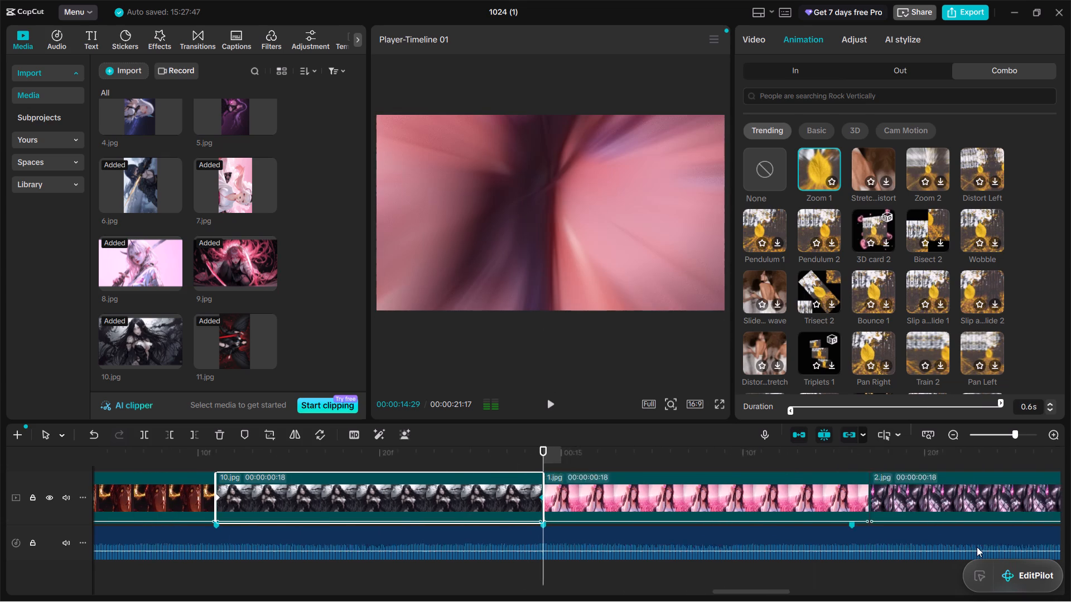
pyautogui.hscroll(-1, 977, 547)
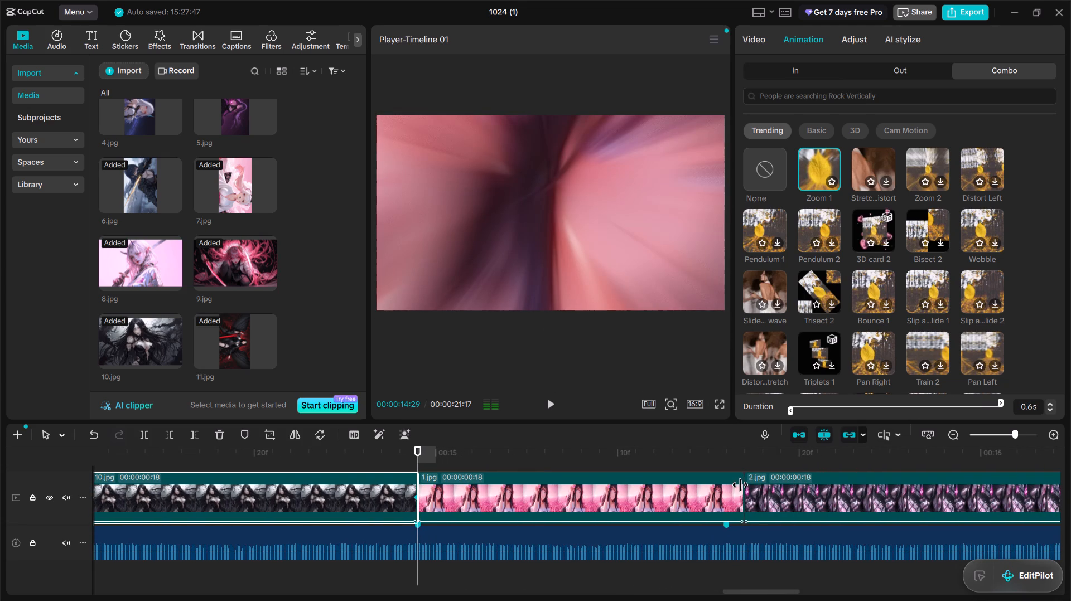
pyautogui.click(737, 495)
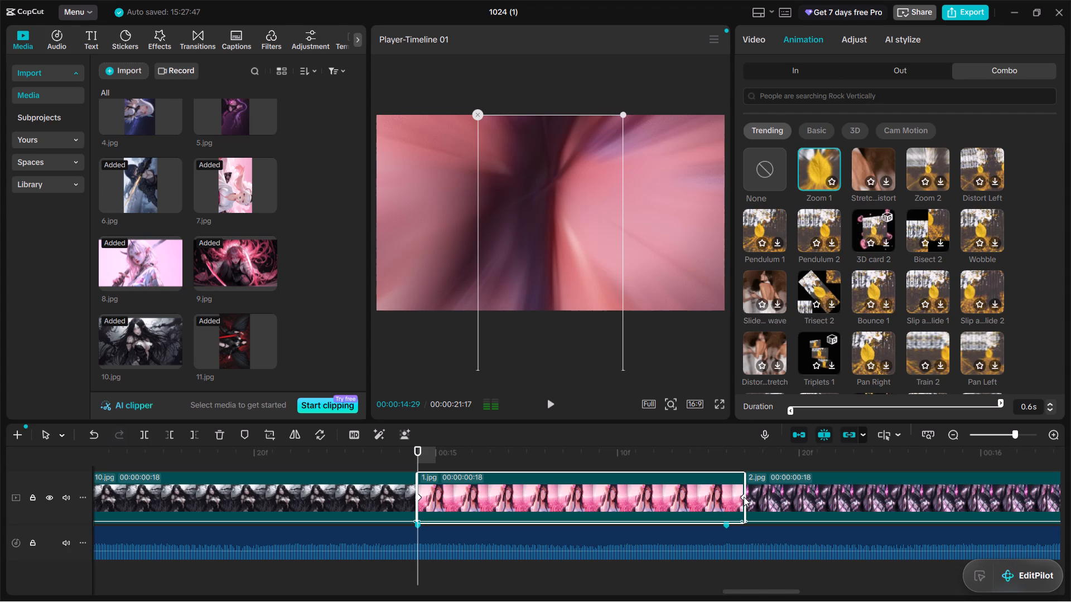
pyautogui.moveTo(744, 497); pyautogui.dragTo(726, 496)
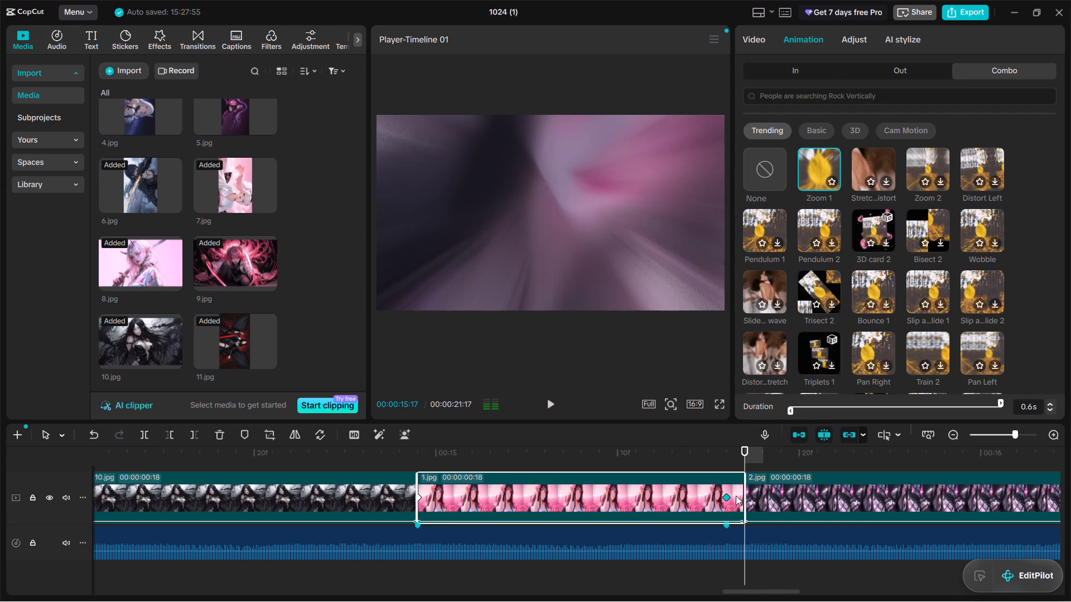
pyautogui.moveTo(744, 496); pyautogui.dragTo(735, 497)
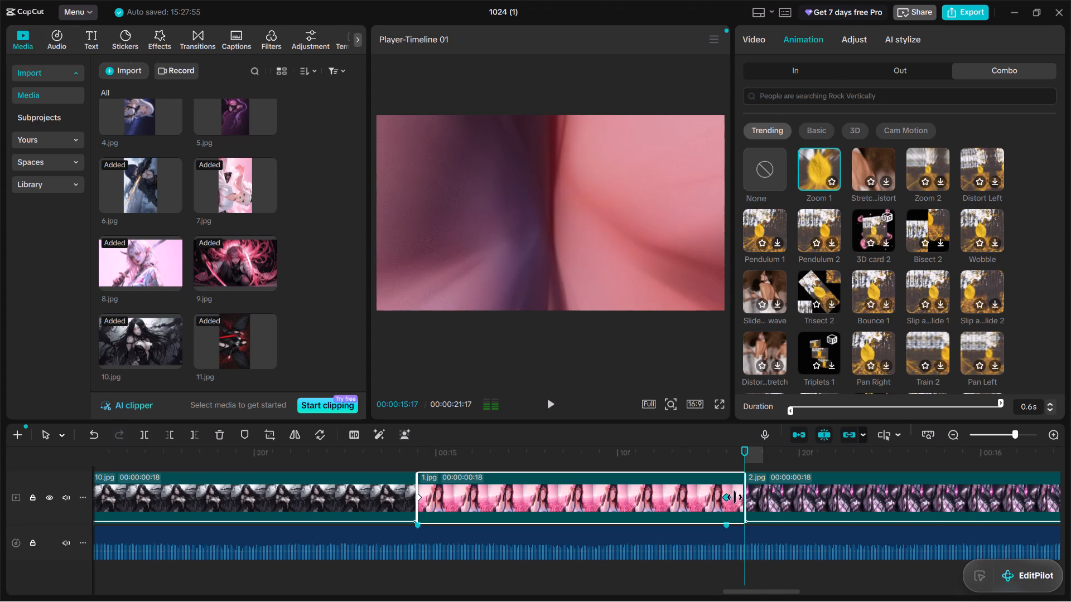
pyautogui.moveTo(735, 497); pyautogui.dragTo(731, 497)
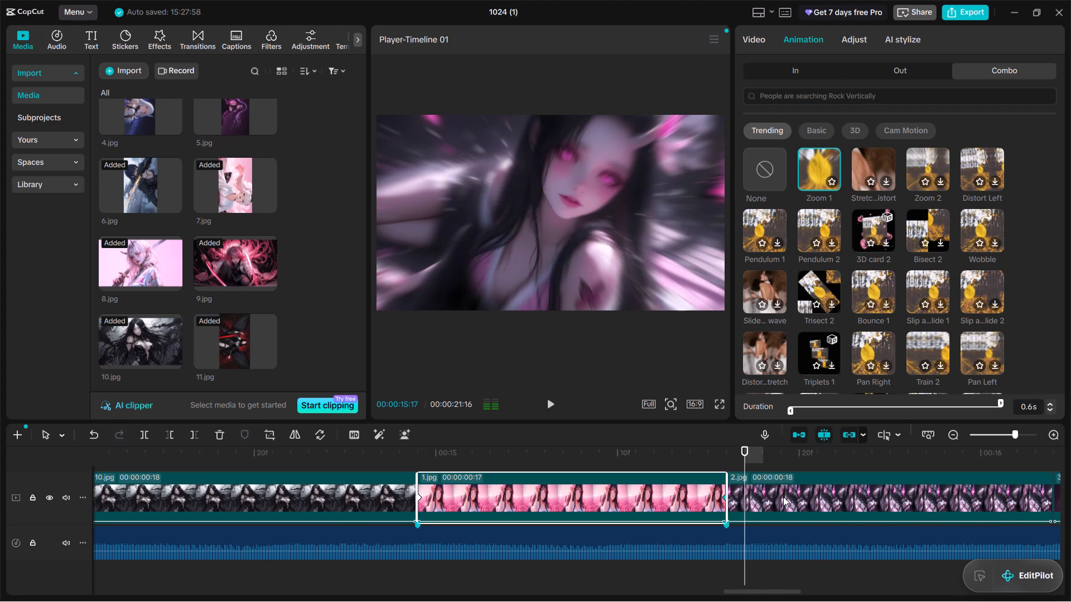
# Extend the end of the 2.jpg clip to the beat marker just past 16 seconds, making it 19 frames.
pyautogui.hscroll(-1, 783, 497)
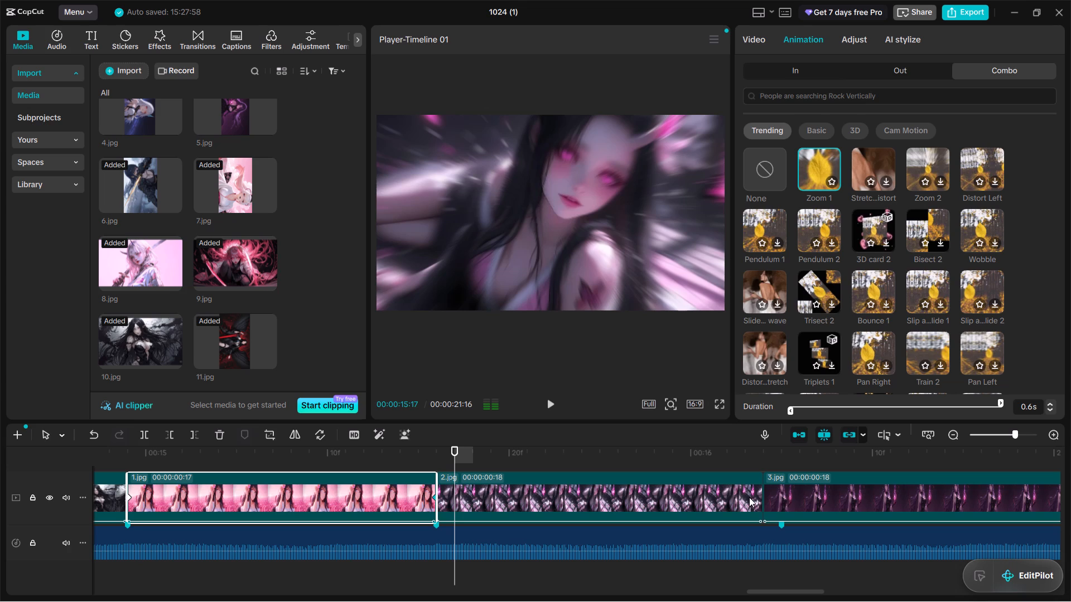
pyautogui.click(749, 497)
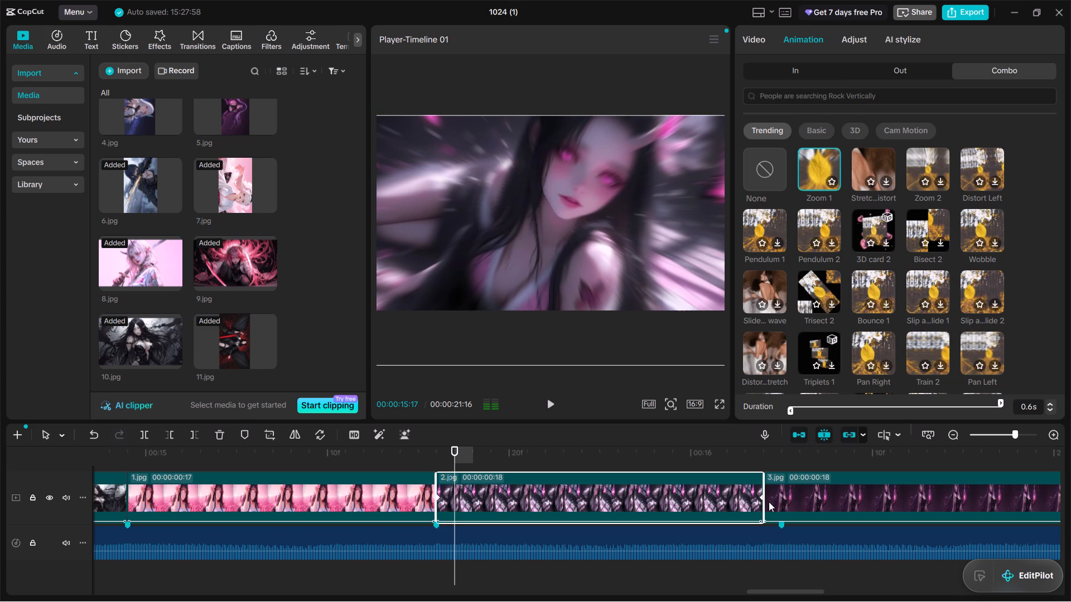
pyautogui.moveTo(764, 501); pyautogui.dragTo(774, 502)
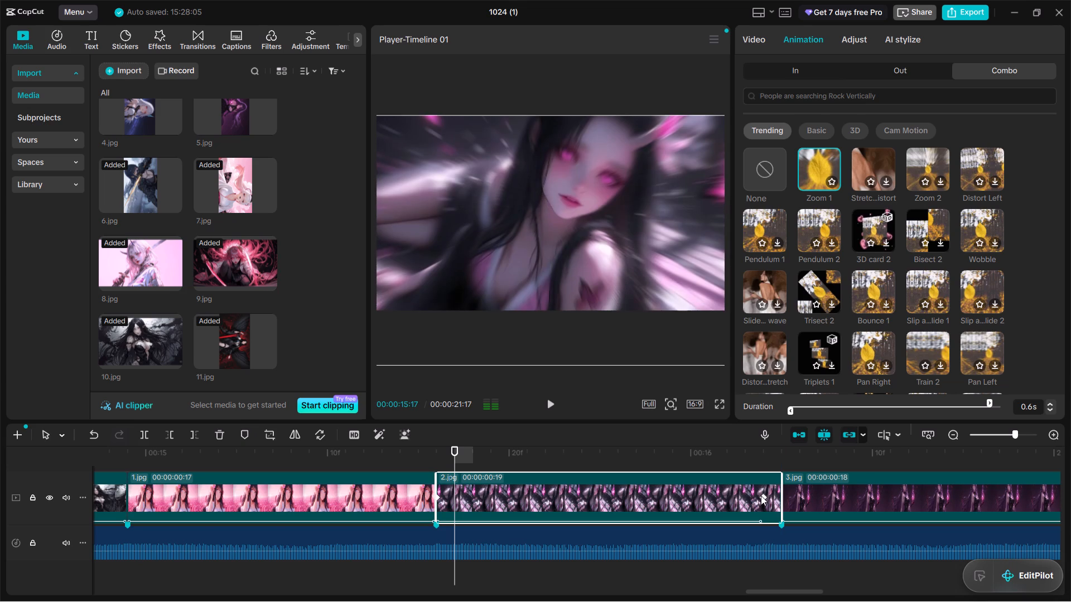
# Move the 2.jpg clip's closing keyframe to its new end and stretch its Zoom 1 combo animation to the full length, 0.6 s.
pyautogui.click(760, 494)
pyautogui.moveTo(761, 494); pyautogui.dragTo(765, 494)
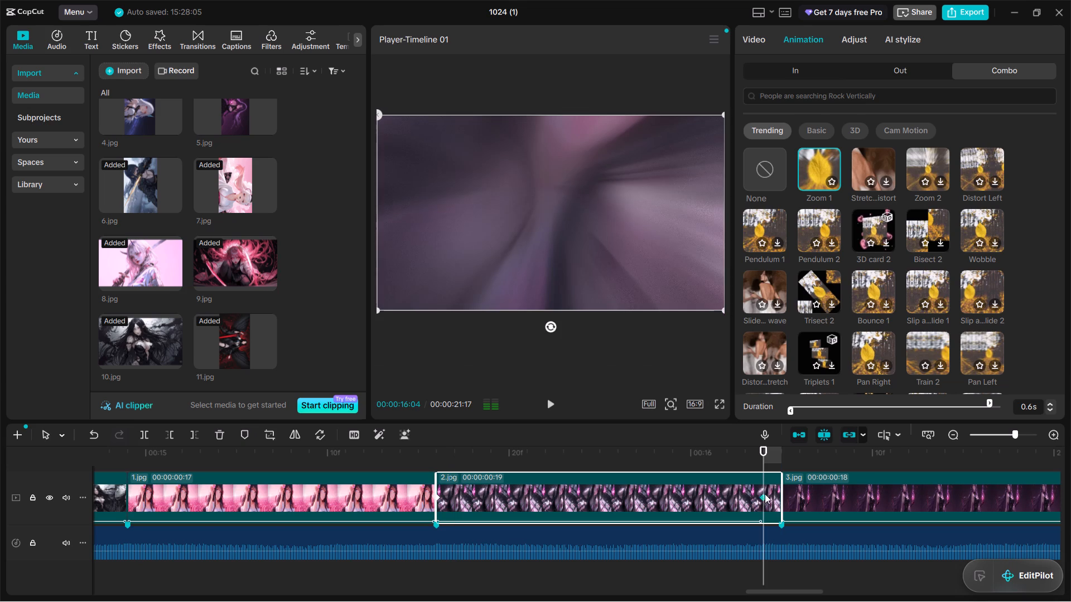
pyautogui.moveTo(765, 494); pyautogui.dragTo(785, 496)
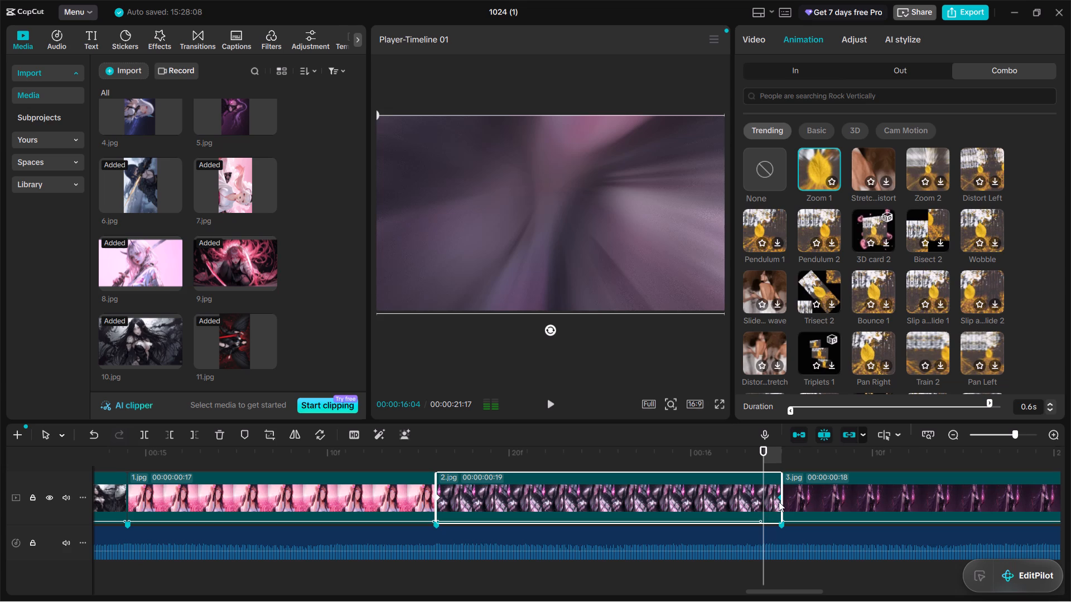
pyautogui.moveTo(992, 401); pyautogui.dragTo(1020, 400)
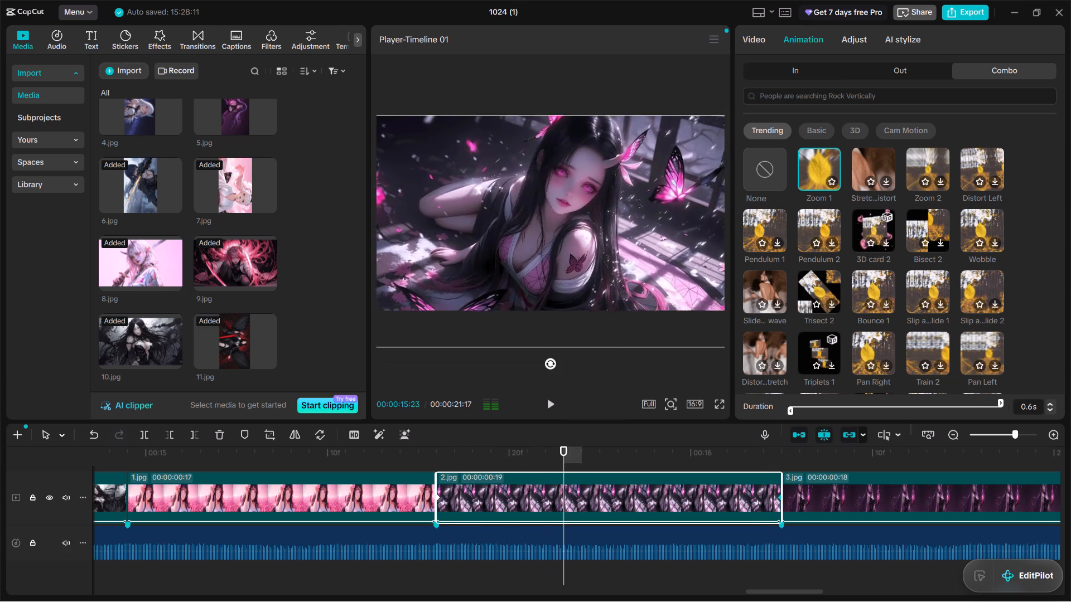
# Move the closing keyframe of the 3.jpg clip back to the beat marker and trim the clip's end there, making it 17 frames.
pyautogui.hscroll(-2, 884, 477)
pyautogui.click(682, 487)
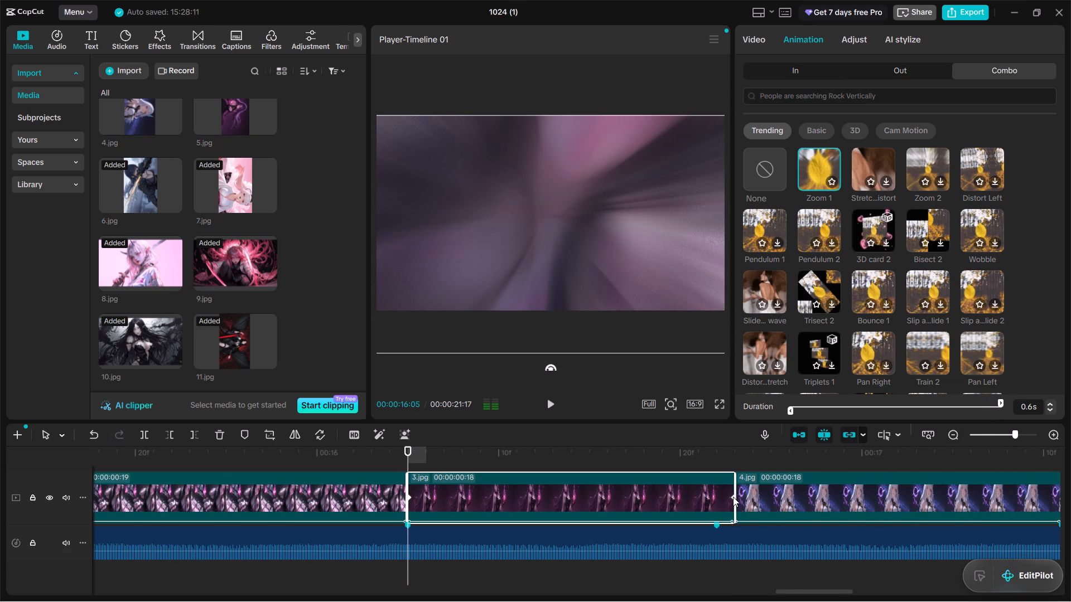
pyautogui.moveTo(733, 497); pyautogui.dragTo(716, 498)
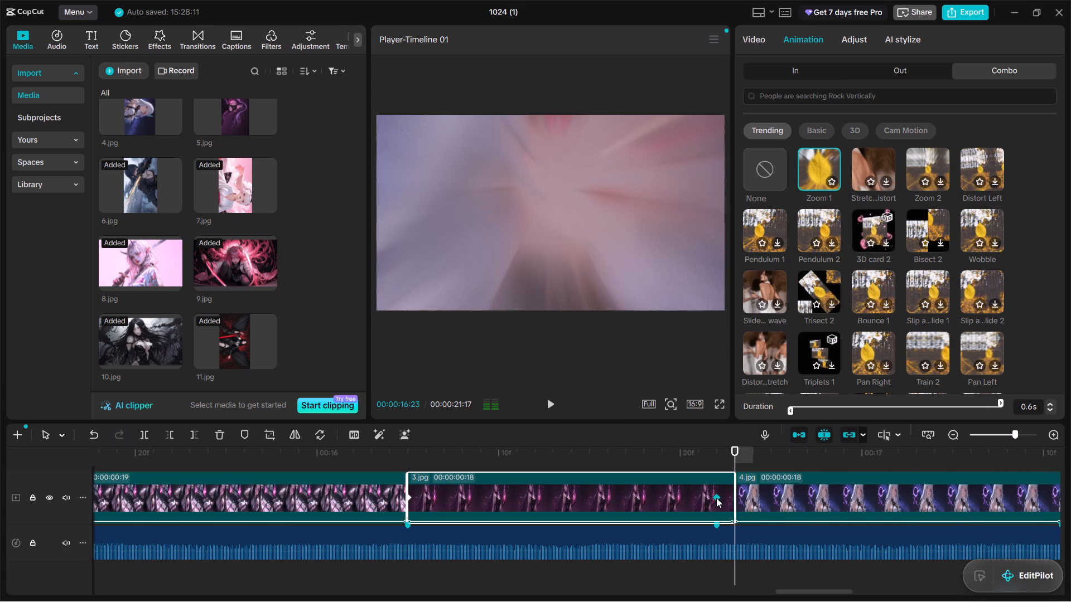
pyautogui.moveTo(735, 497); pyautogui.dragTo(728, 498)
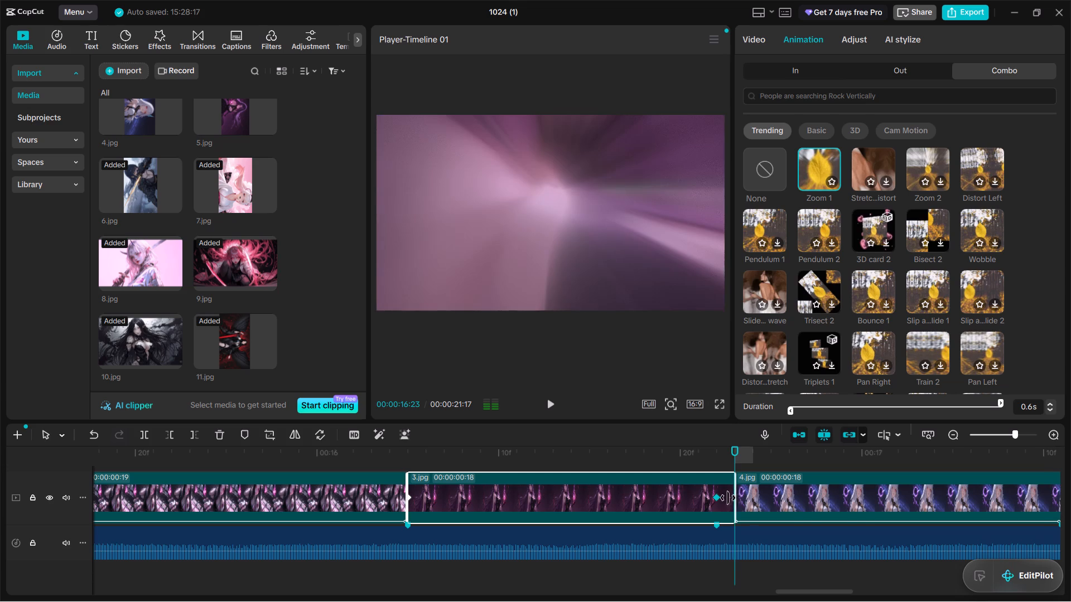
pyautogui.moveTo(728, 498); pyautogui.dragTo(718, 499)
# Extend the end of the 4.jpg clip to the beat marker past 17 seconds, making it 19 frames.
pyautogui.click(758, 499)
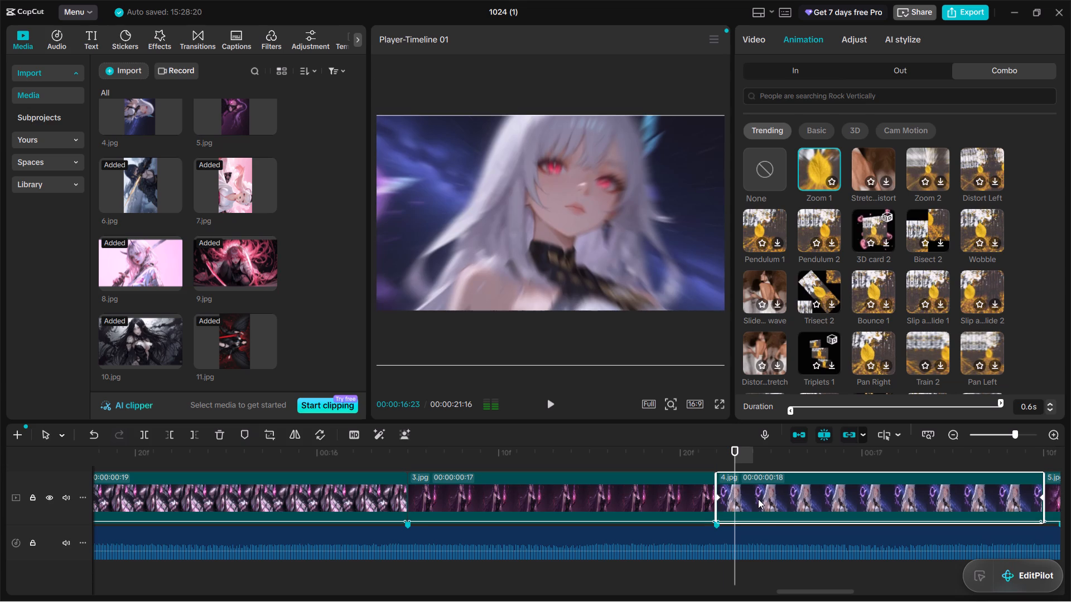
pyautogui.hscroll(-1, 798, 498)
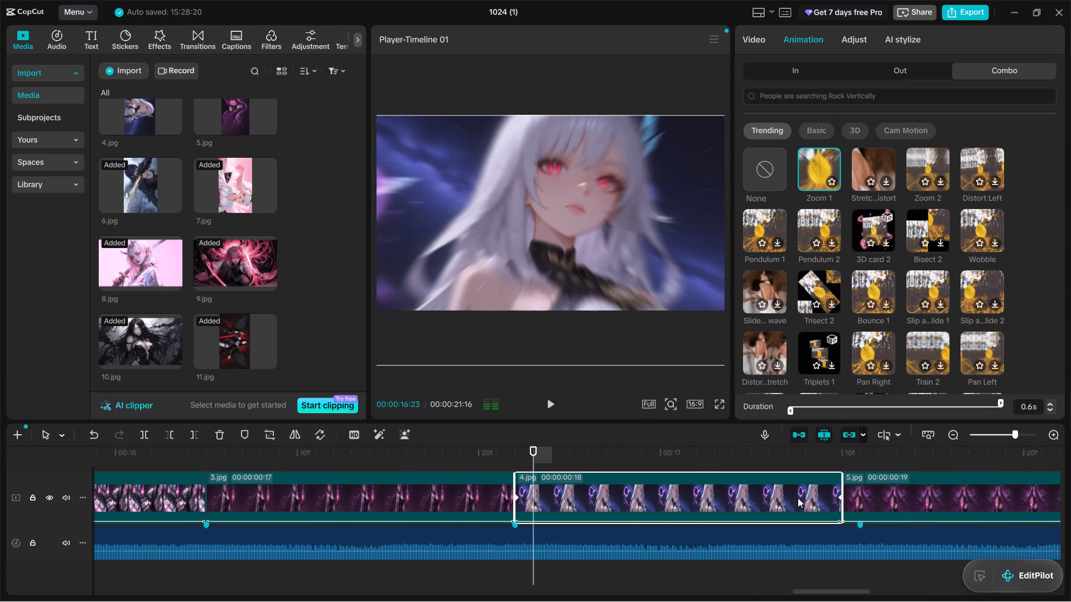
pyautogui.hscroll(-1, 798, 498)
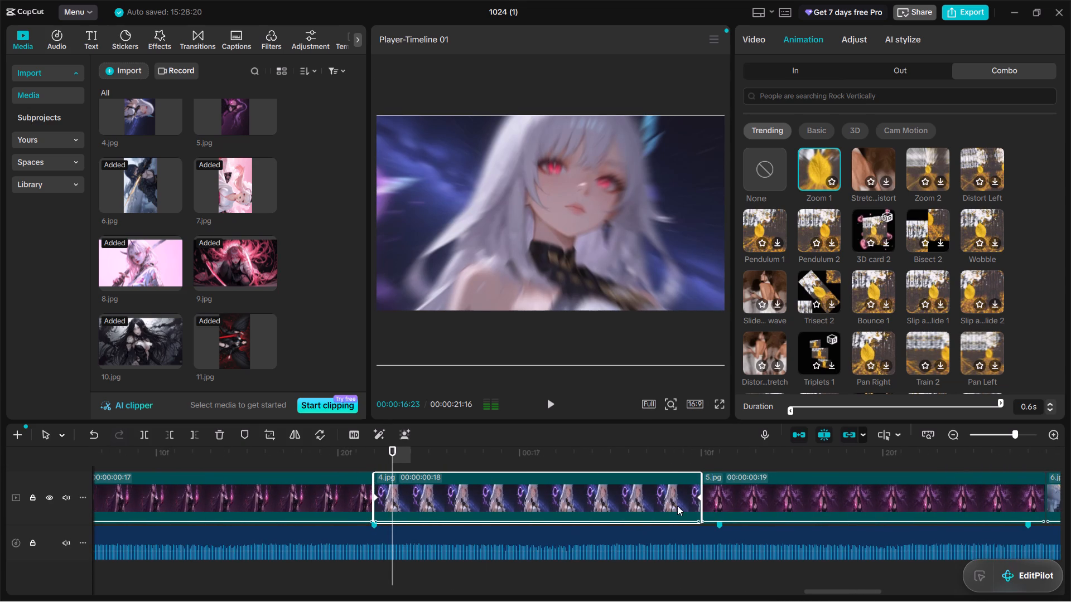
pyautogui.moveTo(703, 501); pyautogui.dragTo(718, 501)
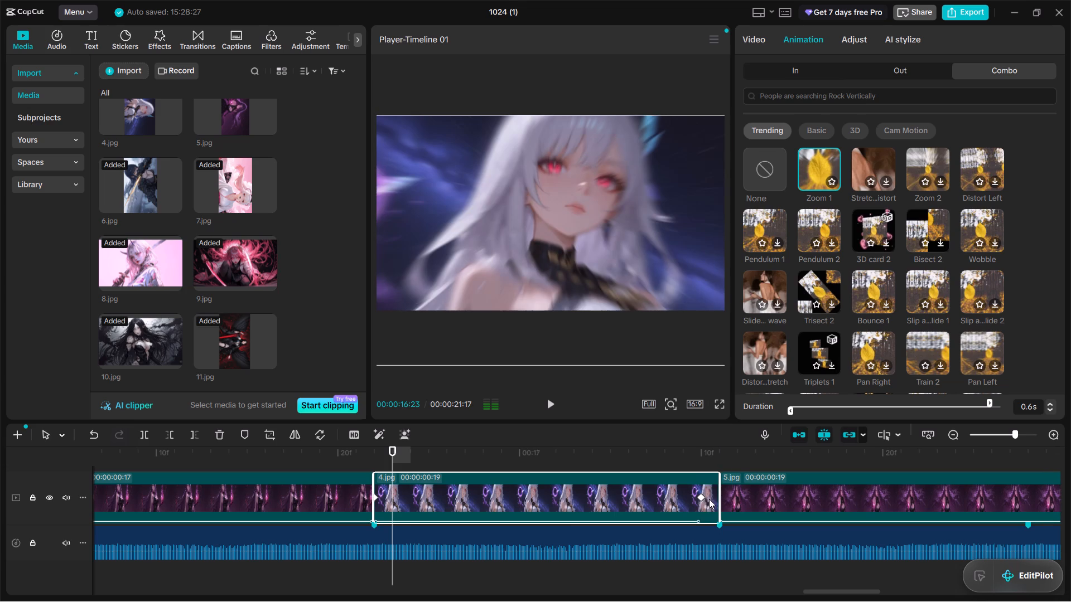
# Move the 4.jpg clip's closing keyframe to its new end and stretch its Zoom 1 combo animation to the full length, 0.6 s.
pyautogui.moveTo(701, 497); pyautogui.dragTo(731, 499)
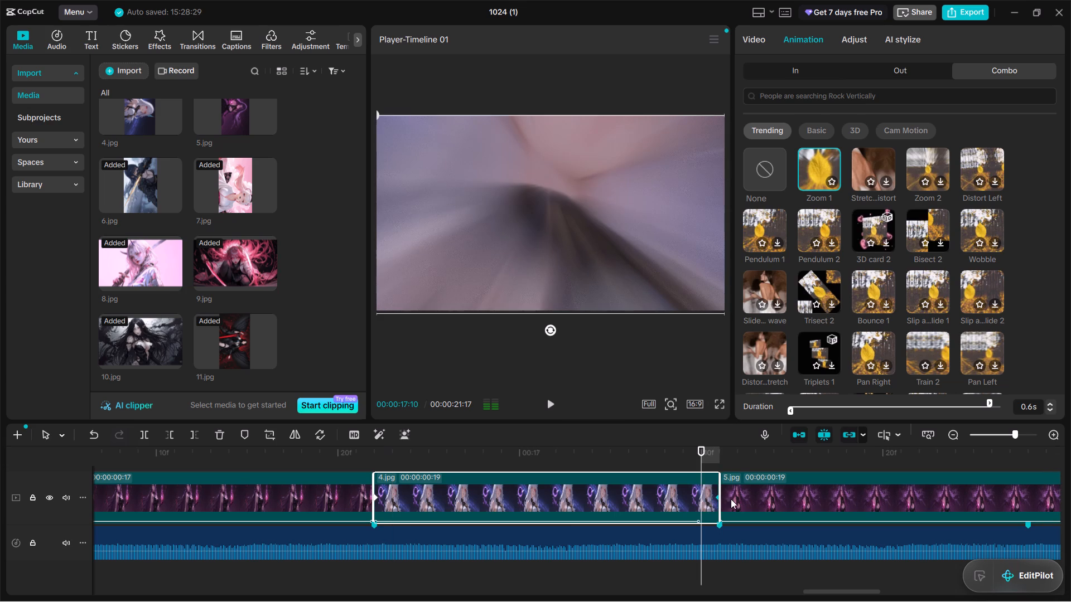
pyautogui.moveTo(987, 402); pyautogui.dragTo(1041, 404)
# Move the closing keyframe of the 5.jpg clip back to the beat marker before 18 seconds and trim the clip's end there, making it 17 frames.
pyautogui.hscroll(-2, 880, 464)
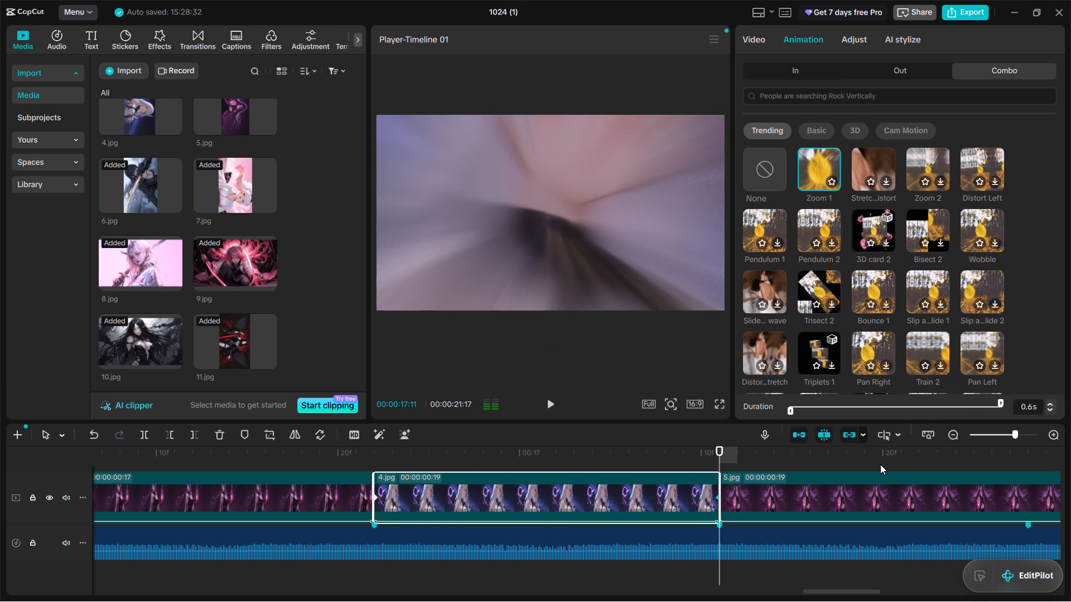
pyautogui.scroll(1, 882, 489)
pyautogui.hscroll(-1, 846, 490)
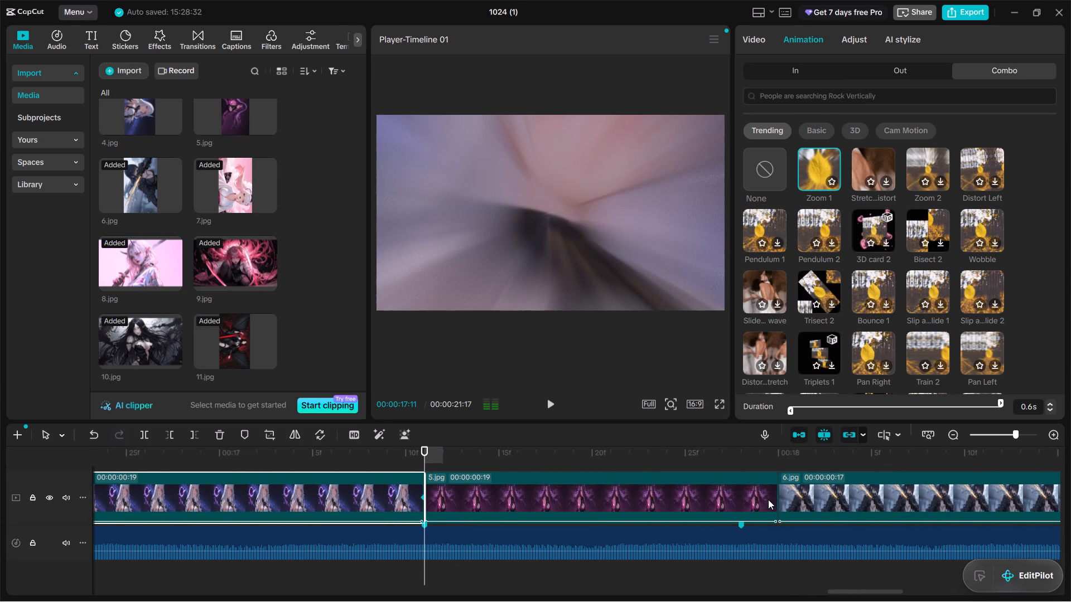
pyautogui.click(768, 499)
pyautogui.moveTo(776, 497); pyautogui.dragTo(751, 496)
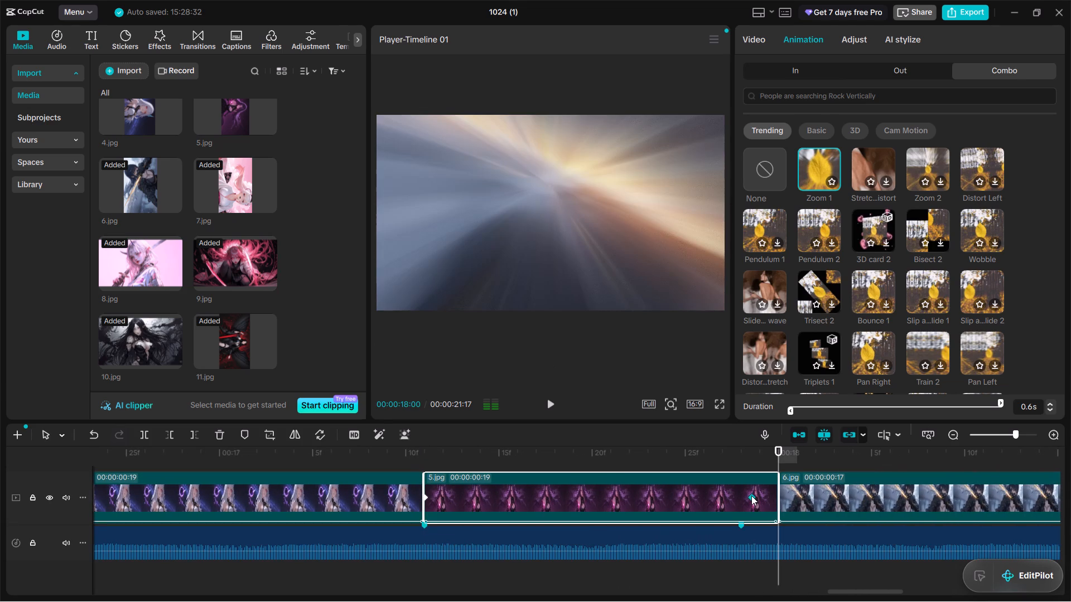
pyautogui.moveTo(751, 496); pyautogui.dragTo(742, 496)
pyautogui.moveTo(778, 494); pyautogui.dragTo(778, 494)
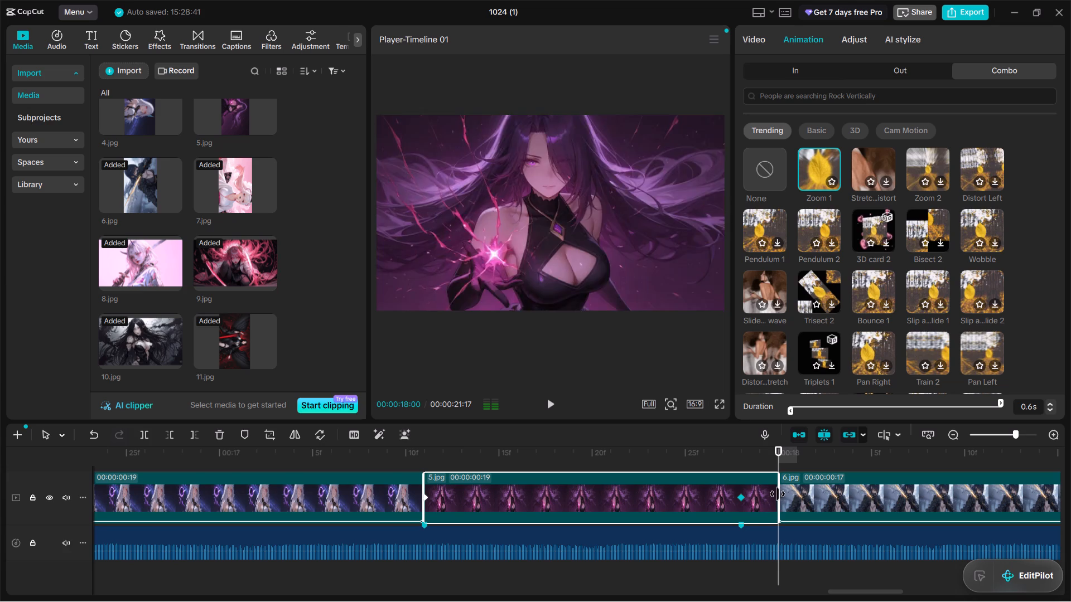
pyautogui.moveTo(778, 494); pyautogui.dragTo(742, 492)
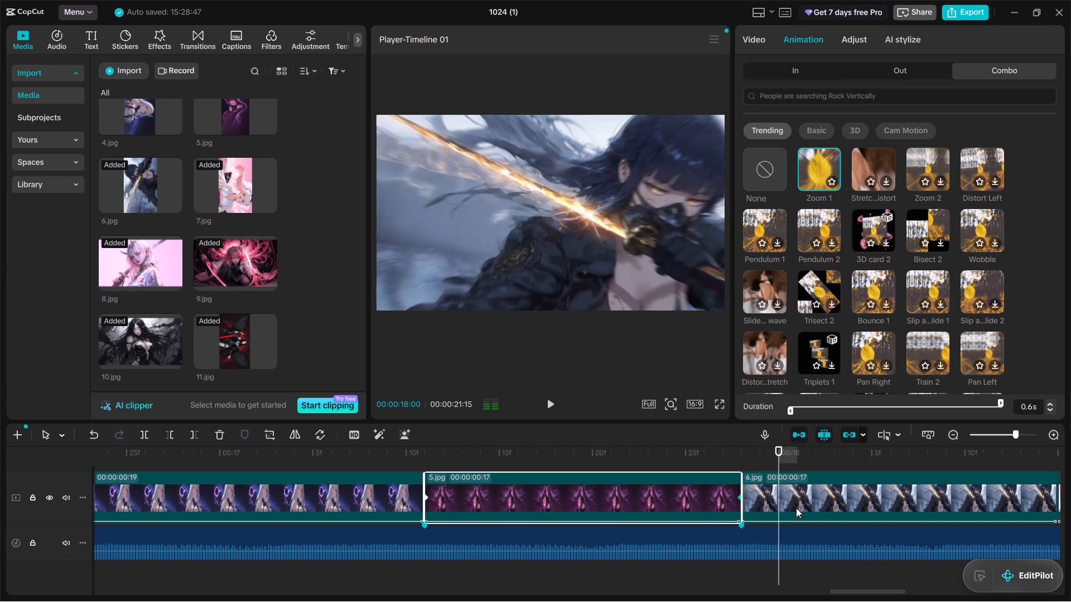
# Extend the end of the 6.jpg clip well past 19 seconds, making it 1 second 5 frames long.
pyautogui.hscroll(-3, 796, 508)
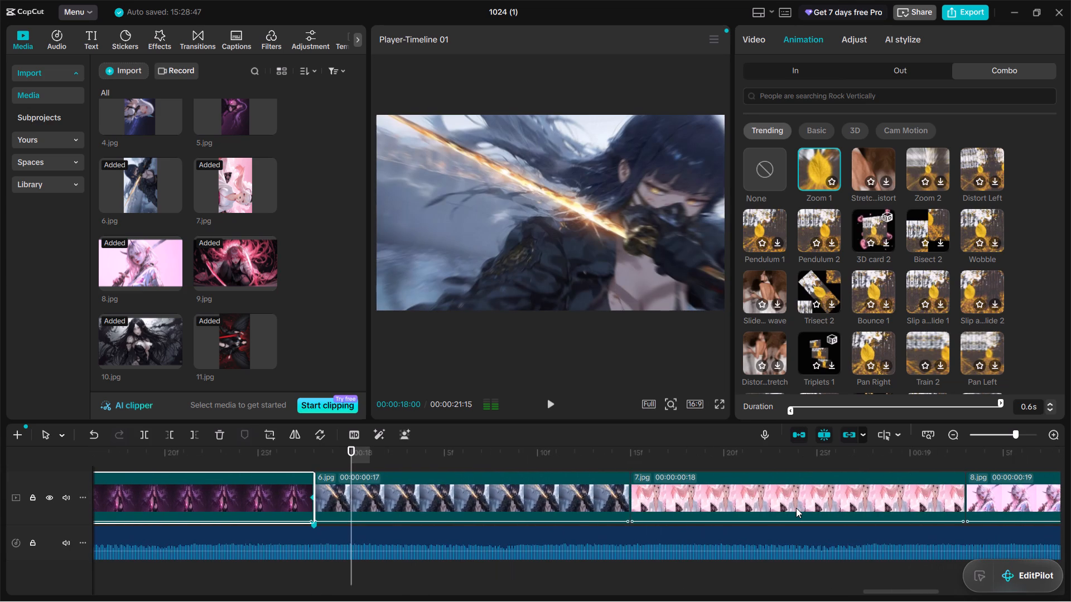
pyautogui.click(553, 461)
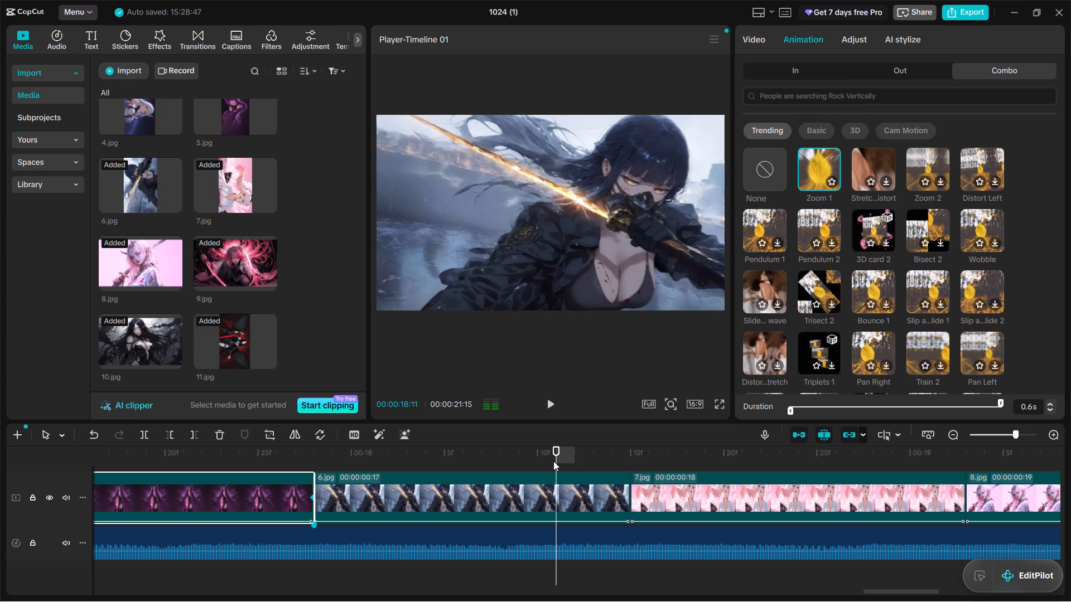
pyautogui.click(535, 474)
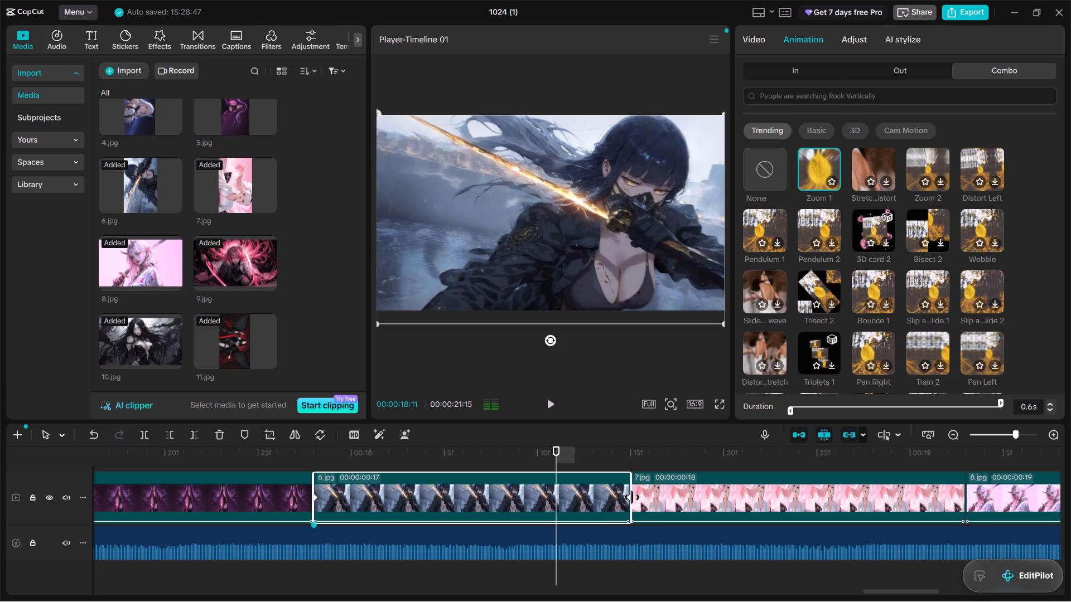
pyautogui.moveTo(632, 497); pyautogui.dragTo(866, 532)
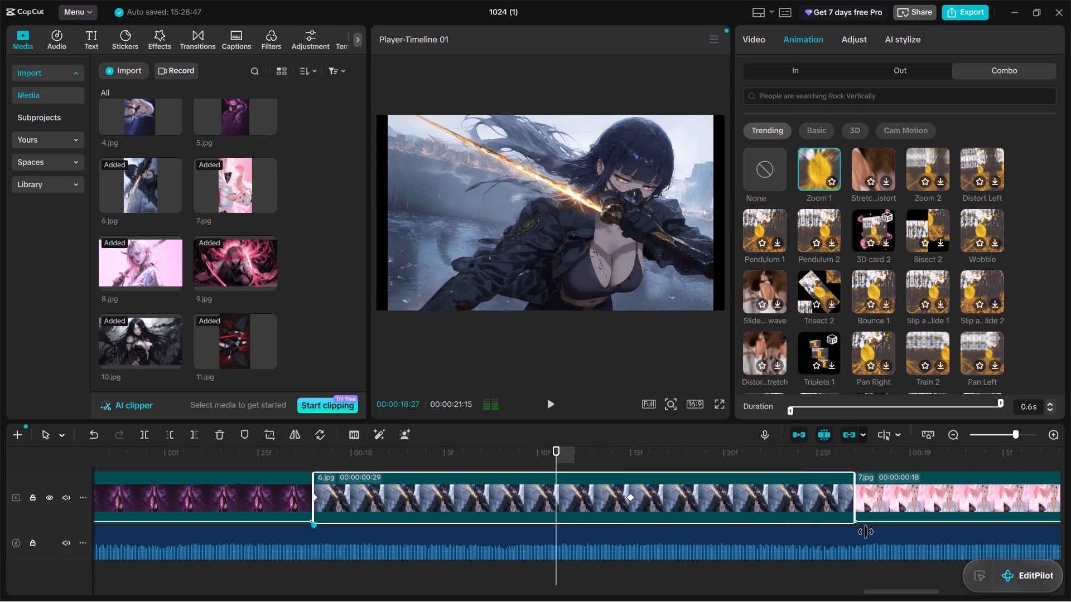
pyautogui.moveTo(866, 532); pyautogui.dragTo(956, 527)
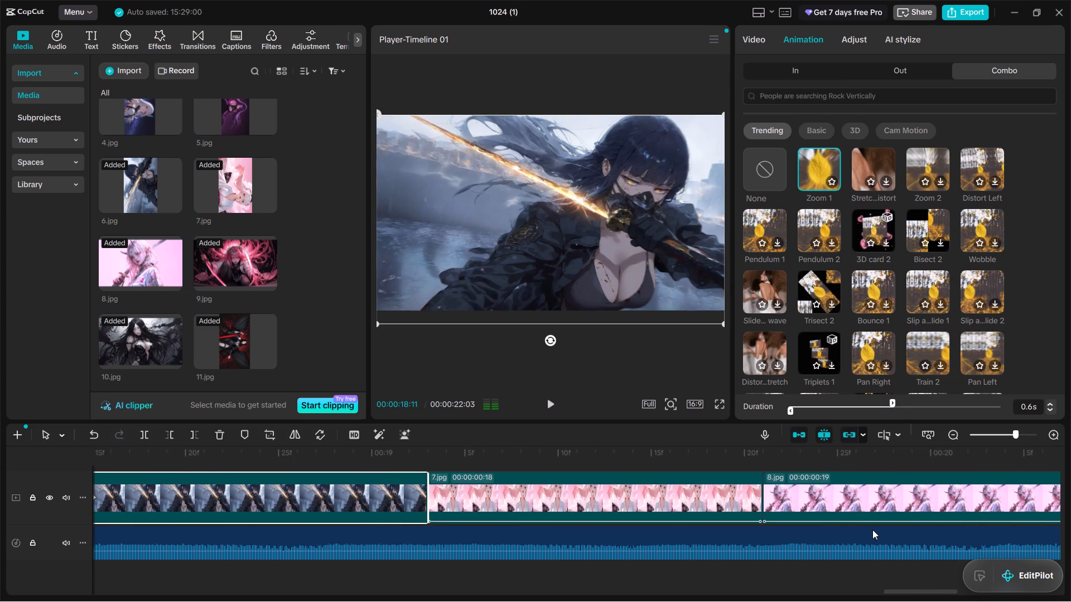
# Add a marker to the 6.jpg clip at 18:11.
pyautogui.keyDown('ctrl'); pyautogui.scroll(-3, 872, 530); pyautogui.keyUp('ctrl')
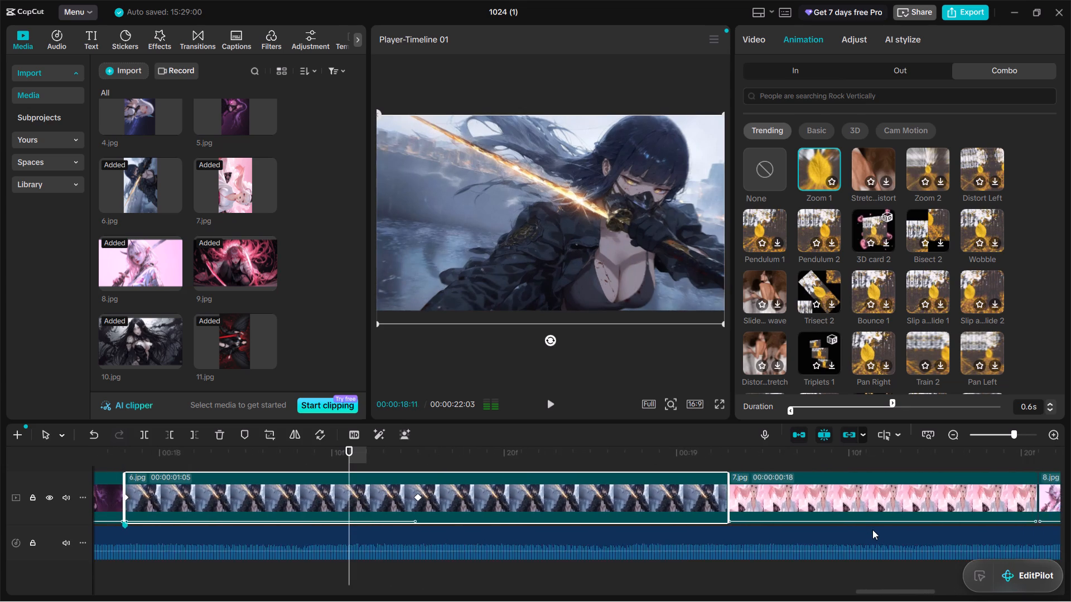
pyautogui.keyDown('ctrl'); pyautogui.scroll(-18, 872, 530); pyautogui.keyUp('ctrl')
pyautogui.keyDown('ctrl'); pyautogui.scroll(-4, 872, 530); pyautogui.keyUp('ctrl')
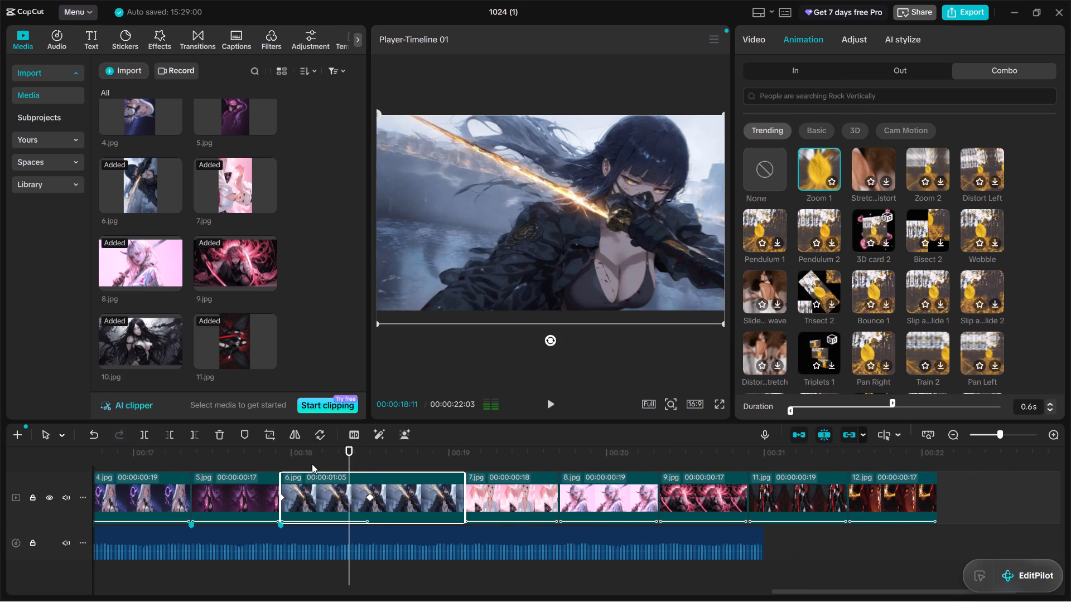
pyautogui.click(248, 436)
# Delete the 6.jpg clip from the timeline.
pyautogui.press('Delete')
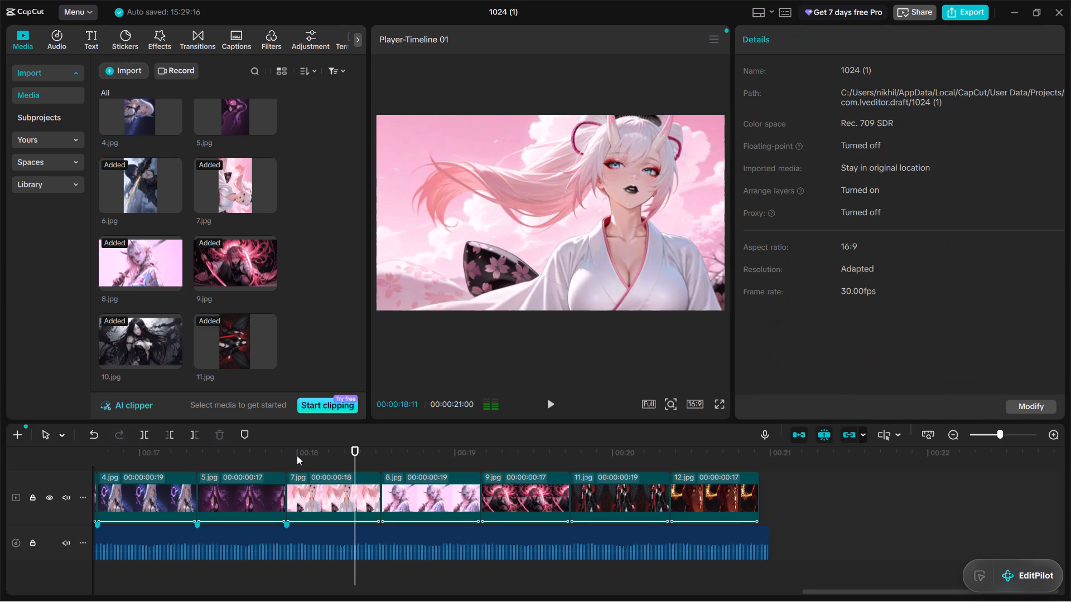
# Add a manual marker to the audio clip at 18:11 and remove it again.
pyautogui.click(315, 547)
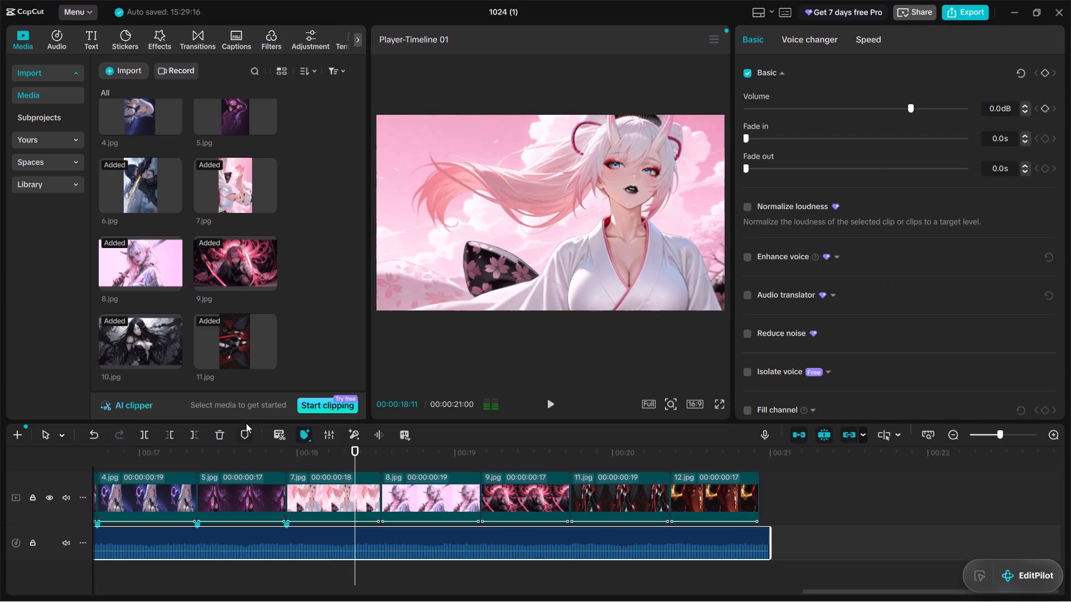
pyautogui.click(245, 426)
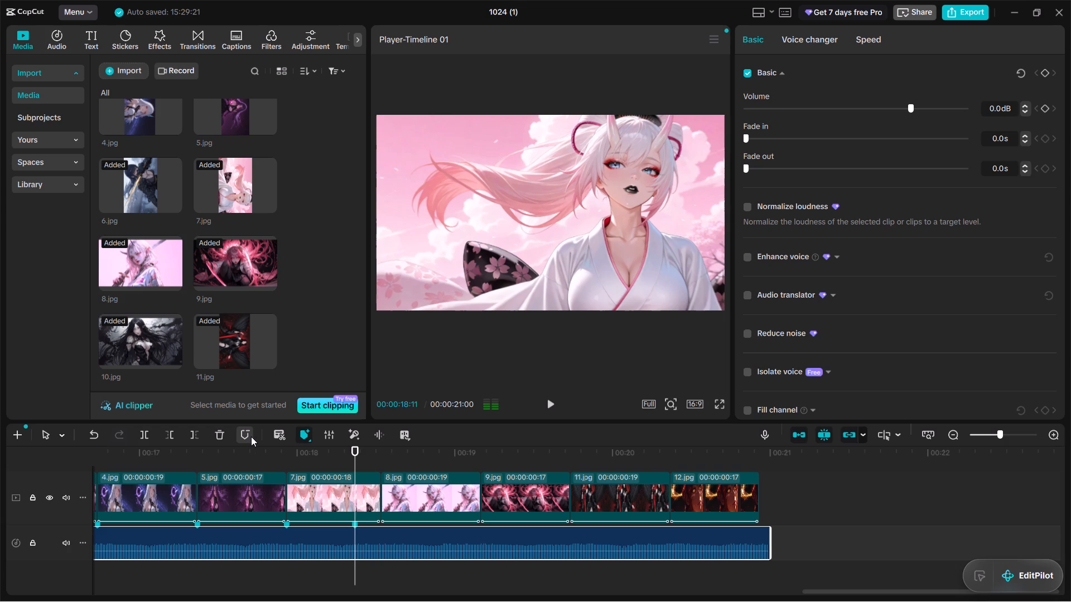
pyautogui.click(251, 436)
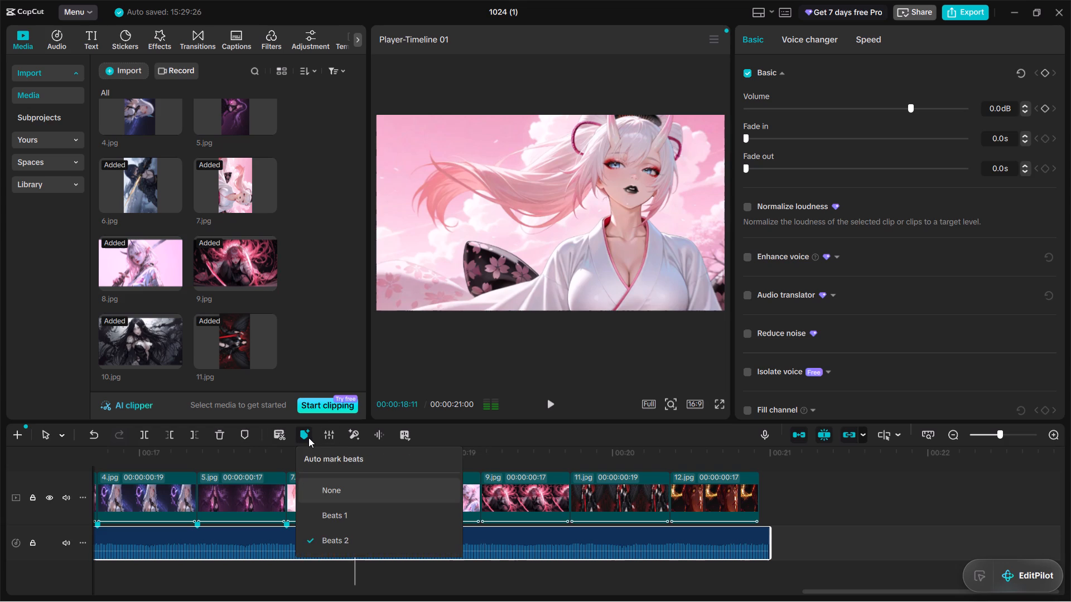
# Reapply automatic beat marking to the audio clip with the Beats 2 option.
pyautogui.click(341, 538)
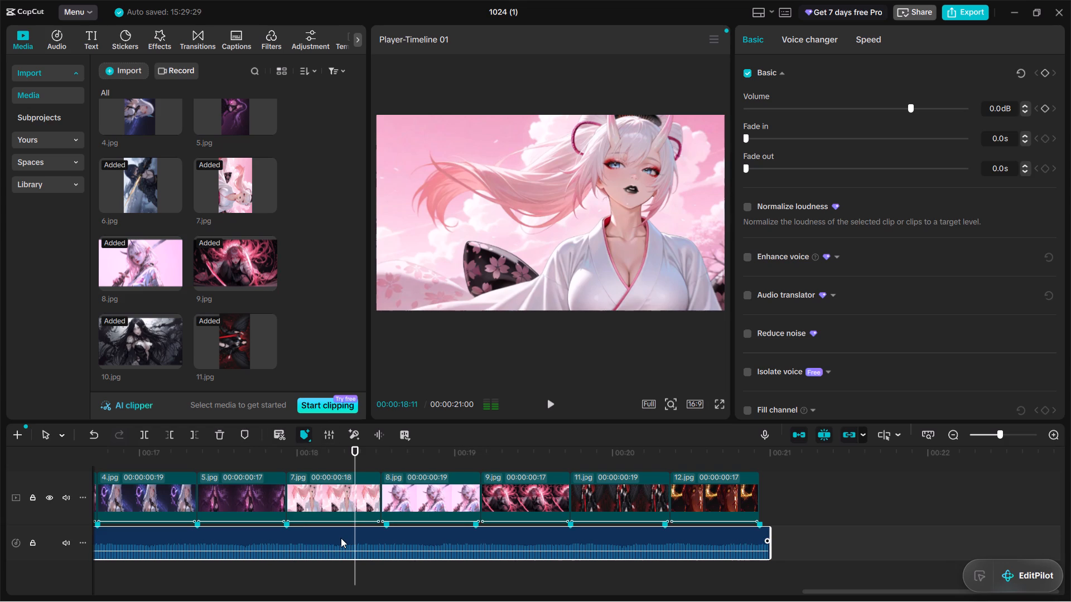
# Extend the end of the 7.jpg clip to the beat marker past 18 seconds, making it 19 frames.
pyautogui.click(370, 502)
pyautogui.click(382, 505)
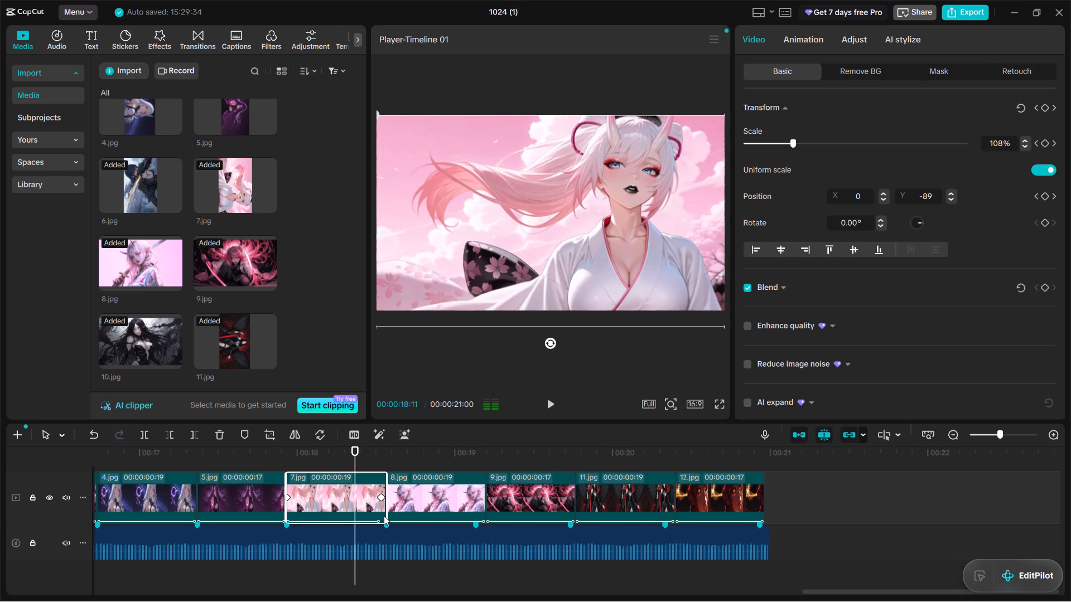
# Move the 7.jpg clip's closing keyframe to its new end and stretch its Zoom 1 combo animation to the full length, 0.6 s.
pyautogui.keyDown('ctrl'); pyautogui.scroll(19, 384, 516); pyautogui.keyUp('ctrl')
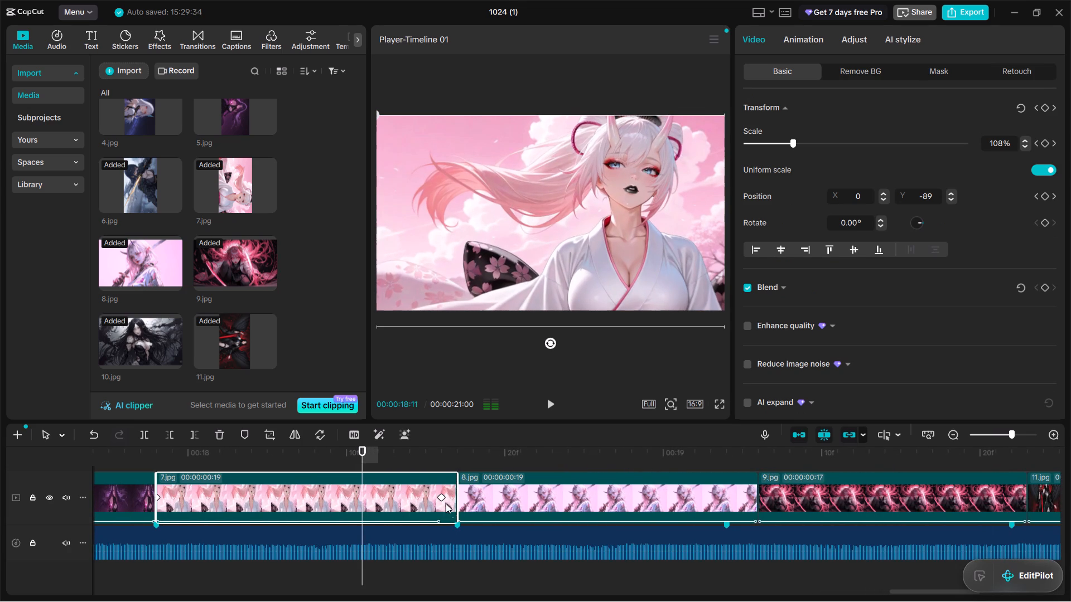
pyautogui.moveTo(444, 497); pyautogui.dragTo(467, 497)
pyautogui.click(467, 497)
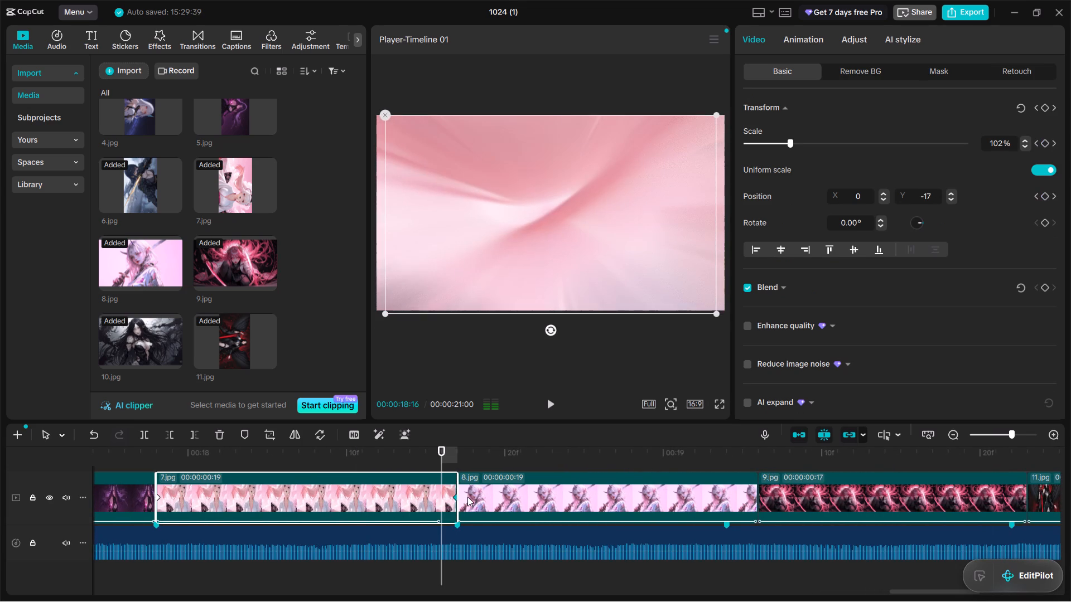
pyautogui.click(439, 480)
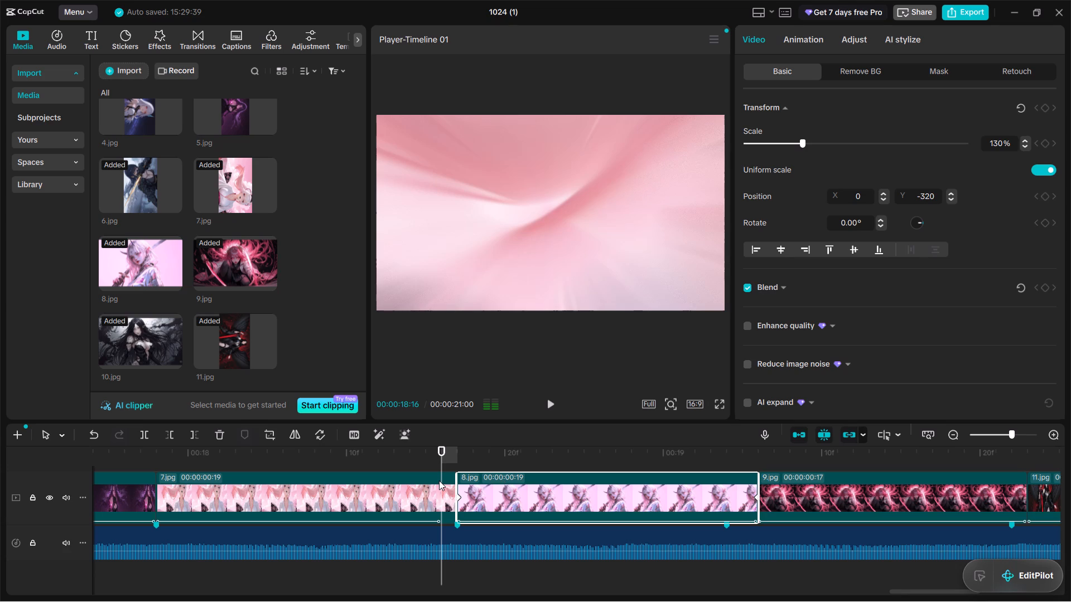
pyautogui.click(817, 43)
pyautogui.moveTo(990, 406); pyautogui.dragTo(1009, 408)
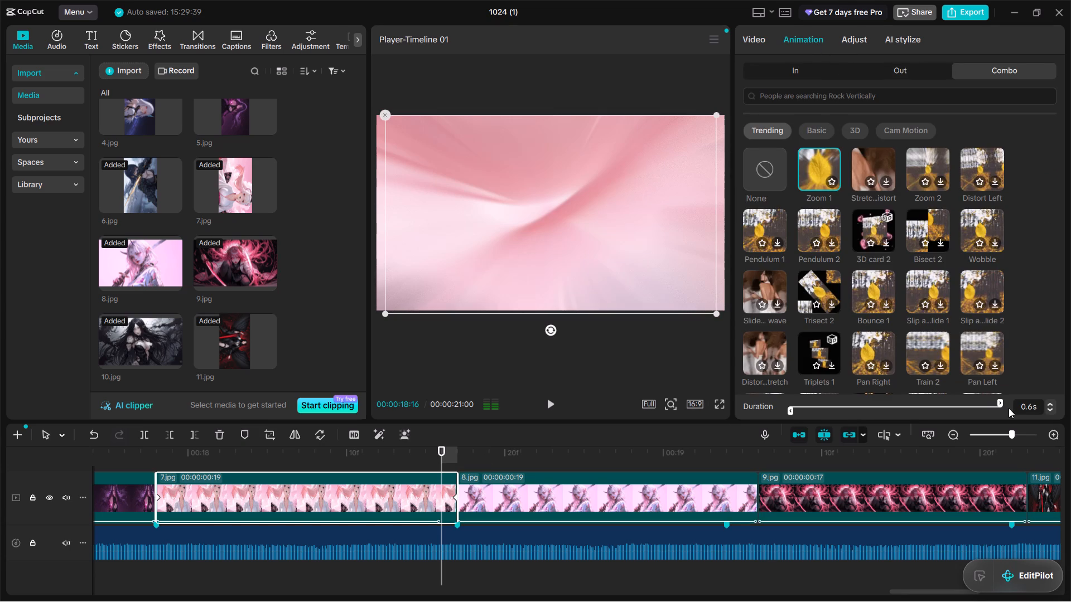
pyautogui.moveTo(1009, 408); pyautogui.dragTo(1020, 411)
# Move the closing keyframe of the 8.jpg clip back to the beat marker past 19 seconds and trim the clip's end there, making it 17 frames.
pyautogui.click(640, 477)
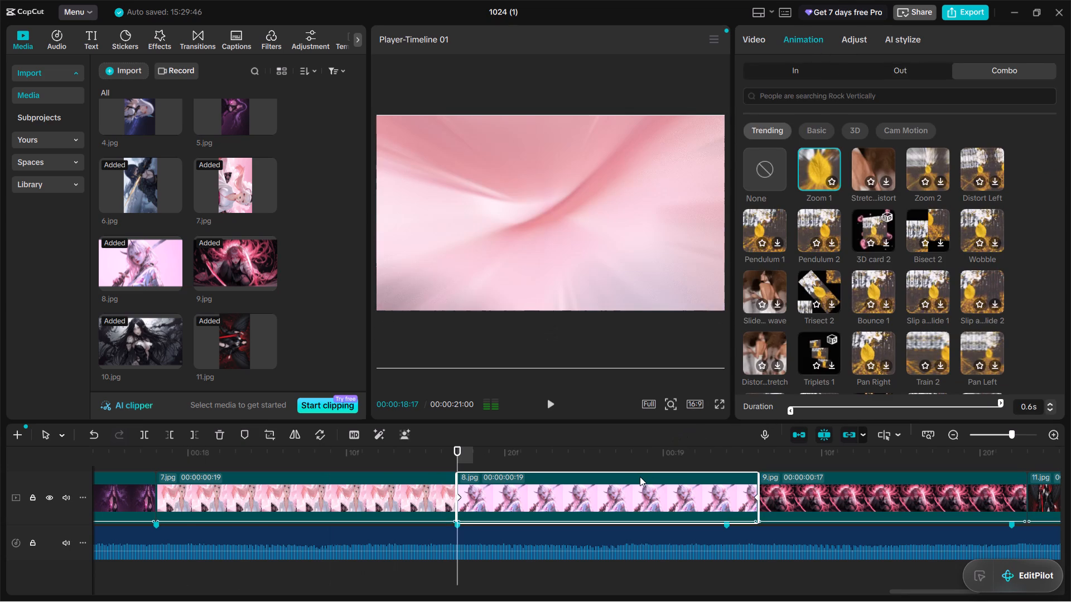
pyautogui.moveTo(756, 501); pyautogui.dragTo(727, 502)
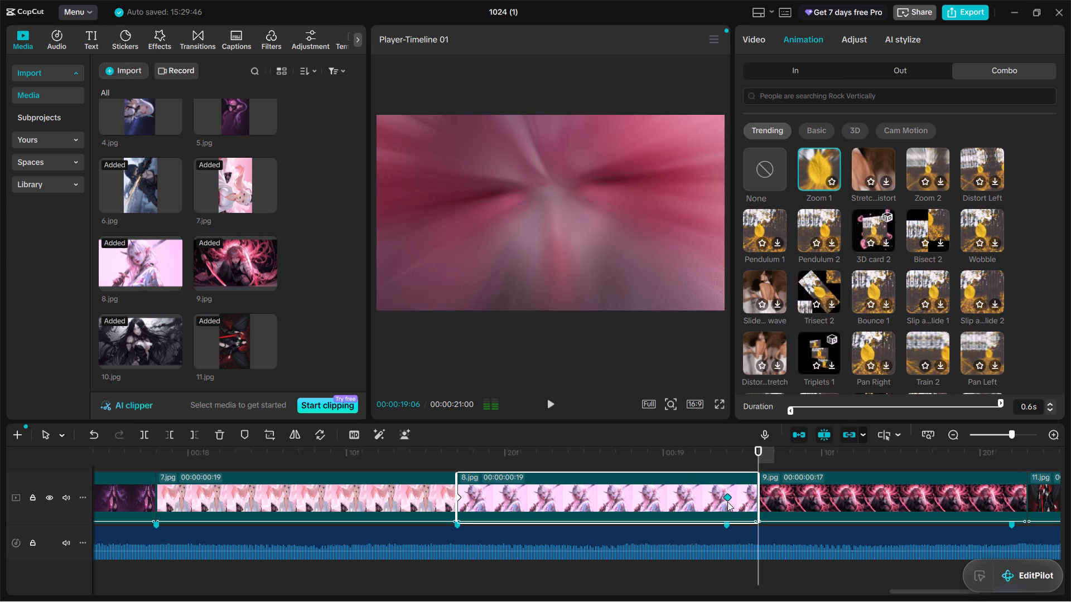
pyautogui.moveTo(727, 502); pyautogui.dragTo(727, 502)
pyautogui.moveTo(760, 501); pyautogui.dragTo(737, 503)
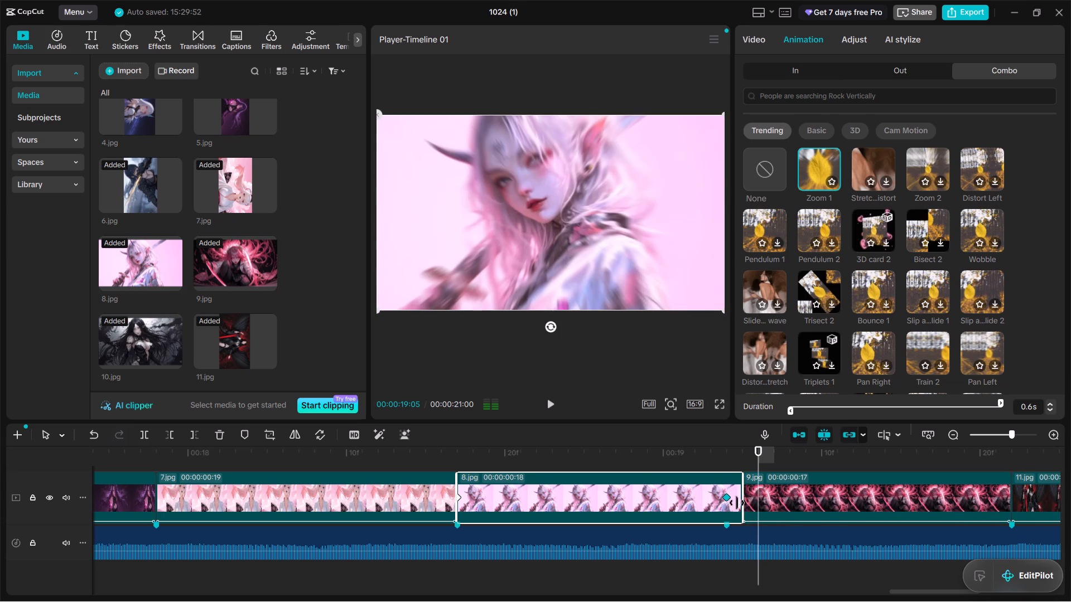
pyautogui.moveTo(737, 503); pyautogui.dragTo(729, 504)
# Extend the end of the 9.jpg clip to the beat marker before 20 seconds, making it 18 frames.
pyautogui.hscroll(-1, 762, 503)
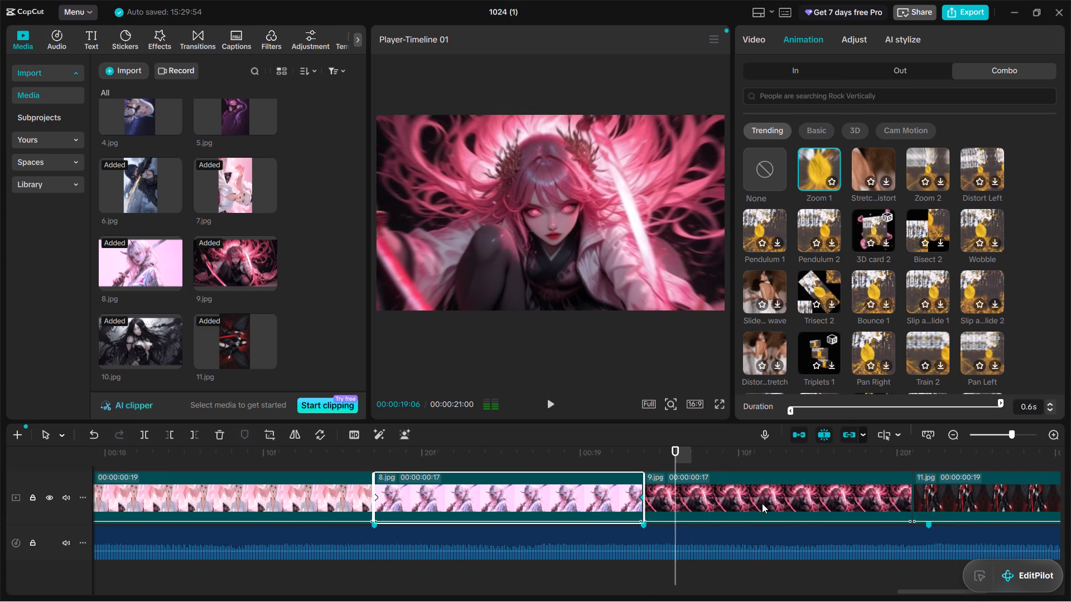
pyautogui.click(736, 502)
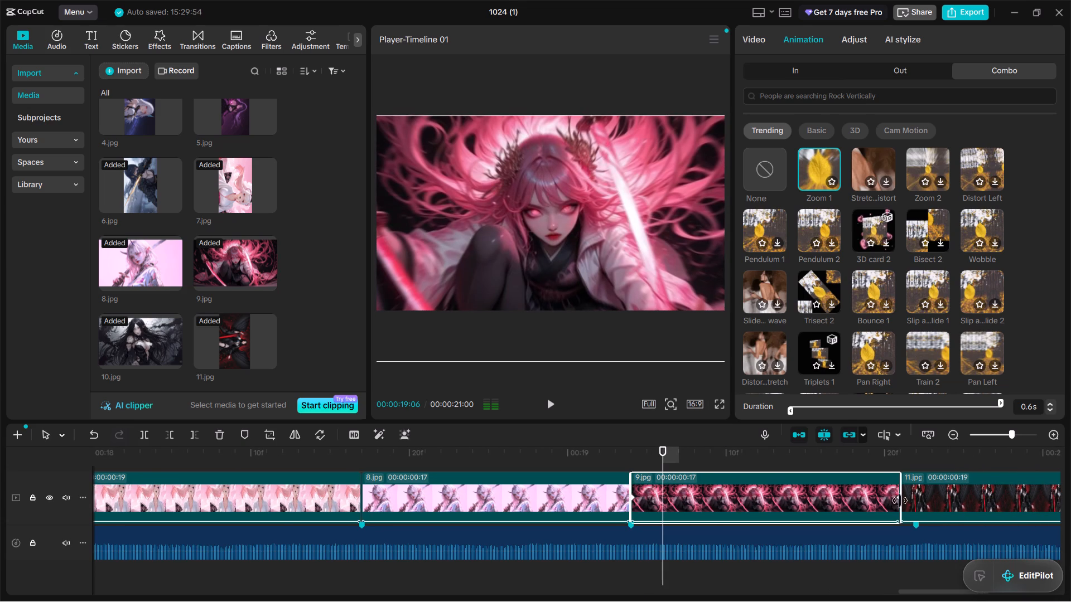
pyautogui.moveTo(900, 498); pyautogui.dragTo(909, 498)
# Move the 9.jpg clip's closing keyframe to its new end and stretch its Zoom 1 combo animation to the full length, 0.6 s.
pyautogui.moveTo(902, 497); pyautogui.dragTo(926, 497)
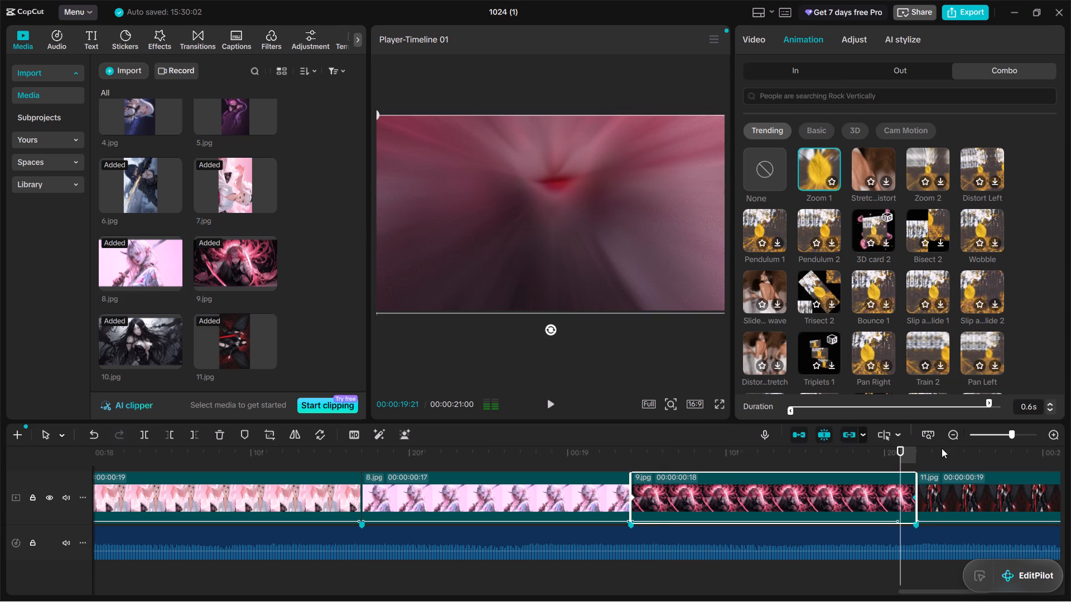
pyautogui.moveTo(988, 404); pyautogui.dragTo(1011, 404)
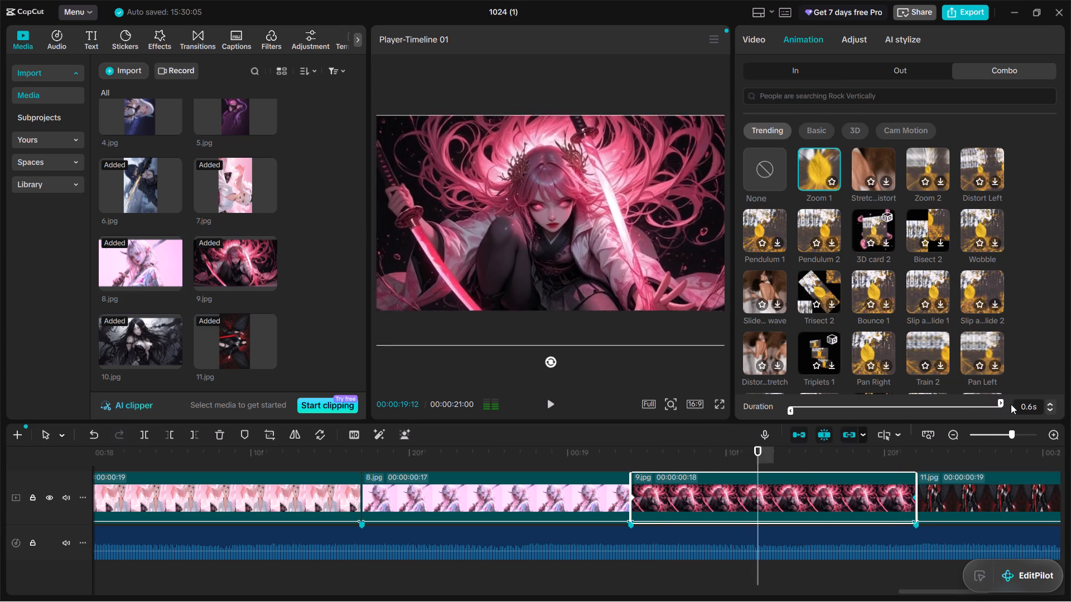
# Move the closing keyframe of the 11.jpg clip back to the beat marker past 20 seconds and trim the clip's end there, making it 18 frames.
pyautogui.hscroll(-4, 954, 469)
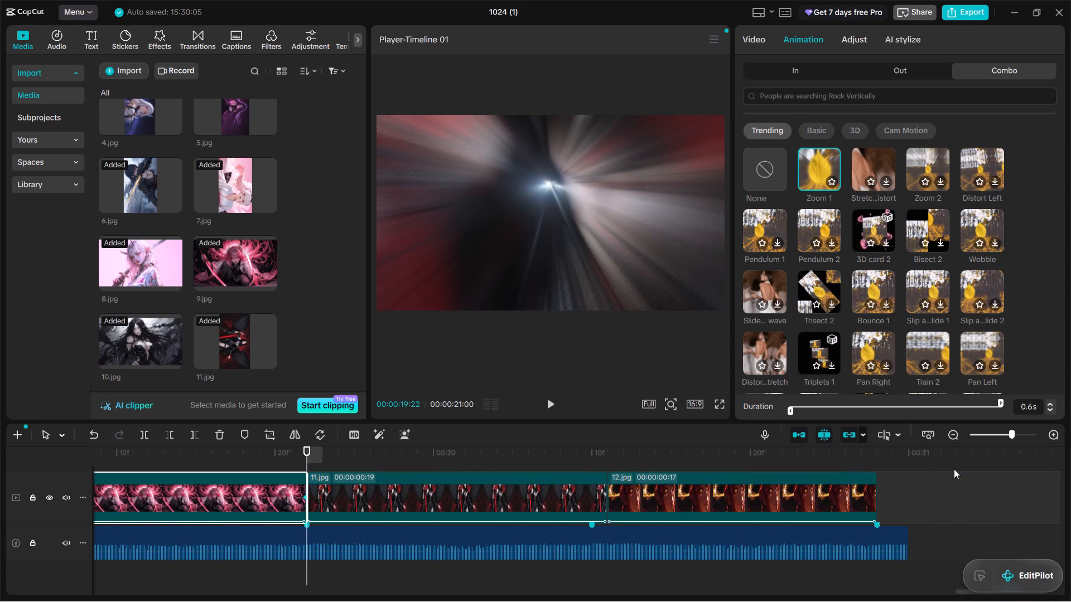
pyautogui.click(567, 501)
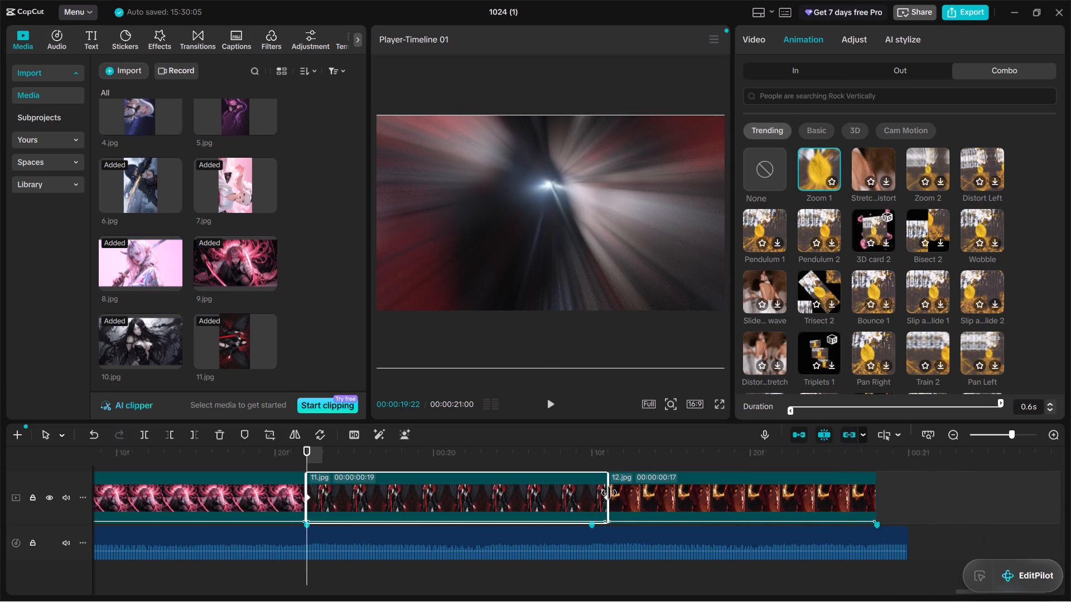
pyautogui.moveTo(604, 498); pyautogui.dragTo(591, 501)
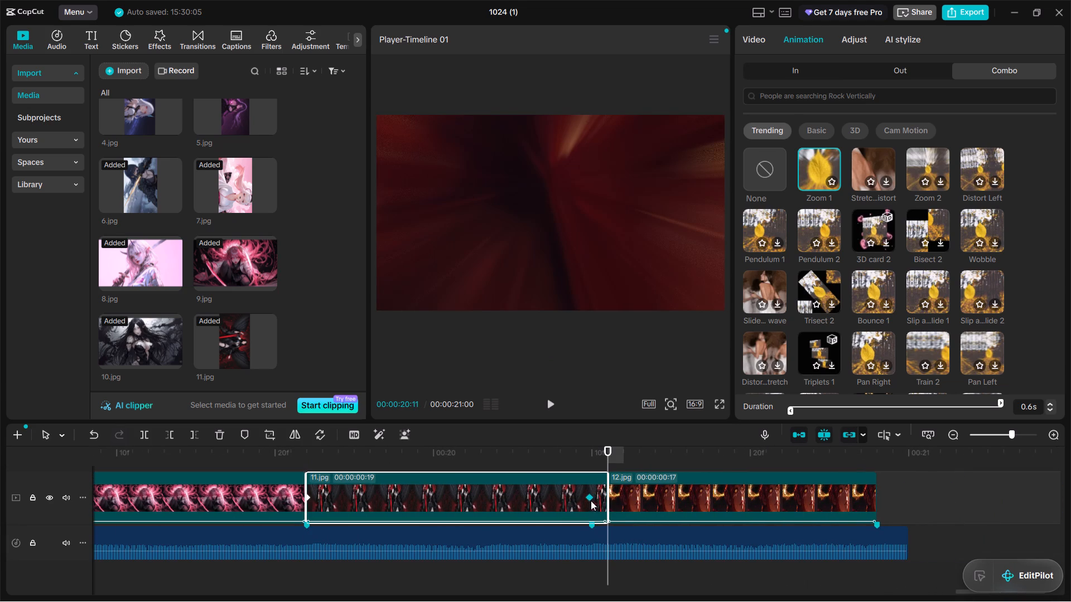
pyautogui.moveTo(591, 501); pyautogui.dragTo(592, 499)
pyautogui.moveTo(609, 497); pyautogui.dragTo(590, 496)
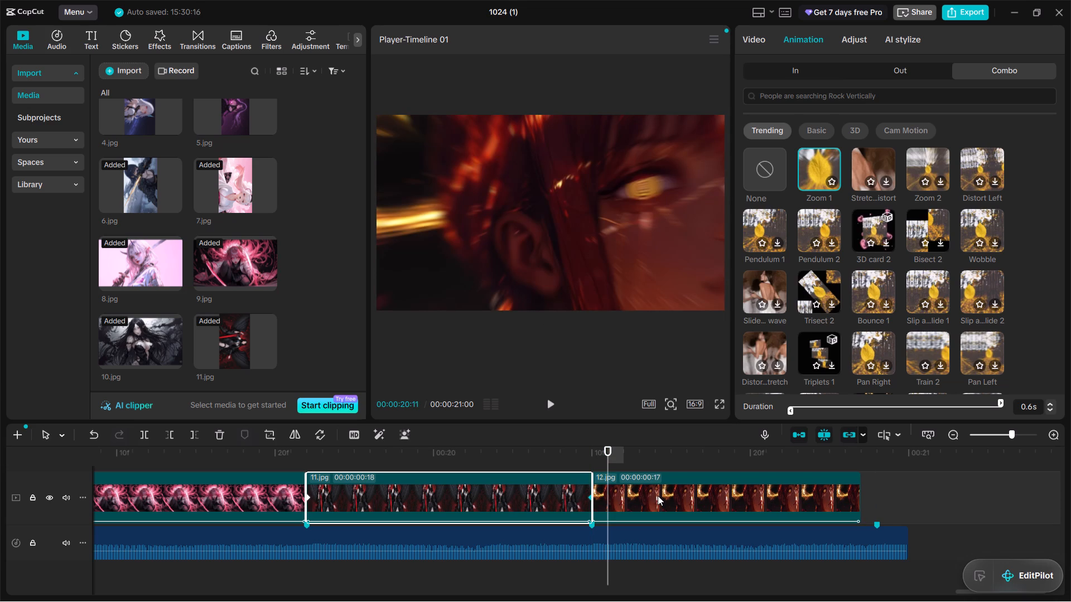
# Extend the end of the final 12.jpg clip to the last beat marker before 21 seconds, making it 18 frames.
pyautogui.click(658, 496)
pyautogui.moveTo(863, 495); pyautogui.dragTo(874, 496)
# Move the 12.jpg clip's closing keyframe to its new end and stretch its Zoom 1 combo animation to the full length, 0.6 s.
pyautogui.click(862, 497)
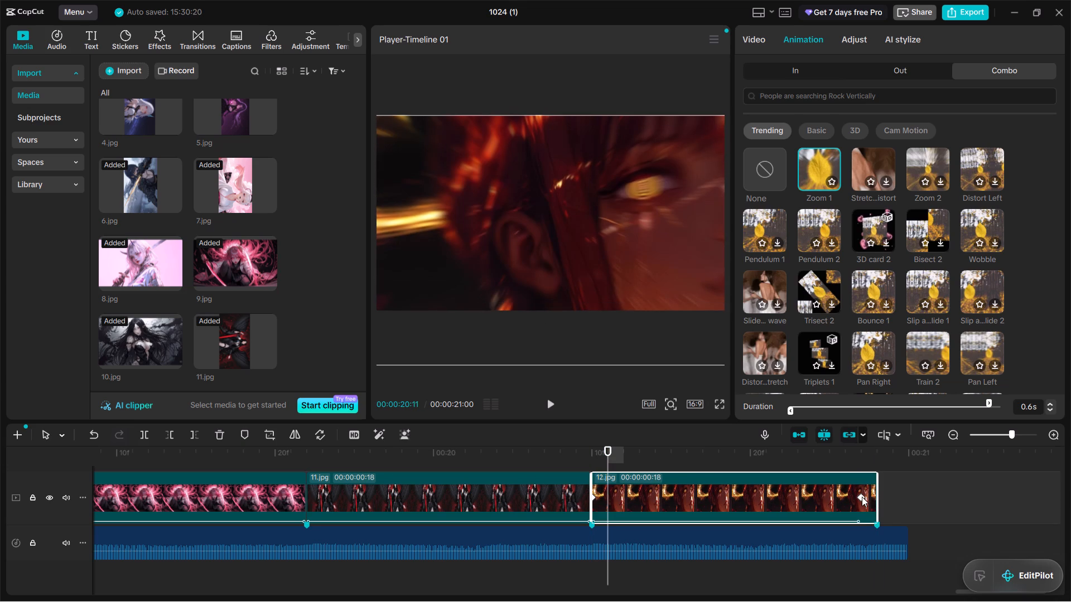
pyautogui.moveTo(862, 497); pyautogui.dragTo(879, 496)
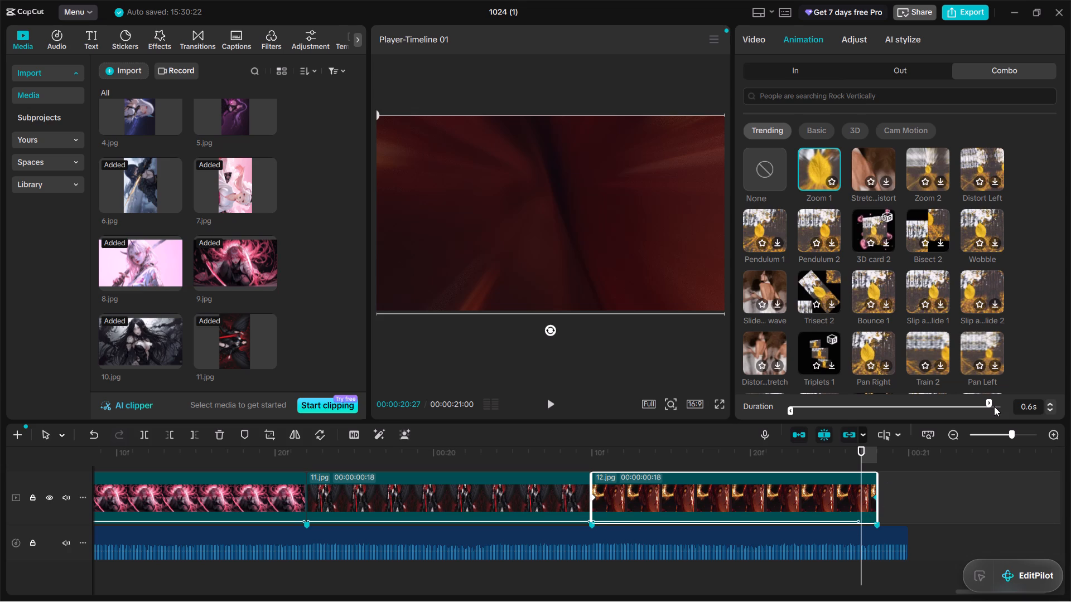
pyautogui.moveTo(989, 401); pyautogui.dragTo(1043, 414)
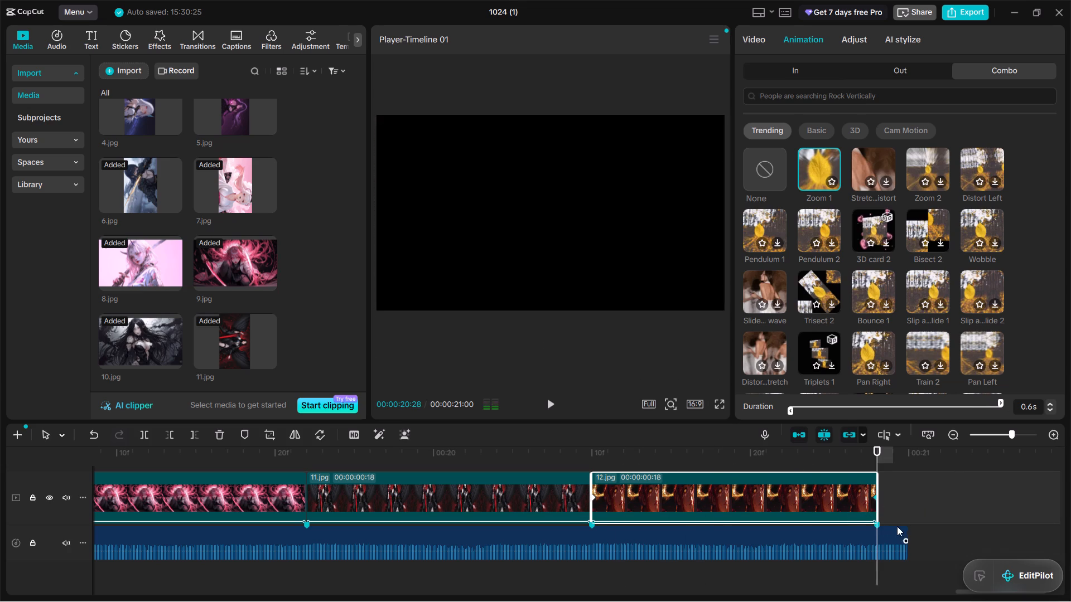
# Add a fade-out of about 0.1 s to the end of the audio clip.
pyautogui.moveTo(905, 537); pyautogui.dragTo(859, 538)
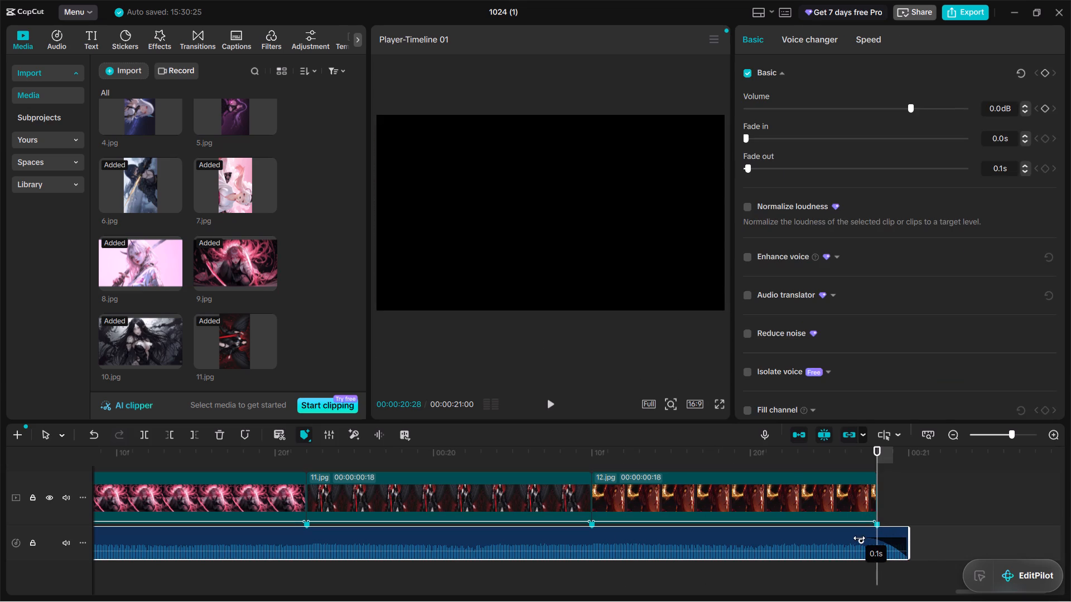
pyautogui.moveTo(859, 538); pyautogui.dragTo(837, 538)
# Trim the end of the audio clip to the end of the final 12.jpg clip at 20:28.
pyautogui.moveTo(911, 542); pyautogui.dragTo(881, 542)
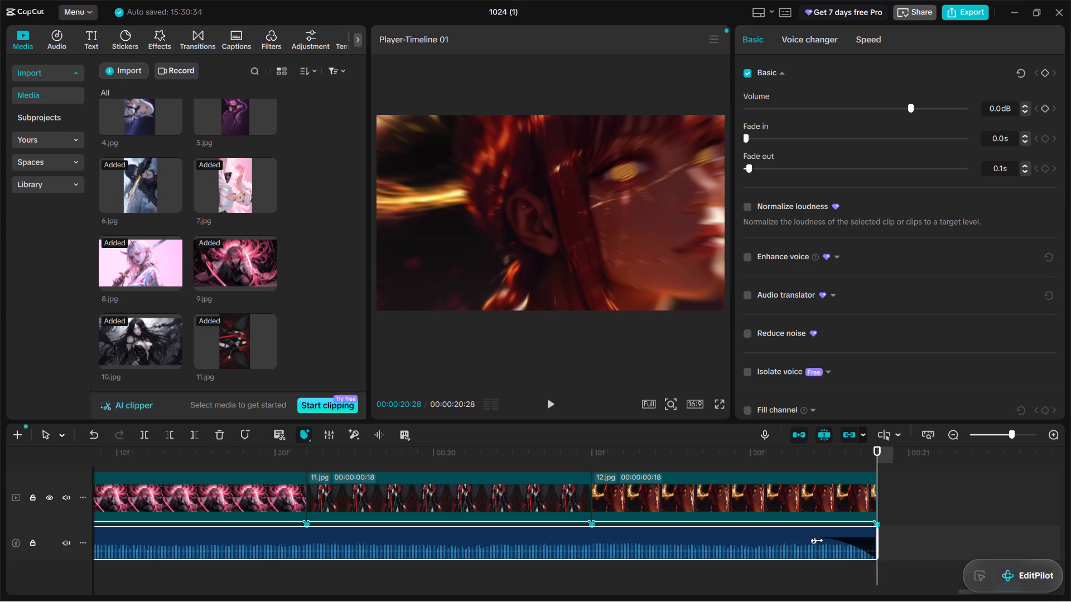
# Shorten the fade-out at the end of the audio clip slightly, to about 0.1 s.
pyautogui.moveTo(817, 540); pyautogui.dragTo(827, 540)
pyautogui.click(647, 504)
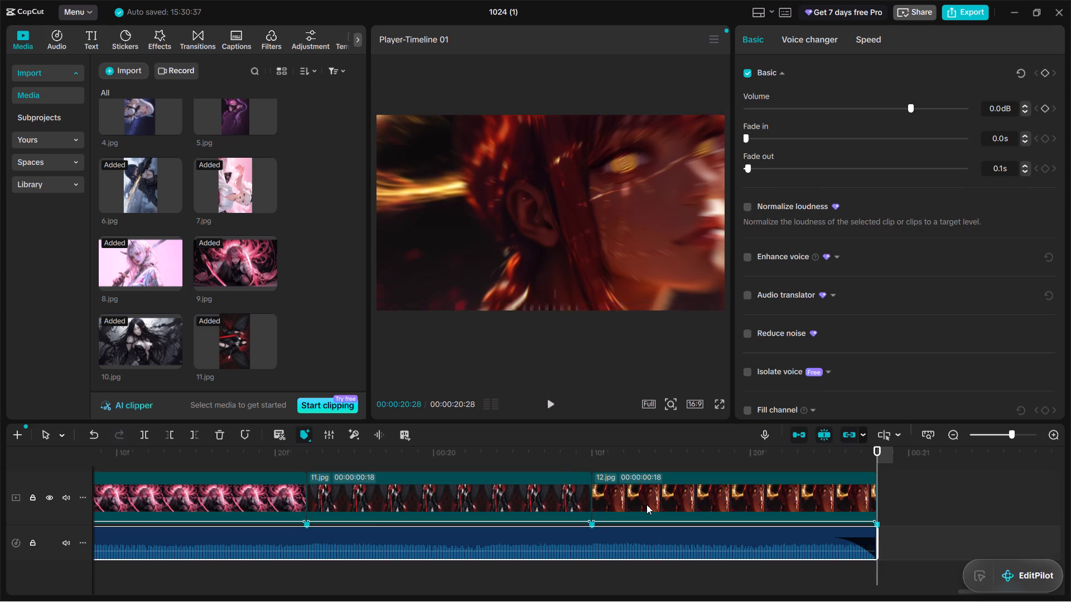
# Play the edit from the very start of the timeline through the first several clips to review it, and stop the playback.
pyautogui.hscroll(5, 560, 501)
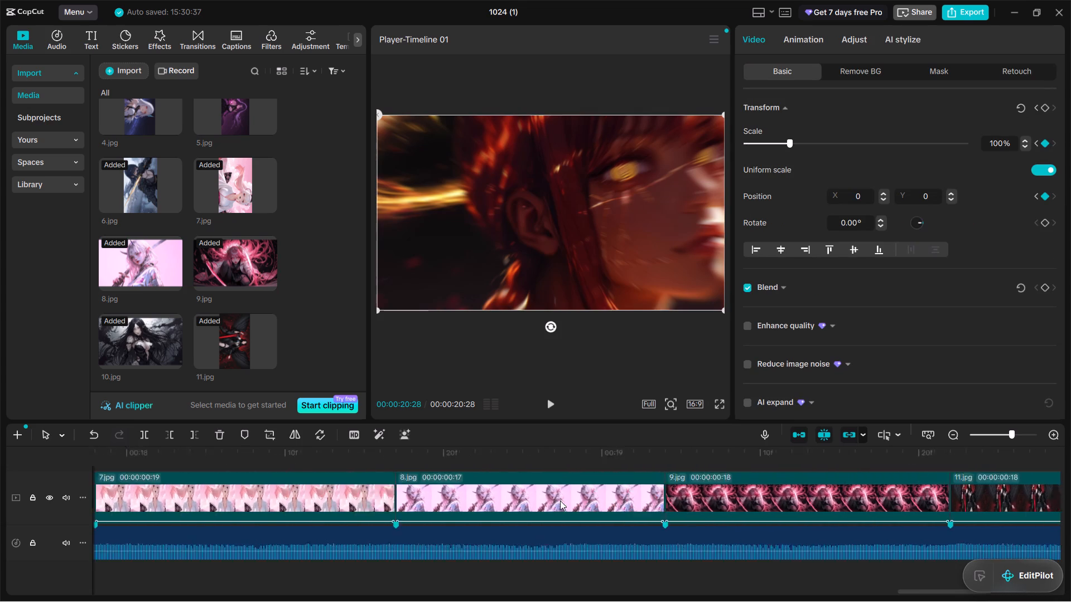
pyautogui.hscroll(3, 560, 501)
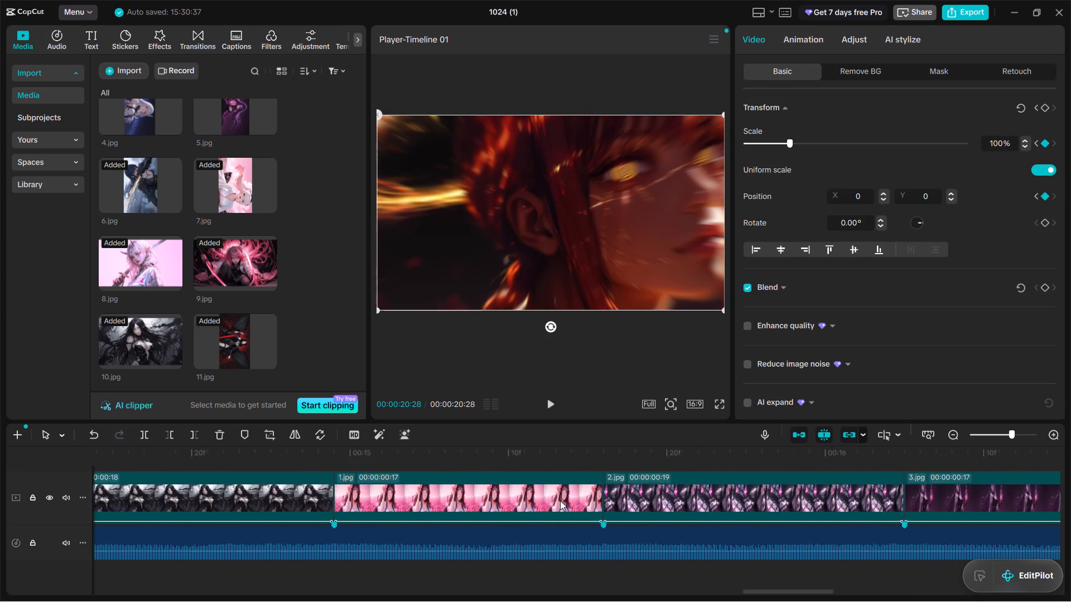
pyautogui.hscroll(3, 560, 501)
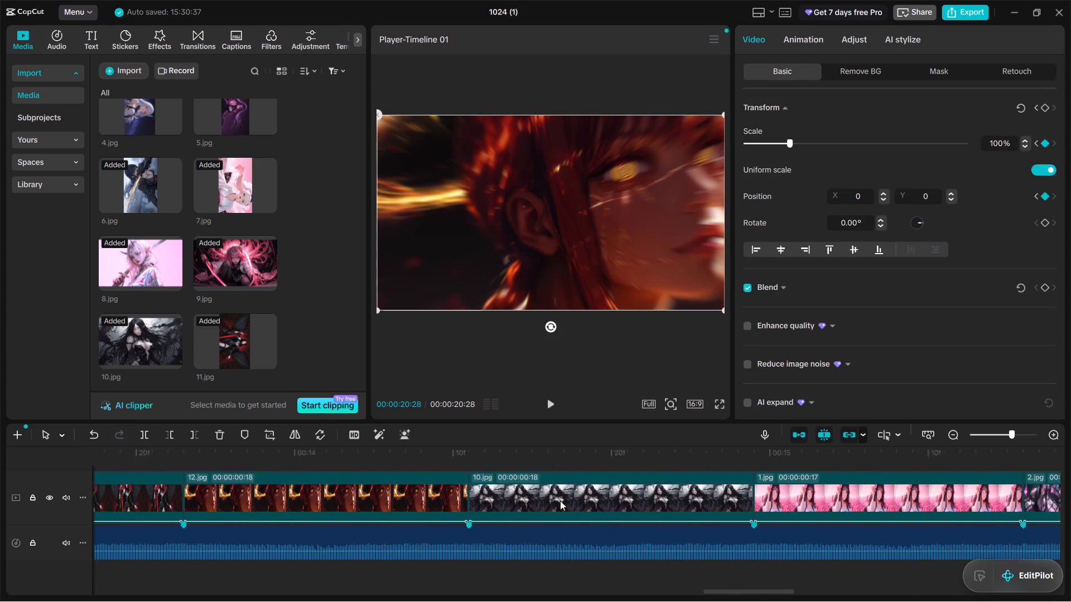
pyautogui.hscroll(2, 560, 501)
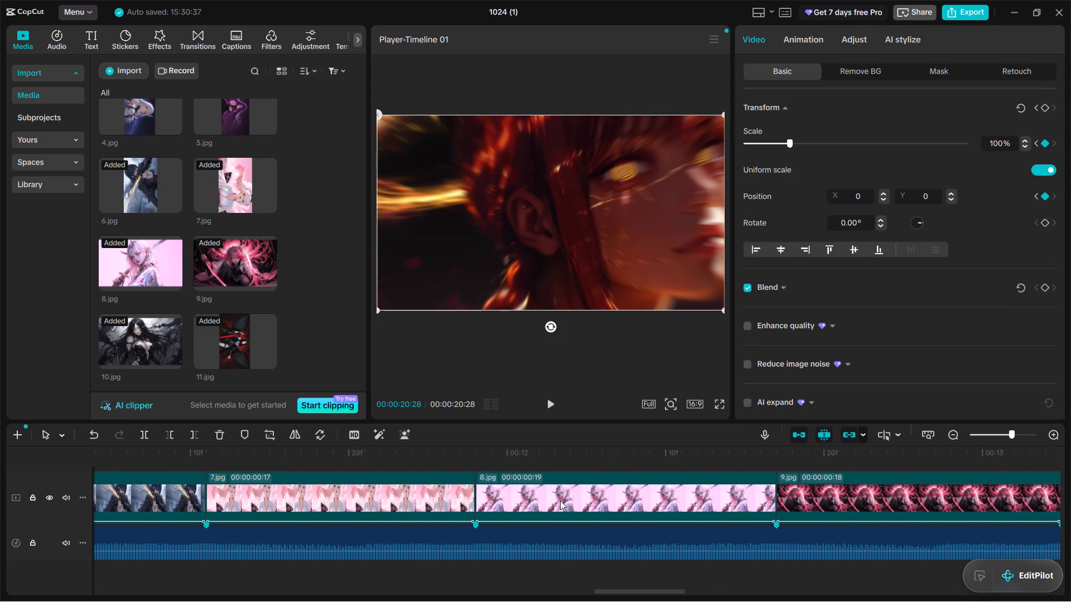
pyautogui.hscroll(16, 560, 501)
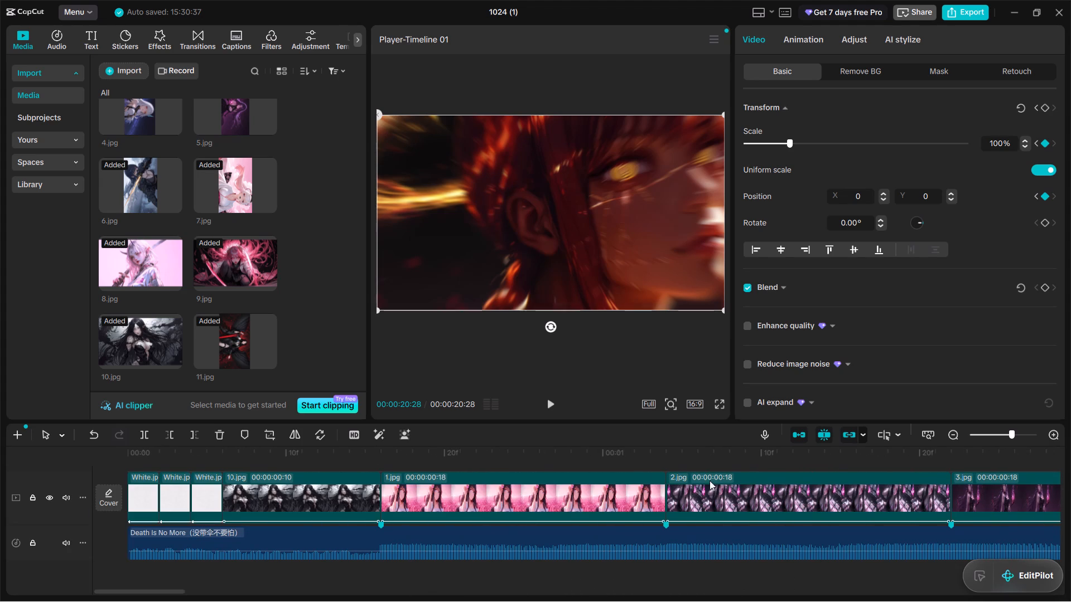
pyautogui.keyDown('ctrl'); pyautogui.scroll(-18, 629, 476); pyautogui.keyUp('ctrl')
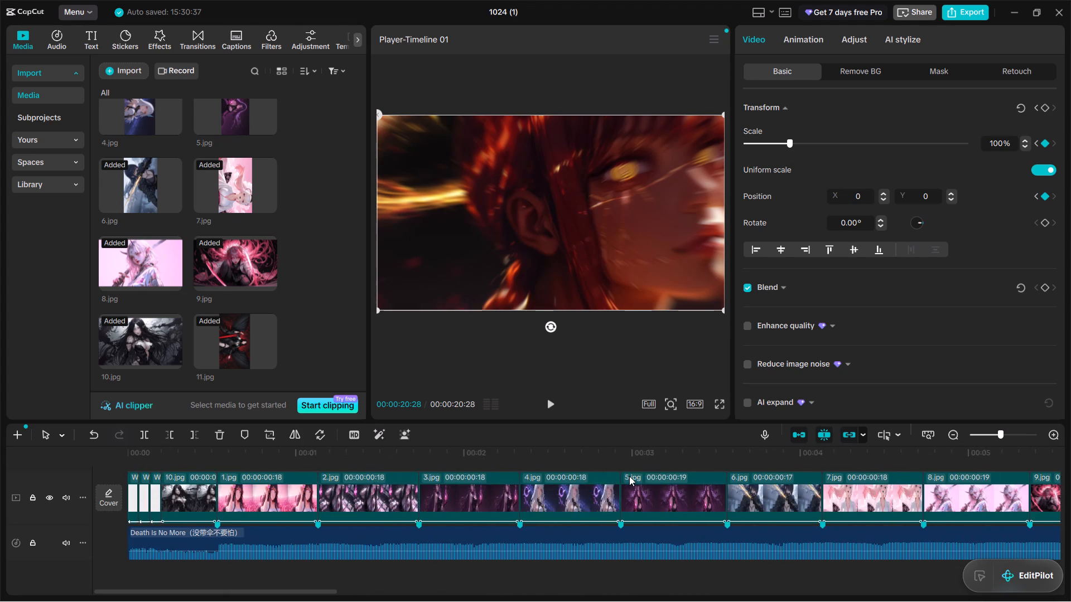
pyautogui.keyDown('ctrl'); pyautogui.scroll(-15, 629, 476); pyautogui.keyUp('ctrl')
pyautogui.keyDown('ctrl'); pyautogui.scroll(-7, 629, 476); pyautogui.keyUp('ctrl')
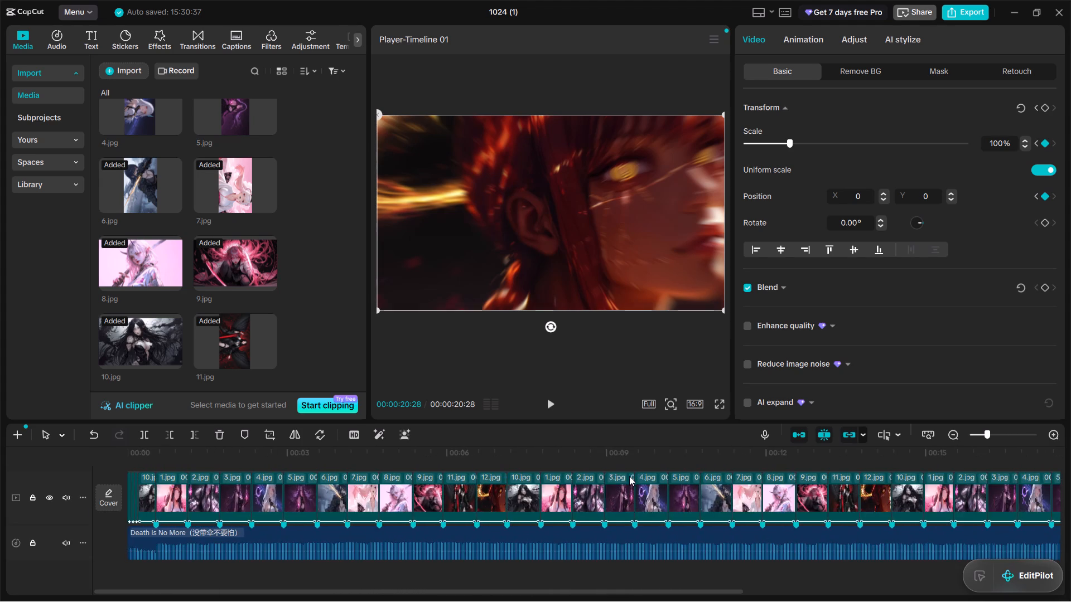
pyautogui.keyDown('ctrl'); pyautogui.scroll(-10, 629, 476); pyautogui.keyUp('ctrl')
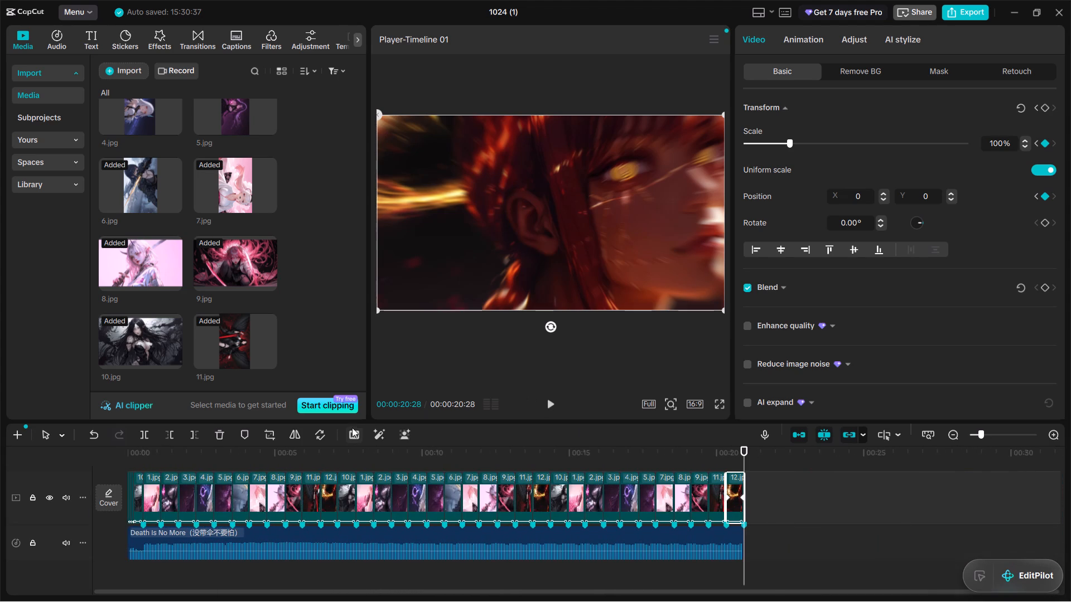
pyautogui.click(181, 450)
pyautogui.moveTo(181, 450); pyautogui.dragTo(130, 449)
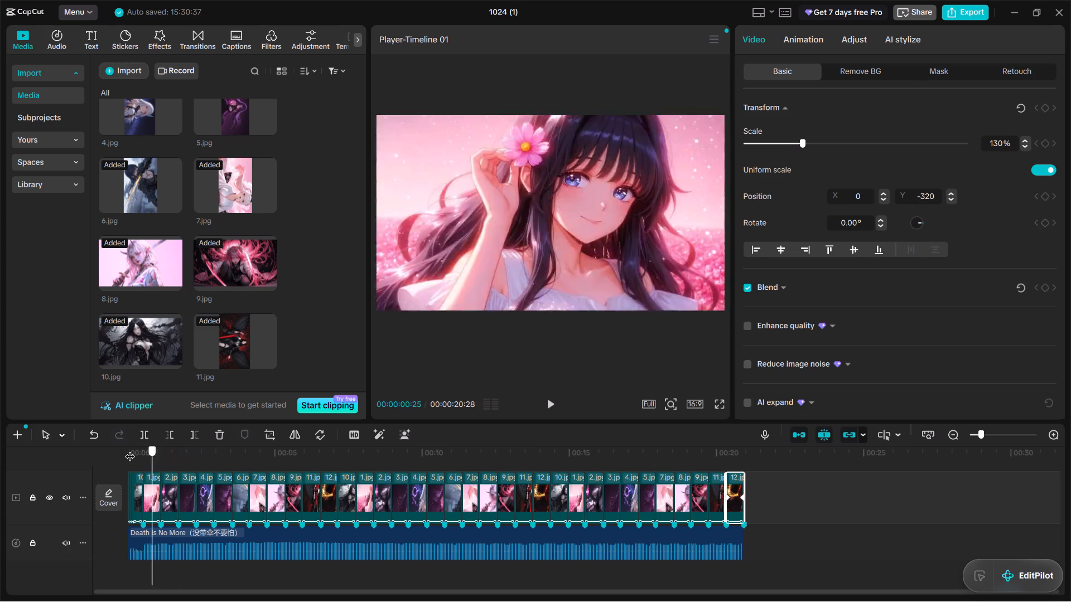
pyautogui.moveTo(130, 449); pyautogui.dragTo(84, 448)
pyautogui.press('space')
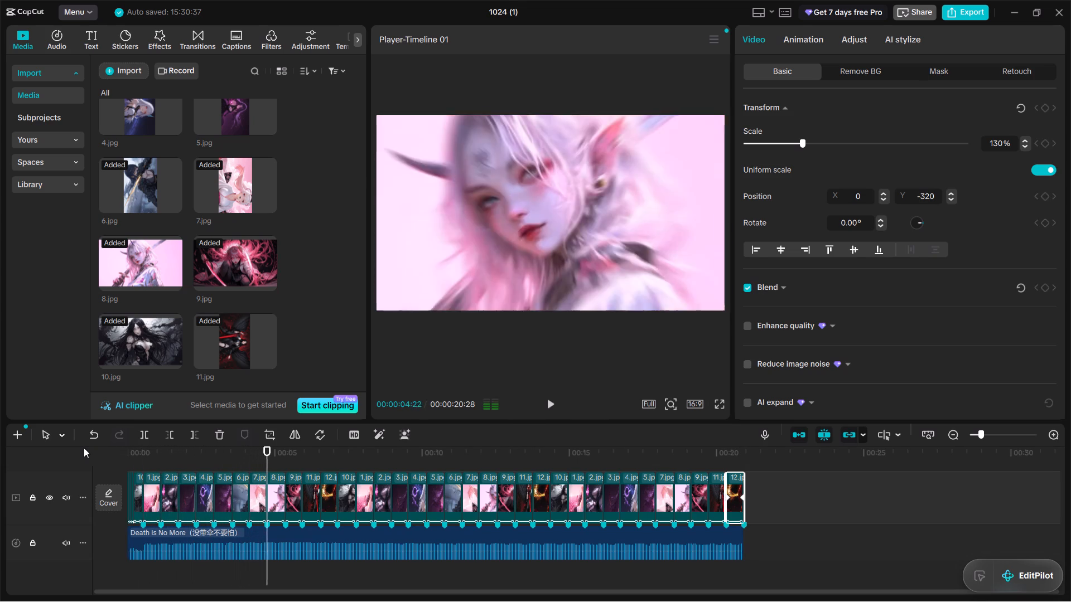
pyautogui.press('space')
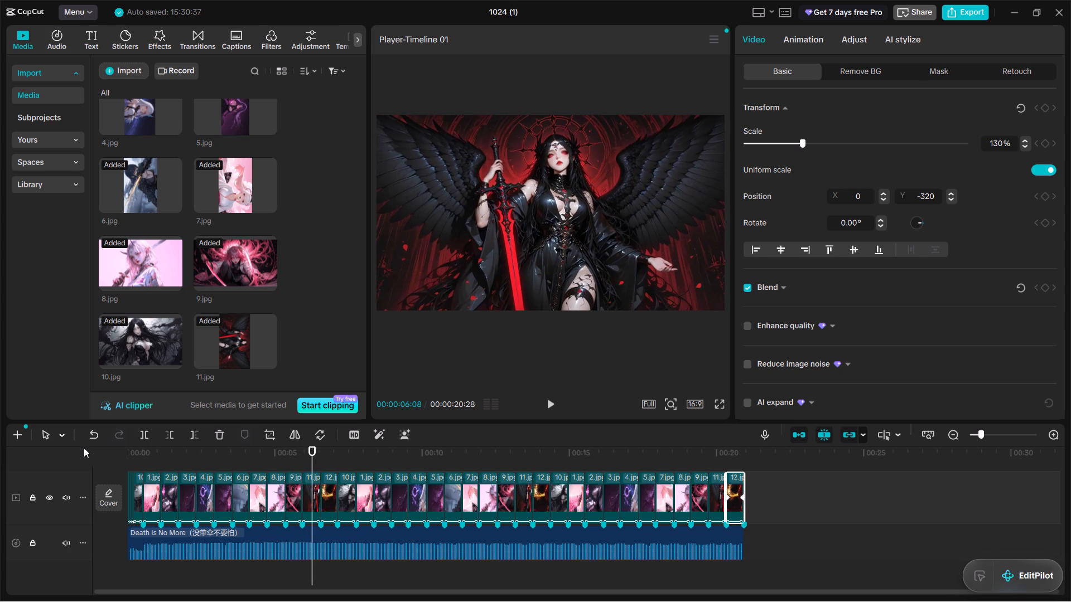
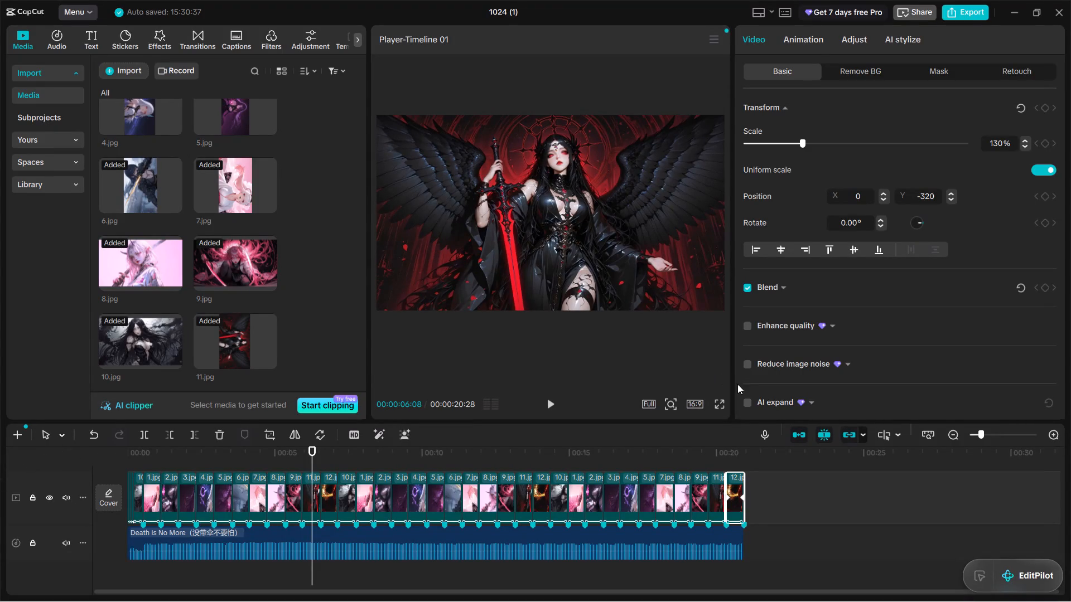
# Play the edited video from the beginning in full-screen preview to check the result.
pyautogui.click(720, 401)
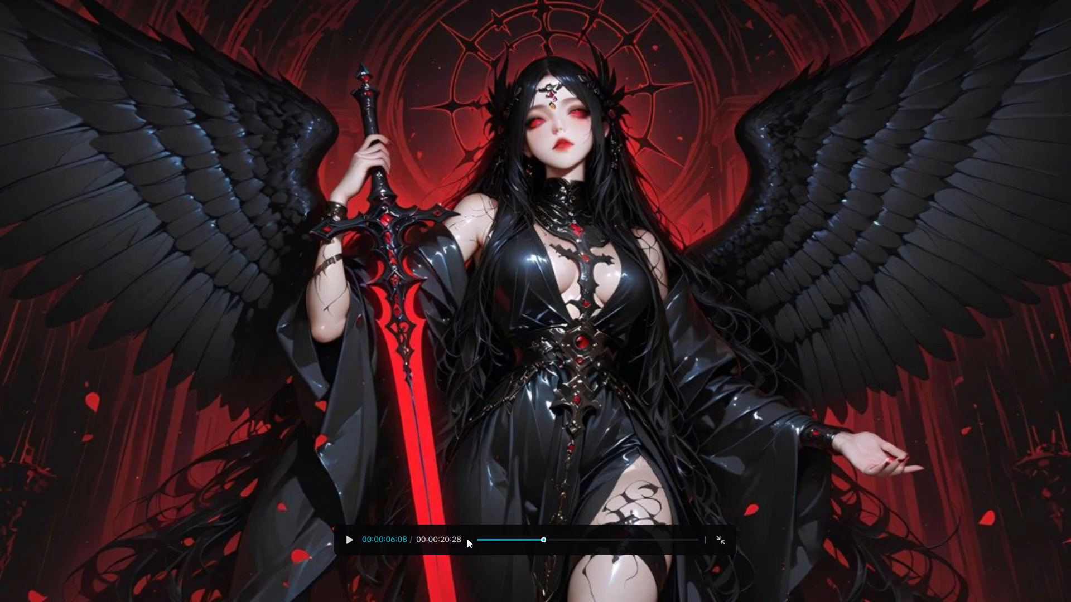
pyautogui.click(484, 537)
pyautogui.moveTo(484, 537); pyautogui.dragTo(453, 537)
pyautogui.press('space')
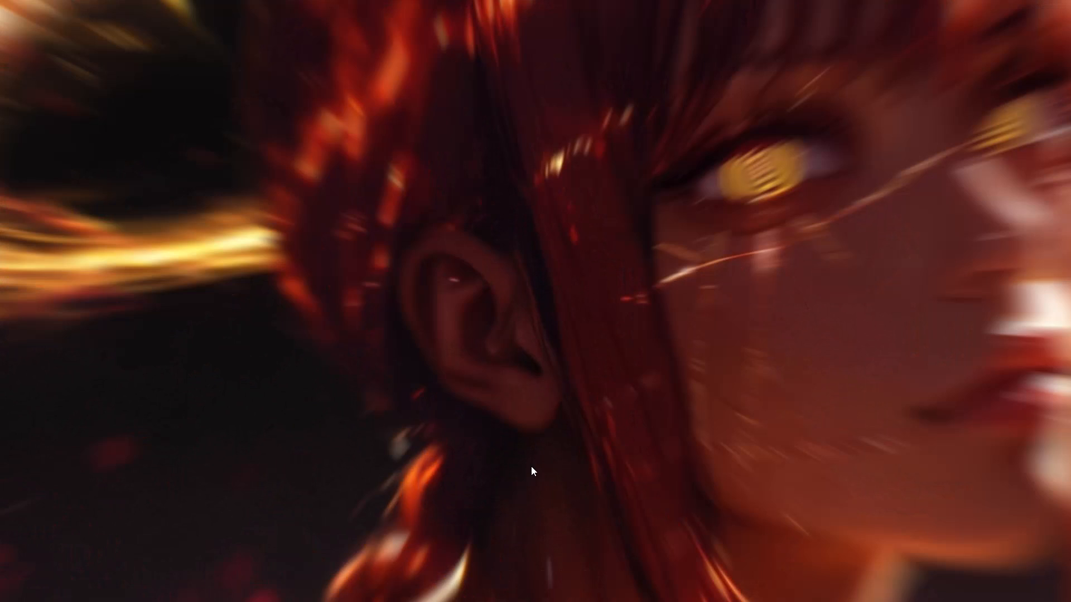
pyautogui.press('Escape')
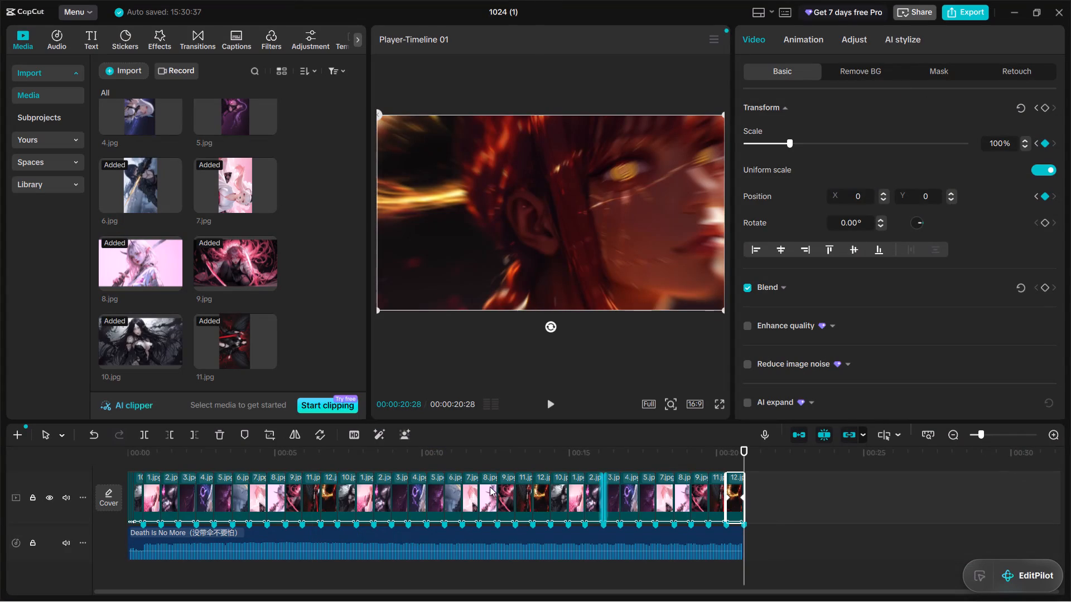
# Add a custom adjustment layer and stretch it from the start of the timeline to the end of the last clip.
pyautogui.click(311, 36)
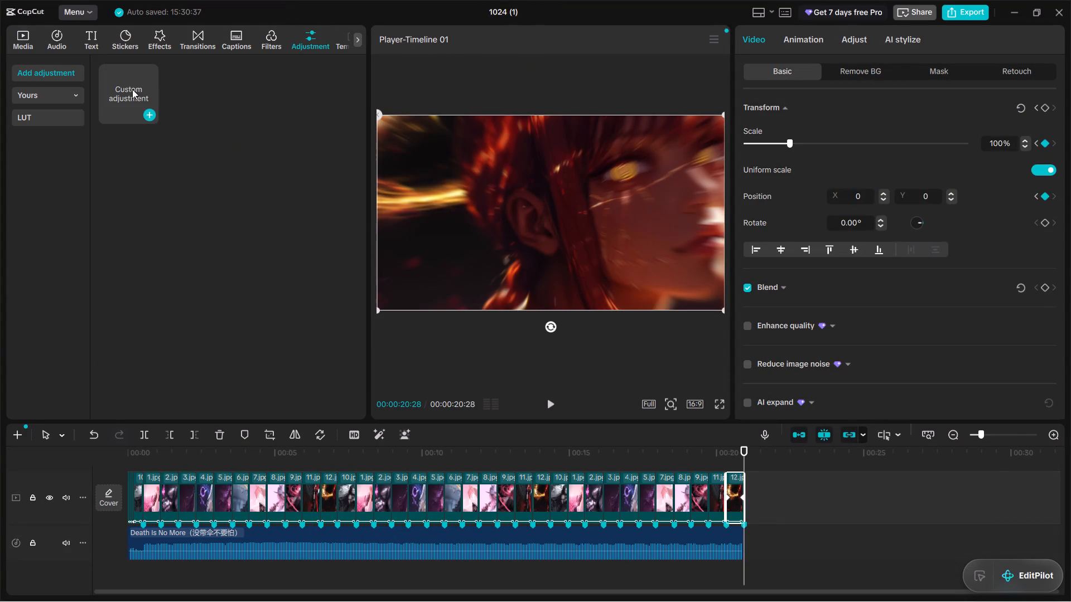
pyautogui.click(132, 89)
pyautogui.click(144, 114)
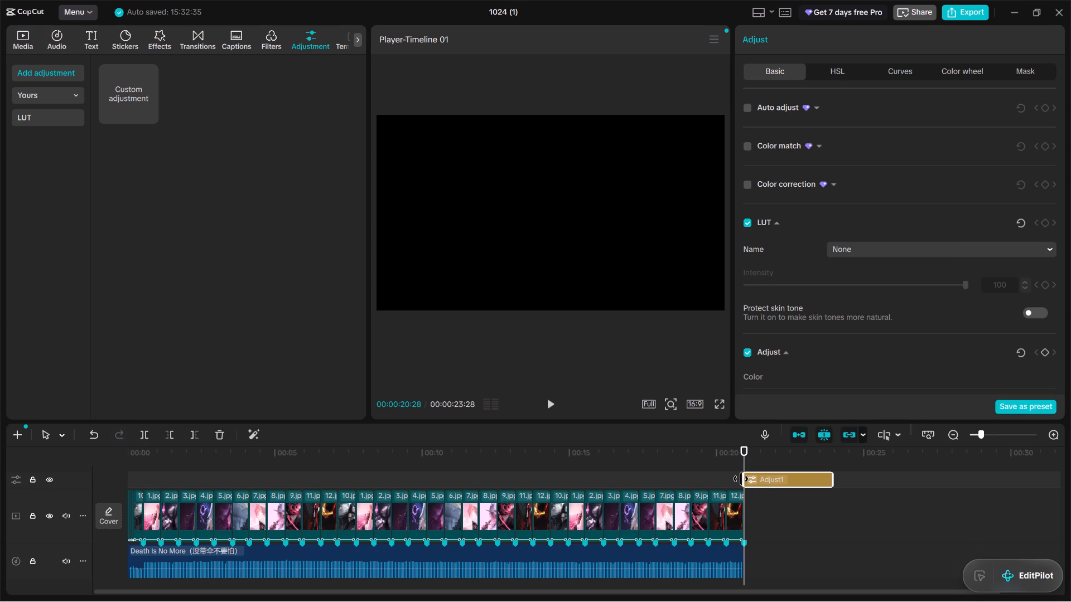
pyautogui.moveTo(741, 479); pyautogui.dragTo(55, 477)
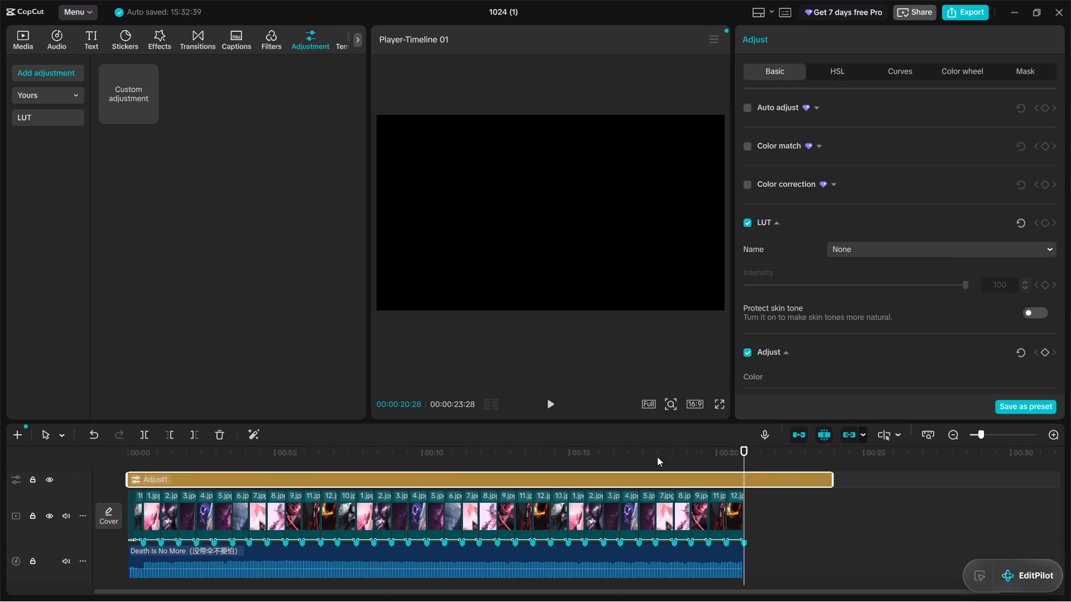
pyautogui.moveTo(833, 478); pyautogui.dragTo(746, 488)
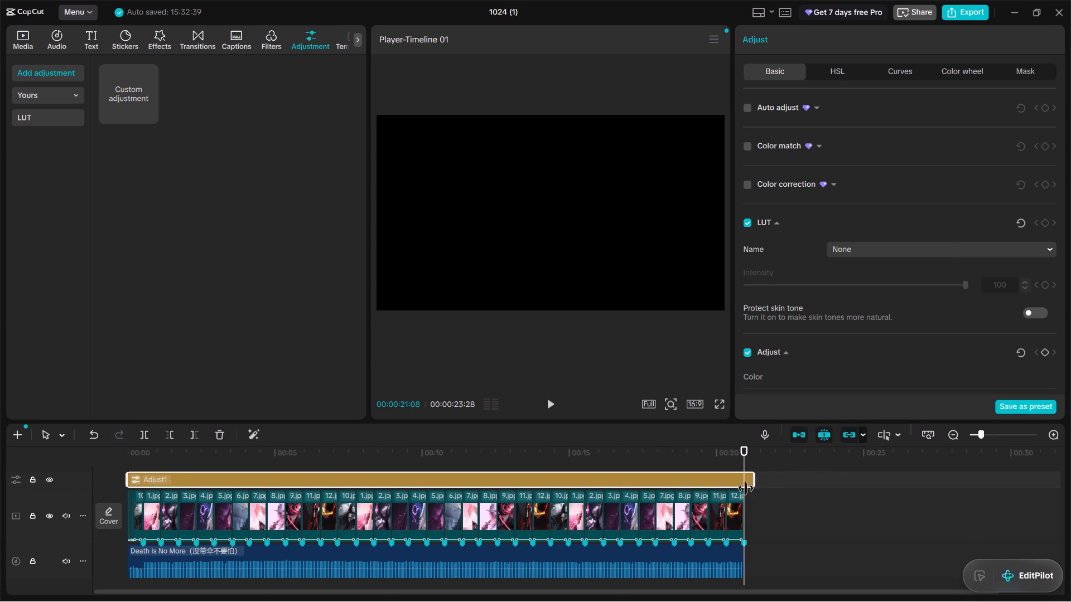
pyautogui.moveTo(746, 488); pyautogui.dragTo(745, 489)
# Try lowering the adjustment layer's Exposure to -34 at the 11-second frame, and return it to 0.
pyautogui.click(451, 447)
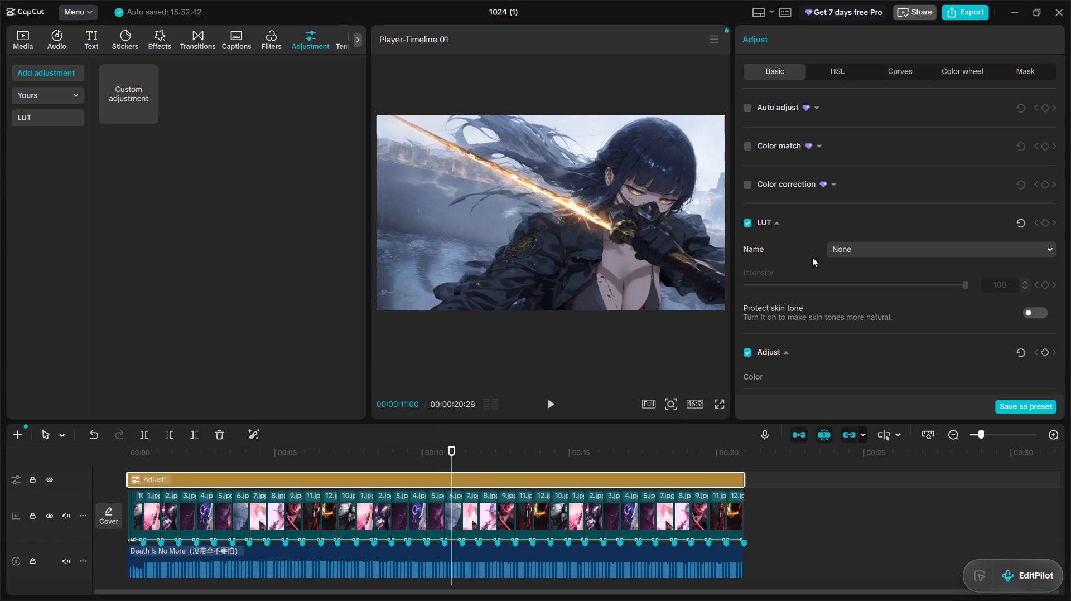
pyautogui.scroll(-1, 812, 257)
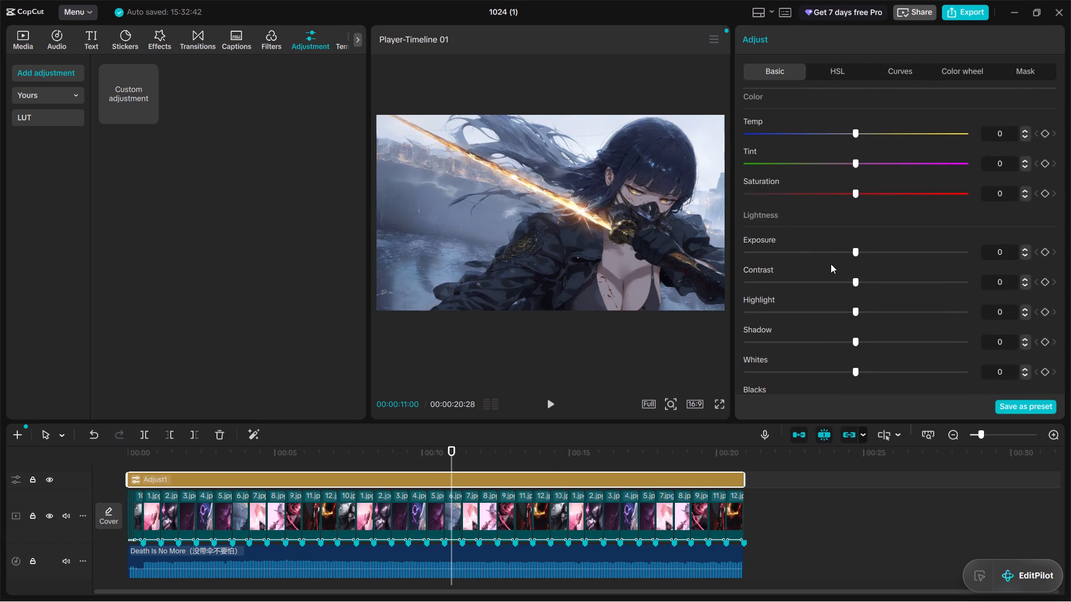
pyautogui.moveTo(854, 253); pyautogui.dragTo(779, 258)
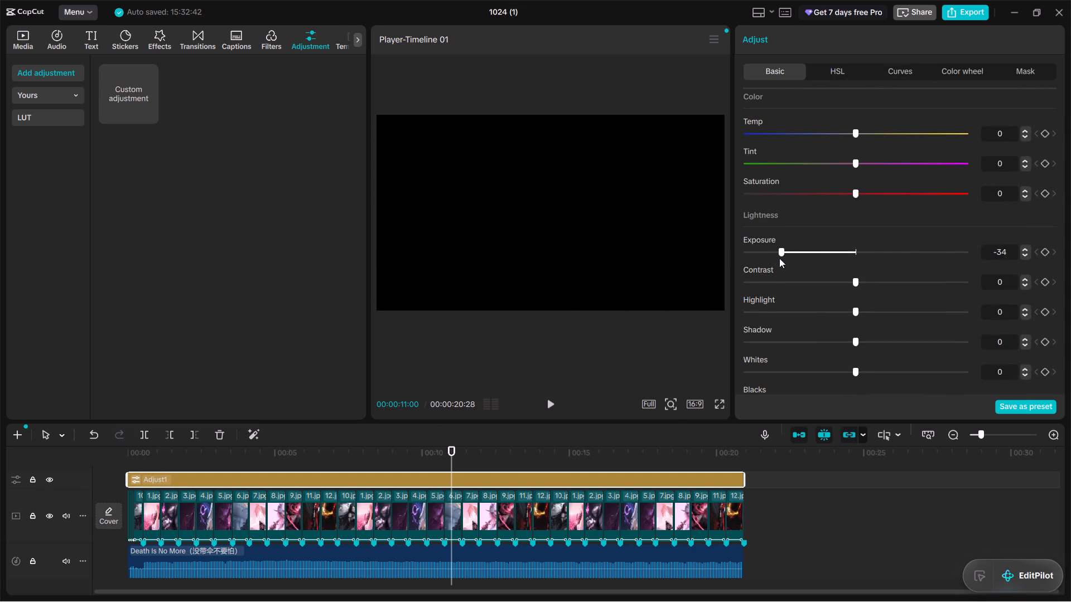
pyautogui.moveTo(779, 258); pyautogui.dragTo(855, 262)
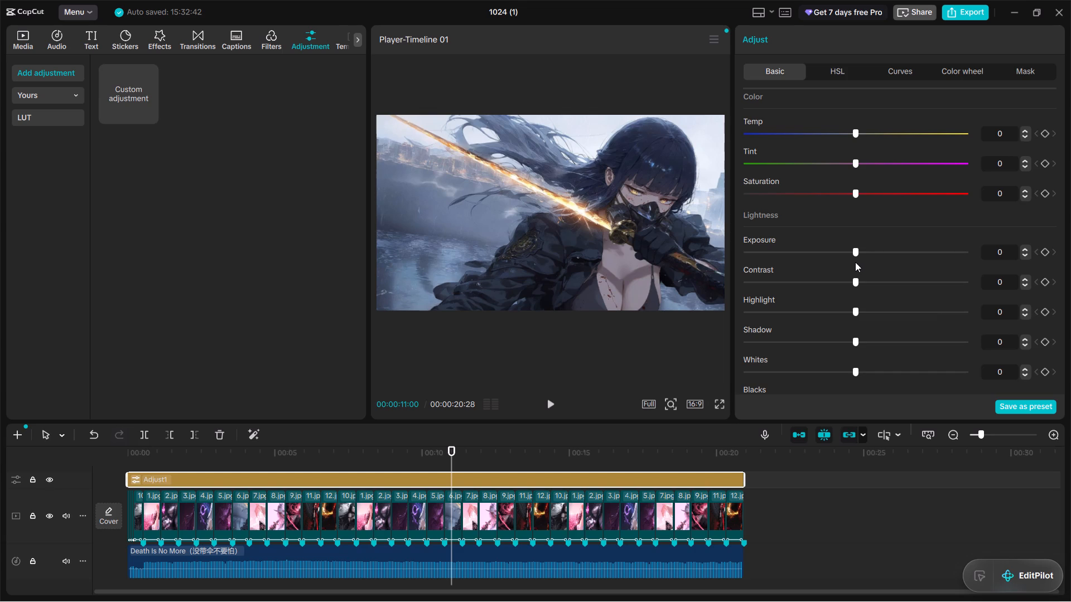
# Set the adjustment layer's Sharpen to 22 and Clarity to 5.
pyautogui.scroll(-1, 827, 292)
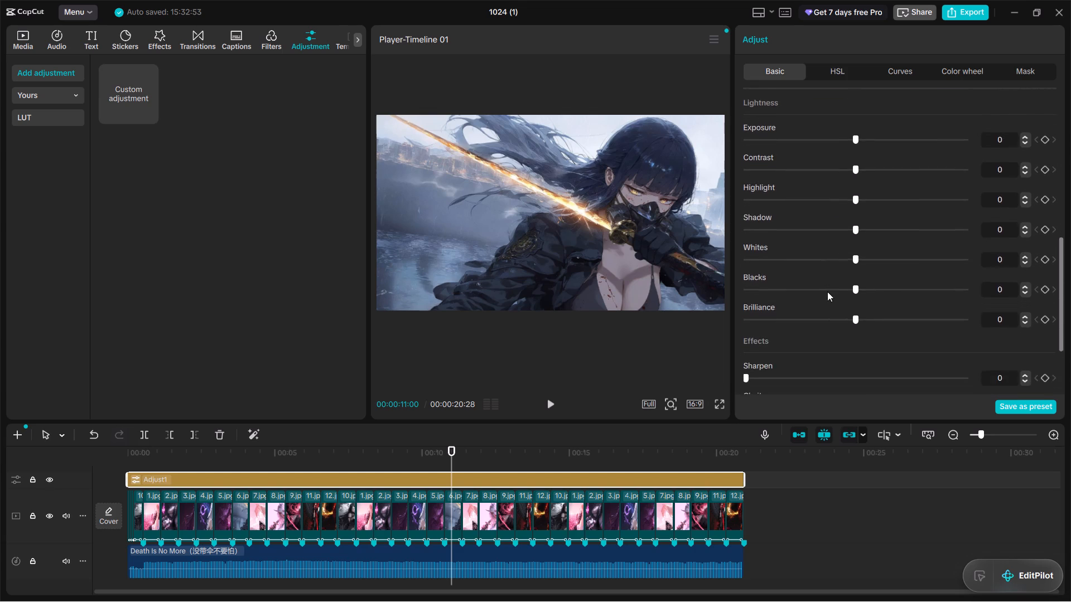
pyautogui.scroll(-1, 827, 292)
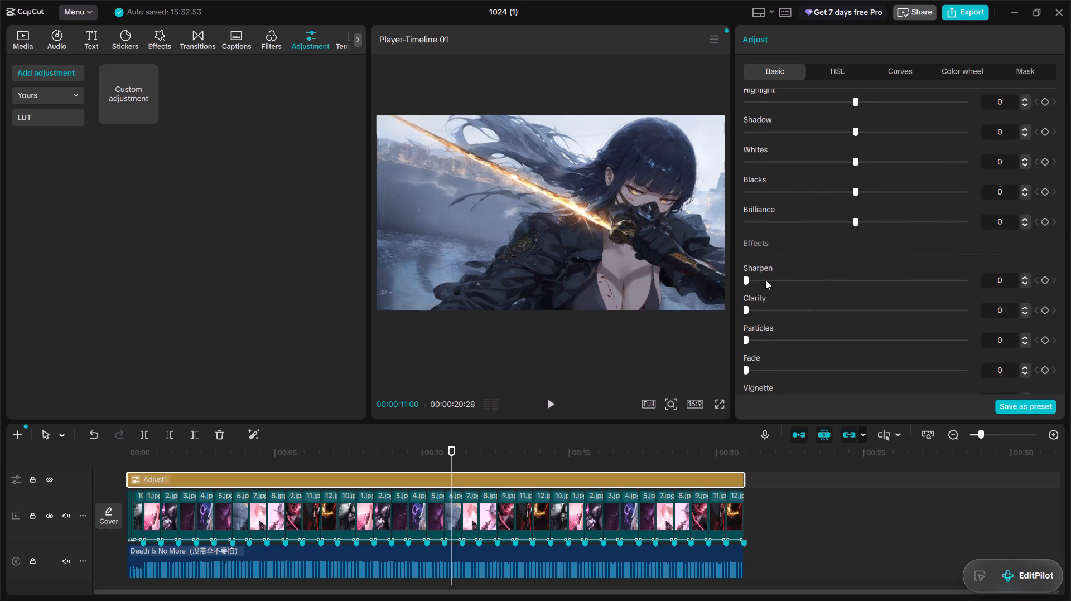
pyautogui.moveTo(765, 281); pyautogui.dragTo(990, 299)
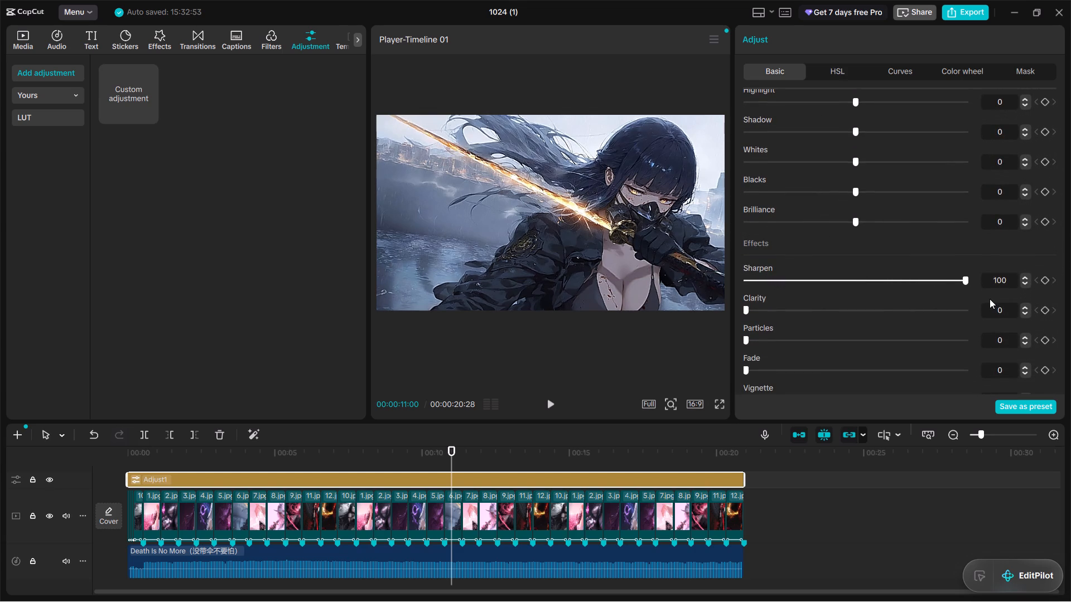
pyautogui.moveTo(990, 299); pyautogui.dragTo(794, 310)
pyautogui.click(760, 309)
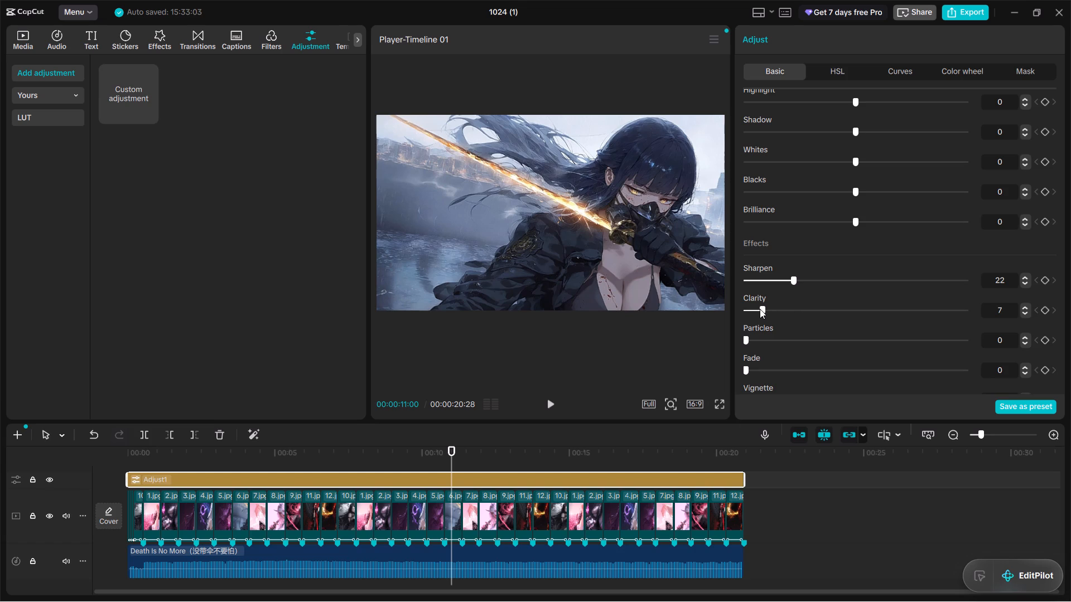
pyautogui.moveTo(760, 309); pyautogui.dragTo(964, 354)
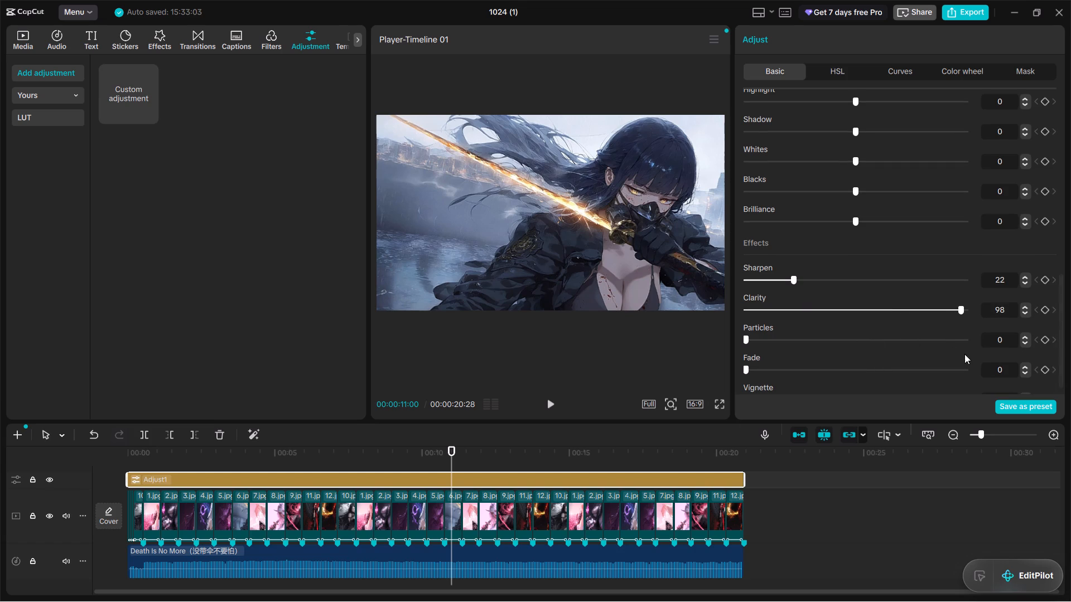
pyautogui.moveTo(964, 354); pyautogui.dragTo(847, 346)
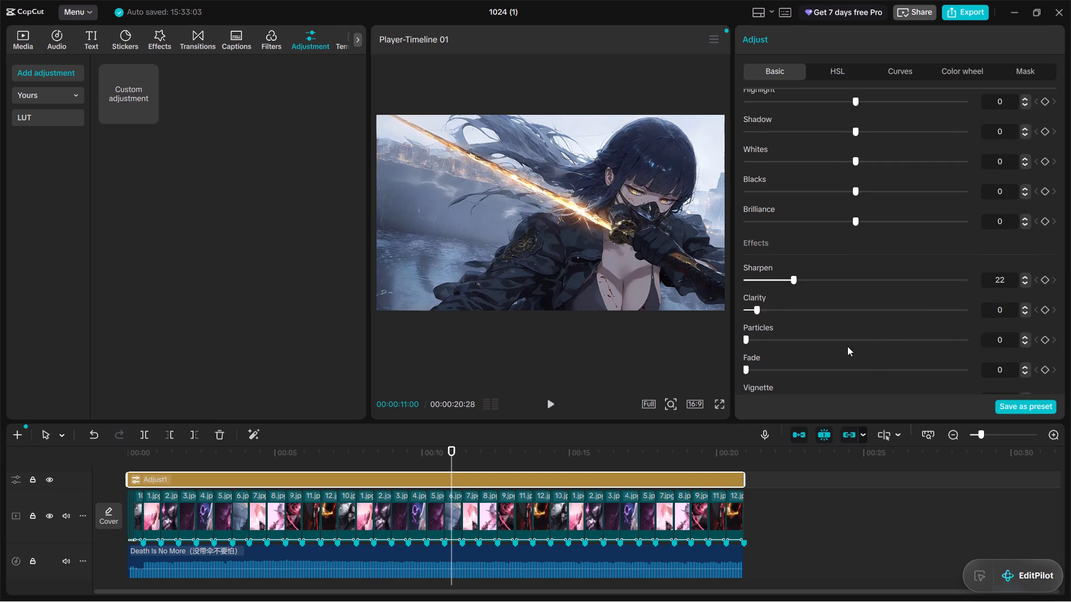
pyautogui.moveTo(847, 346); pyautogui.dragTo(755, 347)
pyautogui.moveTo(755, 347); pyautogui.dragTo(754, 347)
# Search the filter library for 4k.
pyautogui.click(263, 38)
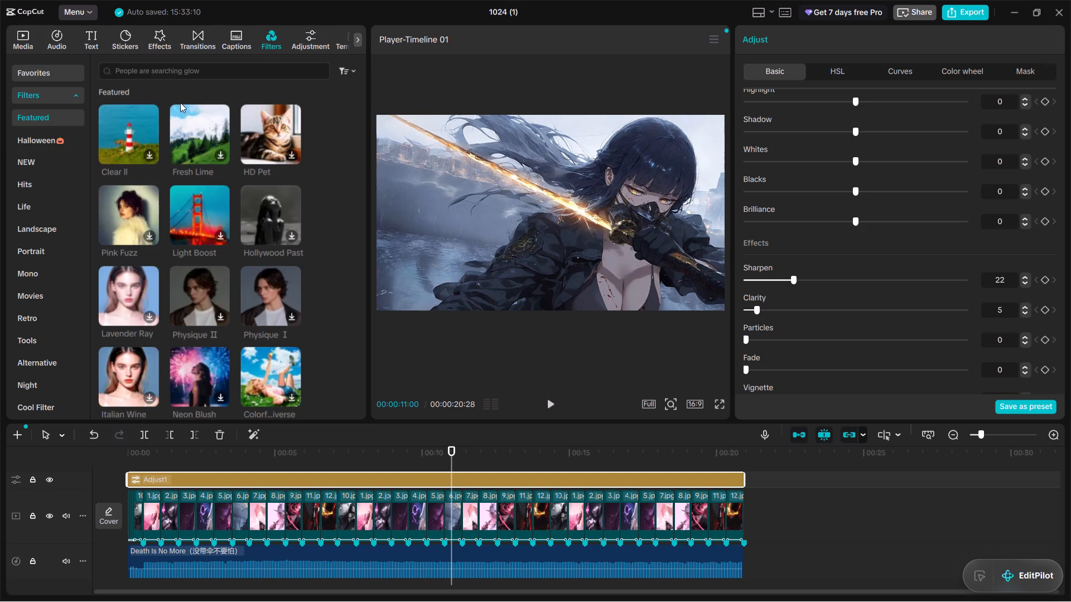
pyautogui.click(184, 74)
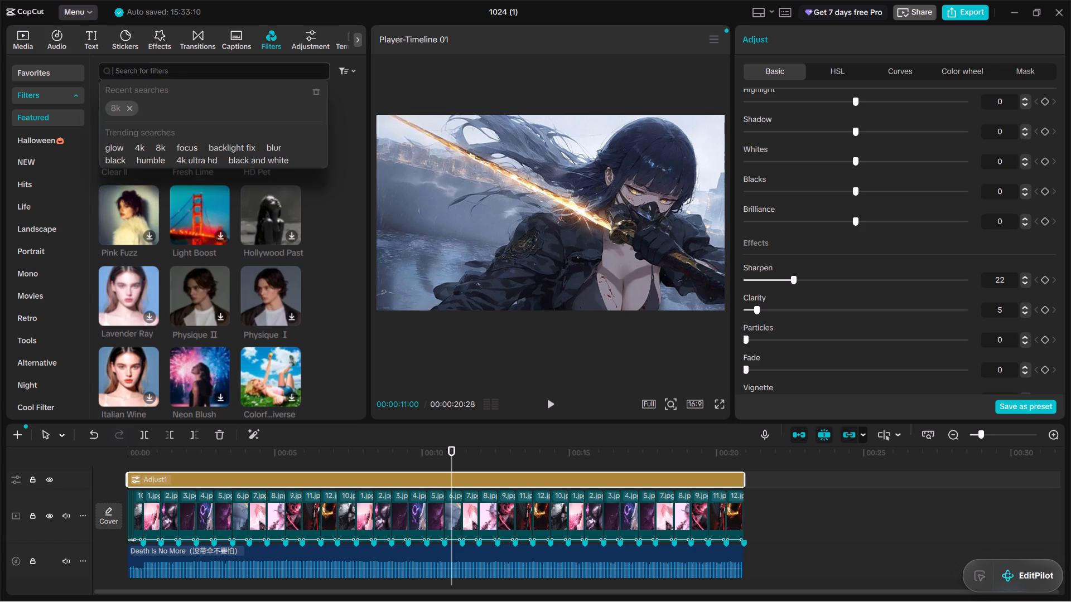
pyautogui.write('4k')
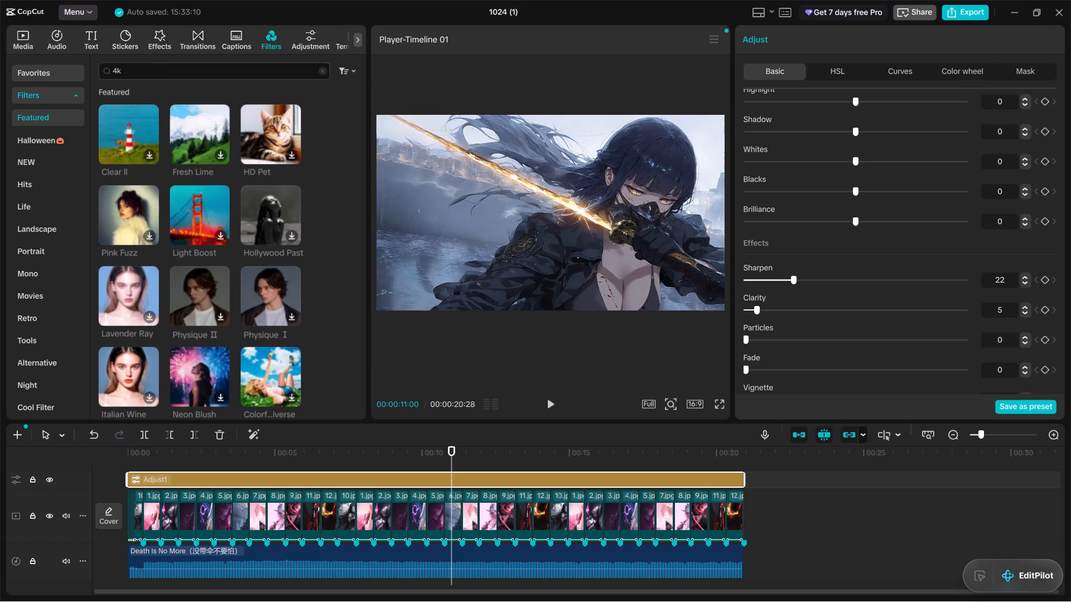
pyautogui.press('Return')
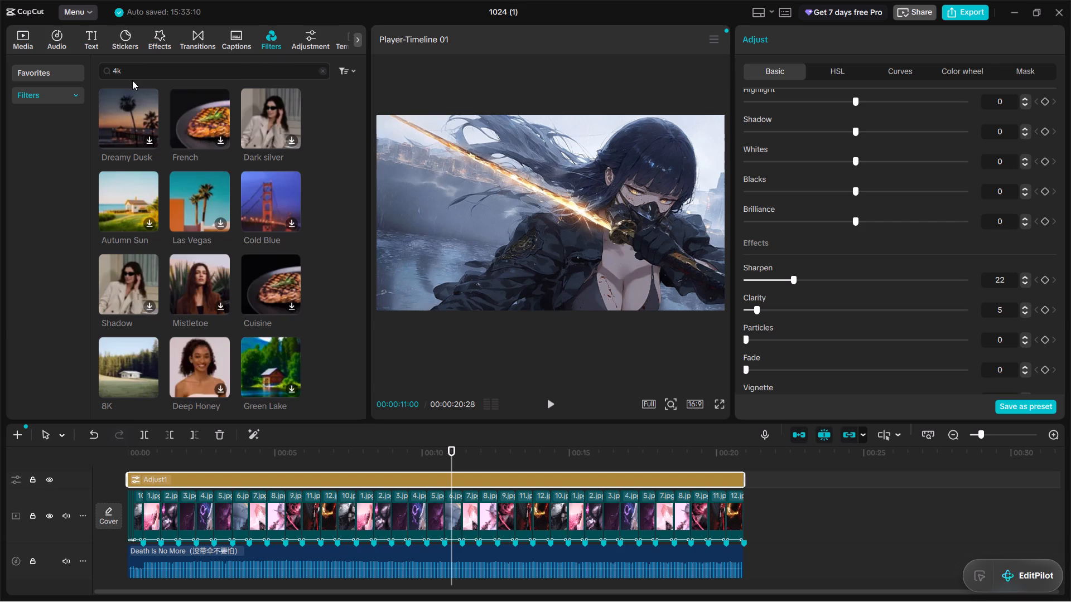
# Search the filters for 8k and add the 8K filter above the adjustment layer, spanning the whole video.
pyautogui.click(153, 74)
pyautogui.press('BackSpace')
pyautogui.press('BackSpace')
pyautogui.write('8k')
pyautogui.press('Return')
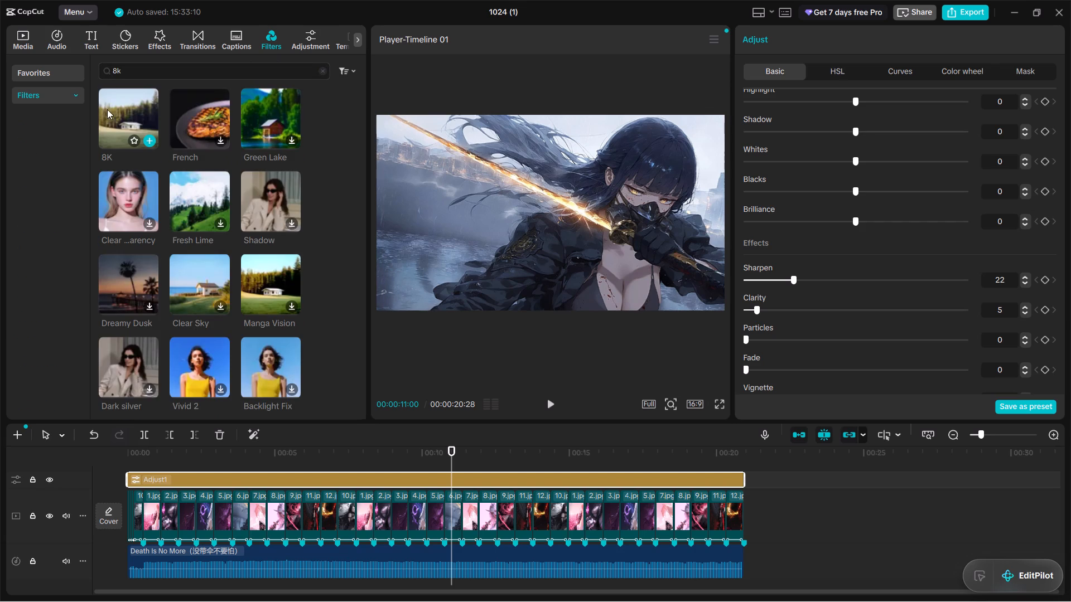
pyautogui.moveTo(114, 111); pyautogui.dragTo(142, 484)
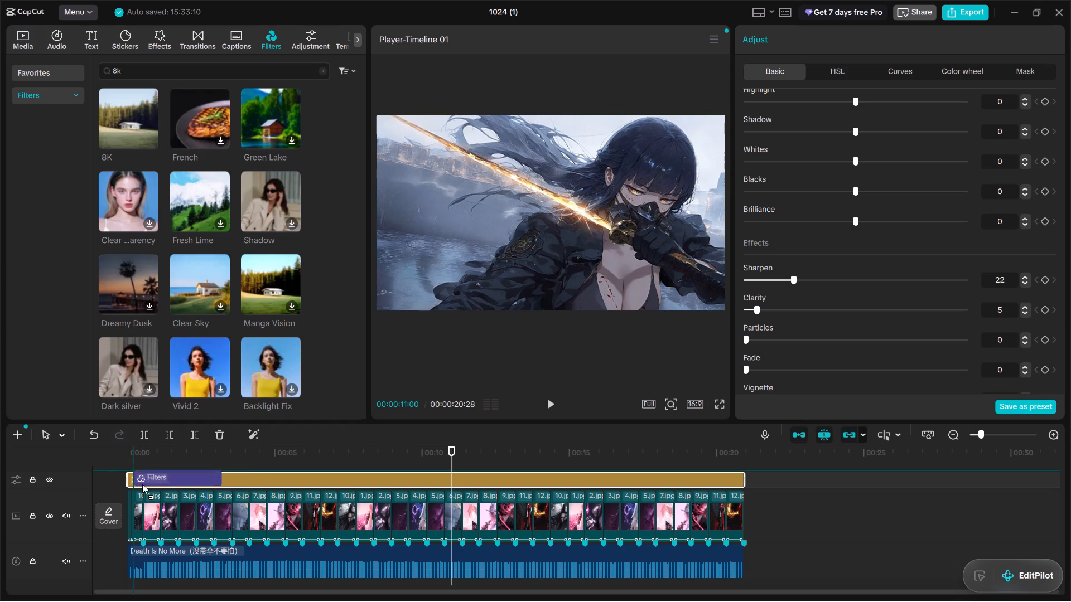
pyautogui.moveTo(142, 484); pyautogui.dragTo(127, 465)
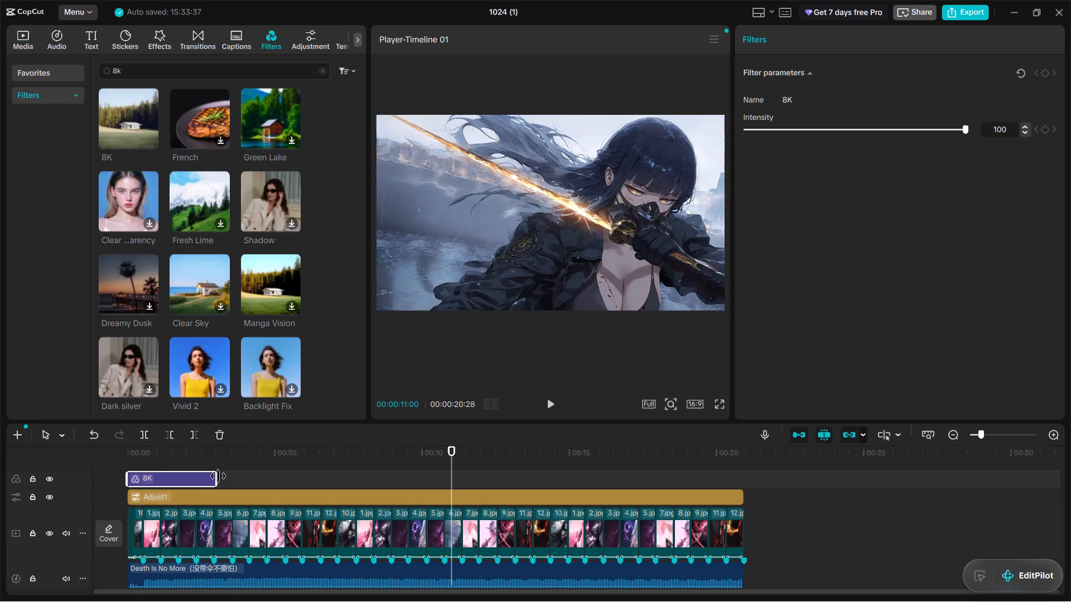
pyautogui.moveTo(218, 476); pyautogui.dragTo(699, 515)
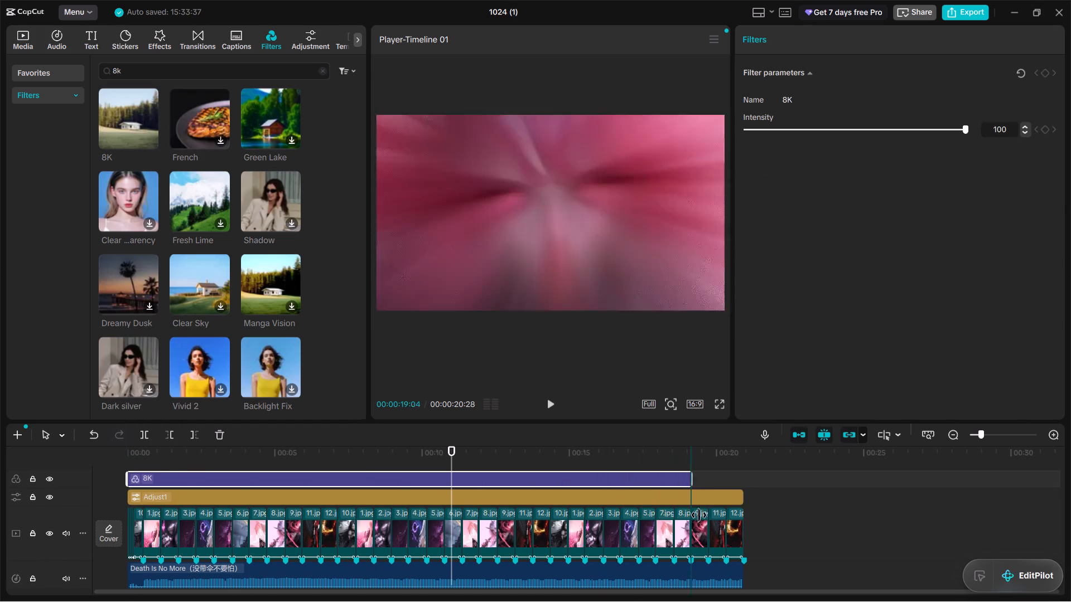
pyautogui.moveTo(699, 515); pyautogui.dragTo(743, 527)
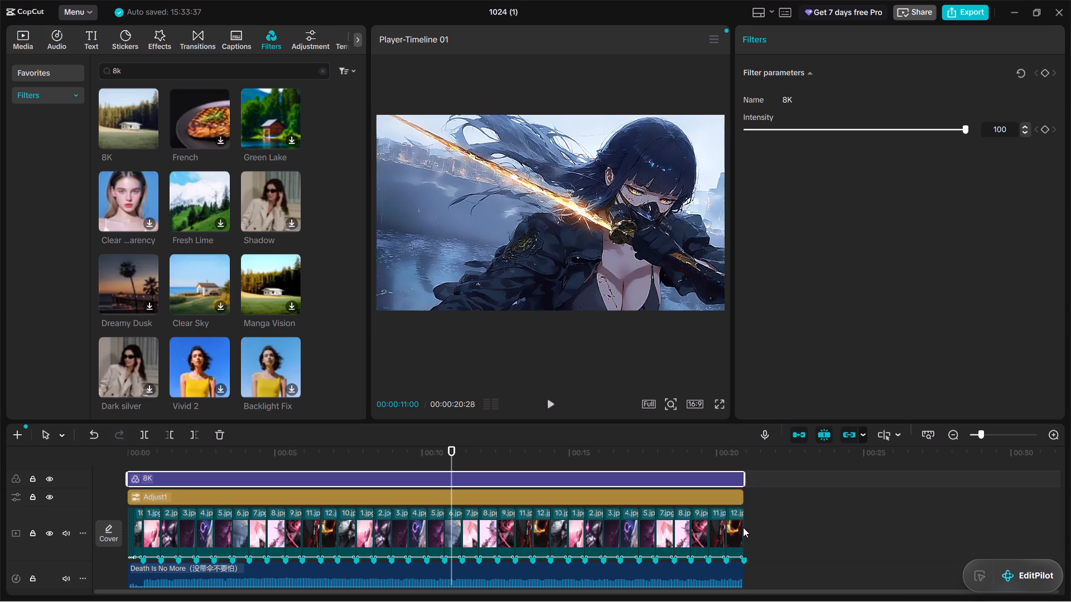
# Set the 8K filter's intensity to 21.
pyautogui.click(817, 129)
pyautogui.moveTo(817, 129); pyautogui.dragTo(794, 131)
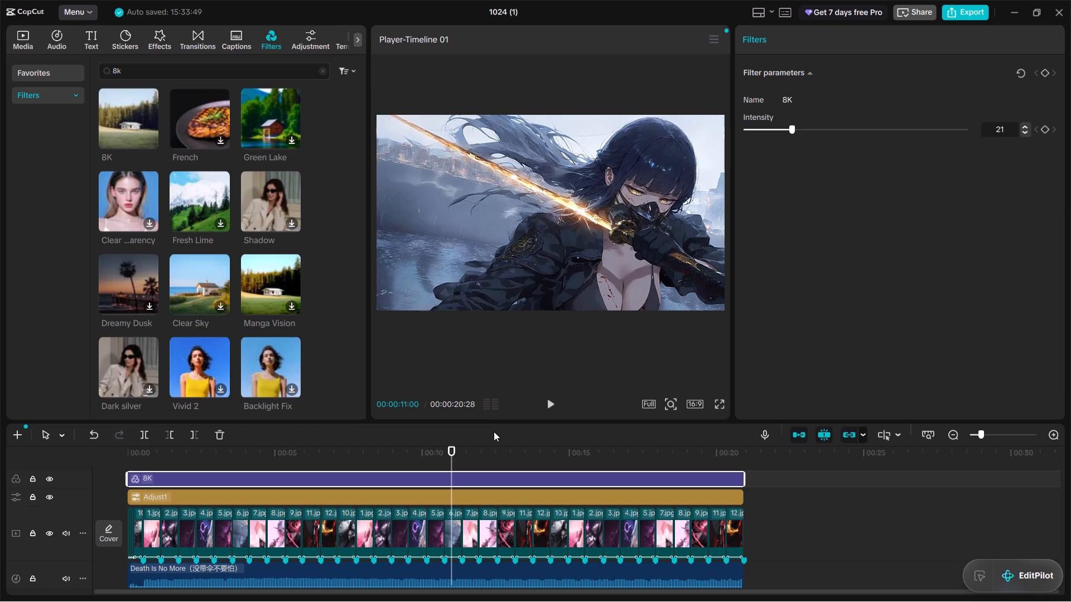
# Scrub through the timeline to review the images with the adjustment layer and 8K filter applied.
pyautogui.moveTo(451, 452); pyautogui.dragTo(419, 454)
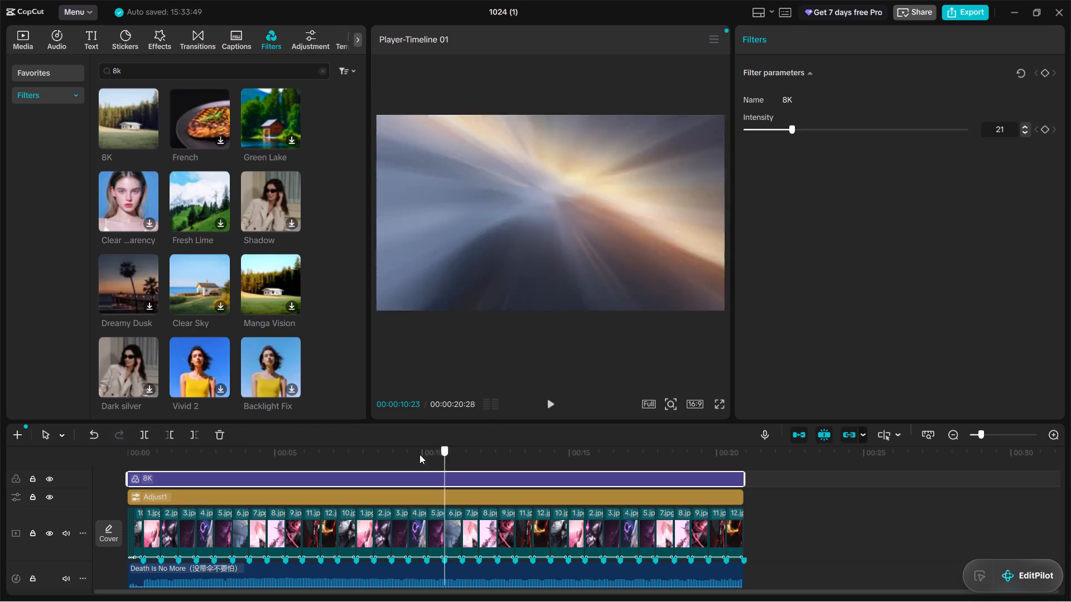
pyautogui.moveTo(419, 454); pyautogui.dragTo(218, 442)
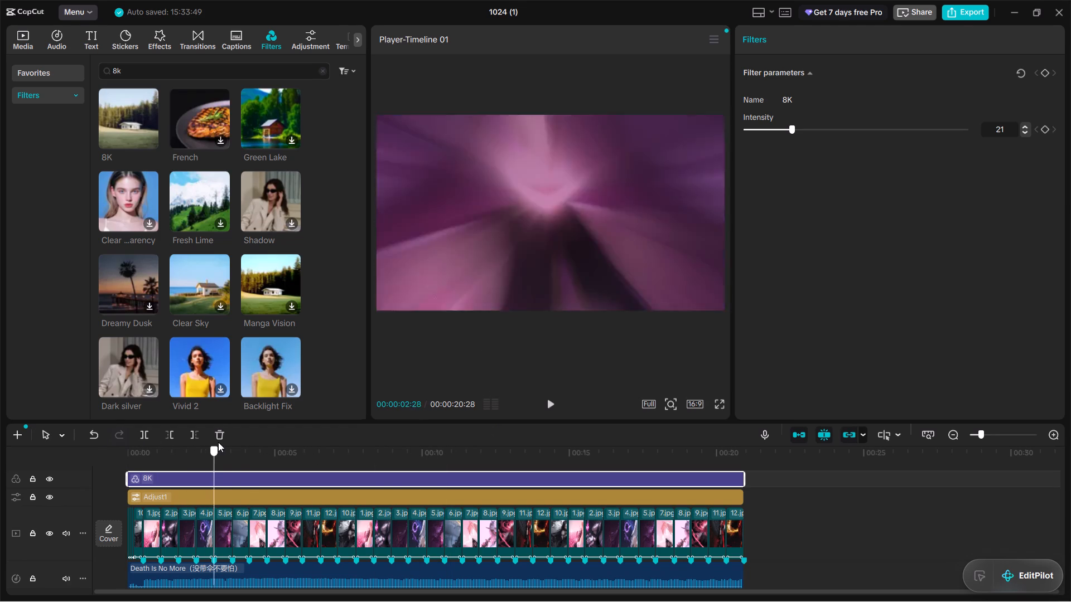
pyautogui.moveTo(218, 442); pyautogui.dragTo(351, 445)
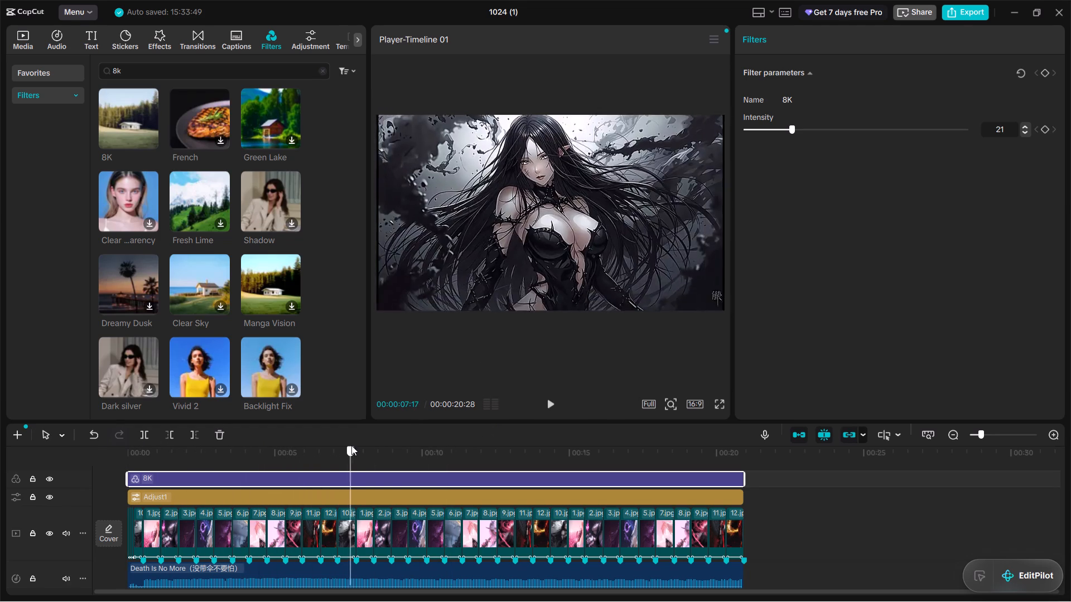
pyautogui.moveTo(351, 445); pyautogui.dragTo(487, 444)
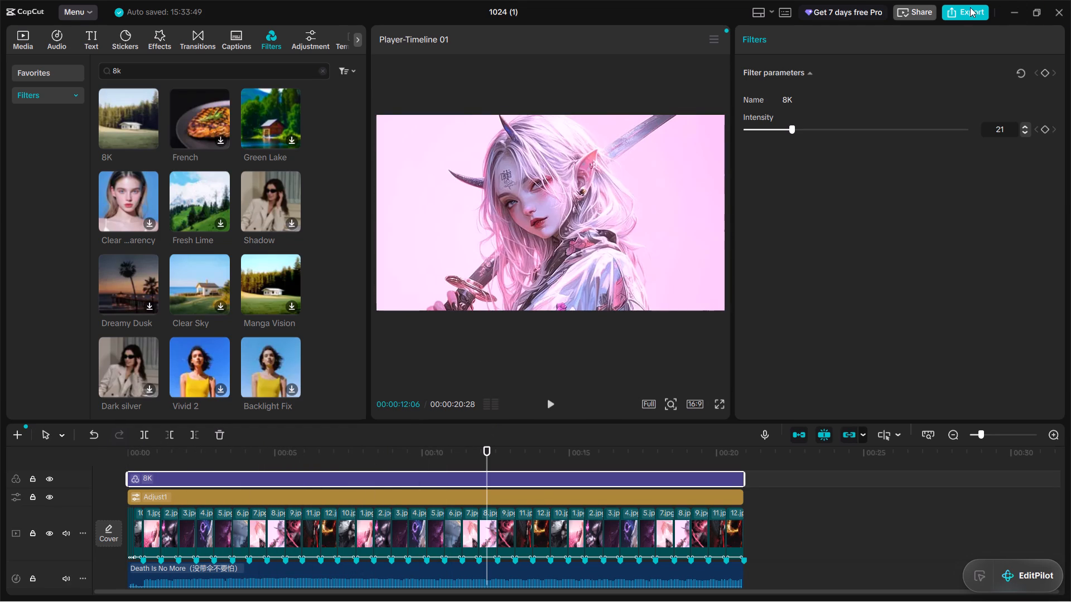
# Open the export settings for the finished video.
pyautogui.click(970, 7)
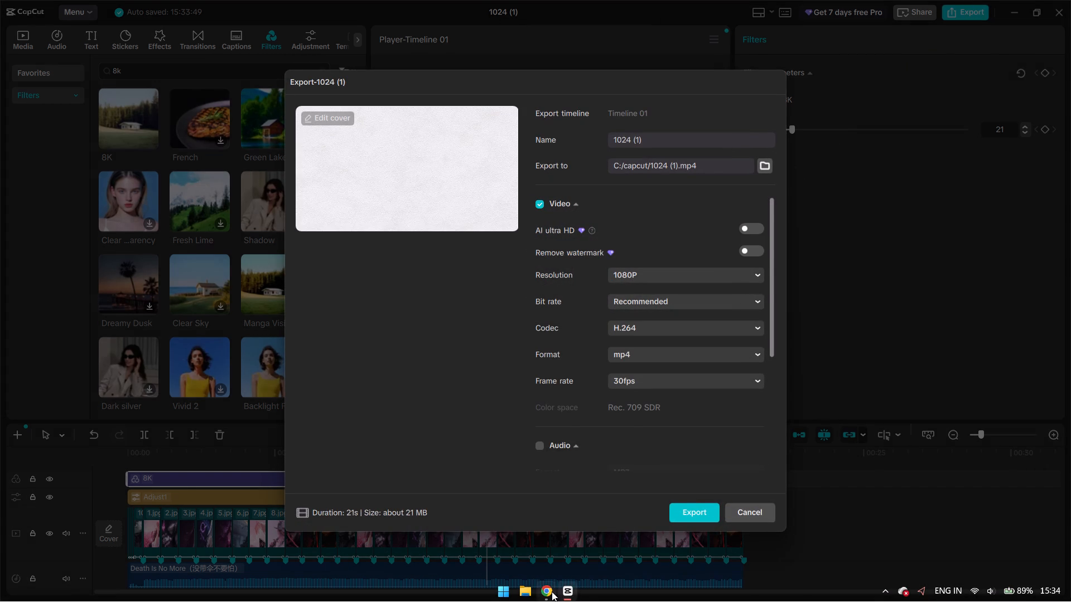
# Switch to Chrome, briefly play the Instagram camera movement tutorial, and remove the post from the saved items.
pyautogui.click(552, 591)
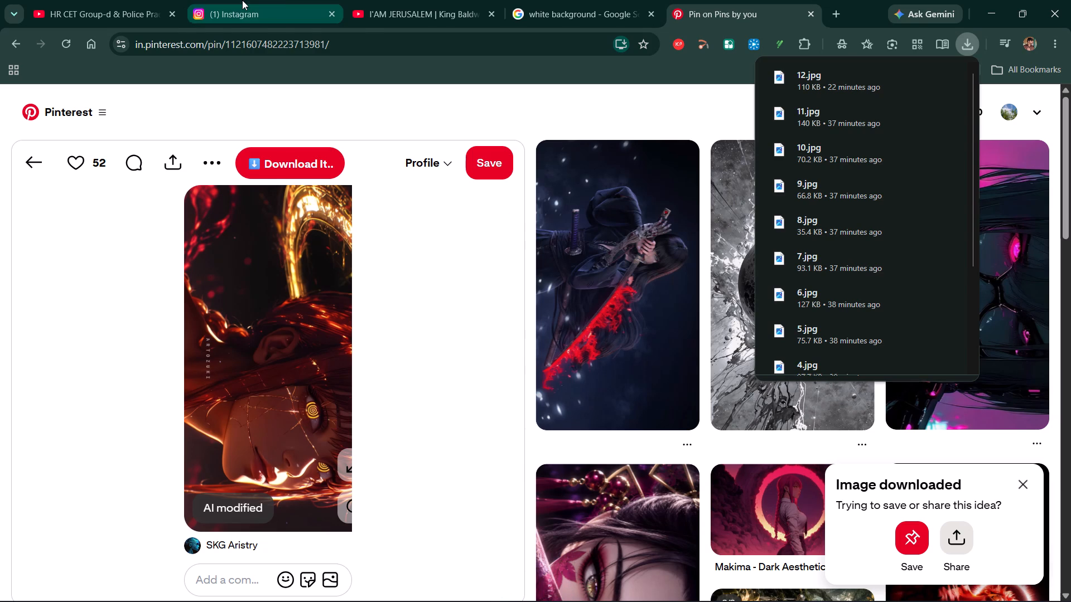
pyautogui.click(242, 0)
pyautogui.click(410, 296)
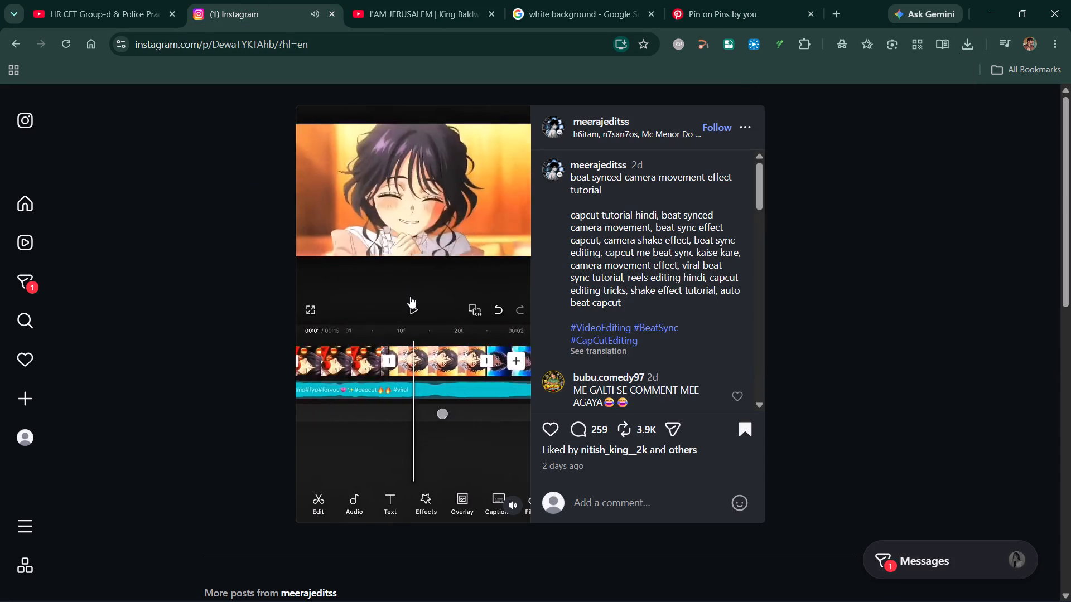
pyautogui.click(410, 296)
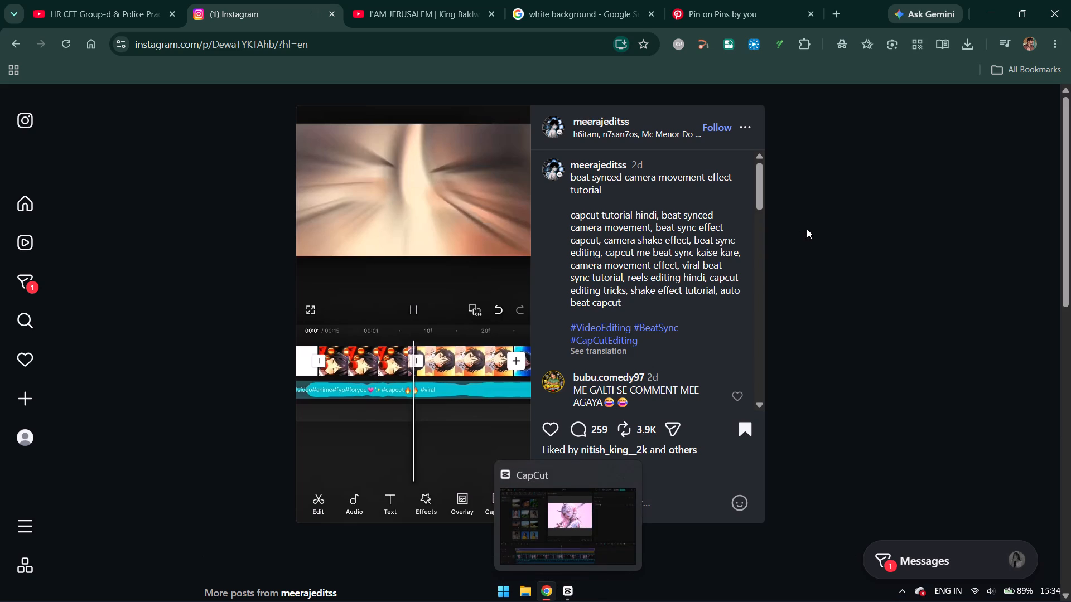
pyautogui.click(743, 423)
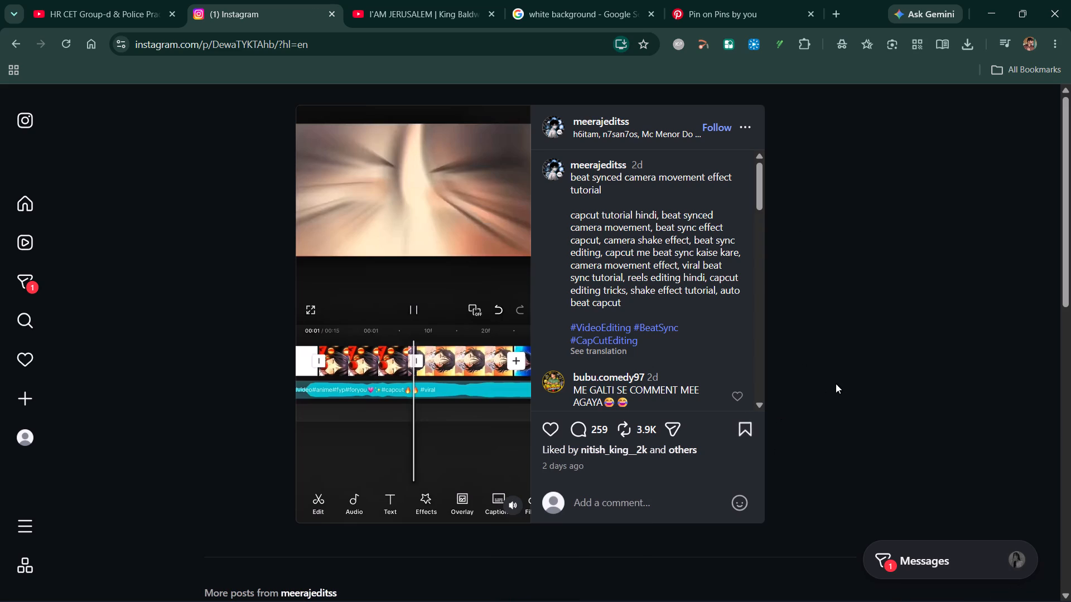
pyautogui.click(836, 383)
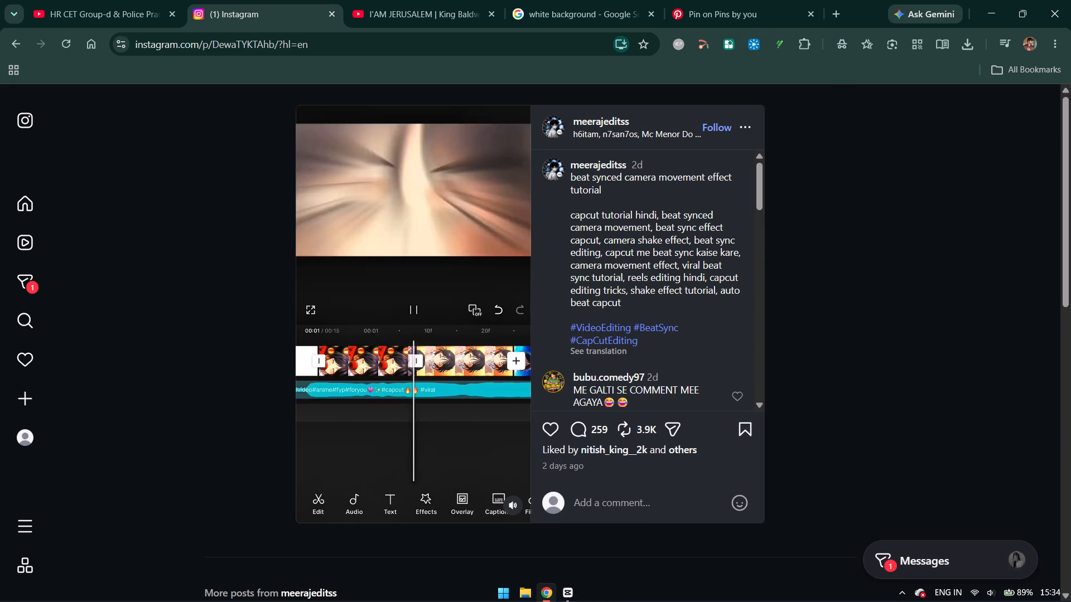
# Return to CapCut, name the export "camera sinc movement" and export the video.
pyautogui.click(571, 597)
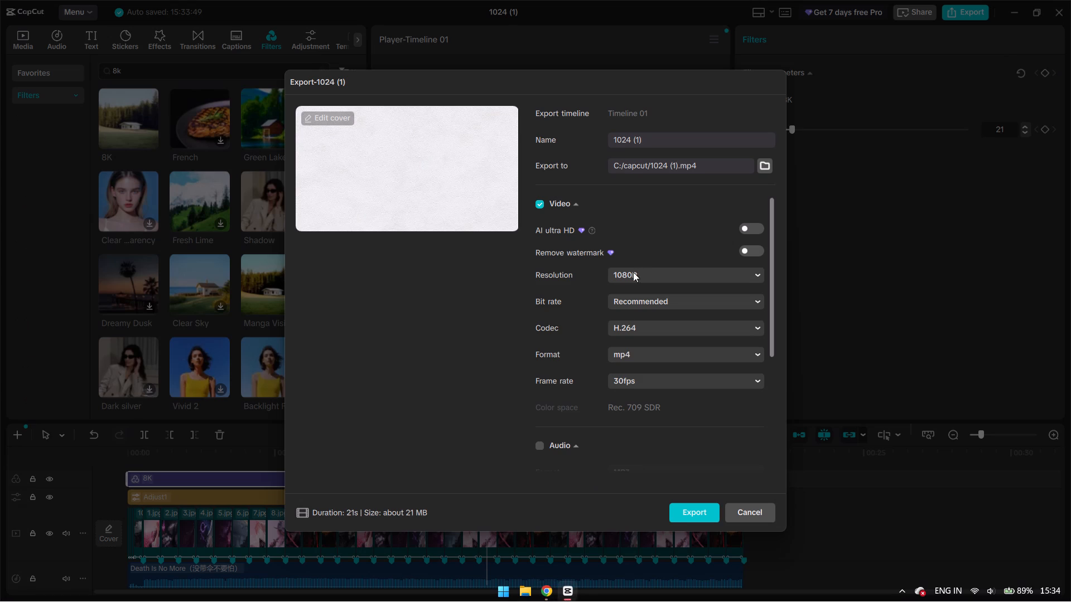
pyautogui.click(657, 146)
pyautogui.press('BackSpace')
pyautogui.press('BackSpace')
pyautogui.press('BackSpace')
pyautogui.press('BackSpace')
pyautogui.press('BackSpace')
pyautogui.press('BackSpace')
pyautogui.press('BackSpace')
pyautogui.press('BackSpace')
pyautogui.press('BackSpace')
pyautogui.press('BackSpace')
pyautogui.press('BackSpace')
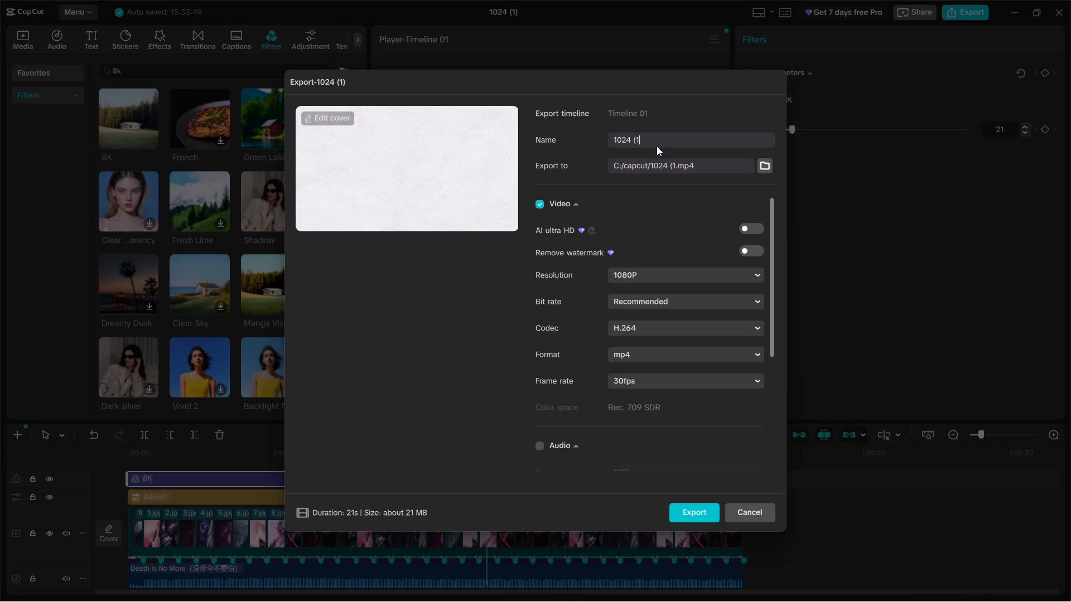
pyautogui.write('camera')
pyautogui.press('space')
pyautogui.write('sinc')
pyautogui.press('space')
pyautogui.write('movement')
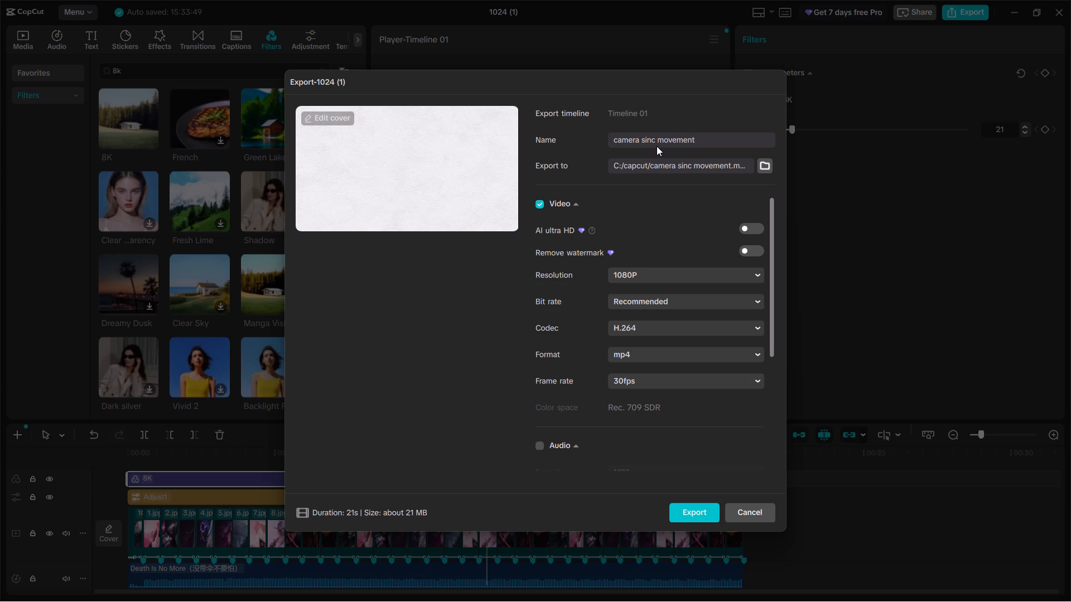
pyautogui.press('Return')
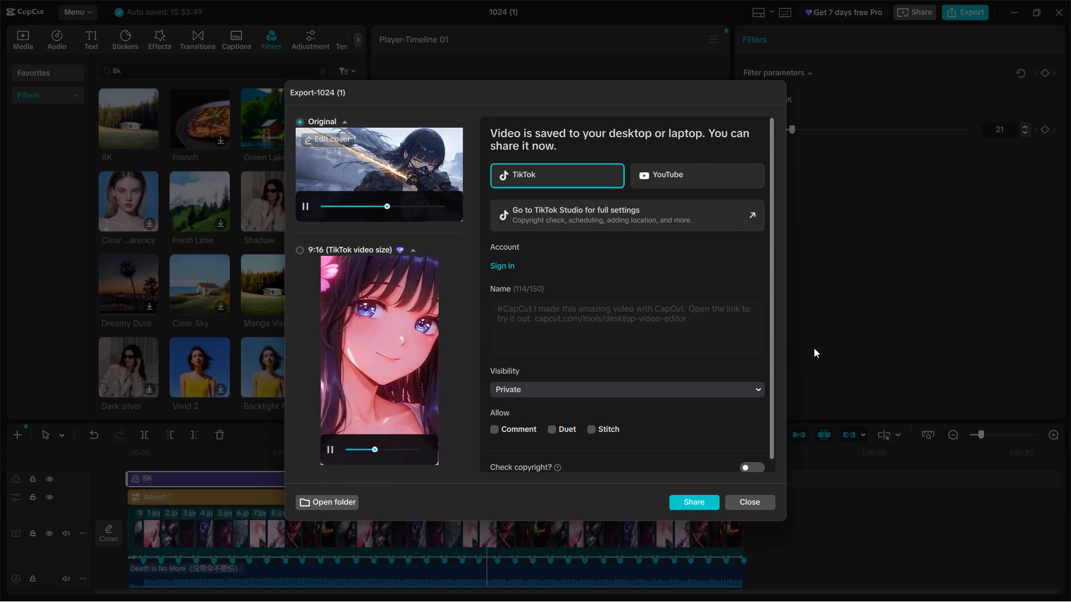
# Close the export dialog without sharing the video.
pyautogui.click(750, 501)
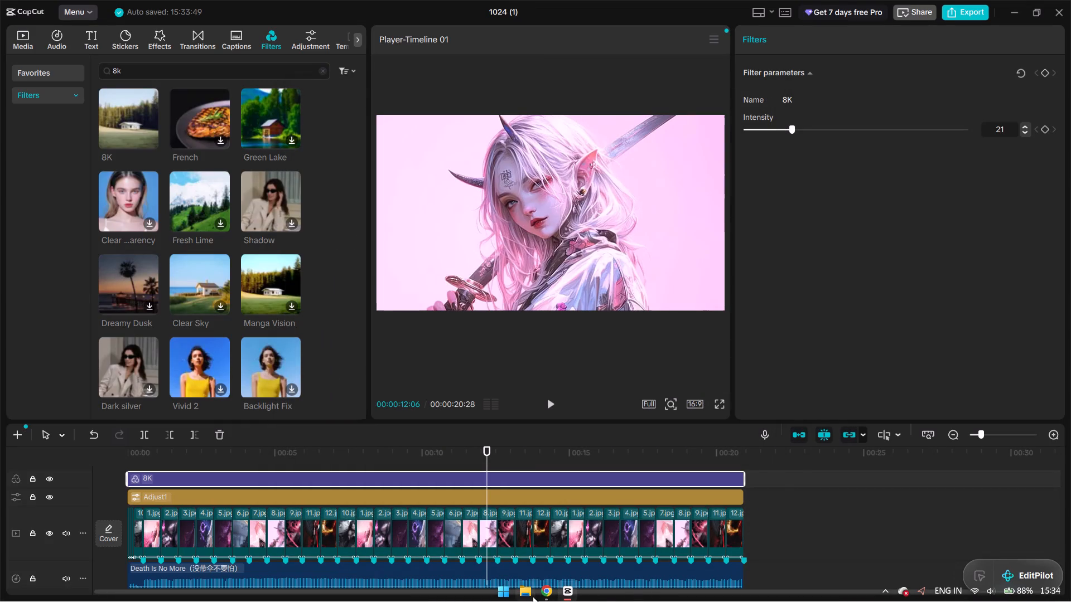
# Switch to File Explorer and open the capcut folder on Local Disk (C:) to find the exported video.
pyautogui.click(533, 596)
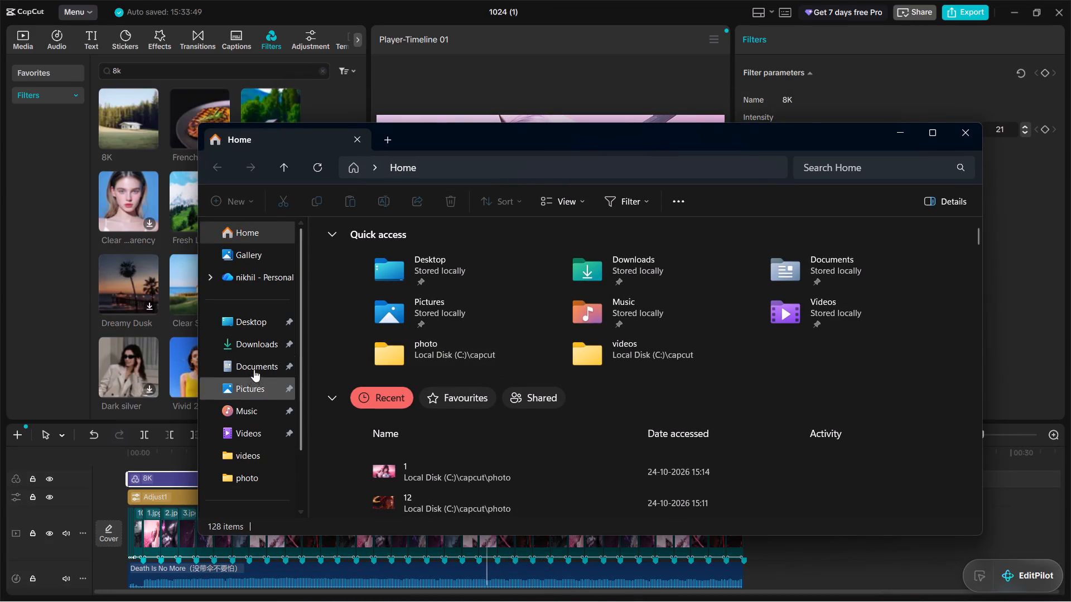
pyautogui.click(259, 466)
pyautogui.scroll(-2, 259, 466)
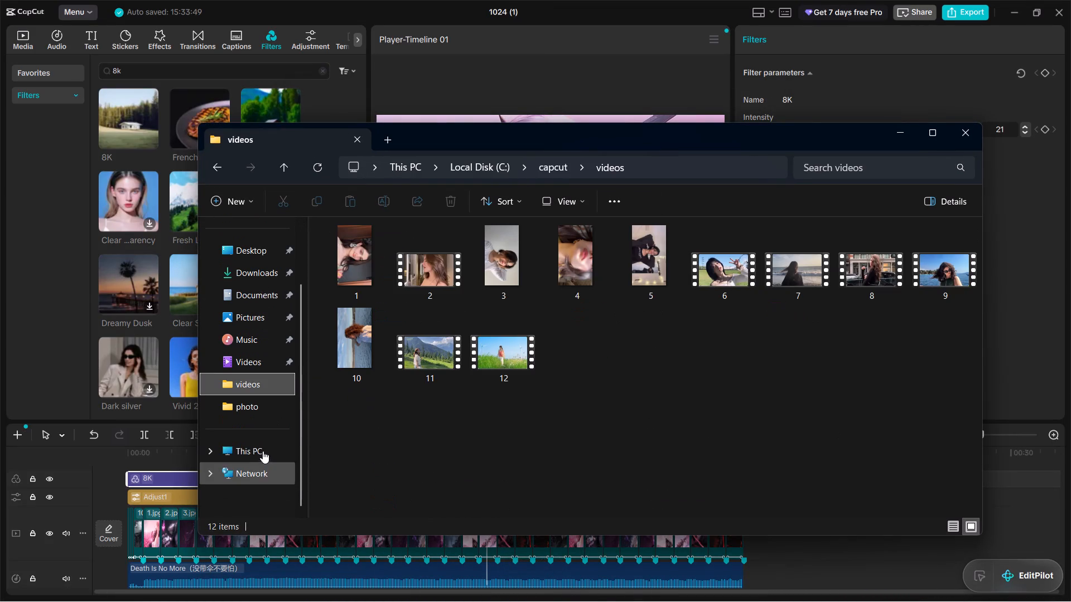
pyautogui.click(263, 451)
pyautogui.click(263, 451)
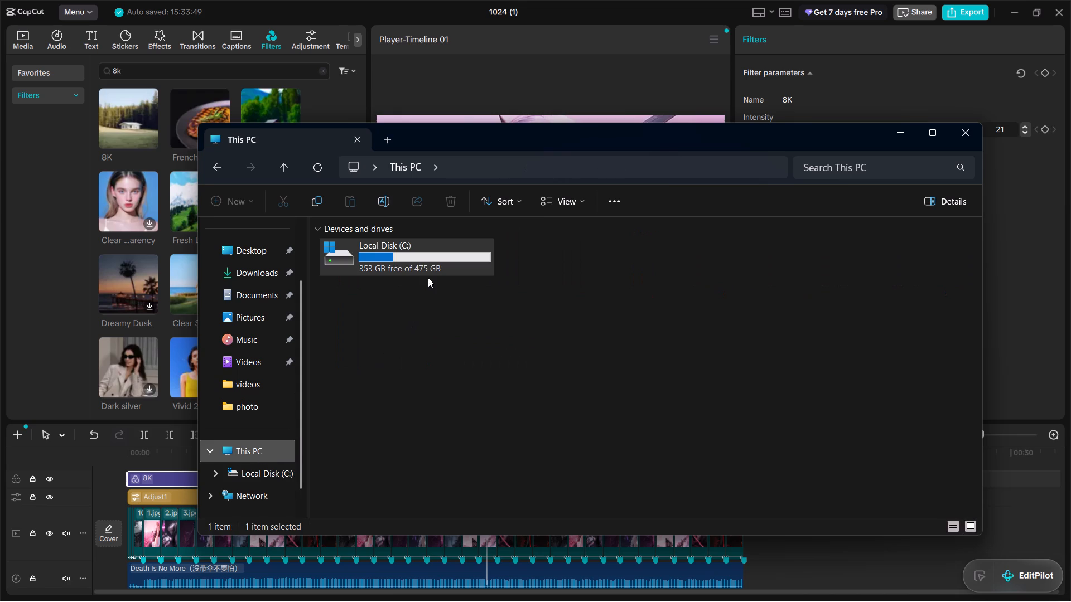
pyautogui.doubleClick(433, 265)
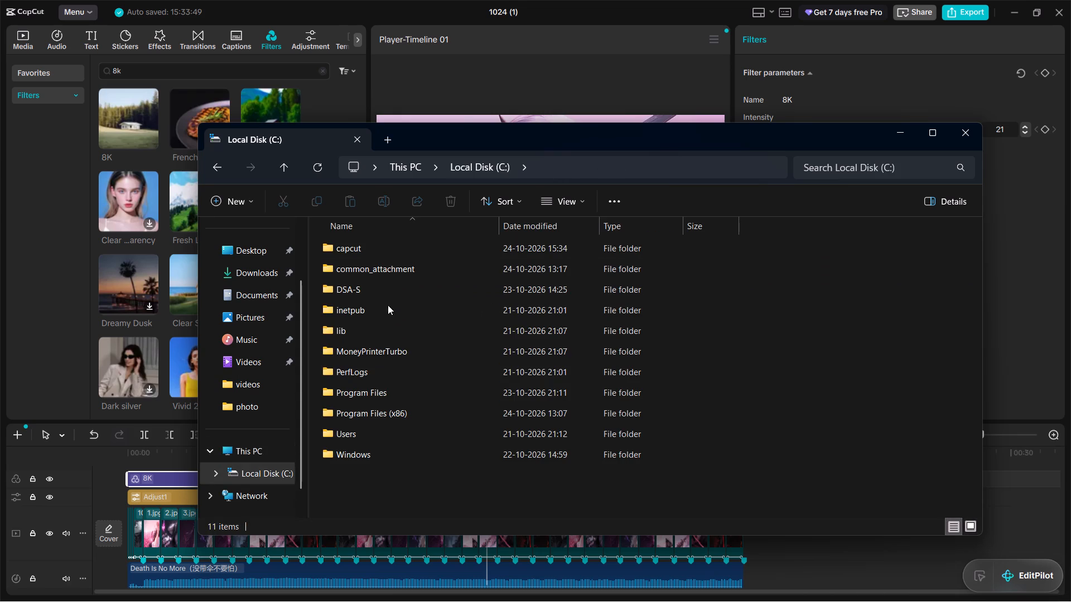
pyautogui.doubleClick(437, 253)
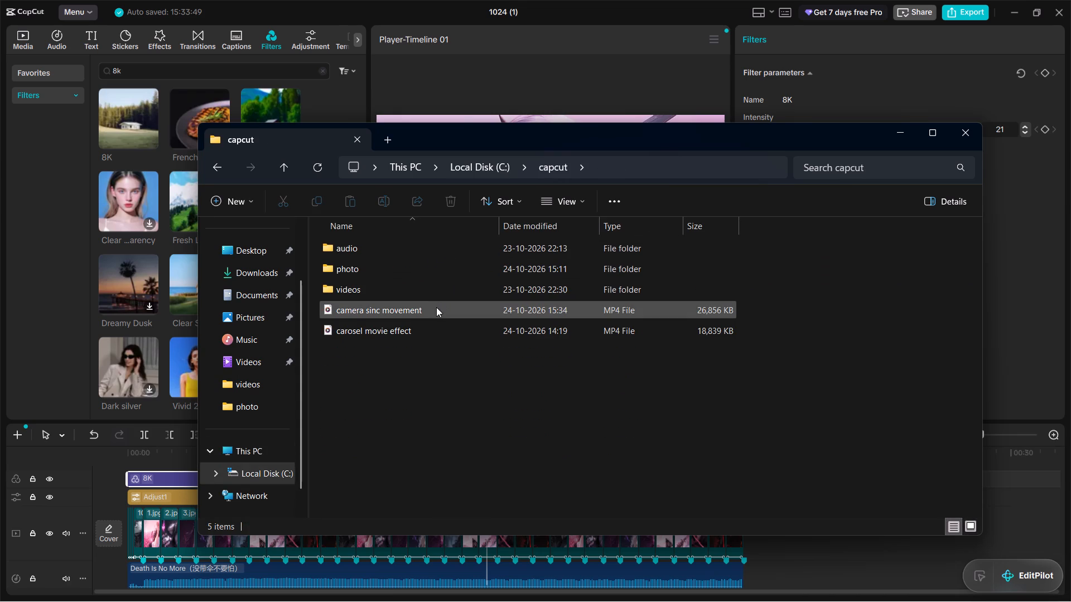
# Play the exported "camera sinc movement" video to review it, and close the player.
pyautogui.doubleClick(436, 309)
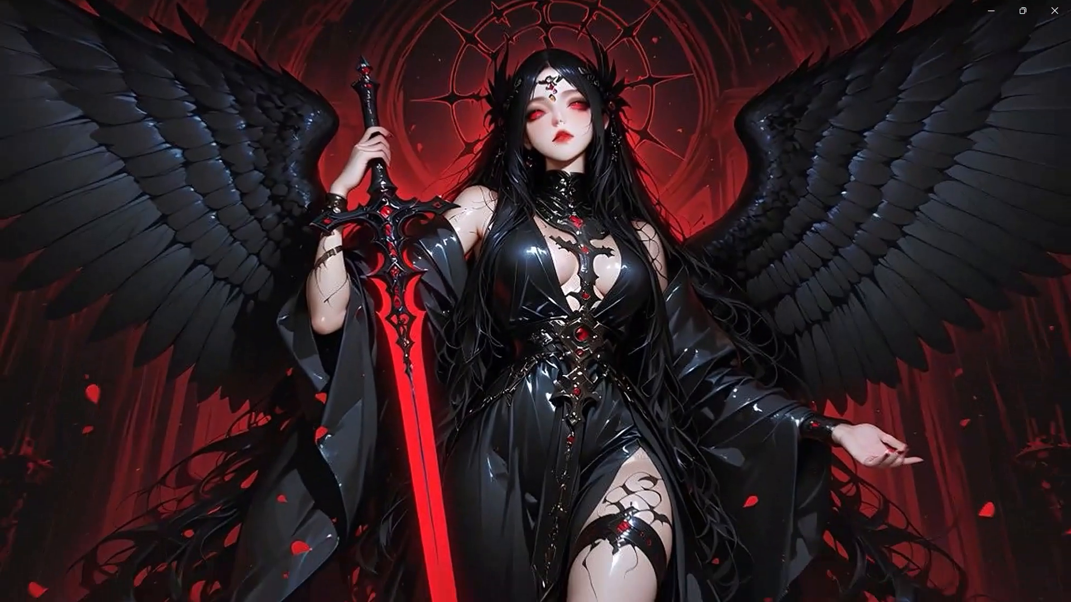
pyautogui.moveTo(915, 38); pyautogui.dragTo(1070, 0)
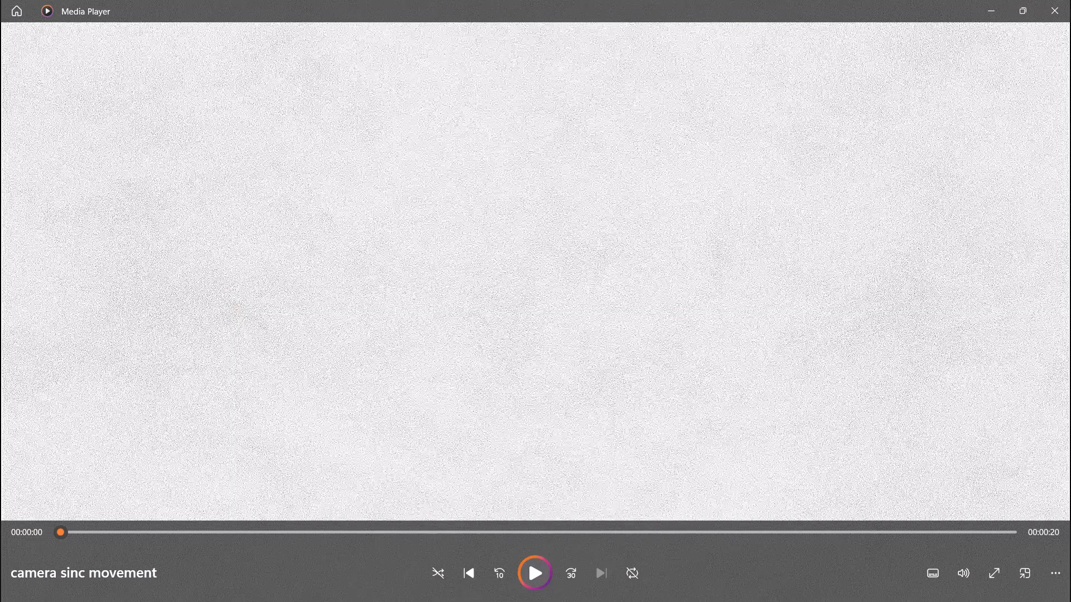
pyautogui.click(1070, 0)
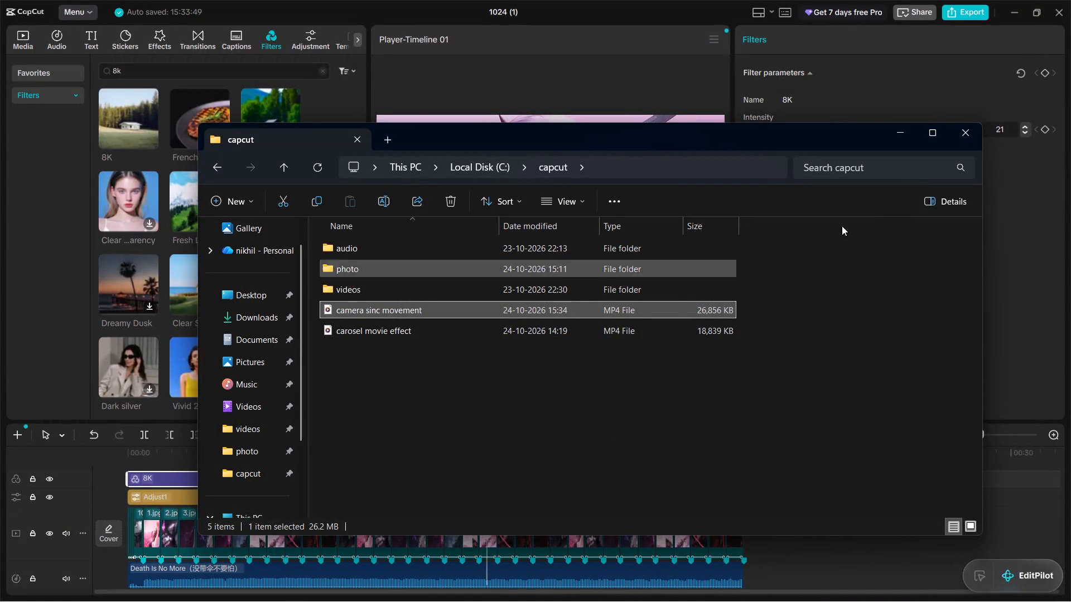
# Switch to Chrome, open Google Drive in a new browser tab and go to the shared Edits folder.
pyautogui.click(538, 597)
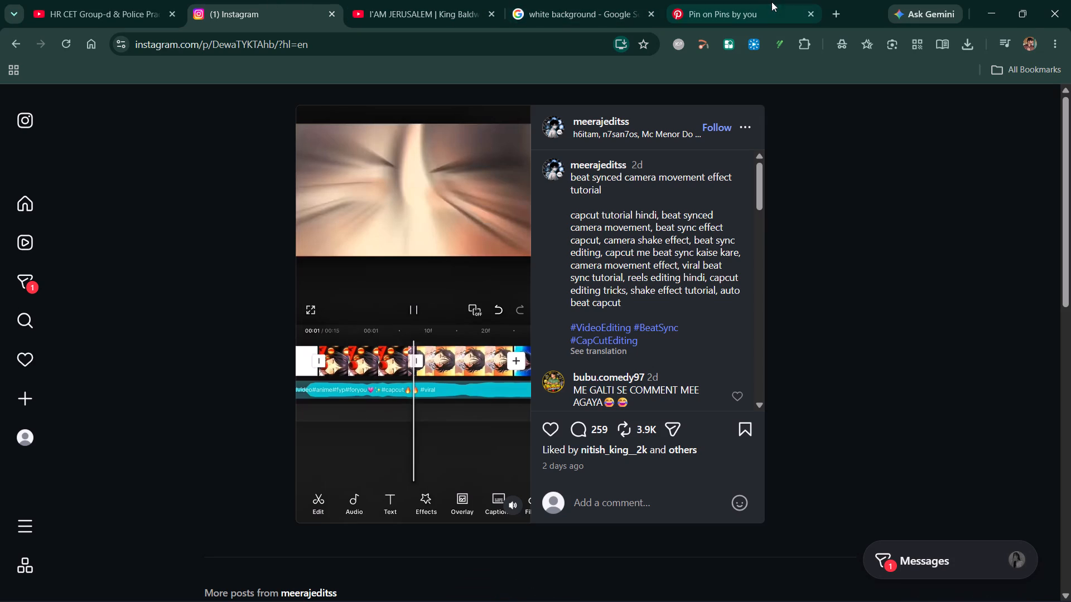
pyautogui.click(831, 11)
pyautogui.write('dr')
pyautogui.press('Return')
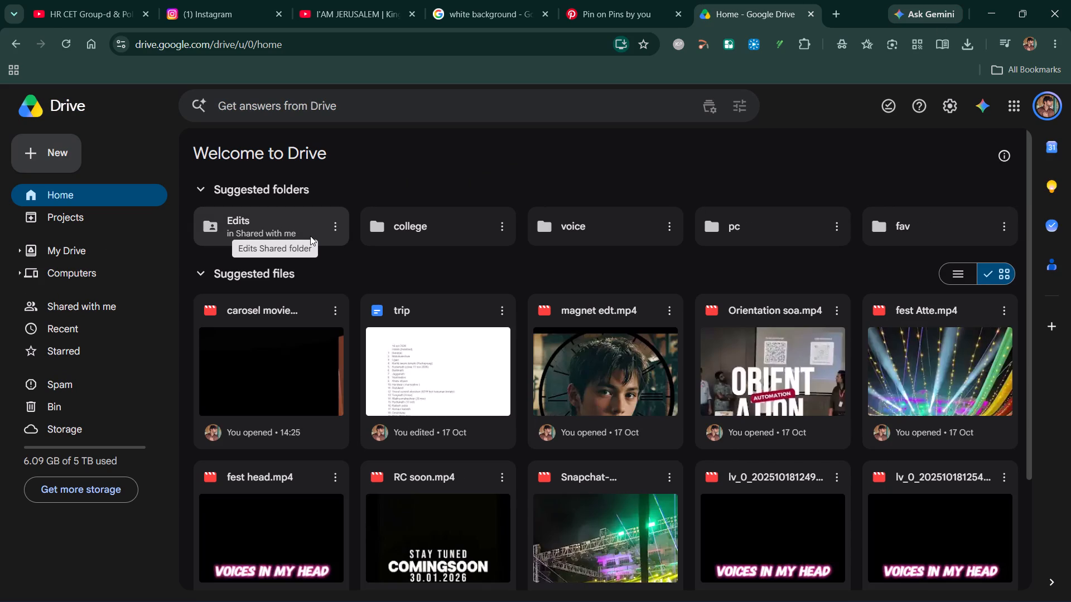
pyautogui.doubleClick(310, 236)
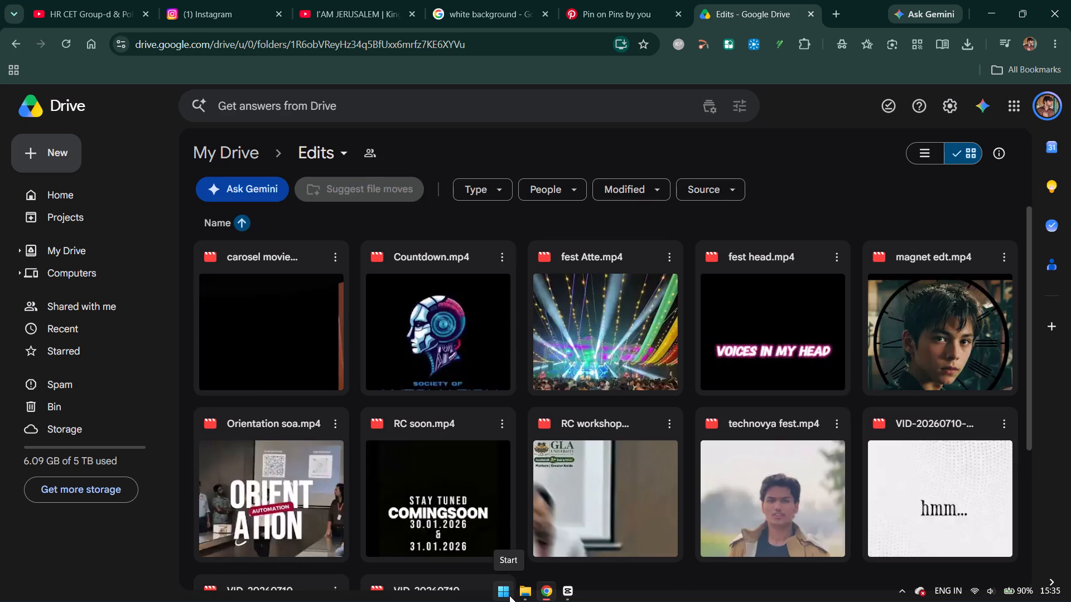
# Upload the "camera sinc movement" video from the capcut folder in File Explorer into the Drive Edits folder.
pyautogui.click(522, 596)
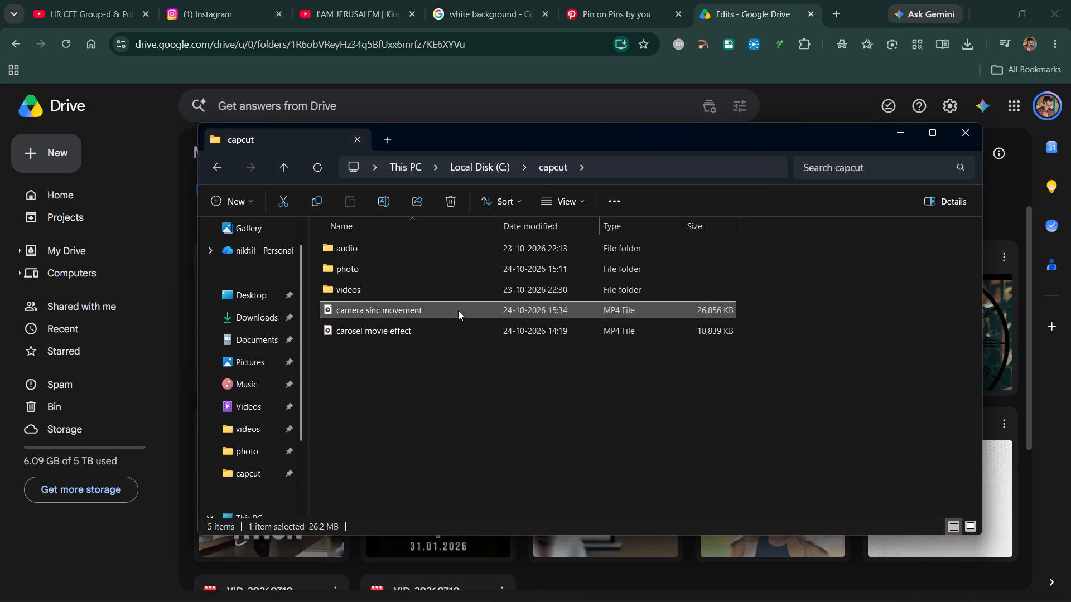
pyautogui.moveTo(458, 310); pyautogui.dragTo(557, 589)
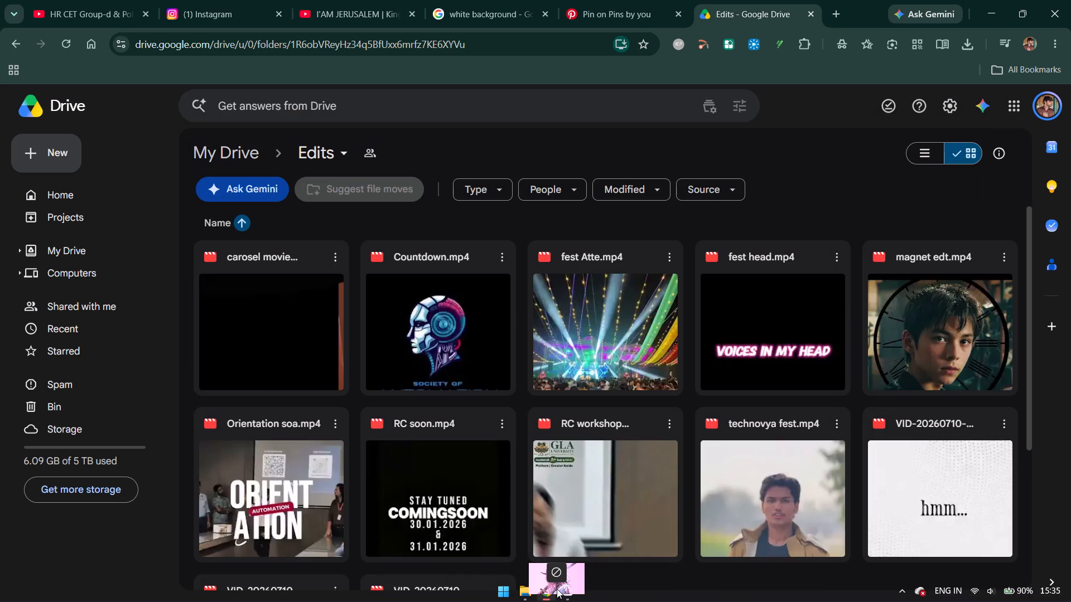
pyautogui.moveTo(557, 589); pyautogui.dragTo(533, 464)
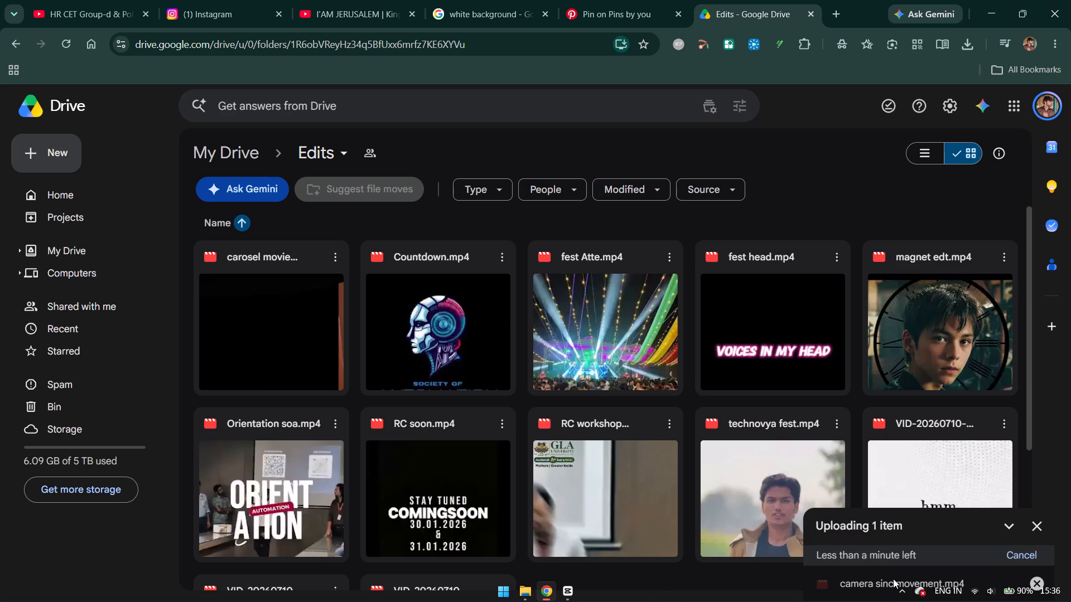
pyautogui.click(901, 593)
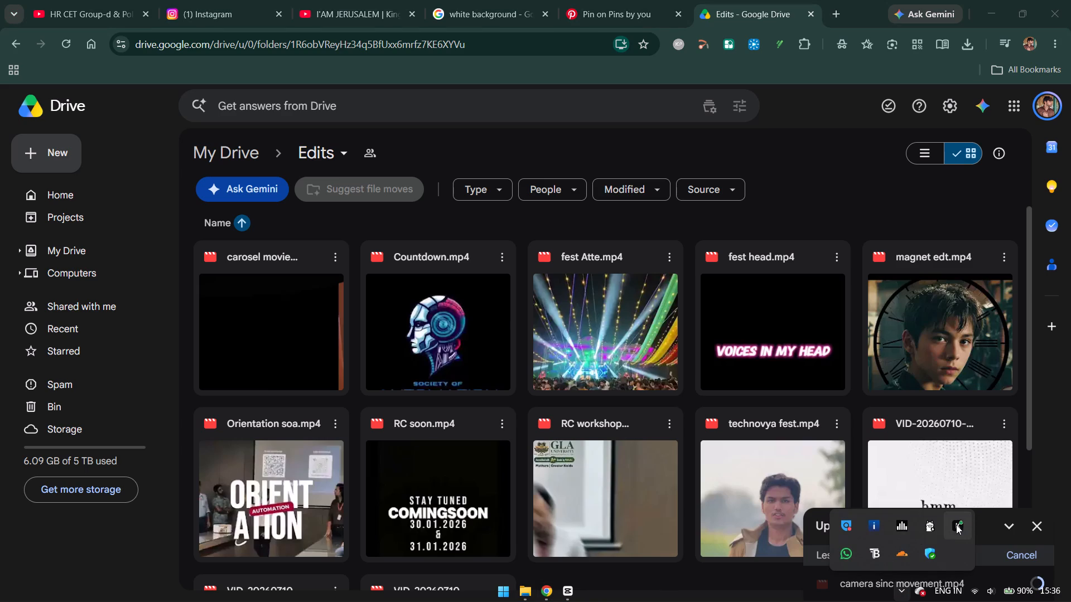
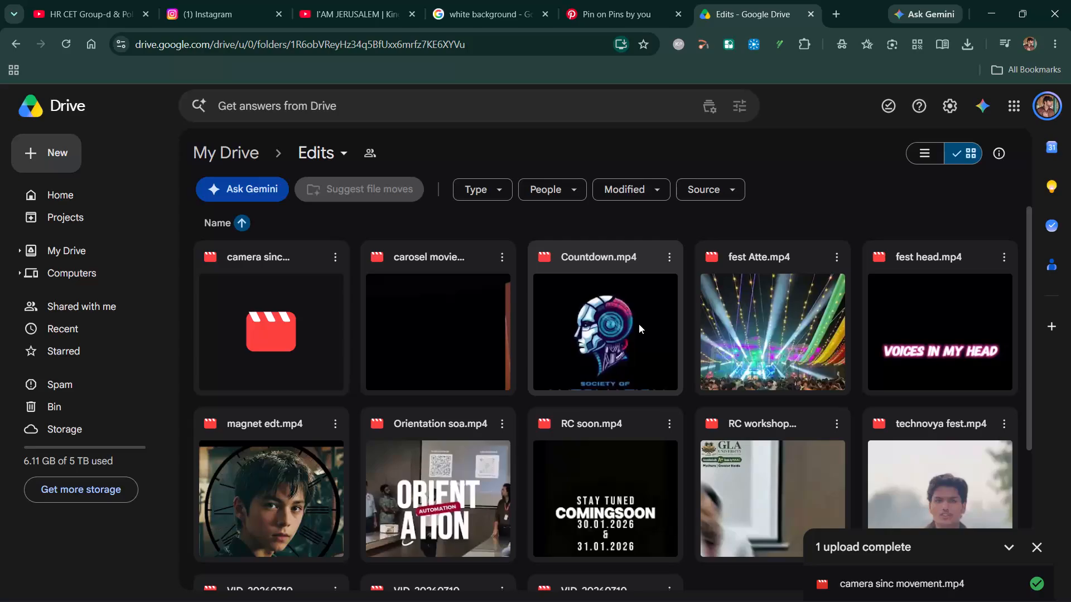
# Close the Google Drive tab showing the Edits folder.
pyautogui.click(805, 18)
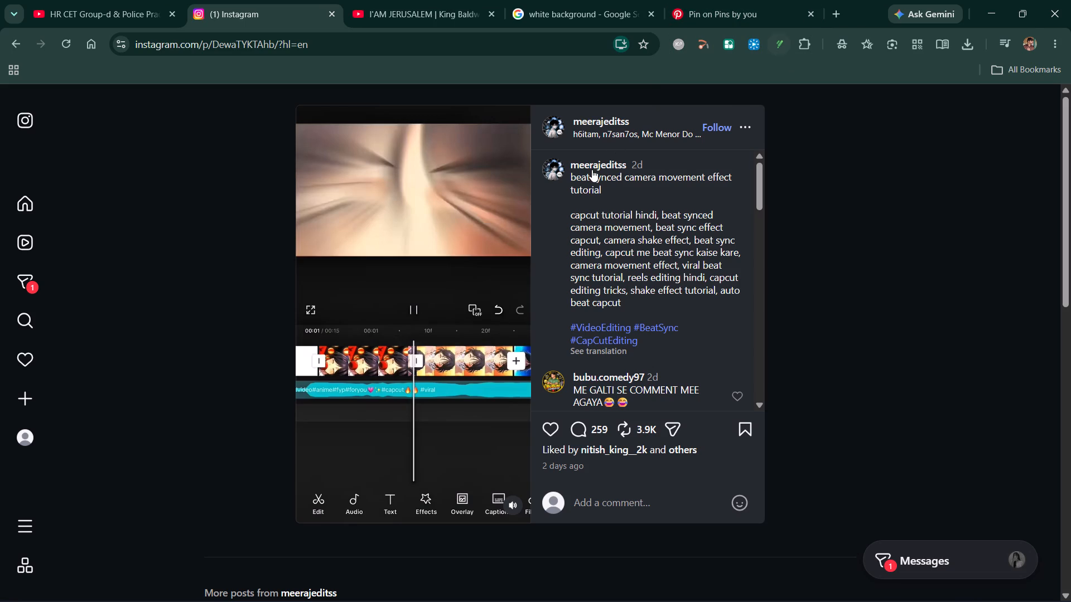
# Reload the Instagram camera movement tutorial post, return to the saved posts and browse them for another editing tutorial.
pyautogui.click(868, 375)
pyautogui.click(234, 376)
pyautogui.click(969, 167)
pyautogui.tripleClick(969, 167)
pyautogui.click(969, 167)
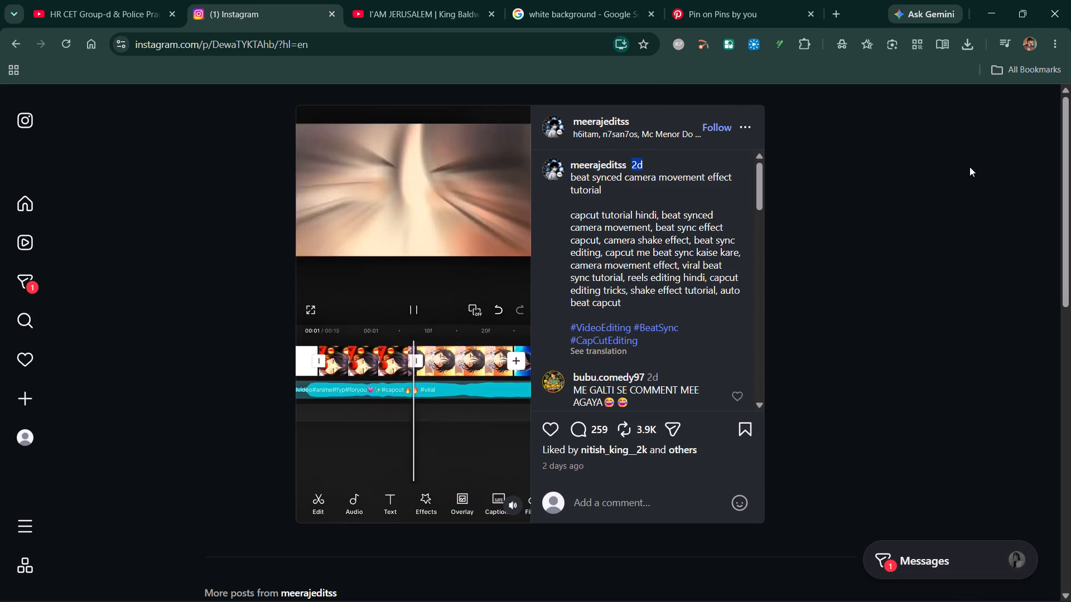
pyautogui.click(969, 167)
pyautogui.hotkey('ctrl', 'r')
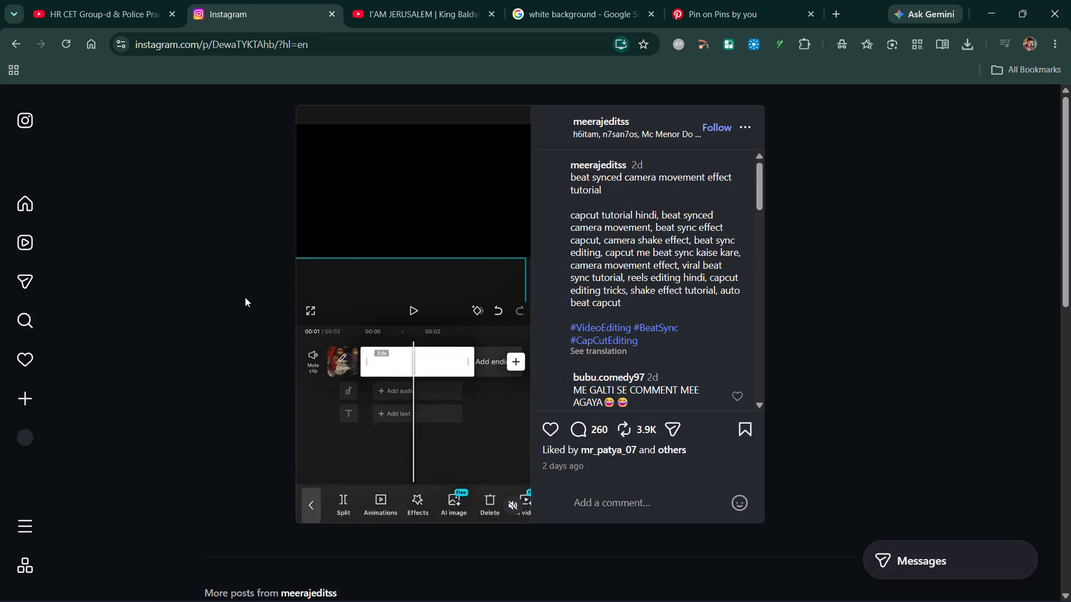
pyautogui.click(246, 313)
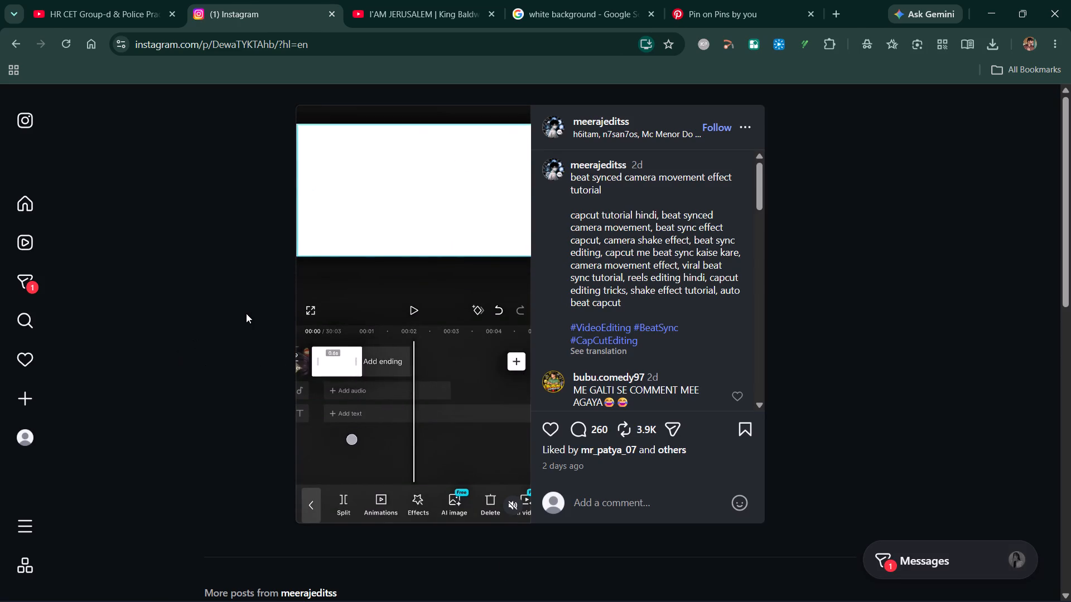
pyautogui.hscroll(10, 202, 143)
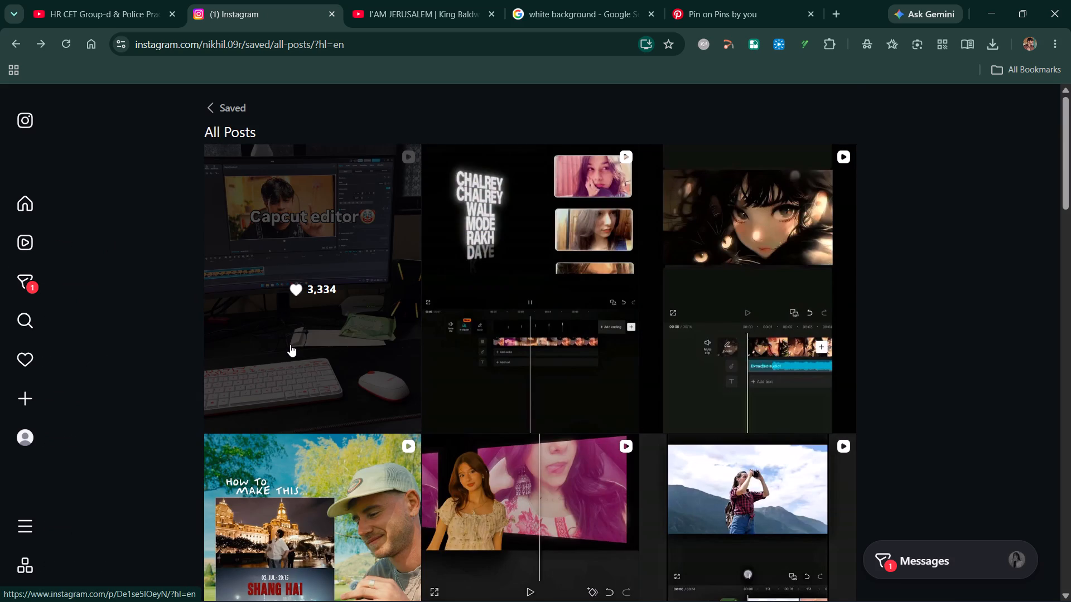
pyautogui.scroll(-2, 290, 344)
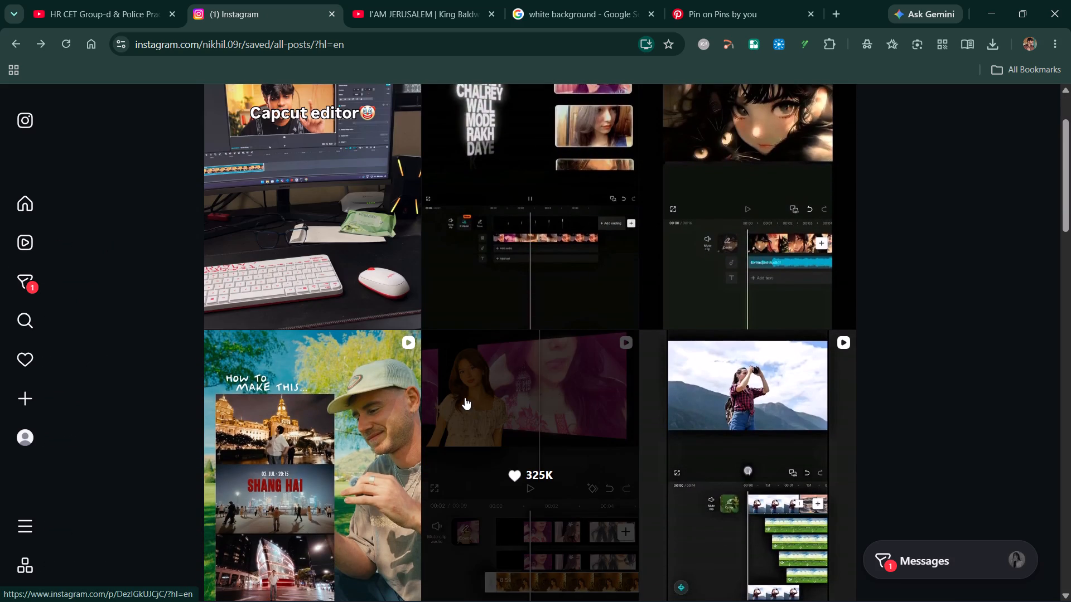
pyautogui.scroll(-2, 369, 436)
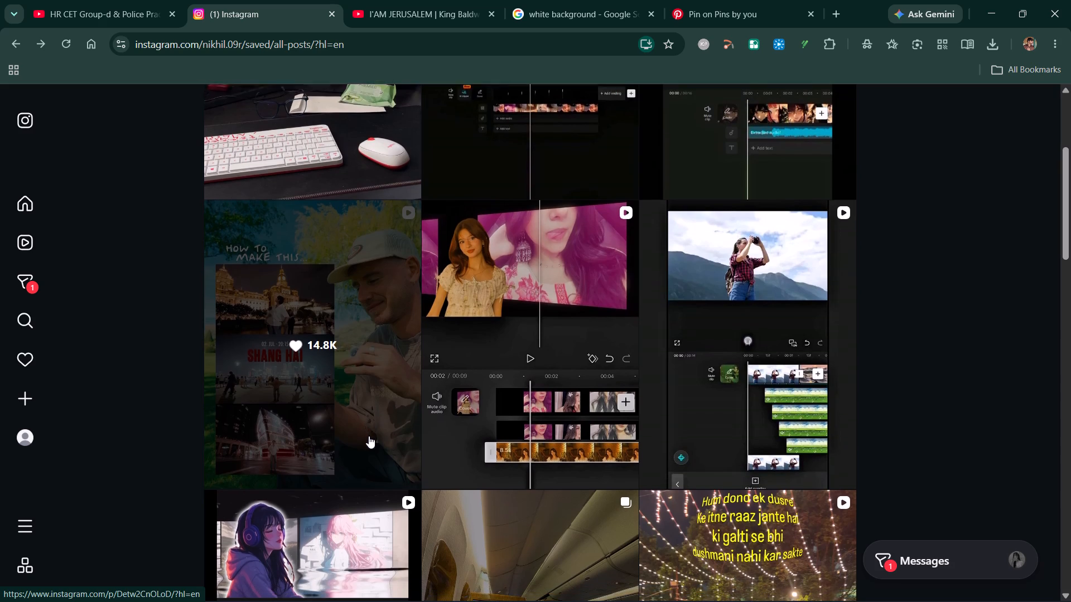
pyautogui.scroll(-1, 369, 436)
# Leave the browser and close the capcut folder's File Explorer window to return to CapCut.
pyautogui.click(998, 1)
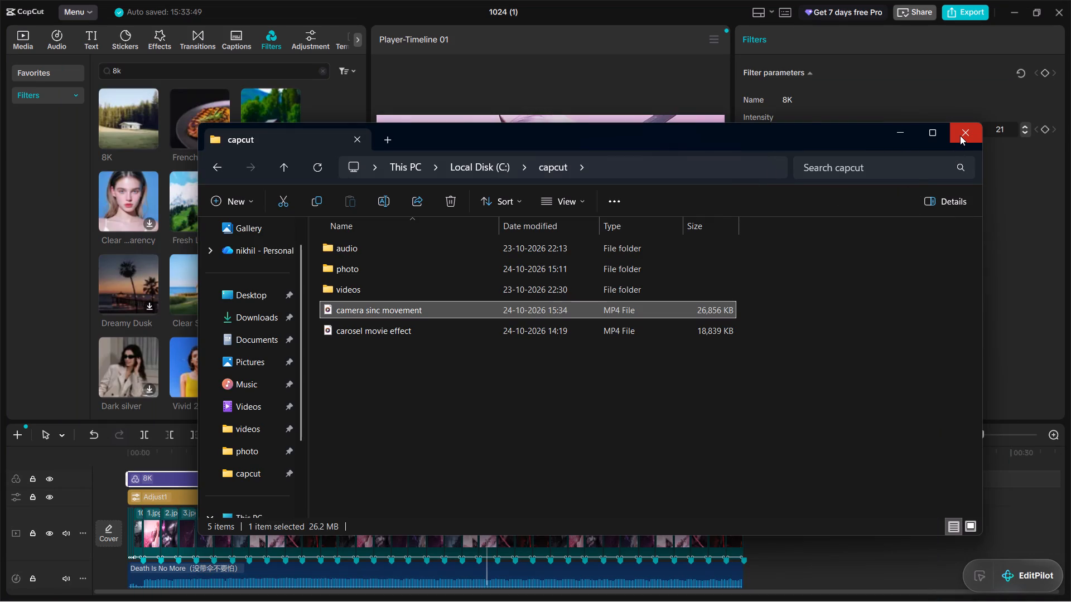
pyautogui.click(960, 135)
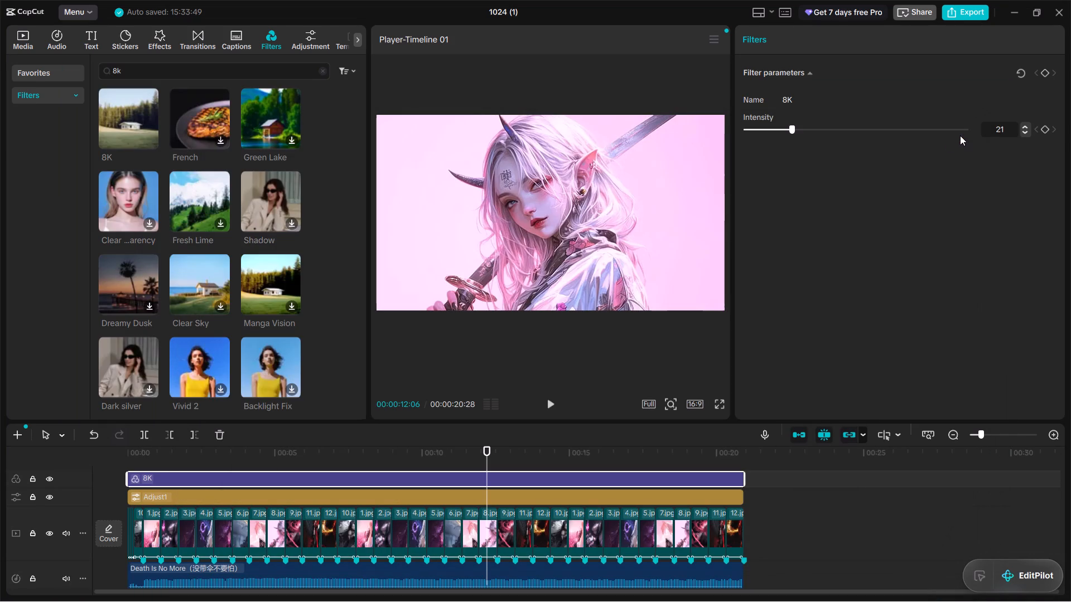
# Show the edit's imported media and start creating a new CapCut project.
pyautogui.click(22, 36)
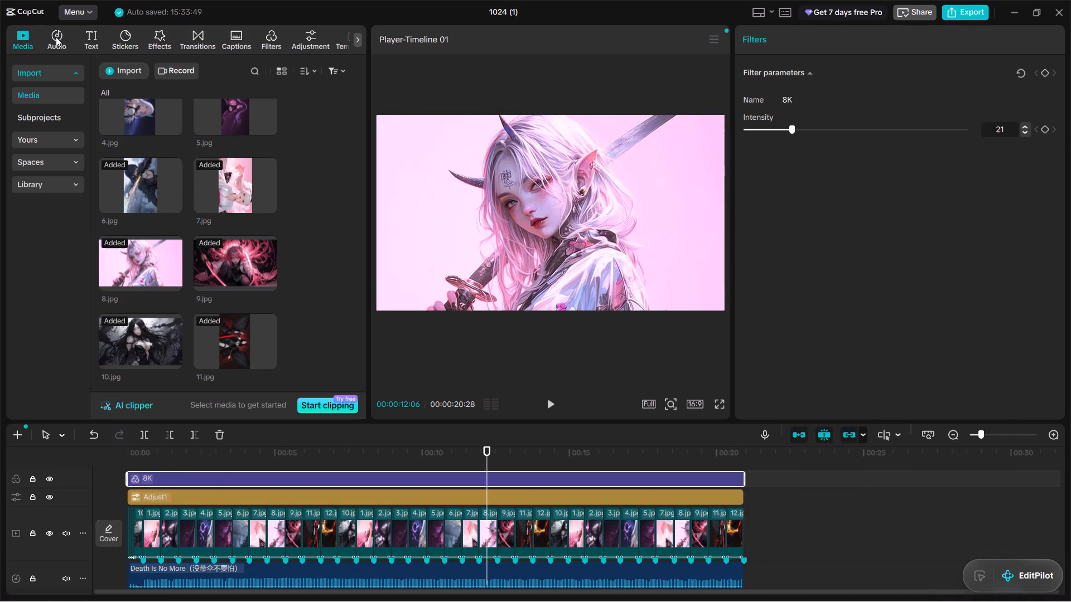
pyautogui.click(21, 31)
pyautogui.click(76, 7)
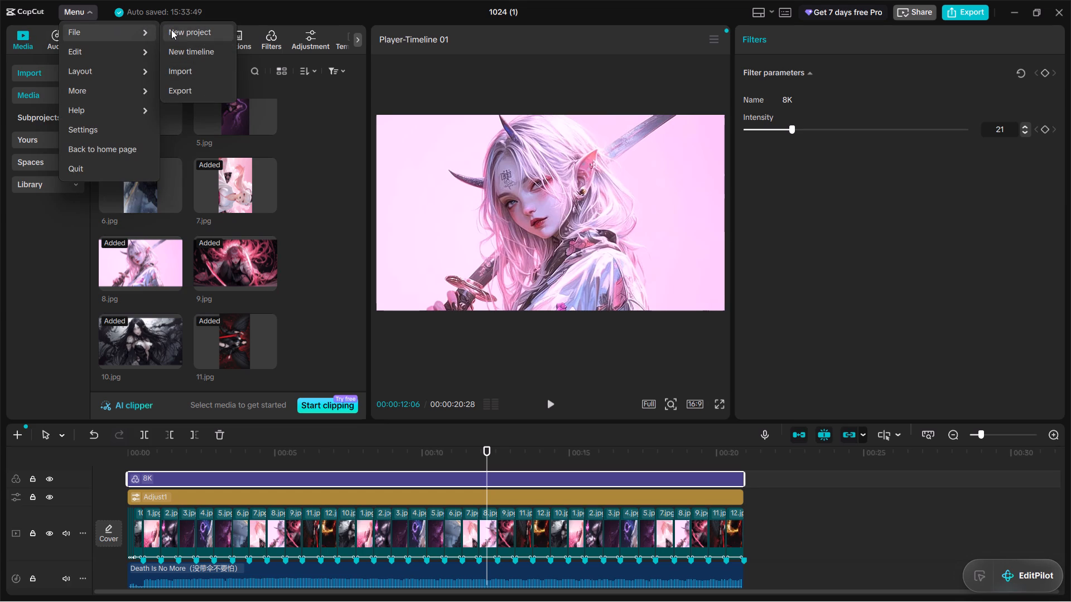
# Create a new empty project, leaving the current video project automatically saved.
pyautogui.click(190, 31)
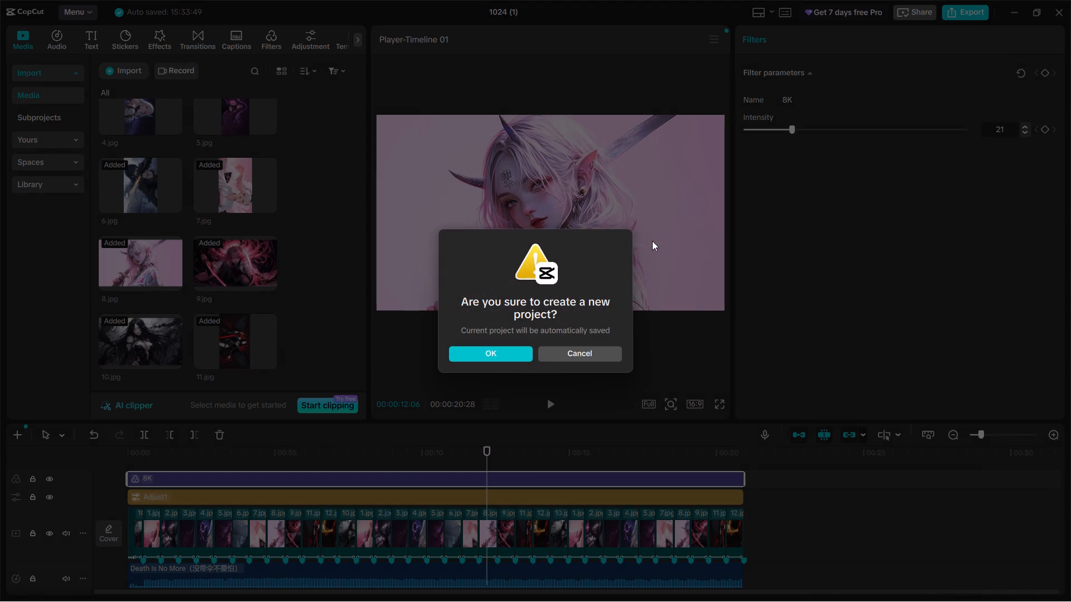
pyautogui.press('Return')
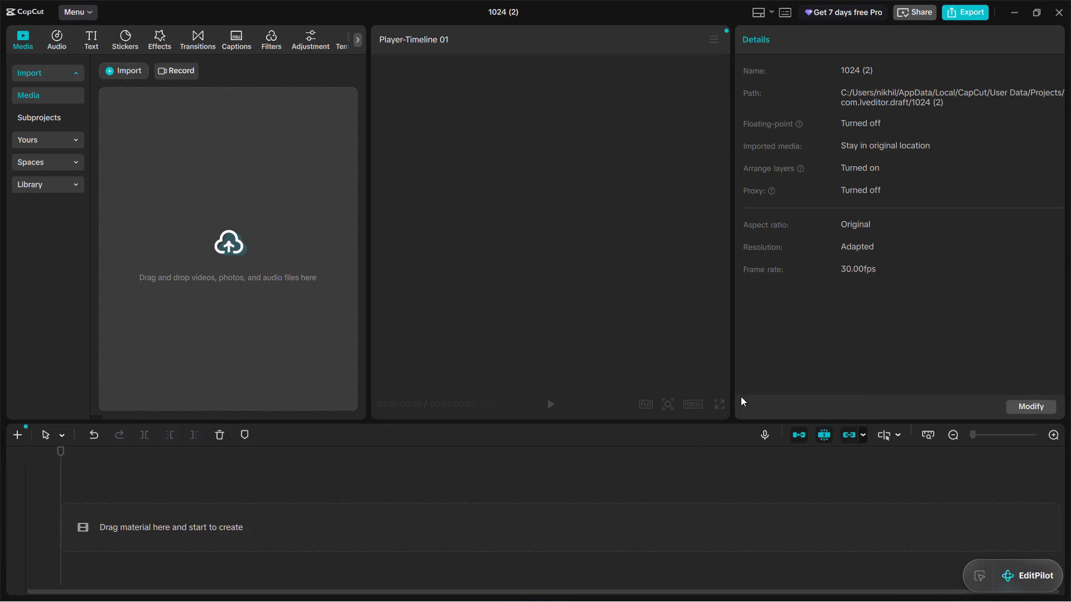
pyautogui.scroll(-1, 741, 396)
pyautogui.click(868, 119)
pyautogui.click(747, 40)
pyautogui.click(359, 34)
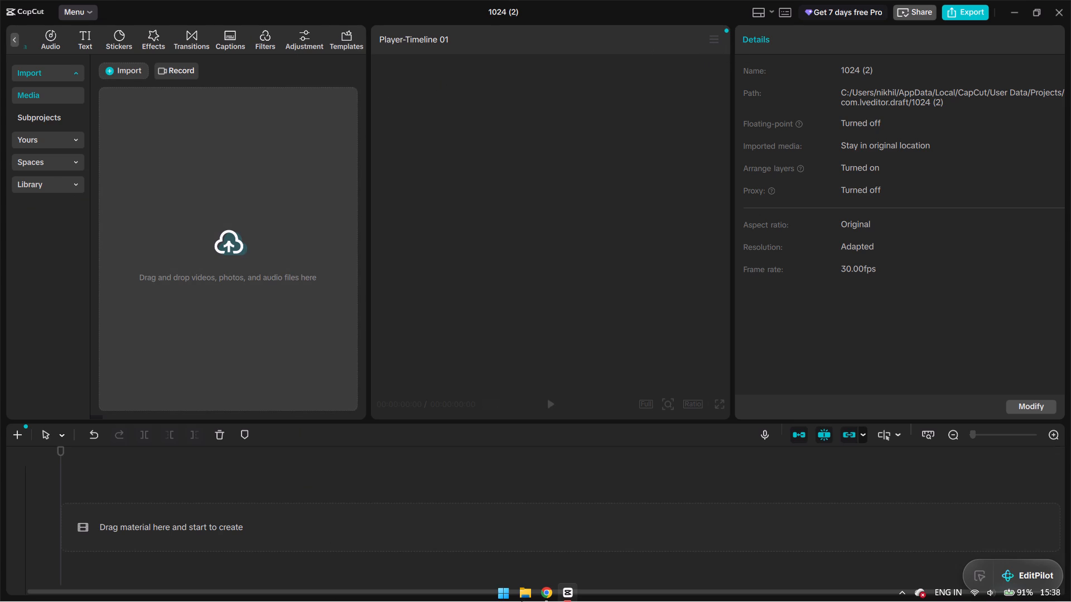
# Switch to Chrome and look through the saved Instagram posts for a CapCut editing tutorial.
pyautogui.click(559, 588)
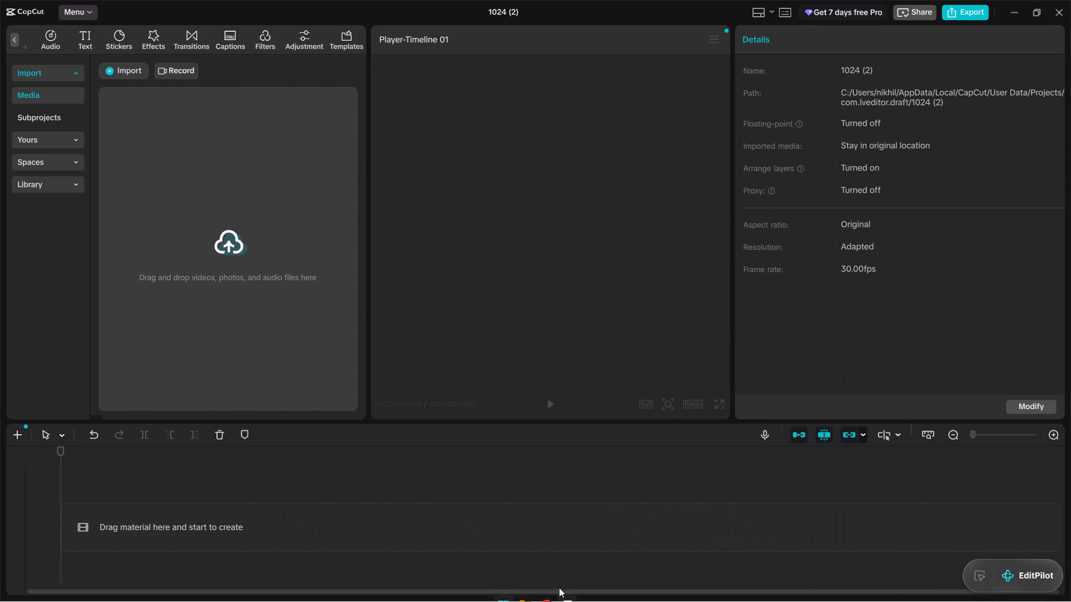
pyautogui.click(558, 598)
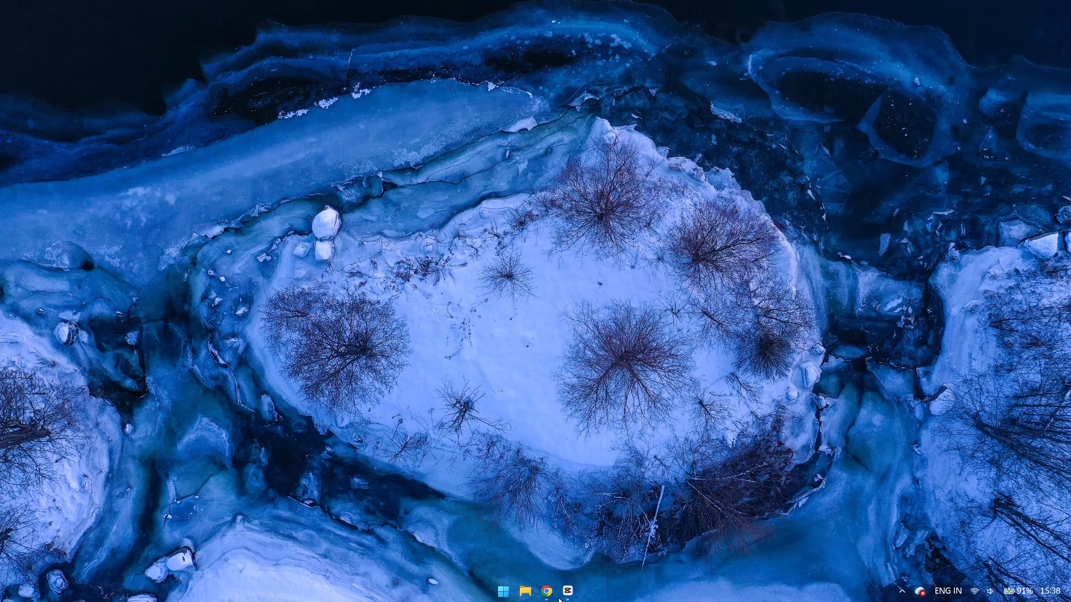
pyautogui.click(549, 595)
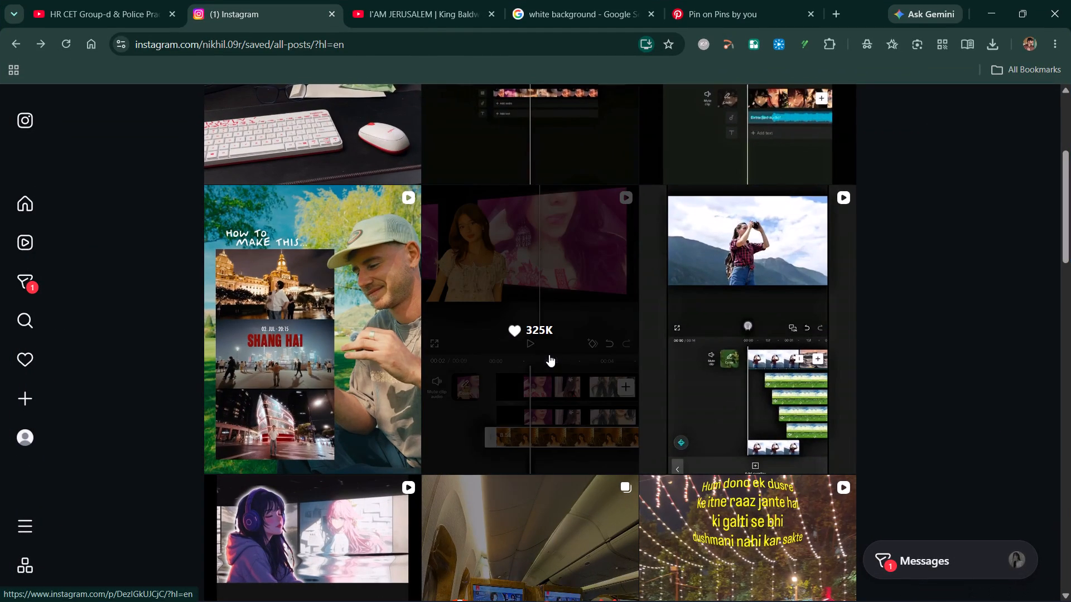
pyautogui.scroll(-5, 512, 446)
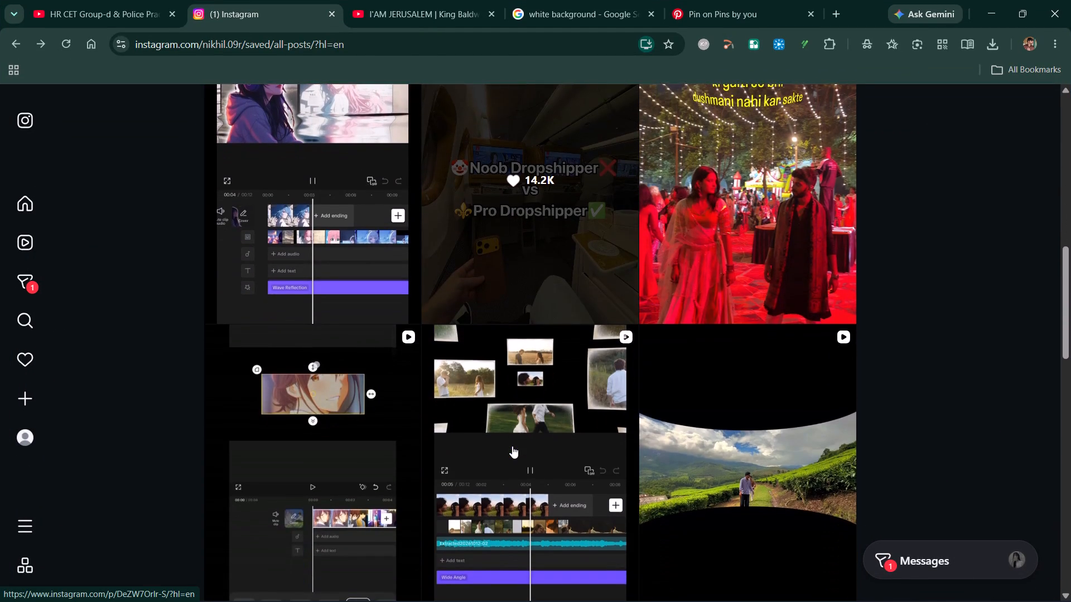
pyautogui.scroll(-5, 512, 446)
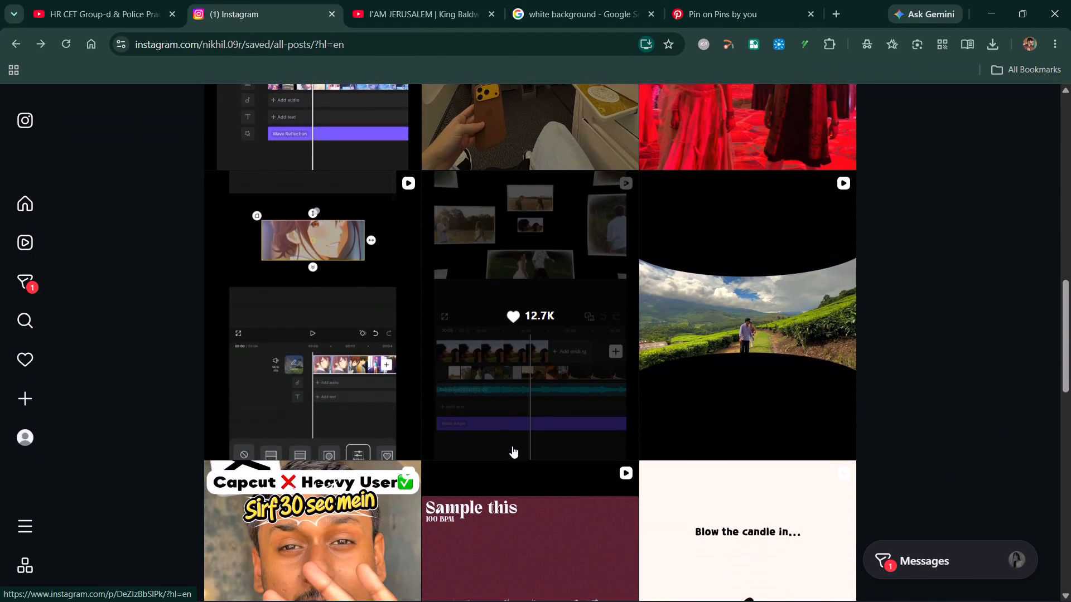
pyautogui.scroll(-1, 512, 446)
pyautogui.scroll(3, 512, 446)
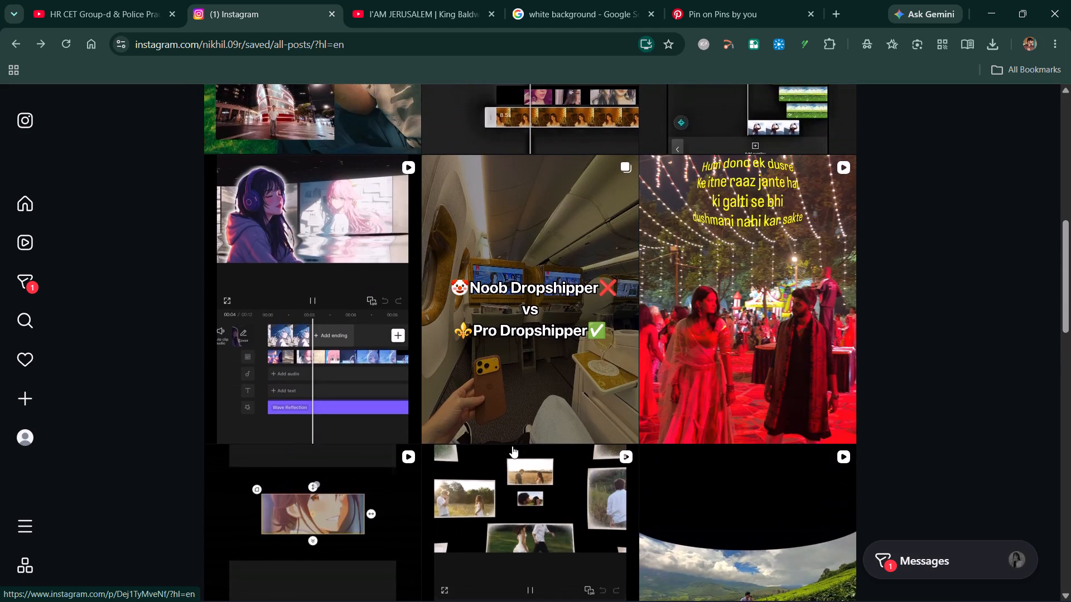
pyautogui.scroll(2, 512, 446)
# Open the saved 3D Photo Carousel Effect tutorial reel, watch it with the sound on, and close it.
pyautogui.click(375, 472)
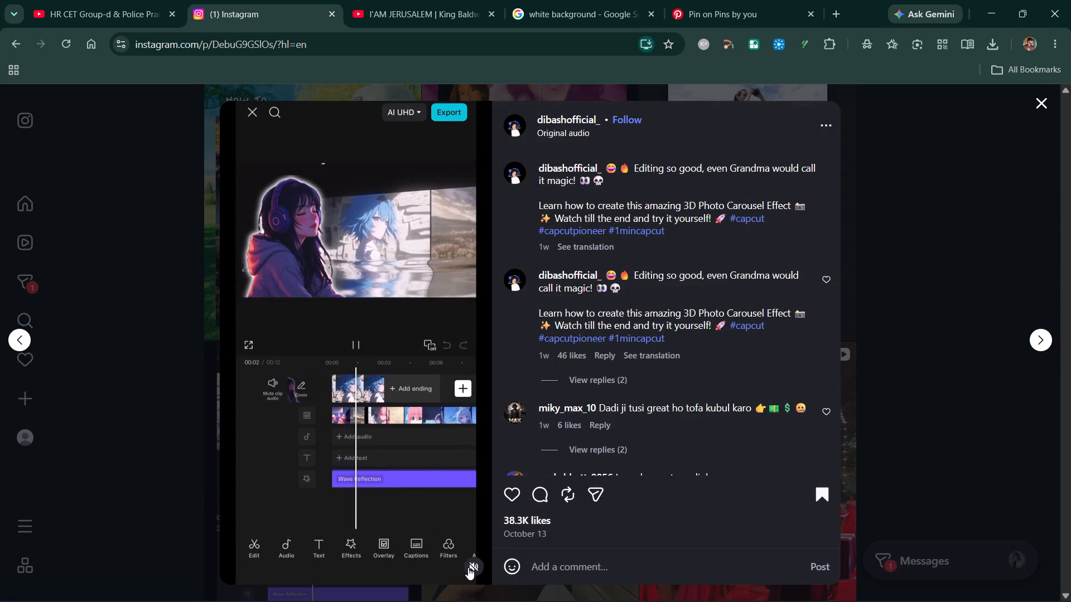
pyautogui.click(477, 564)
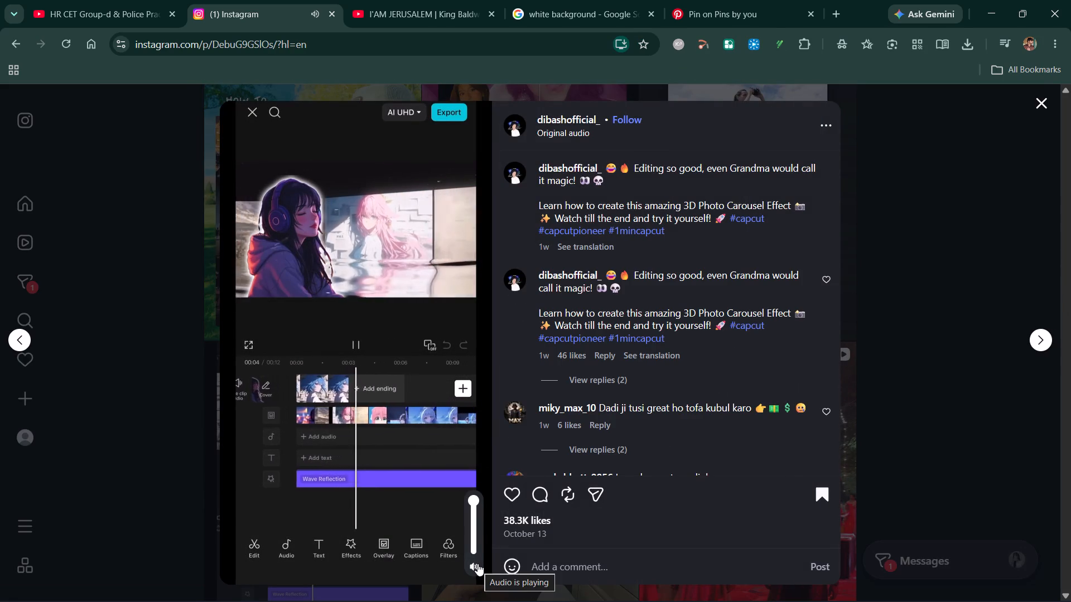
pyautogui.click(820, 224)
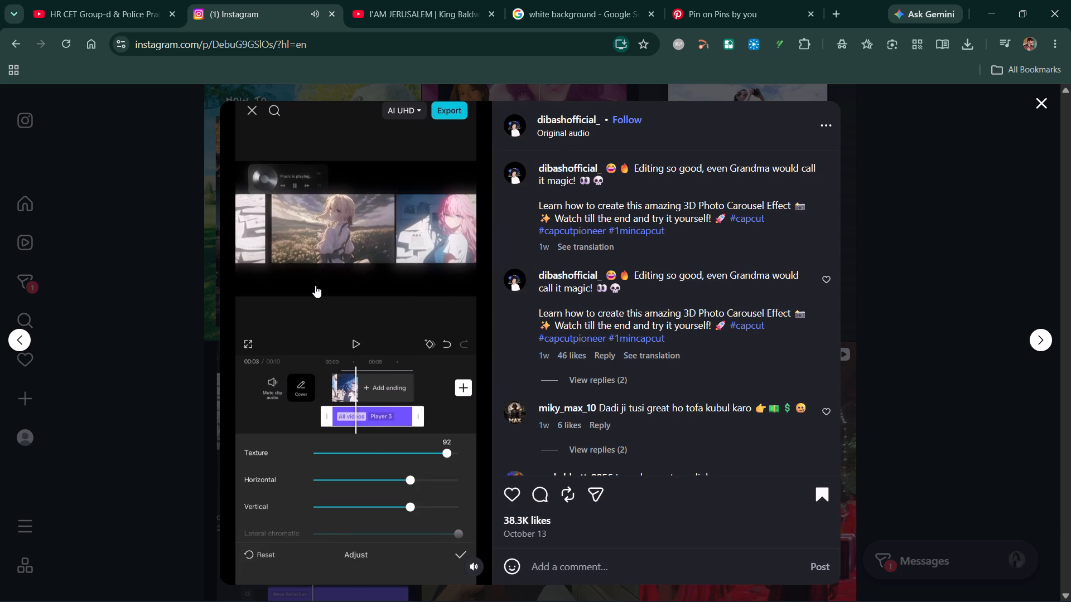
pyautogui.click(943, 166)
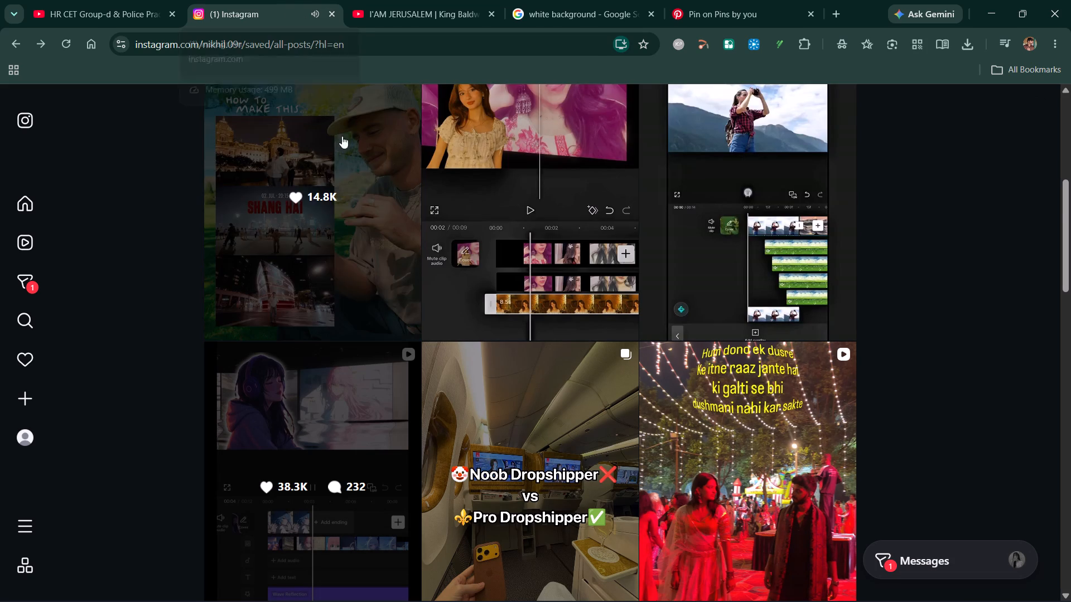
# Open the Instagram direct messages inbox.
pyautogui.scroll(-1, 358, 209)
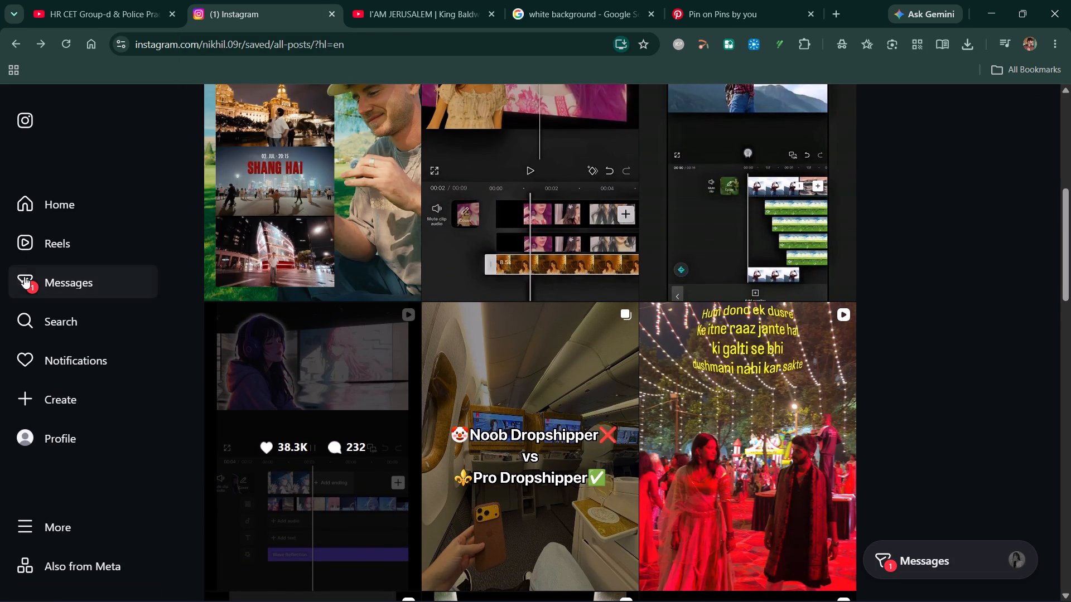
pyautogui.click(27, 277)
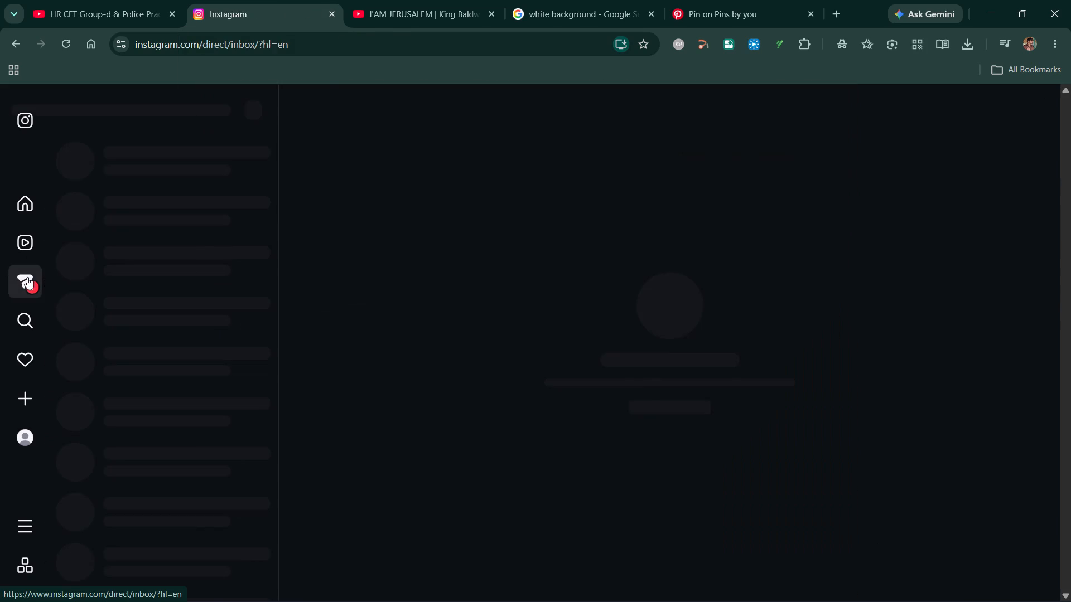